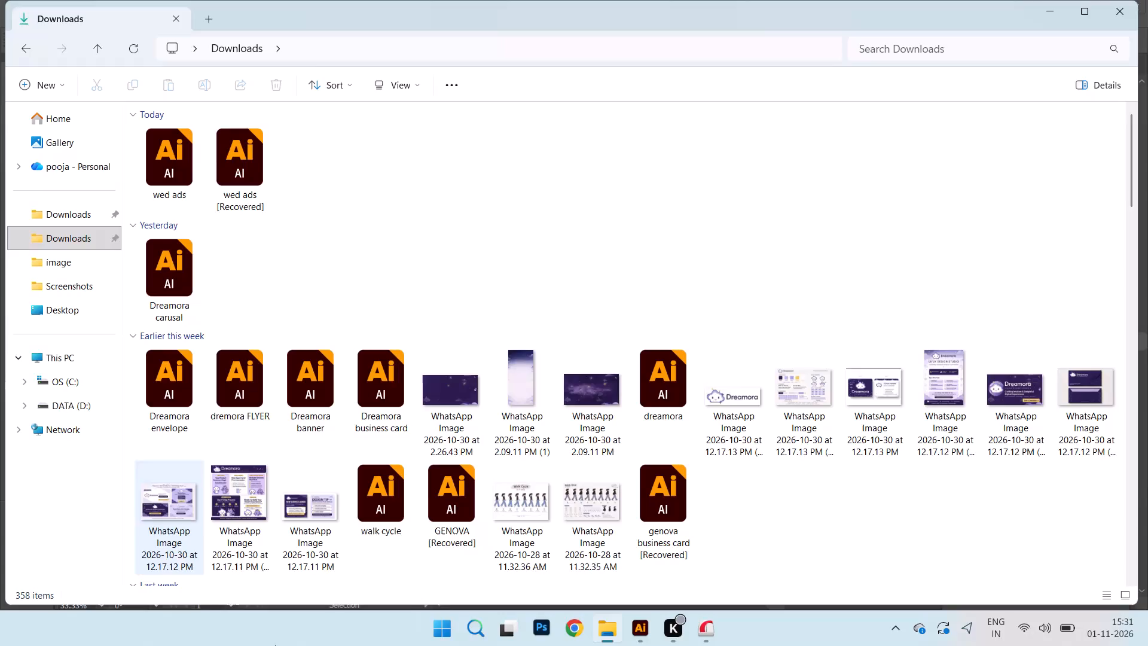
Switch to Illustrator and open the image "WhatsApp Image 2026-10-30 at 12.17.11 PM" from the Downloads folder.
left_click(302, 504)
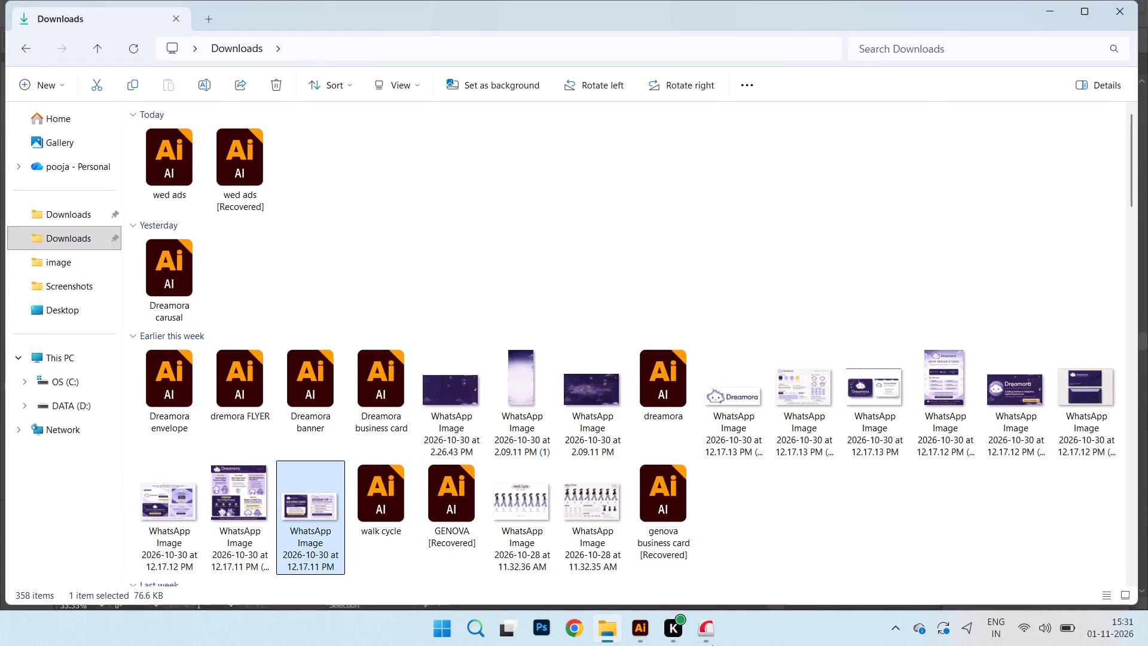
left_click(649, 636)
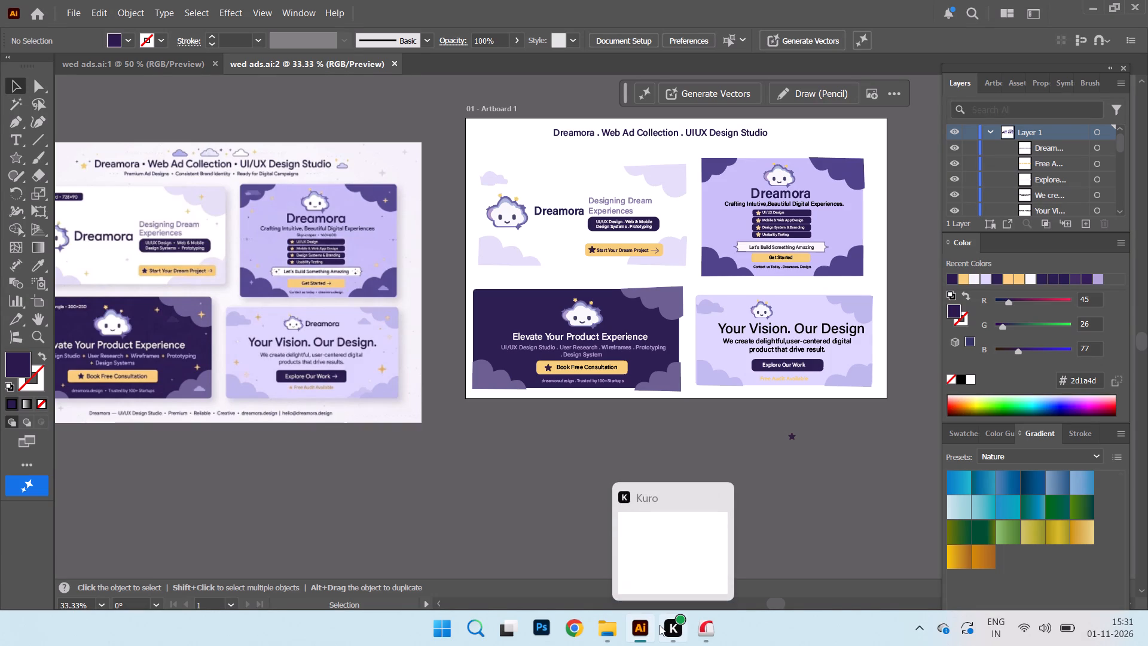
key("ctrl+o")
scroll(213, 196, "down", 2)
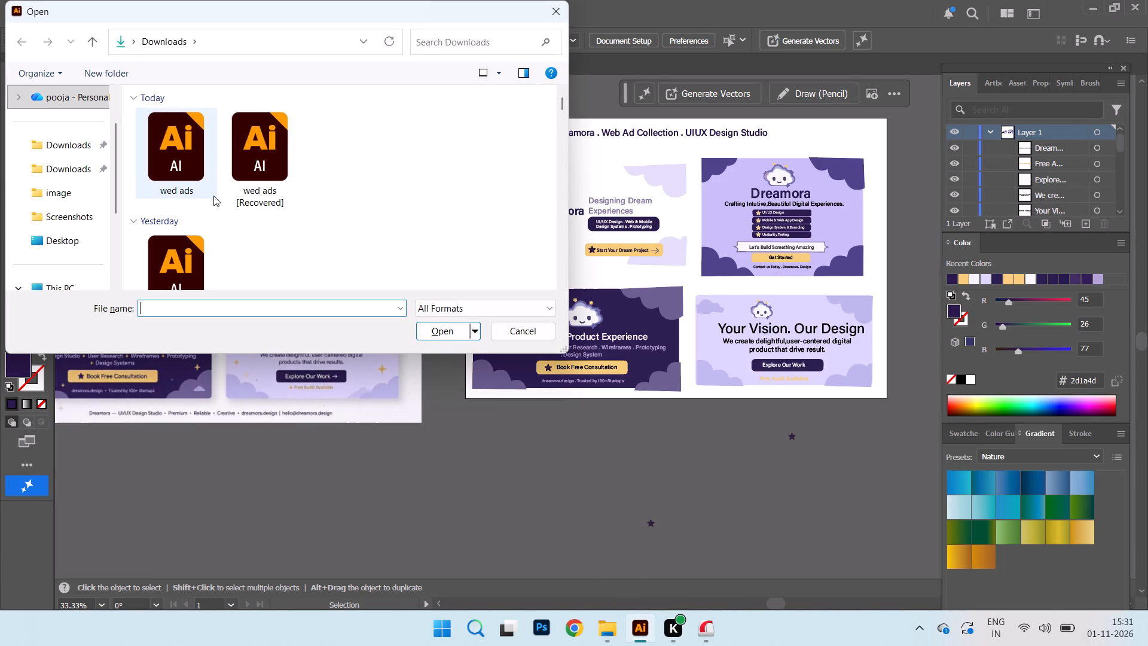
scroll(213, 196, "down", 3)
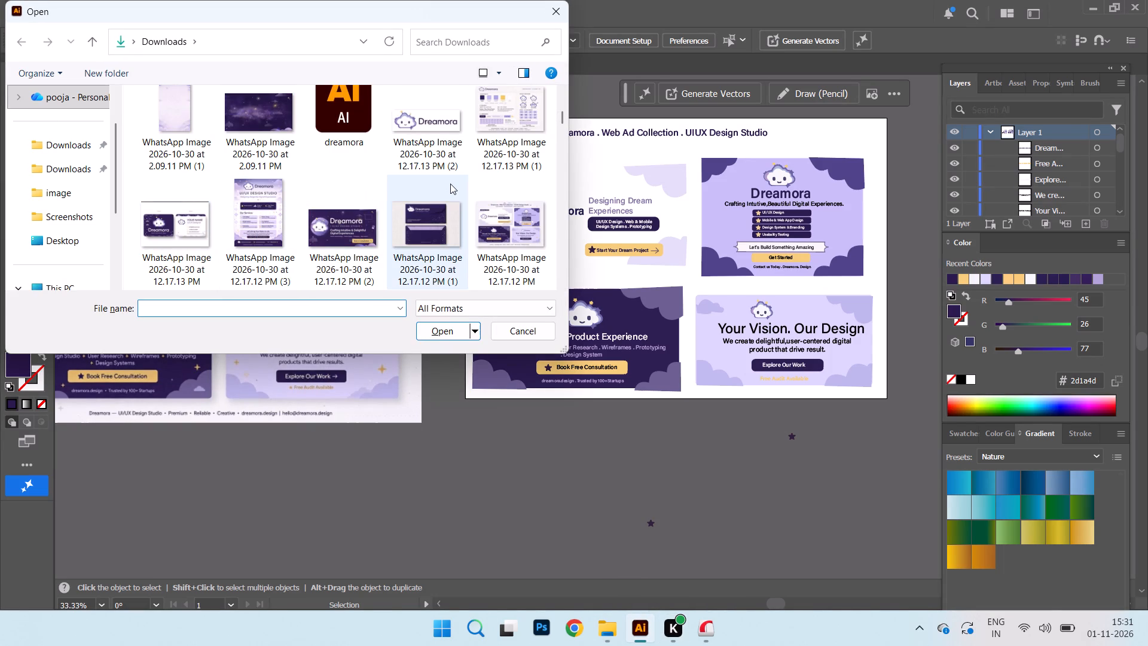
scroll(295, 189, "down", 1)
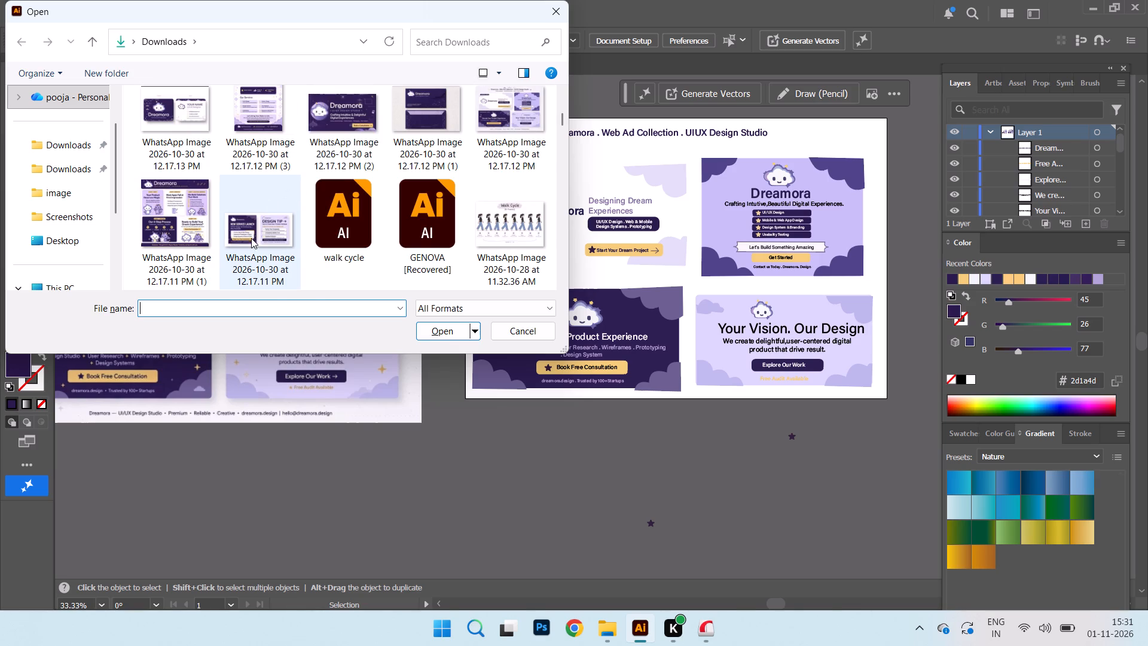
left_click(254, 234)
left_click(442, 331)
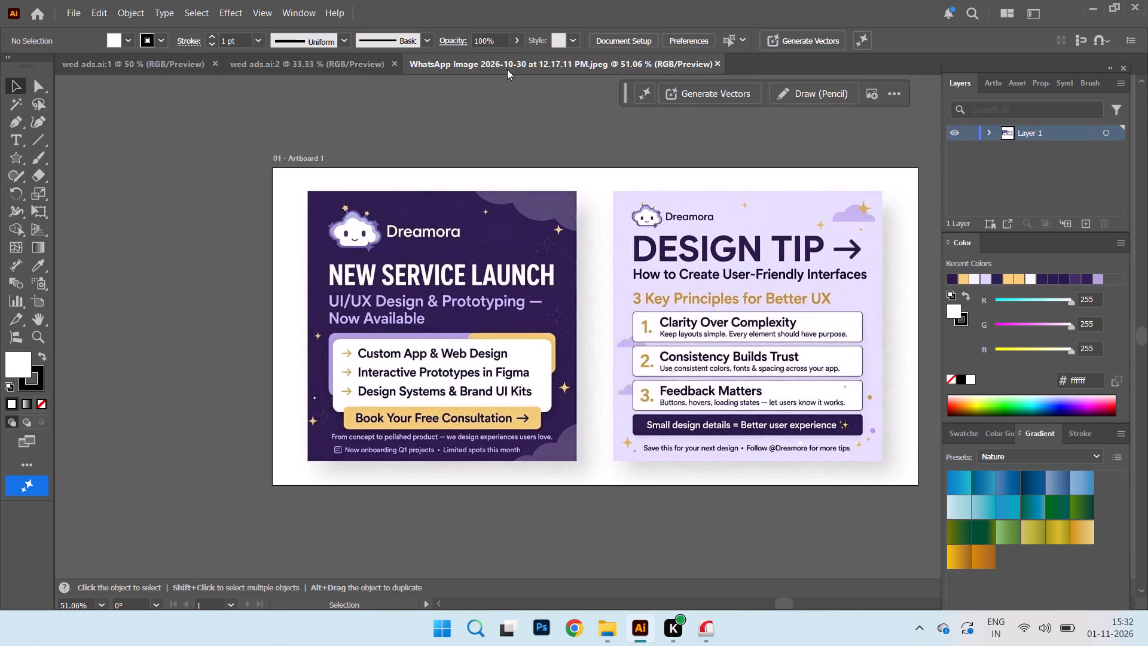
Return to the wed ads.ai:2 document with the Dreamora web ad collection.
left_click(355, 63)
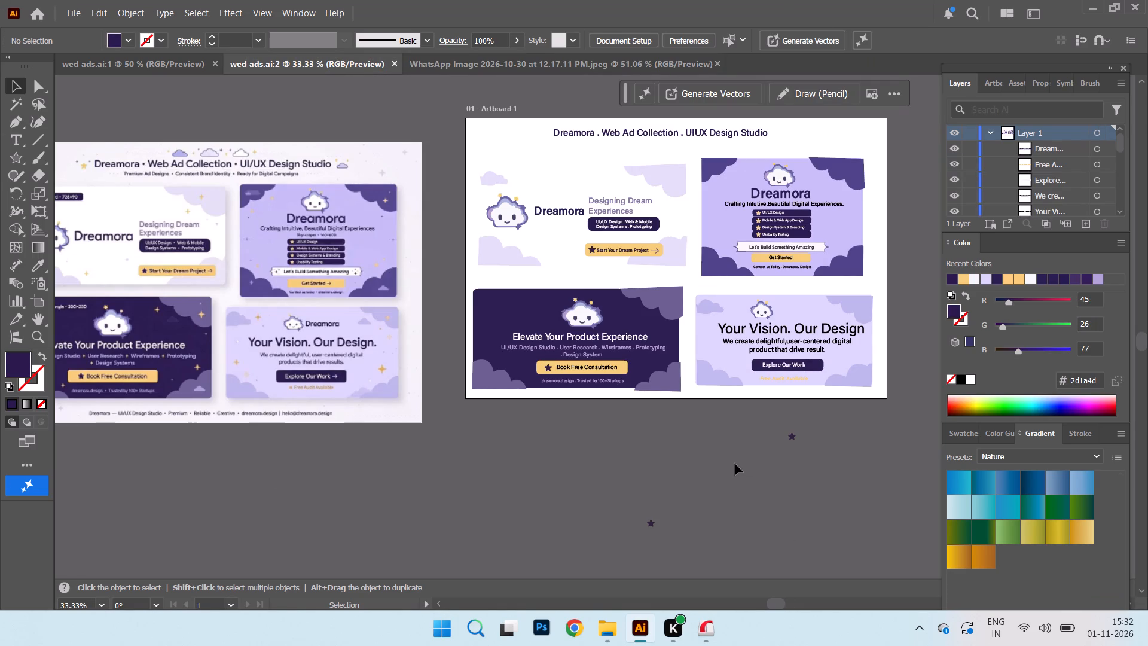
Copy the lavender background rectangle of the "Crafting Intutive, Beautiful Digital Experiences" ad and paste it into the WhatsApp Image document.
left_click(719, 194)
right_click(717, 194)
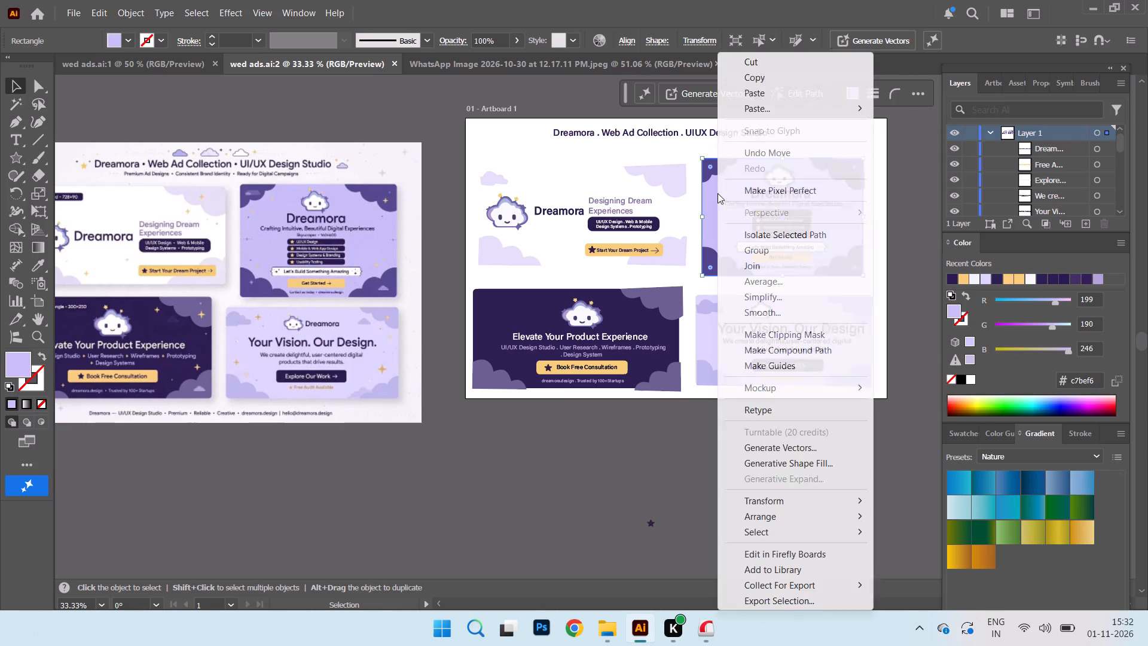
left_click(762, 72)
left_click(585, 68)
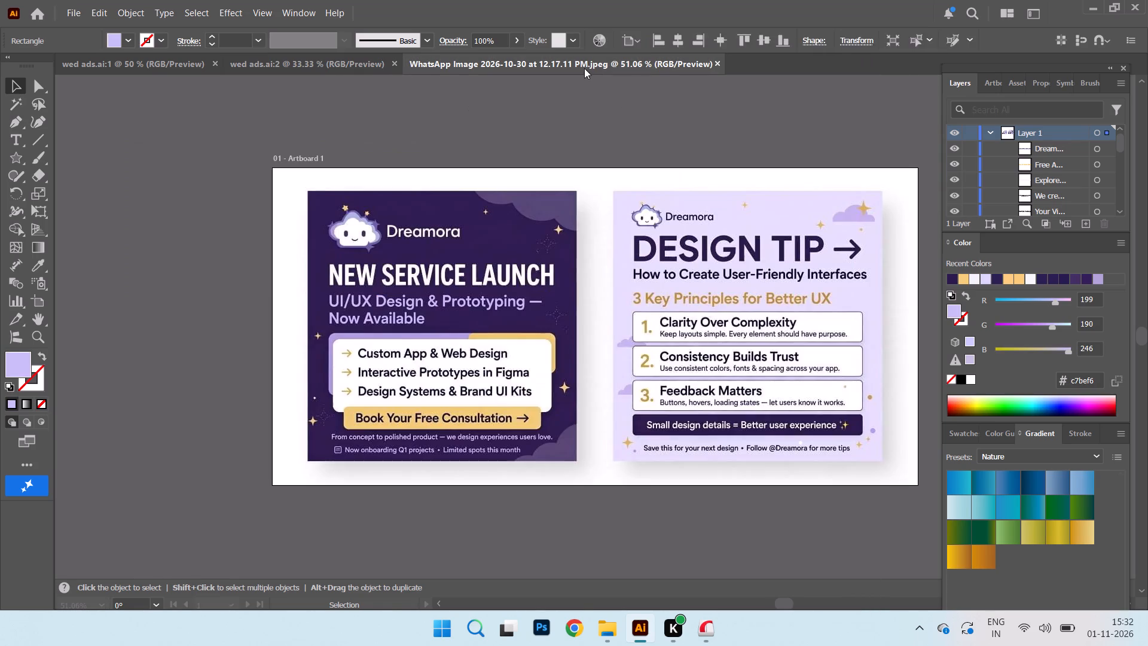
right_click(460, 285)
left_click(525, 254)
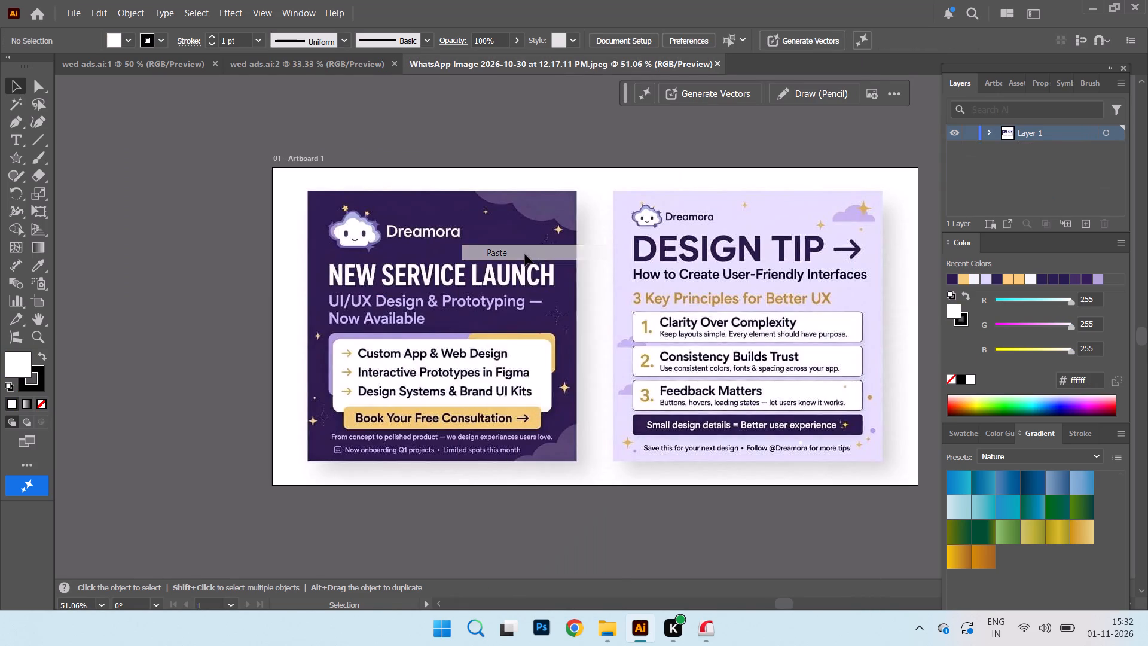
Move the pasted lavender rectangle onto the DESIGN TIP card and stretch it to about 464 pt wide to cover the whole card.
left_click_drag(524, 313, 649, 270)
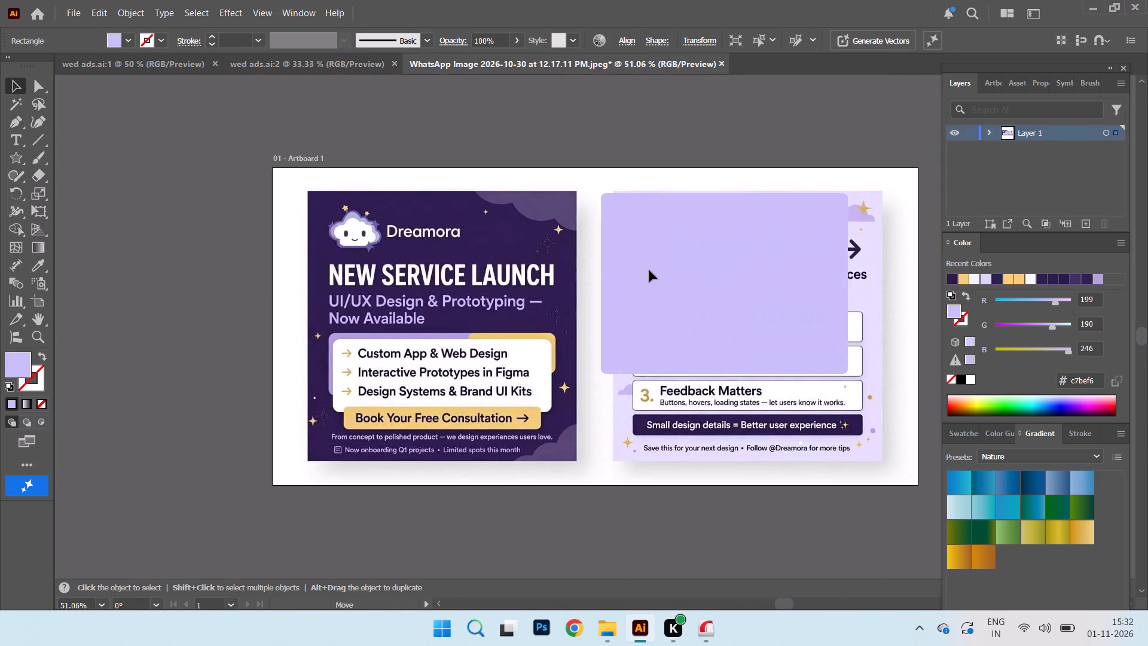
left_click_drag(649, 270, 661, 269)
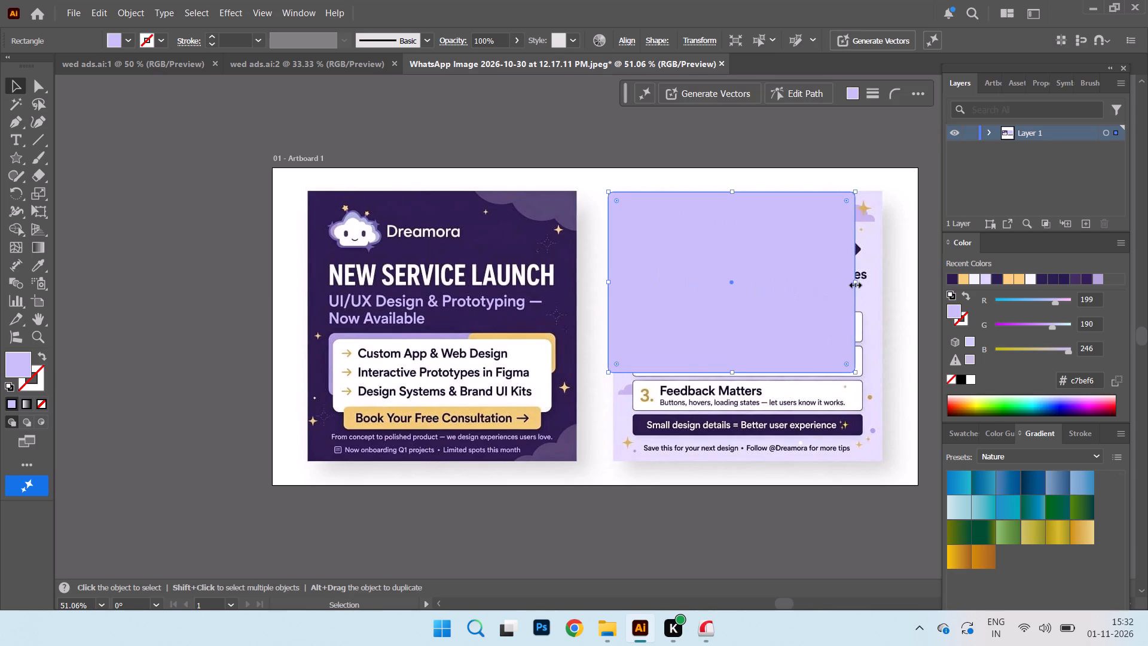
left_click_drag(853, 284, 886, 282)
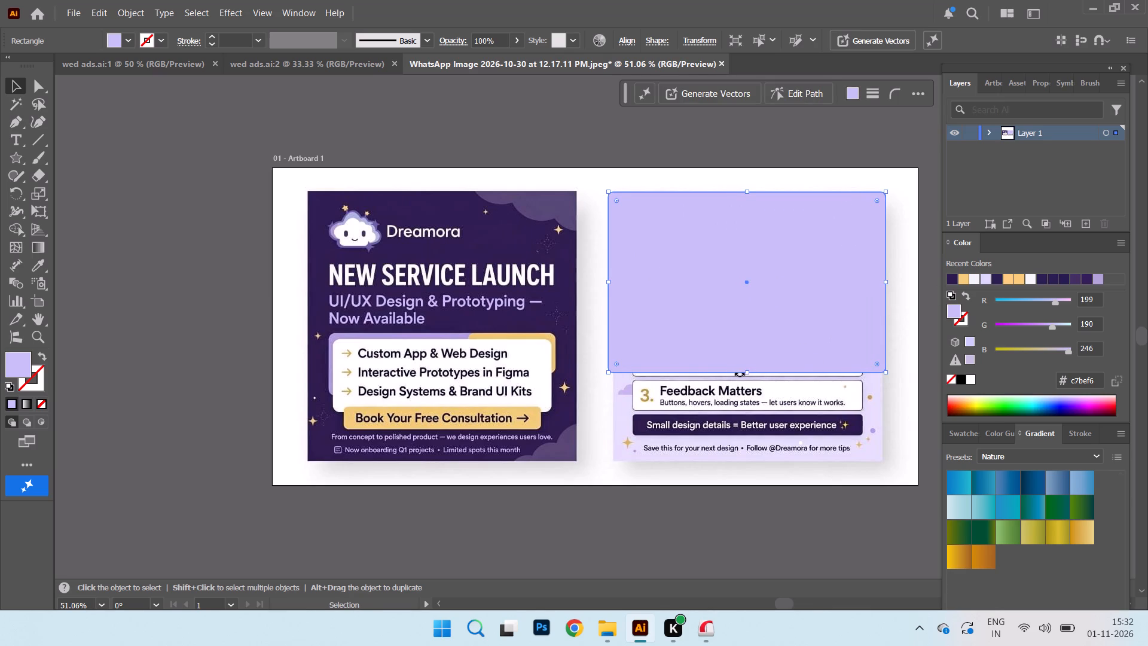
left_click_drag(746, 373, 747, 435)
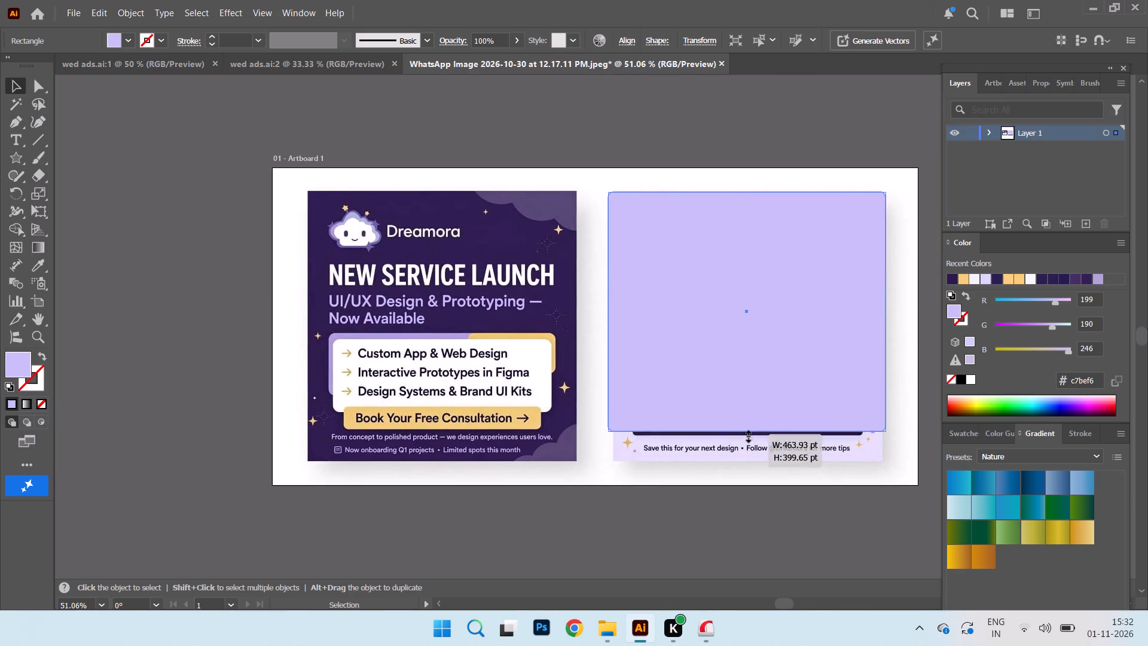
left_click_drag(747, 435, 755, 460)
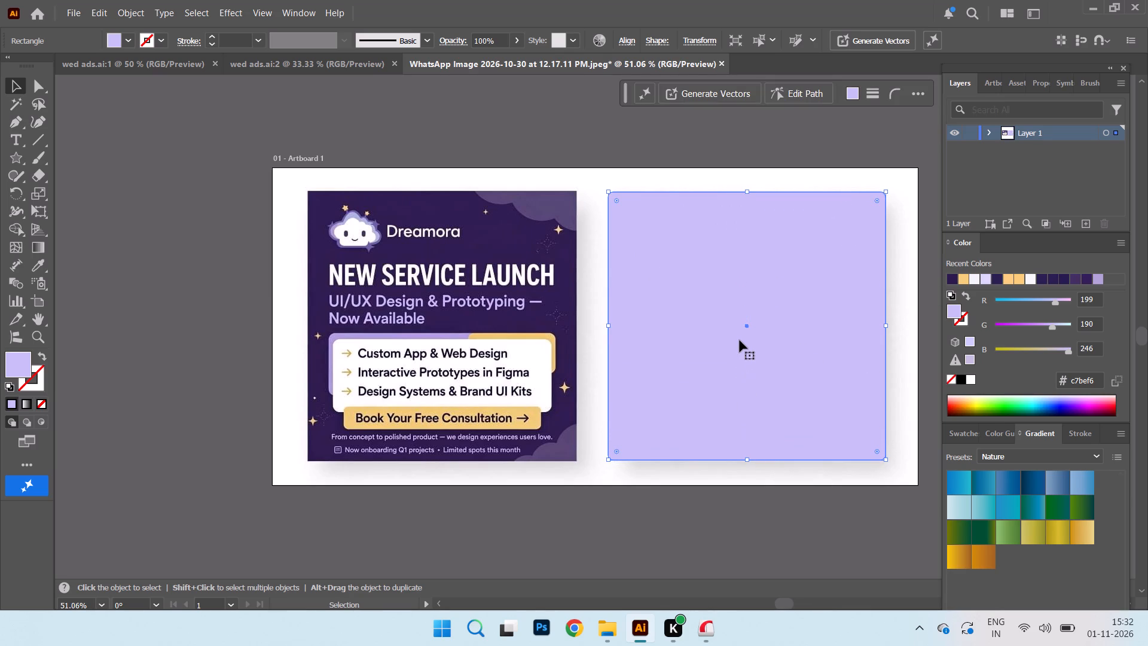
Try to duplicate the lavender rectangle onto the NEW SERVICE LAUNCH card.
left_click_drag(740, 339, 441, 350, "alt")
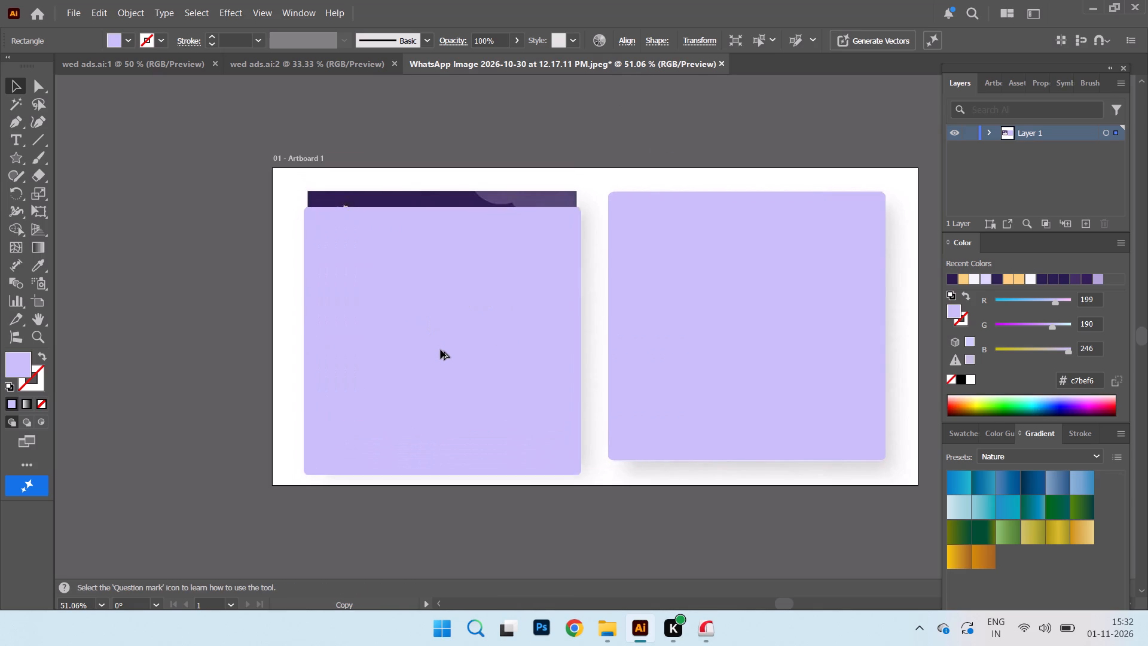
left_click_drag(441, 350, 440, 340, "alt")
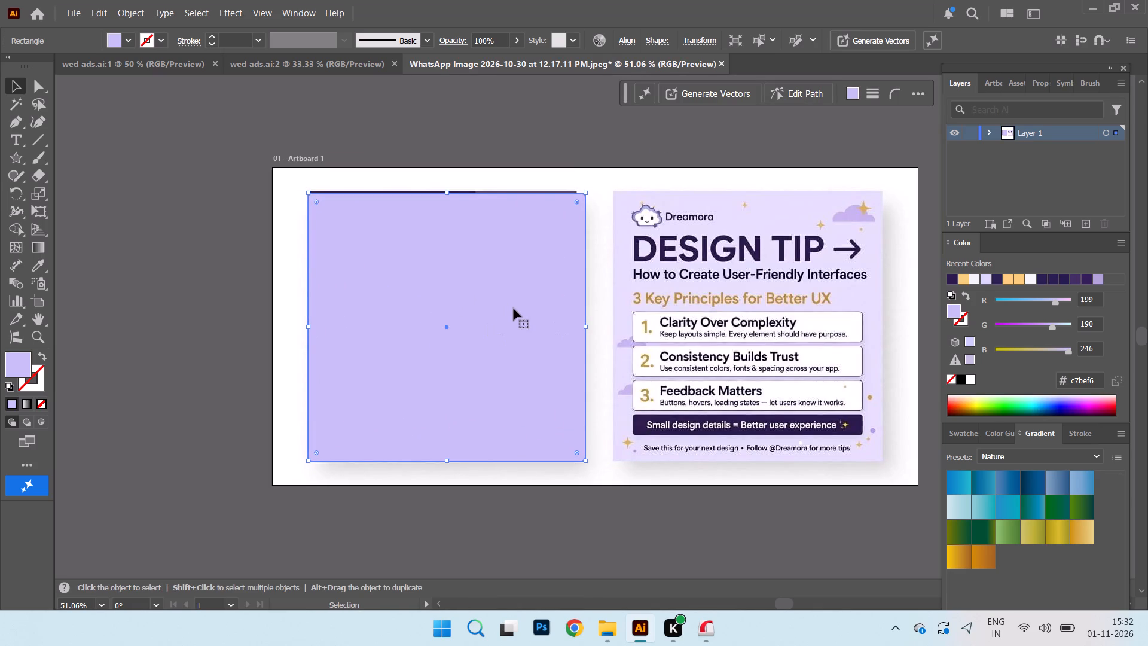
Move the lavender rectangle back over the DESIGN TIP card and align its edges with the card.
left_click_drag(523, 315, 825, 312)
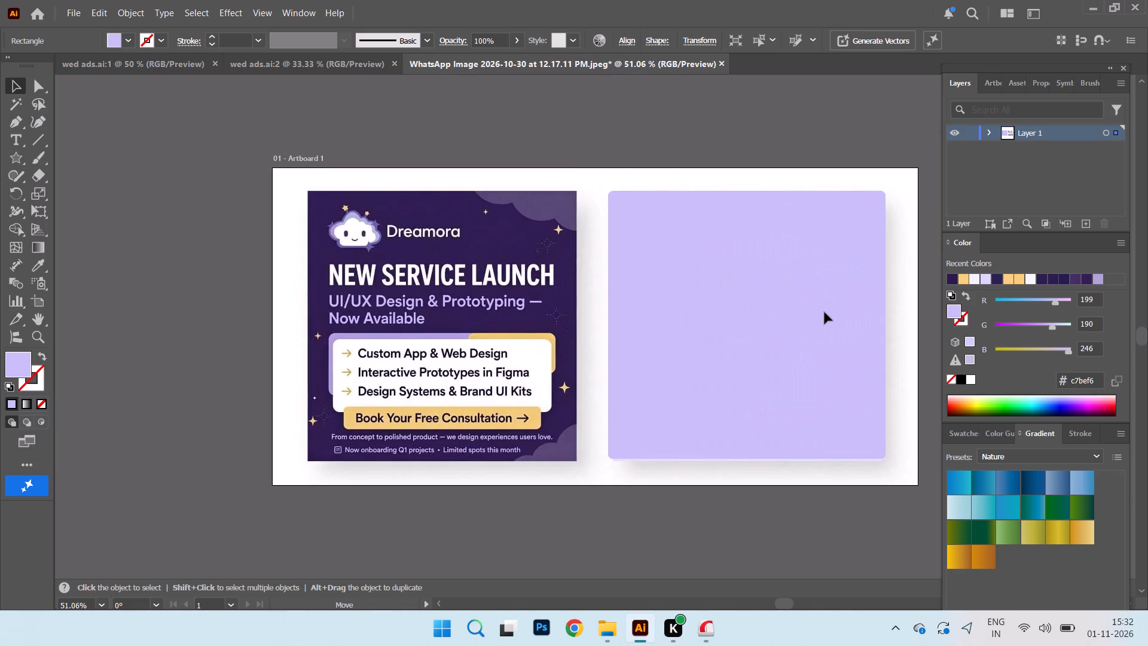
left_click_drag(825, 312, 827, 312)
left_click(827, 312)
left_click(817, 314)
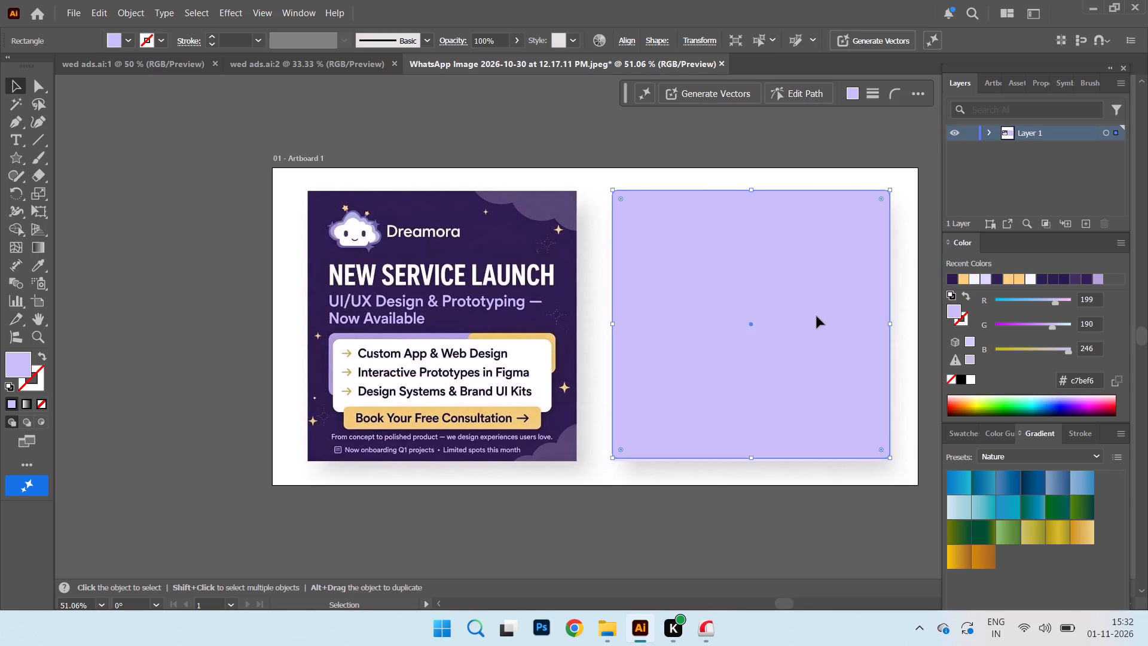
left_click(750, 194)
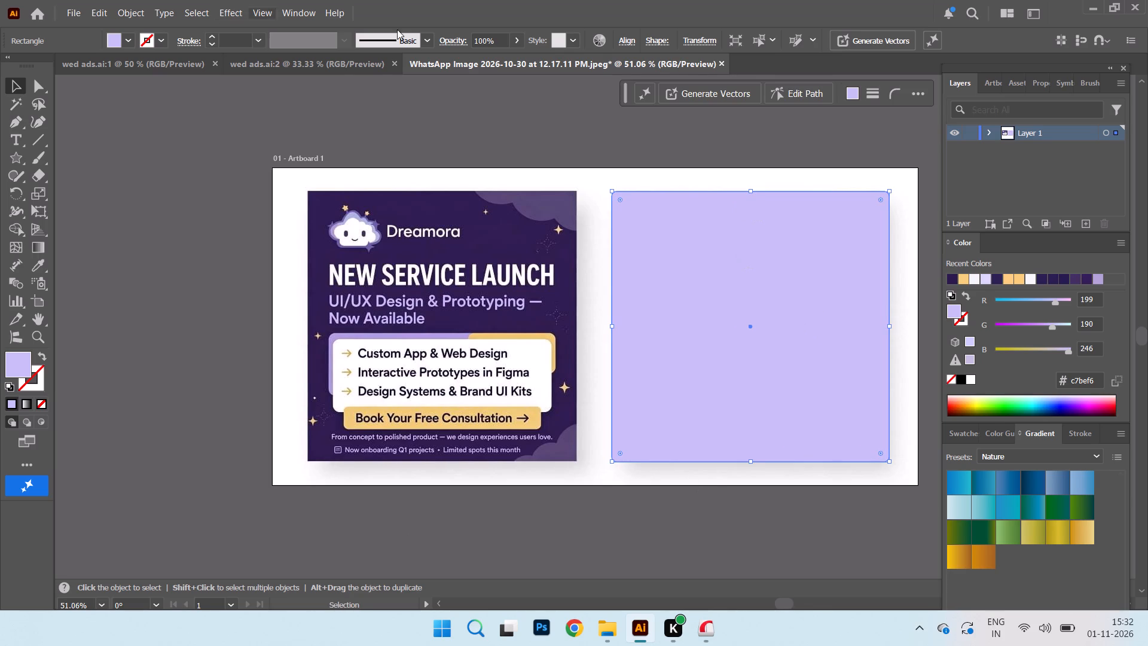
Duplicate the lavender rectangle beside the NEW SERVICE LAUNCH card and fill the copy with that card's dark purple, 301d52.
left_click_drag(747, 296, 446, 275, "alt")
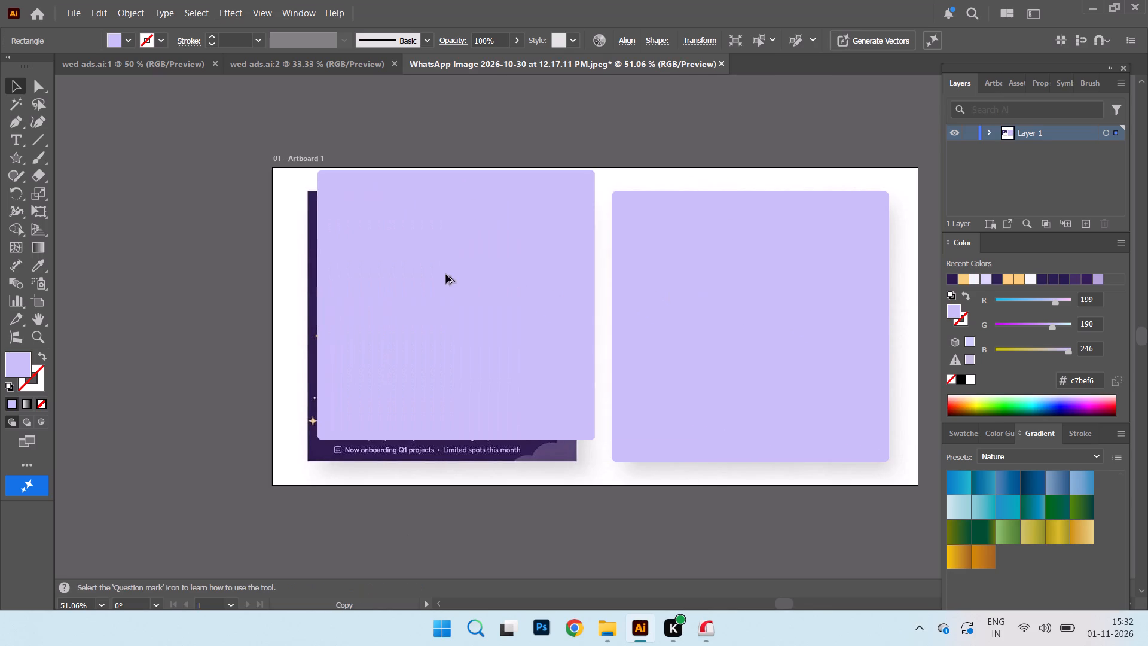
left_click_drag(446, 275, 434, 291, "alt")
left_click_drag(441, 290, 176, 290)
left_click(44, 269)
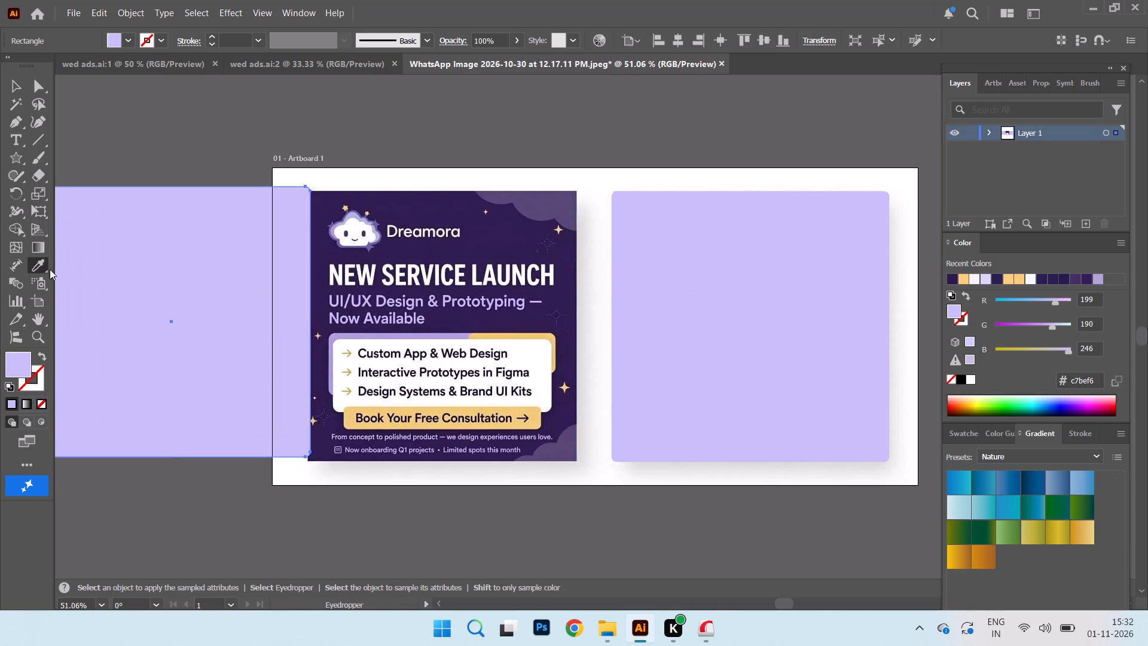
left_click(527, 249)
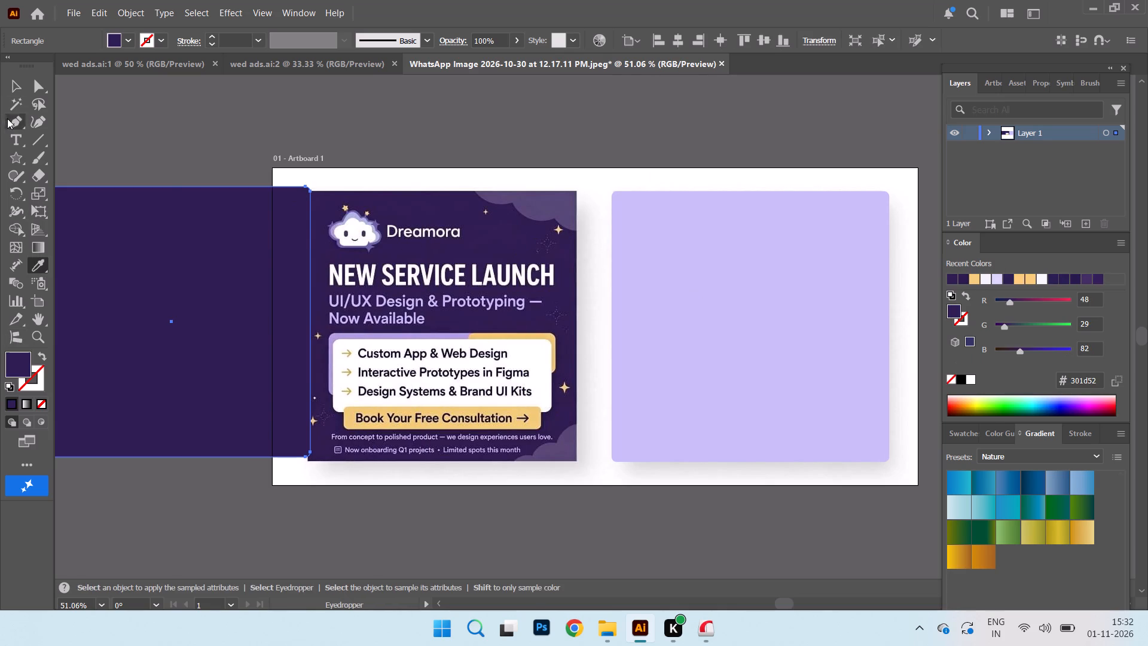
left_click(20, 84)
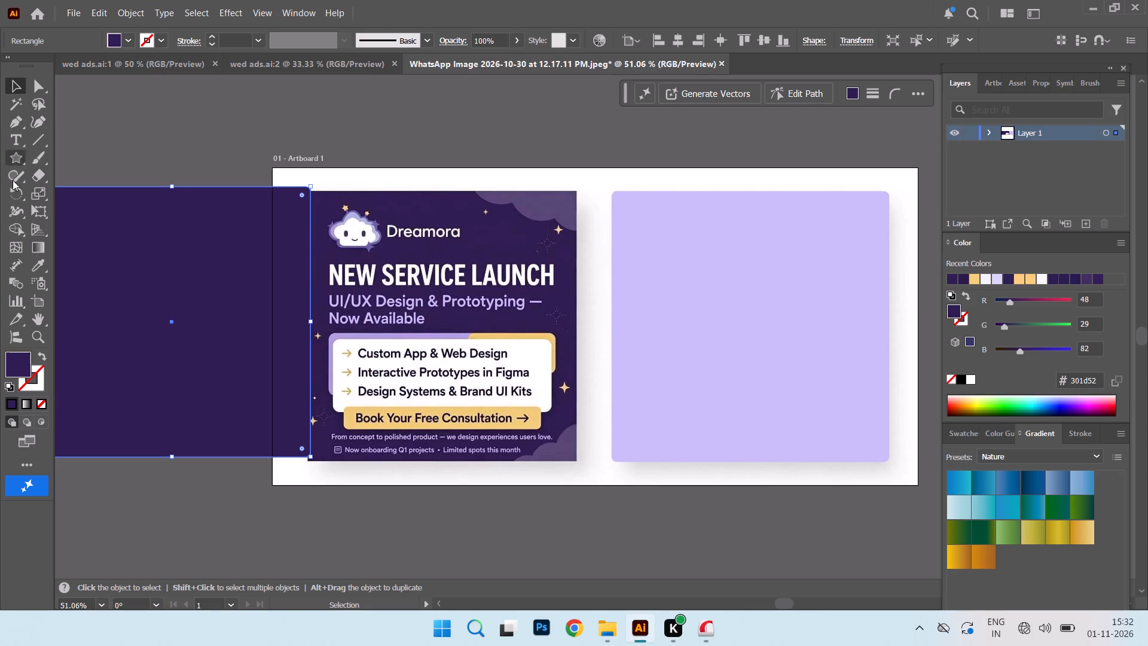
Draw a rounded rectangle over the white service list box on the NEW SERVICE LAUNCH card.
right_click(12, 154)
left_click(95, 174)
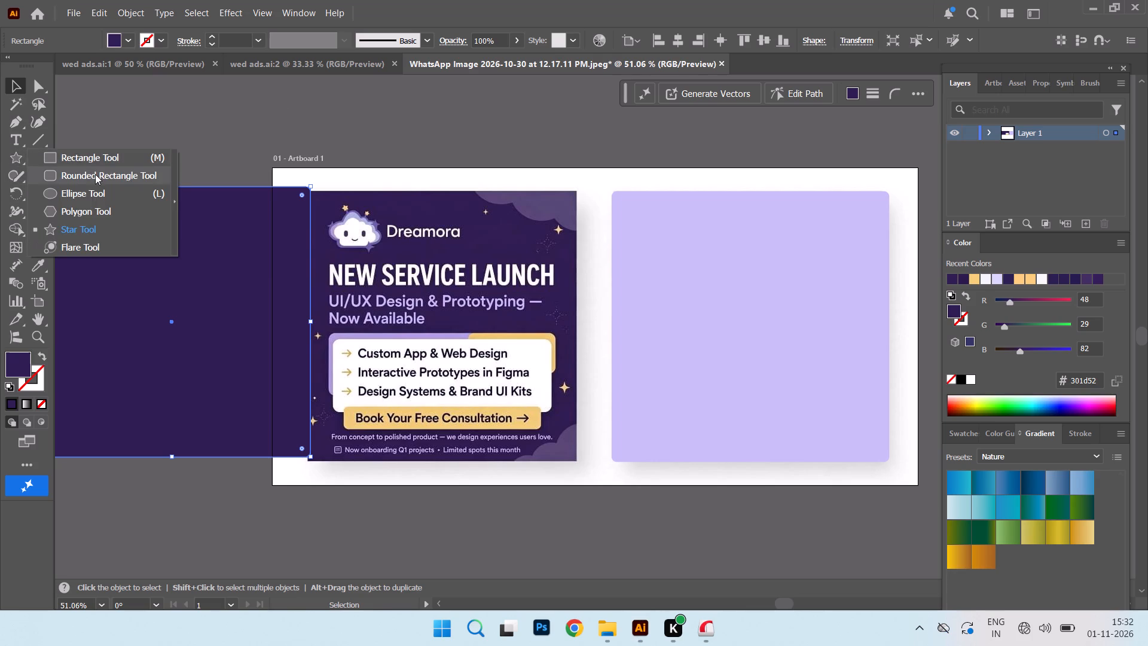
left_click_drag(332, 339, 332, 343)
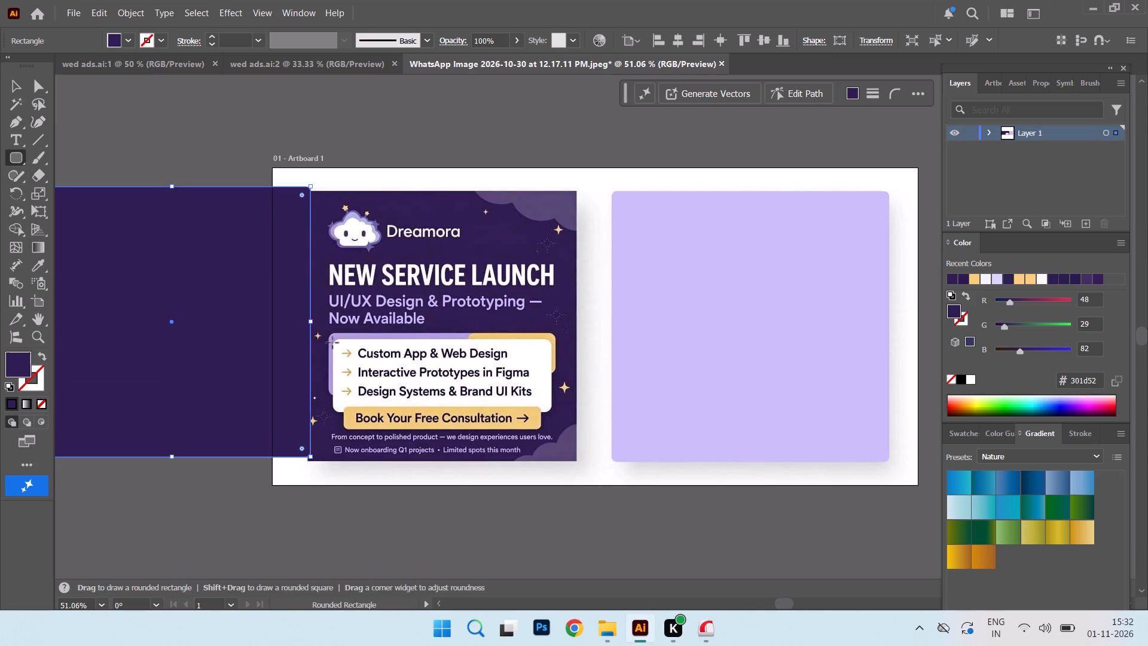
left_click_drag(332, 343, 555, 415)
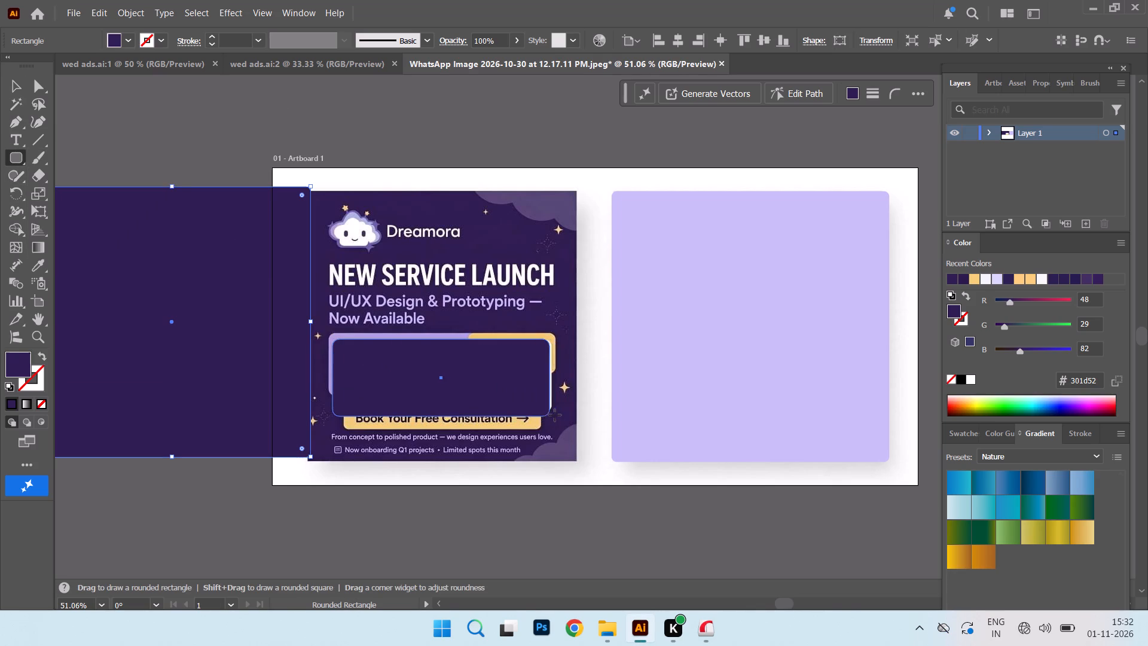
left_click_drag(555, 415, 552, 418)
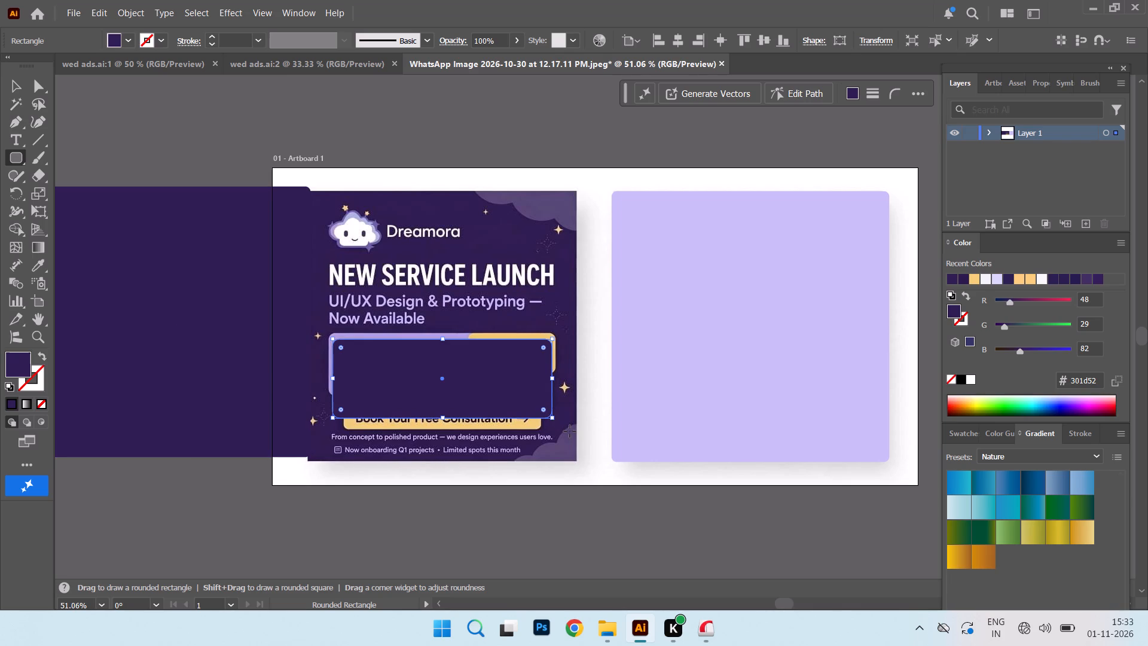
Fill the new rounded rectangle with the list box's white, ffffff, and place it between the two cards.
left_click(17, 90)
left_click_drag(467, 355, 478, 438)
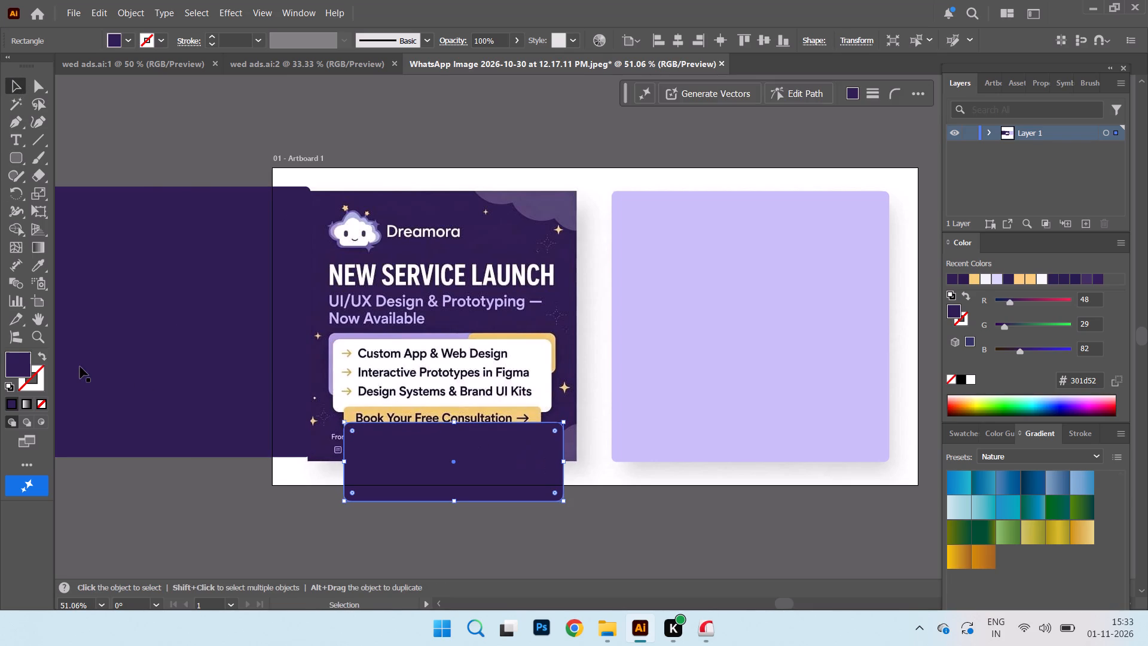
left_click(17, 359)
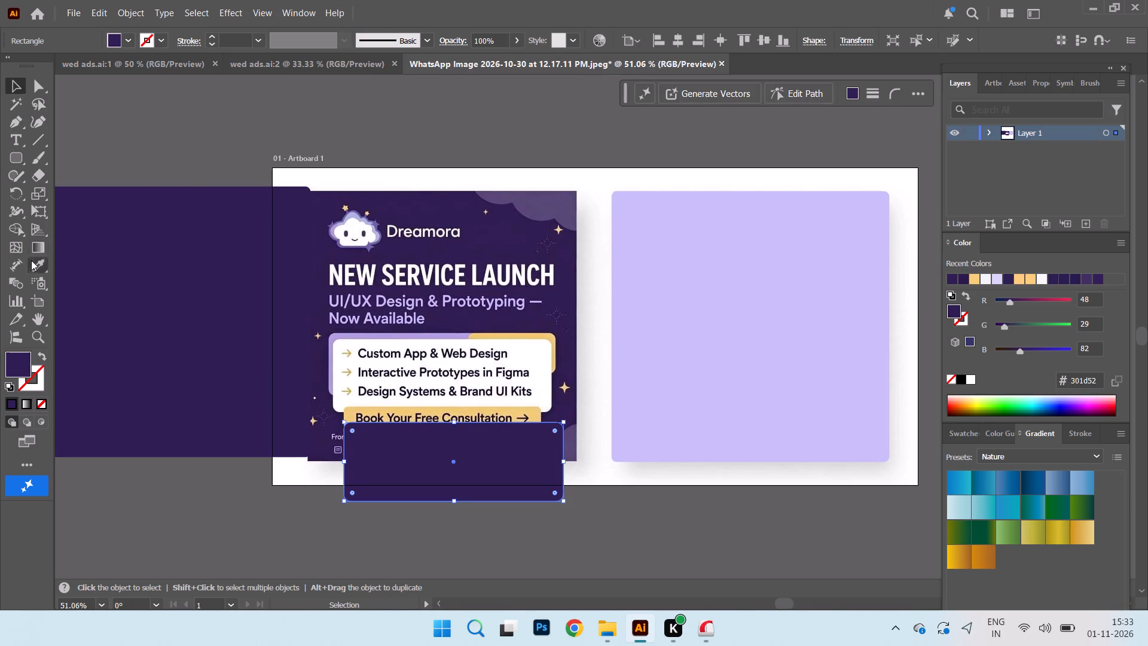
left_click(32, 261)
left_click(529, 358)
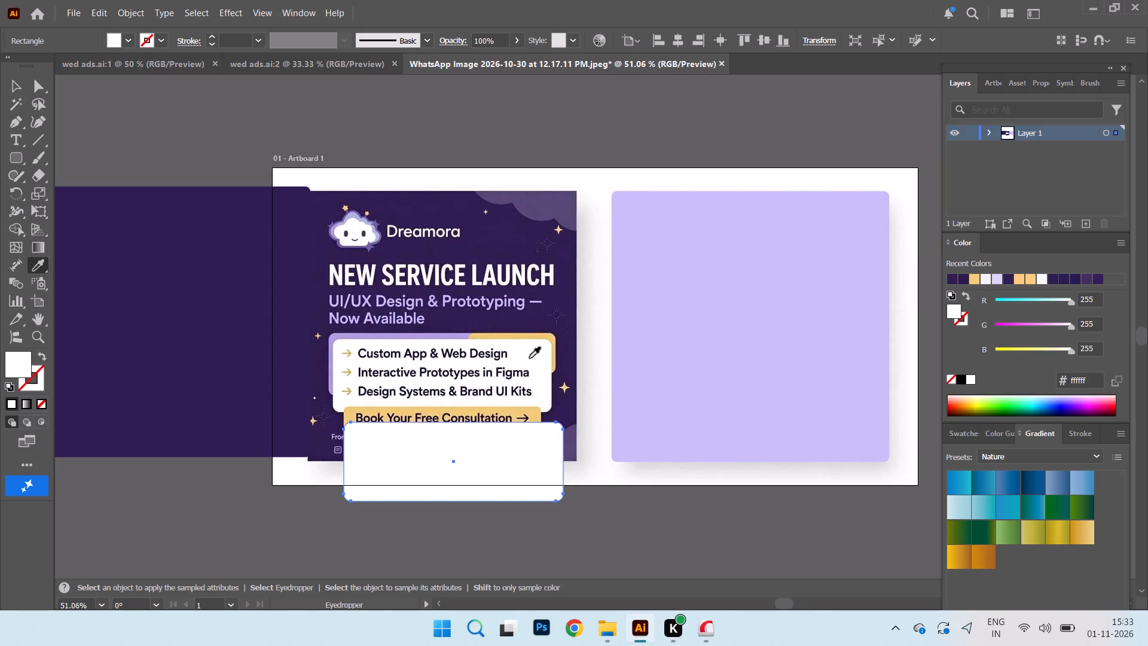
left_click(10, 86)
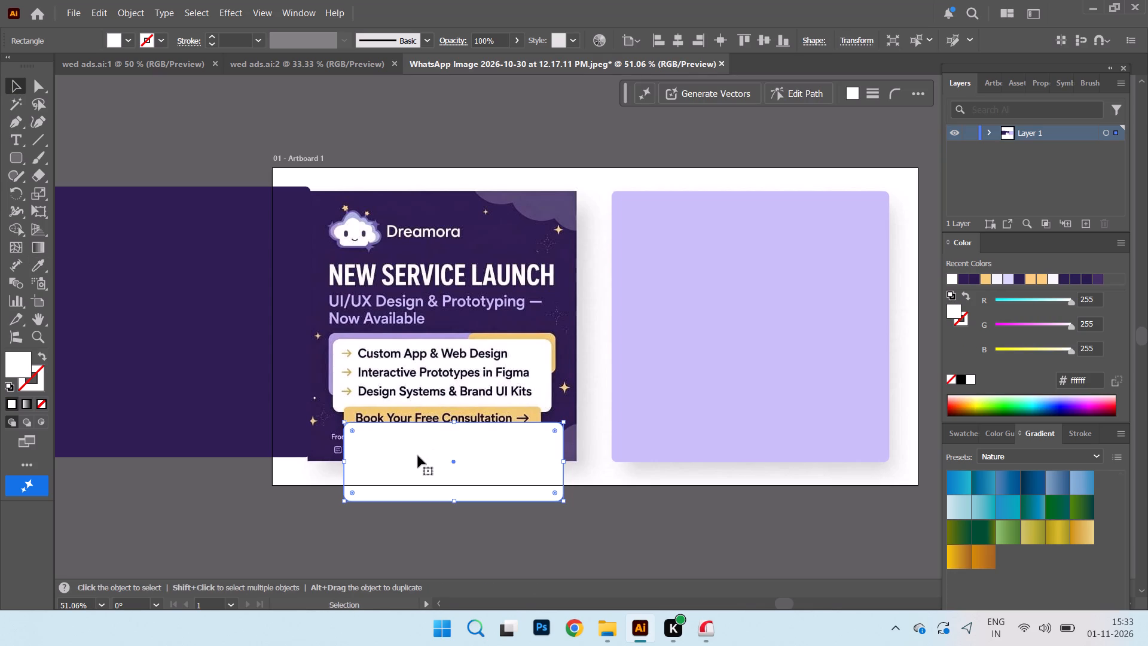
left_click_drag(418, 456, 405, 374)
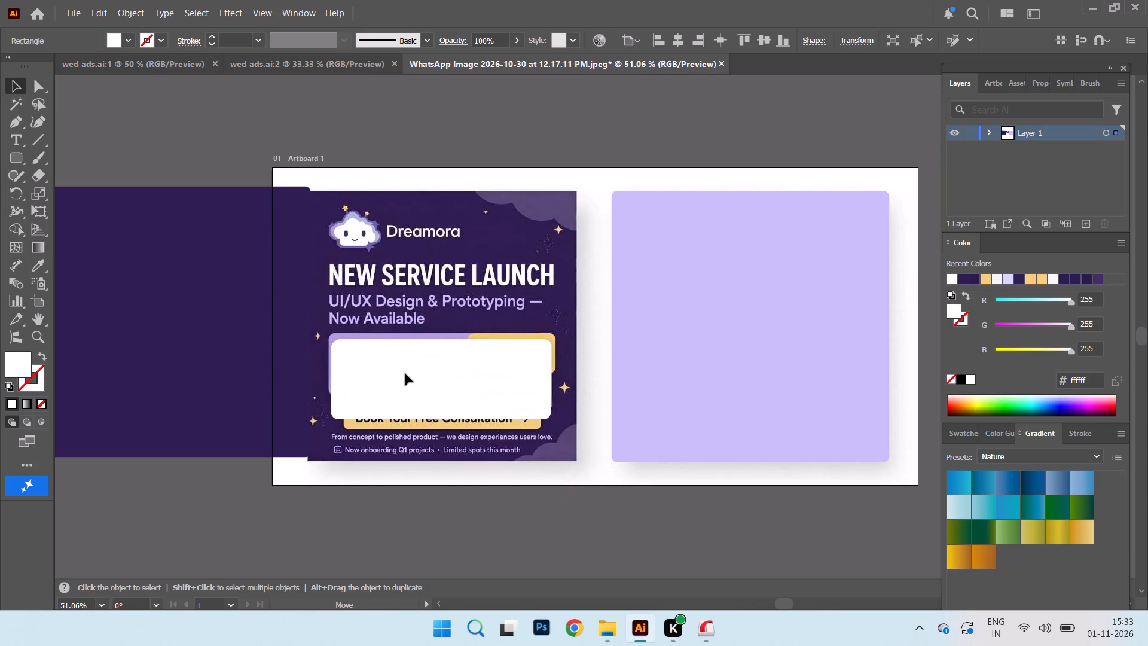
left_click_drag(405, 374, 600, 339)
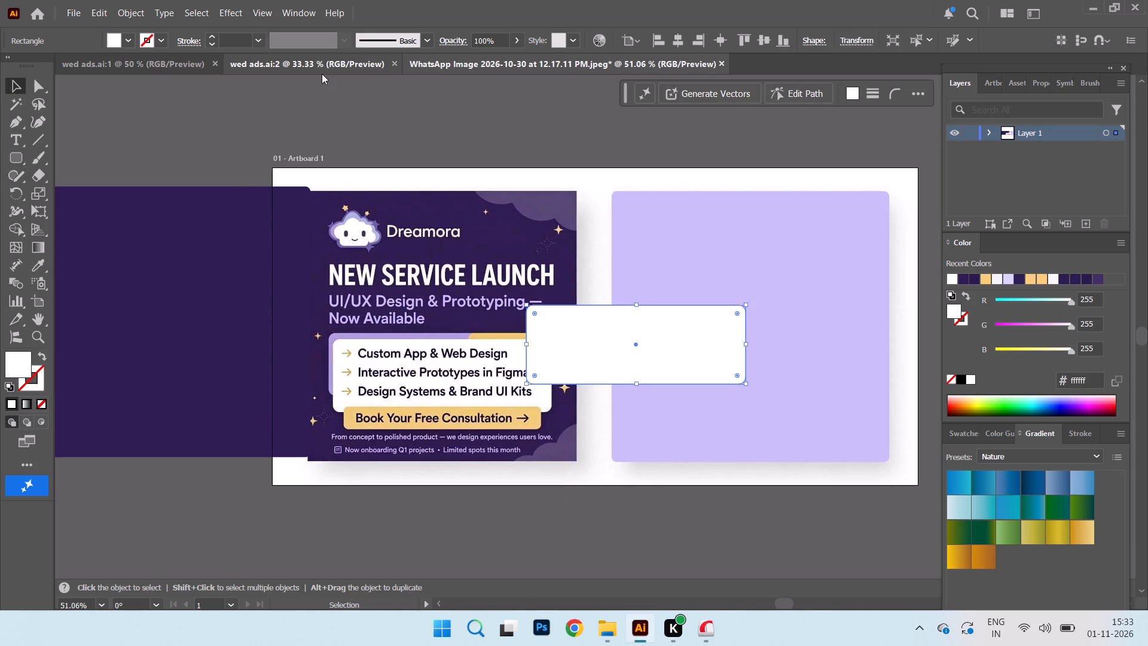
In wed ads.ai, select the whole dark Elevate Your Product Experience banner and copy it.
left_click(321, 65)
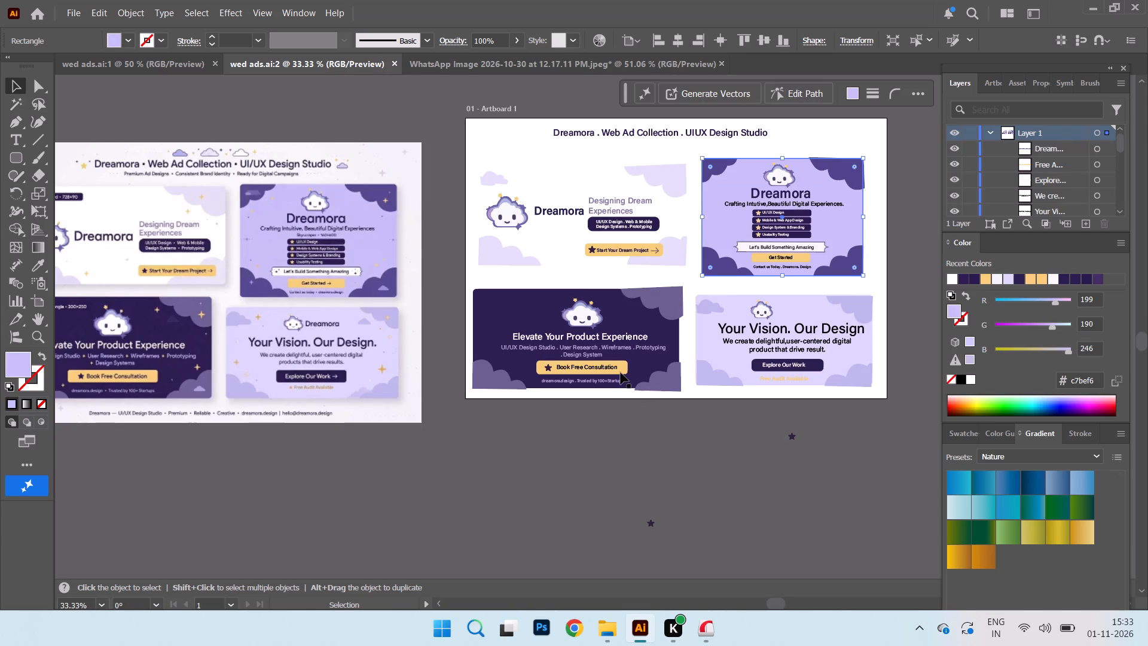
left_click(639, 58)
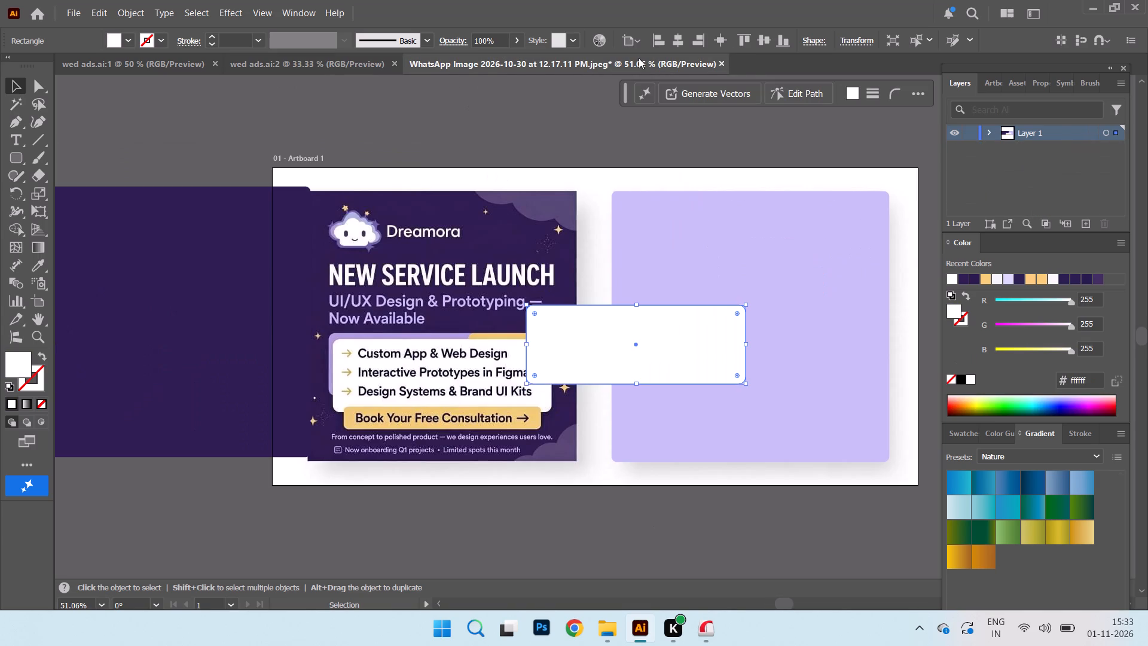
left_click(380, 63)
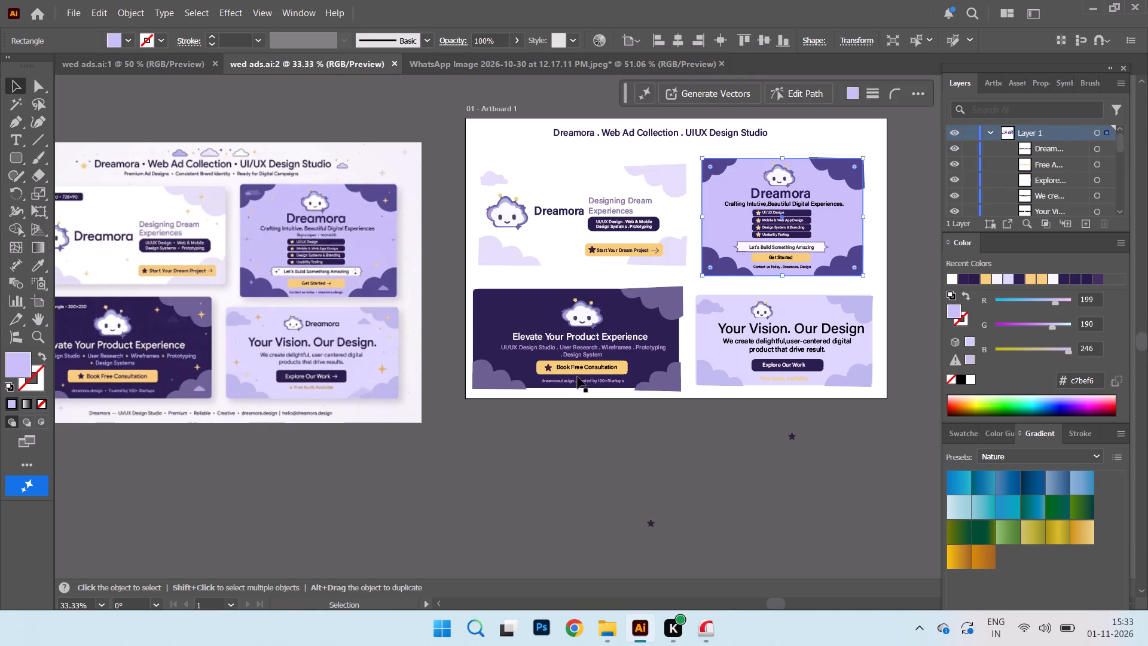
key("ctrl+equal")
key("ctrl+equal")
scroll(612, 437, "down", 4)
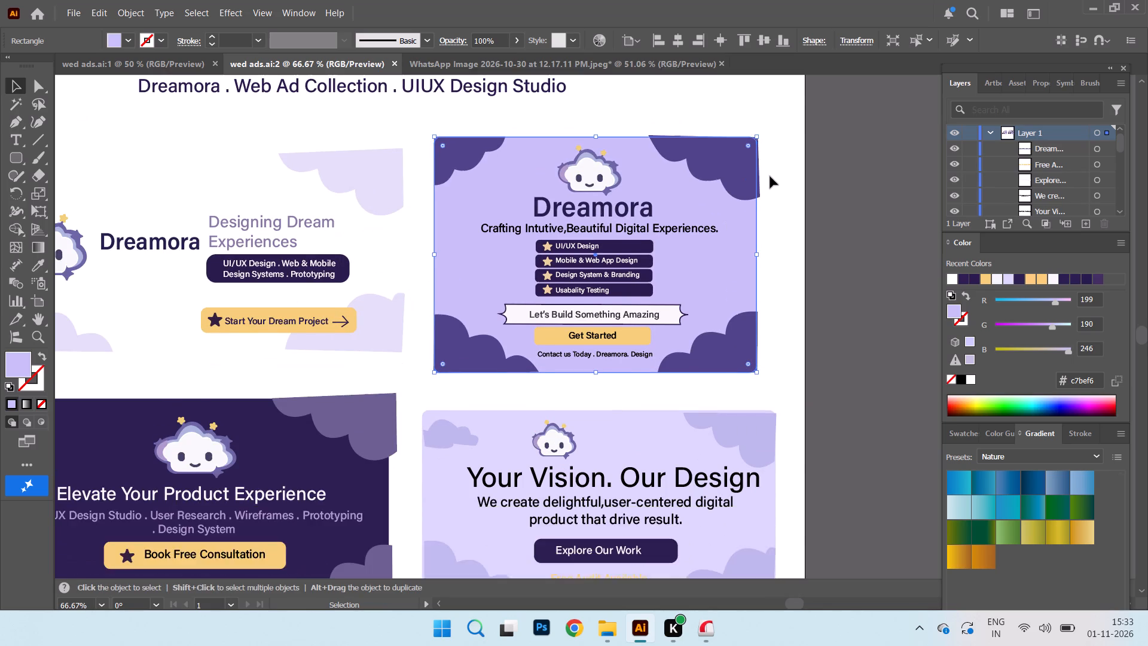
scroll(770, 176, "down", 11)
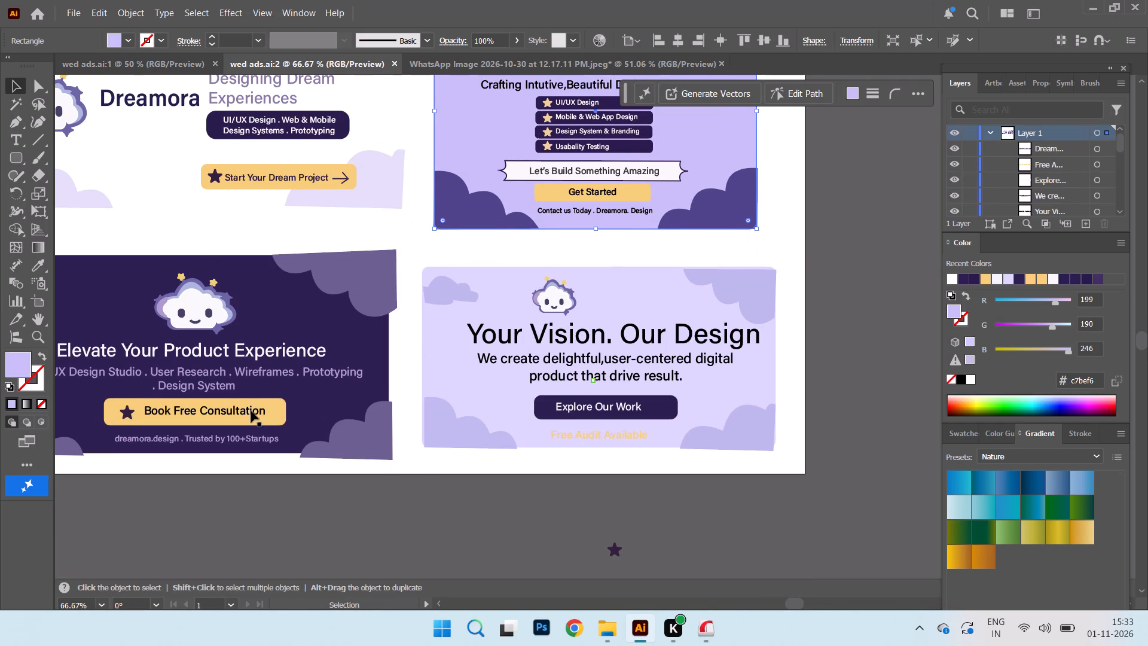
left_click(251, 411)
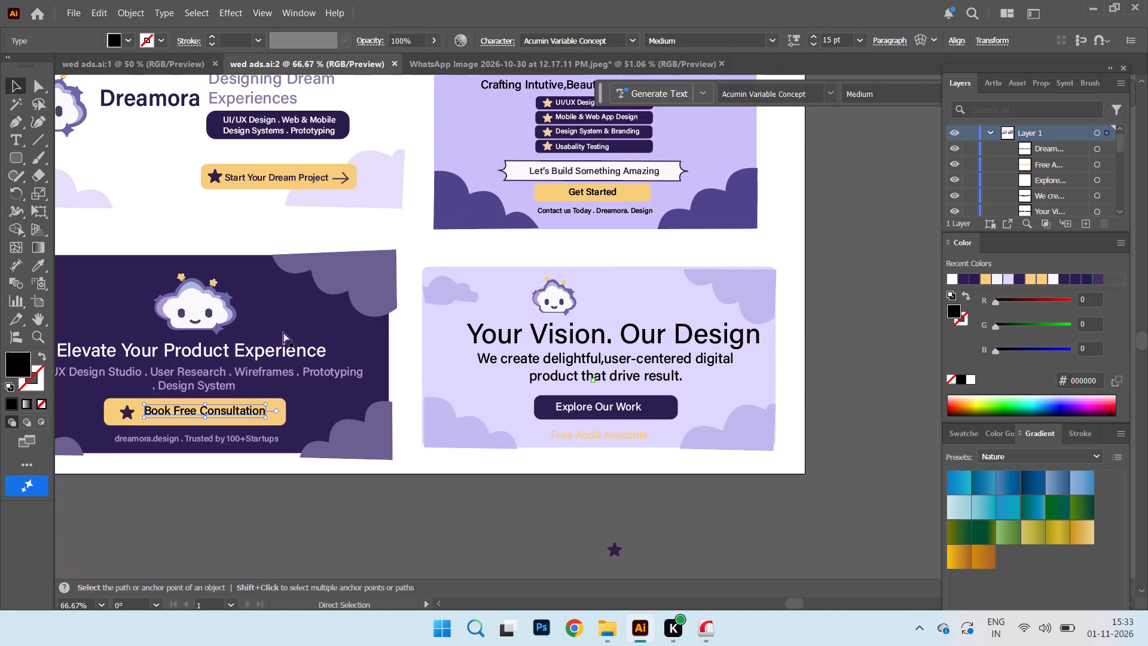
key("ctrl+minus")
key("ctrl+minus")
left_click_drag(477, 241, 631, 365)
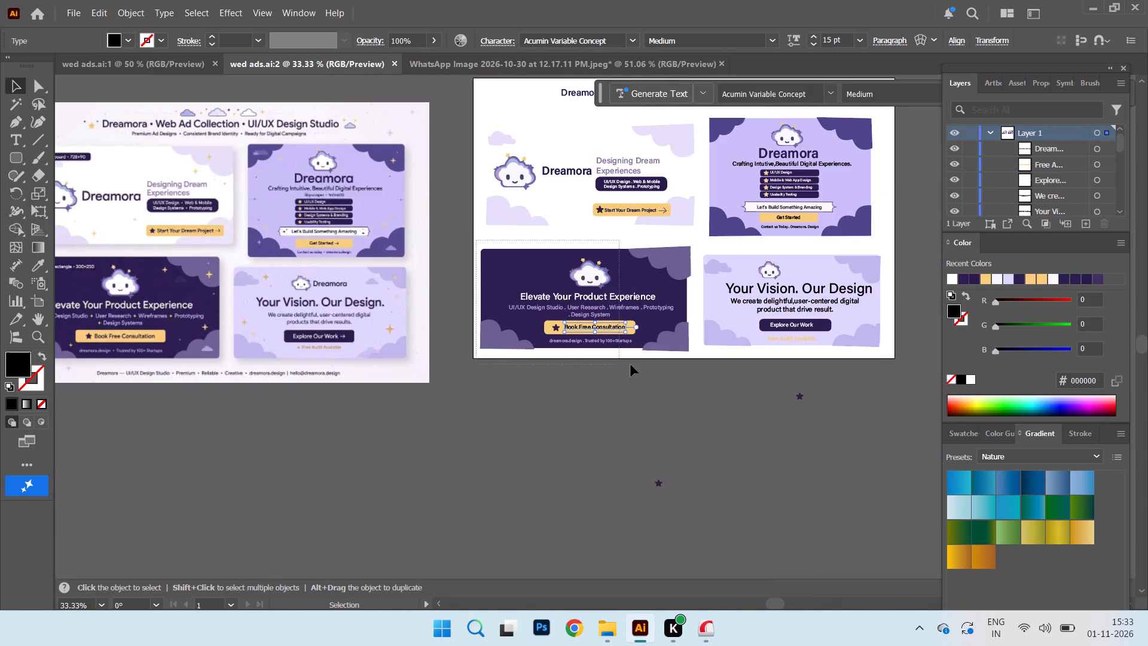
left_click_drag(631, 365, 692, 361)
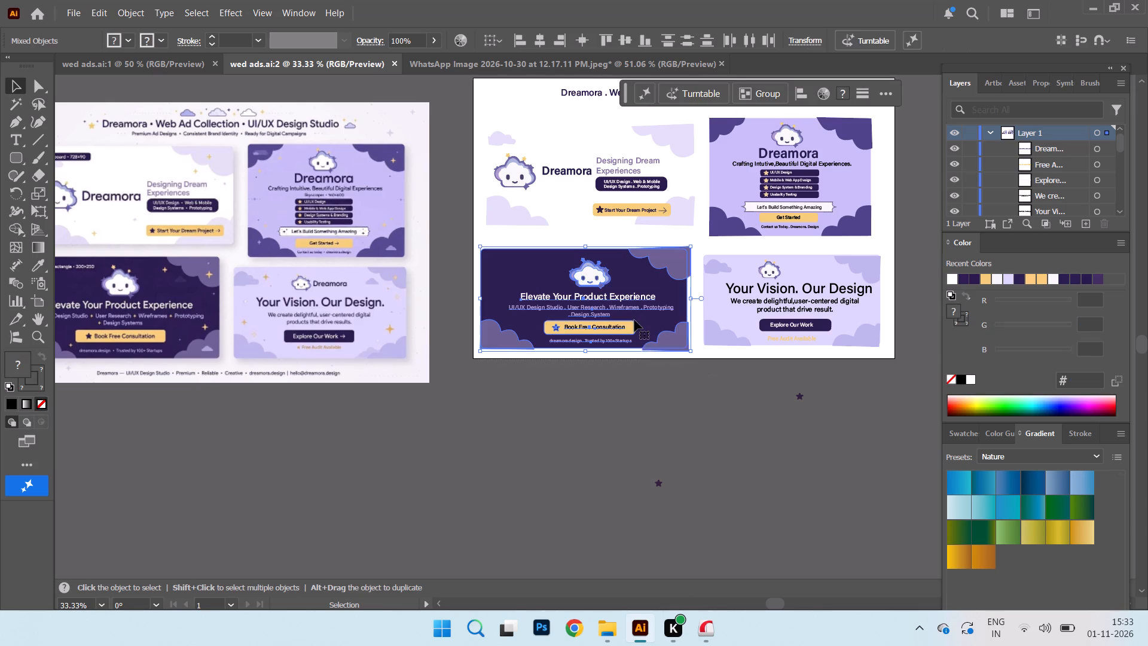
right_click(634, 319)
left_click(689, 191)
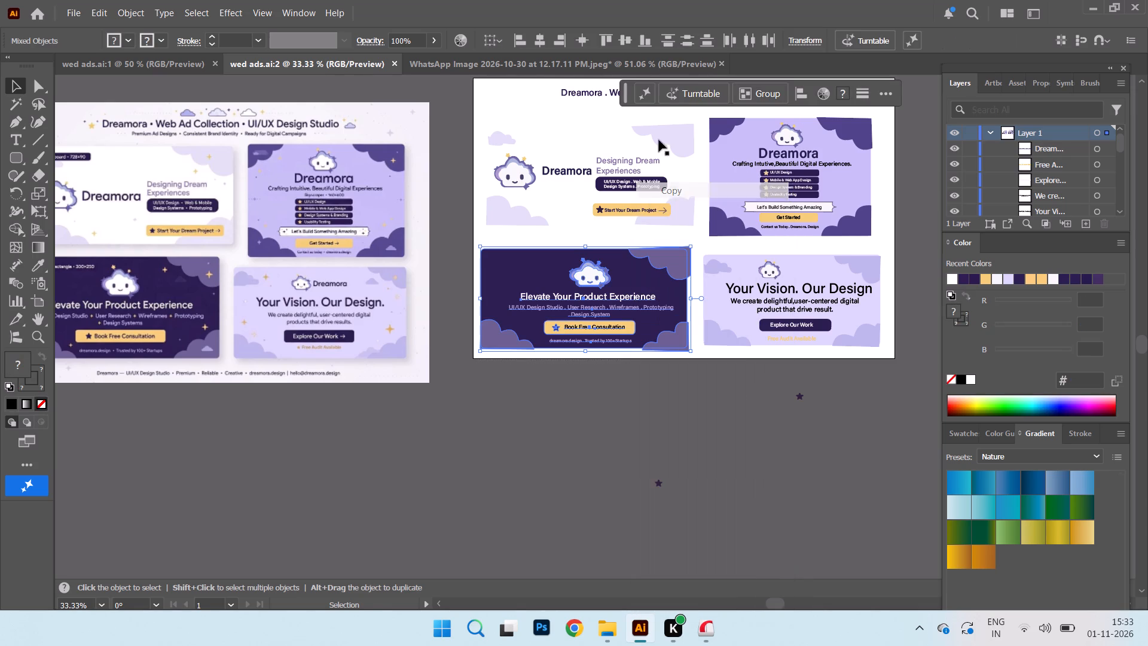
Paste the banner into the WhatsApp image document and place it beside the artboard, left of the NEW SERVICE LAUNCH card.
left_click(648, 72)
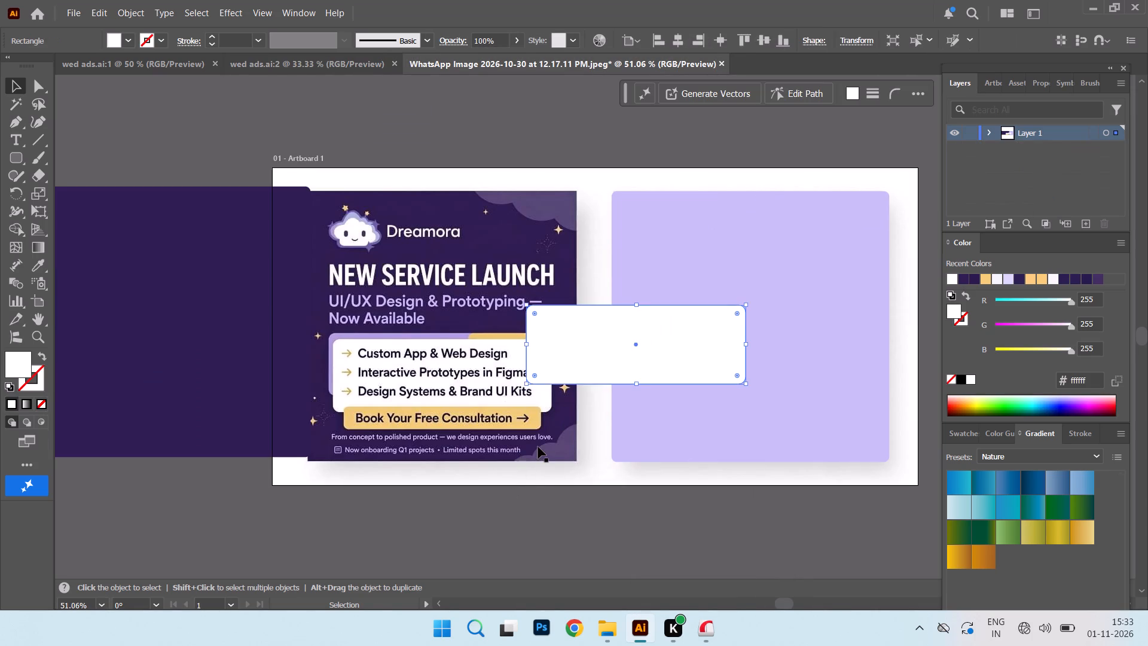
key("ctrl+minus")
key("ctrl+minus")
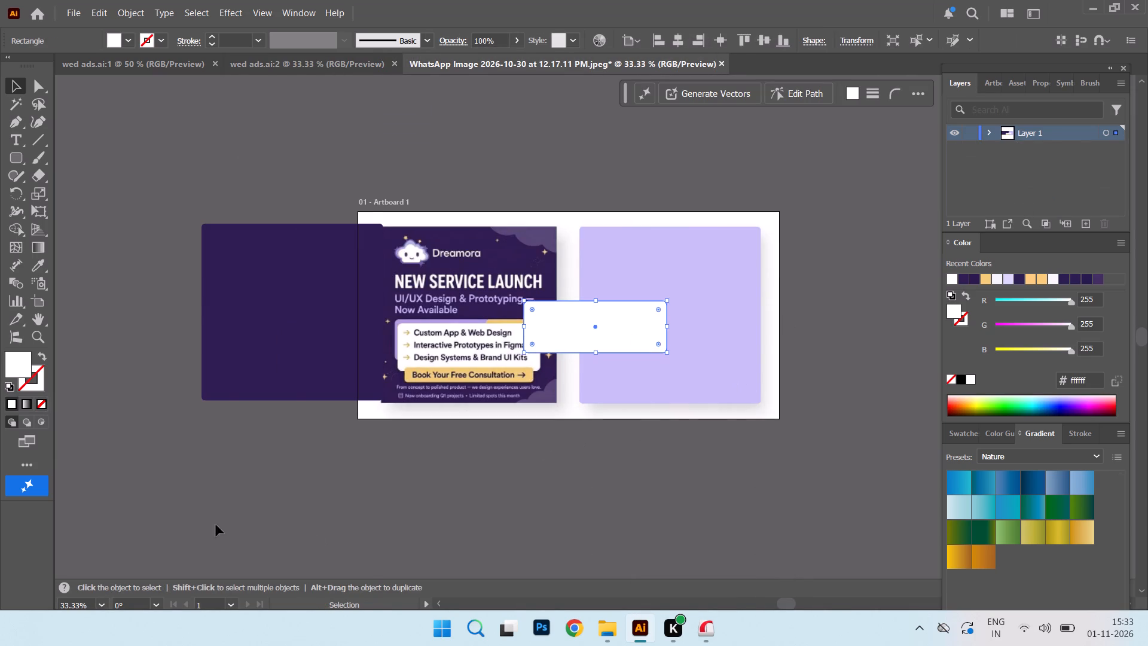
right_click(214, 503)
left_click(318, 86)
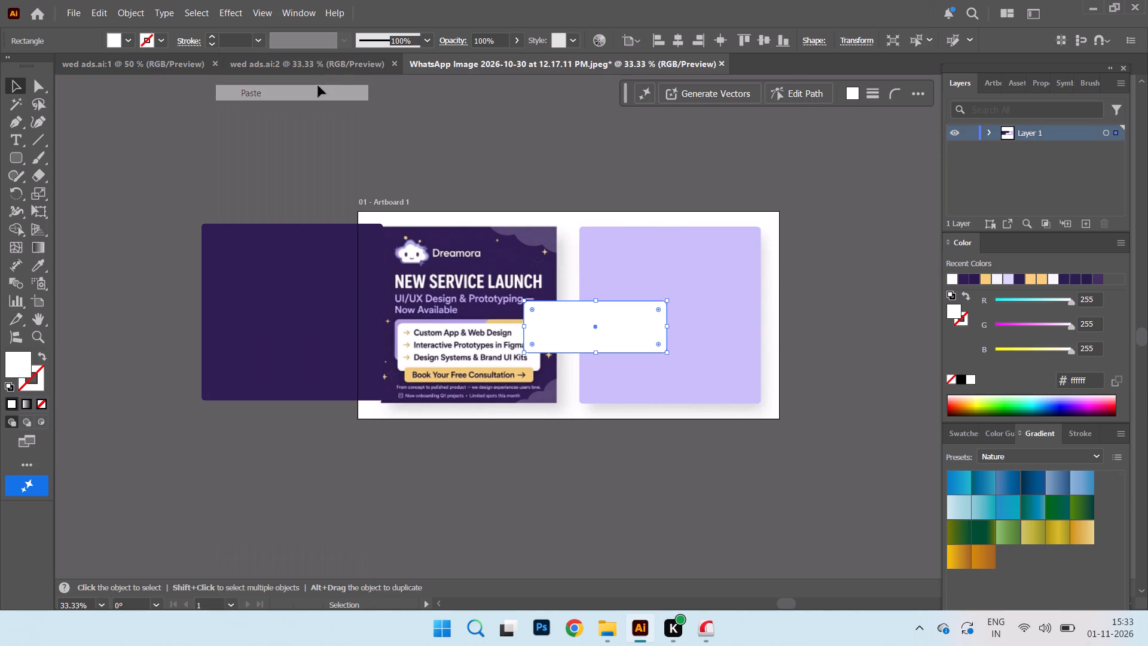
left_click_drag(551, 305, 187, 444)
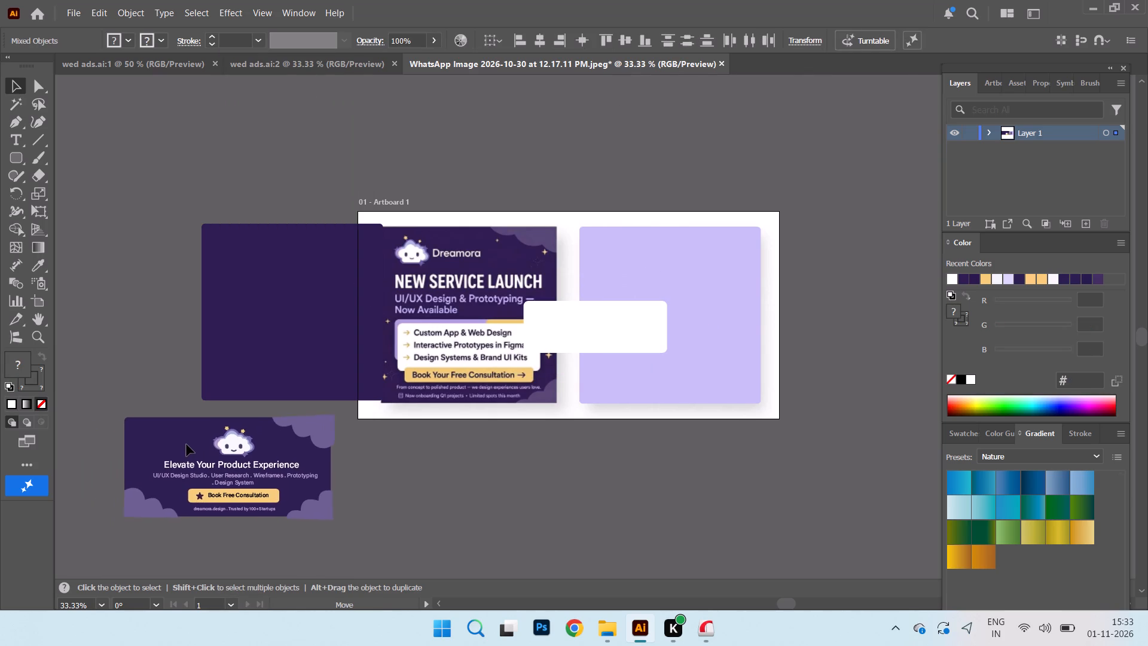
left_click_drag(187, 444, 197, 237)
Move the dark purple rectangle off the artboard to the empty area below the pasted banner.
left_click_drag(239, 351, 142, 501)
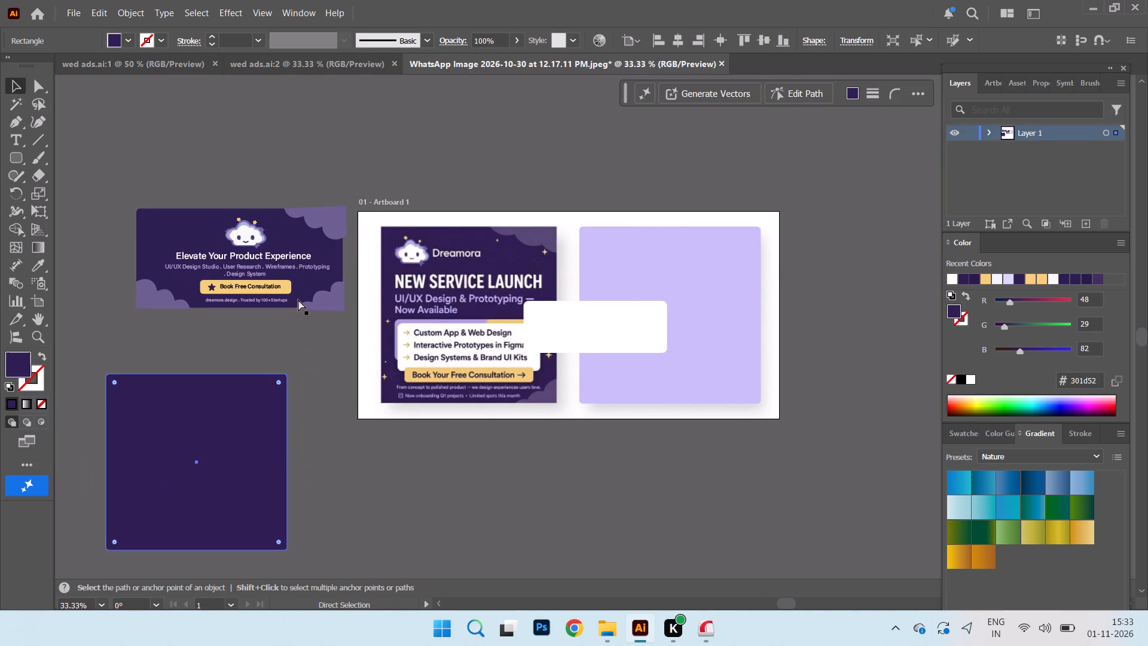
Duplicate the banner's Book Free Consultation button, with its star, text and yellow rectangle, onto the card's Book Your Free Consultation button.
key("ctrl+equal")
key("ctrl+equal")
scroll(833, 361, "up", 8)
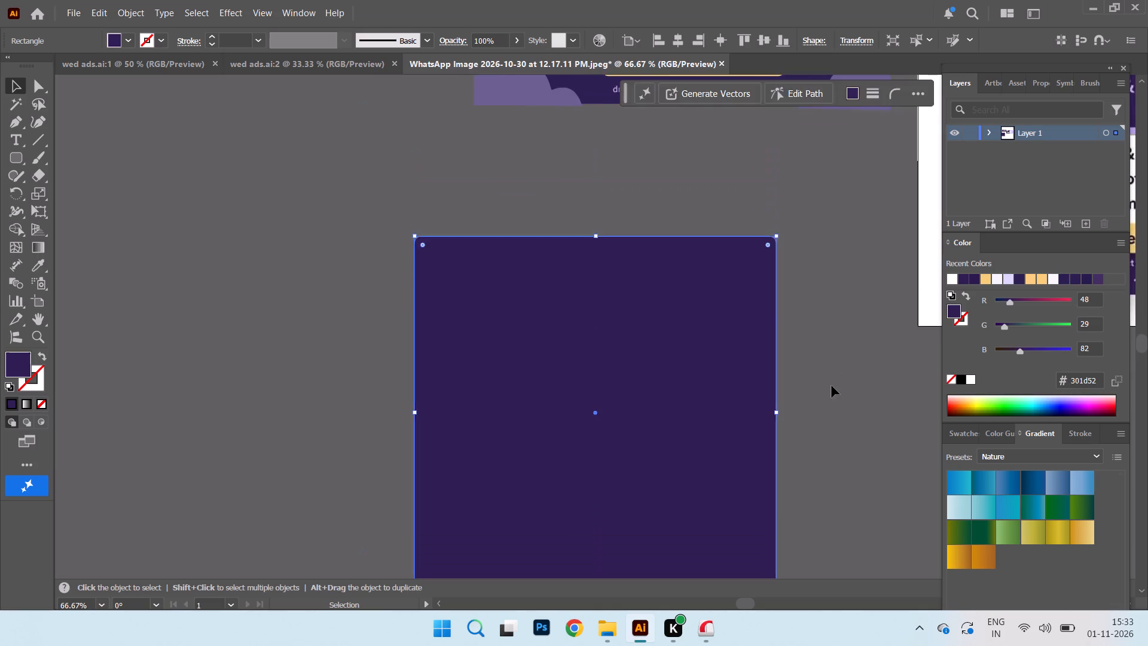
scroll(832, 386, "up", 10)
scroll(846, 340, "up", 3)
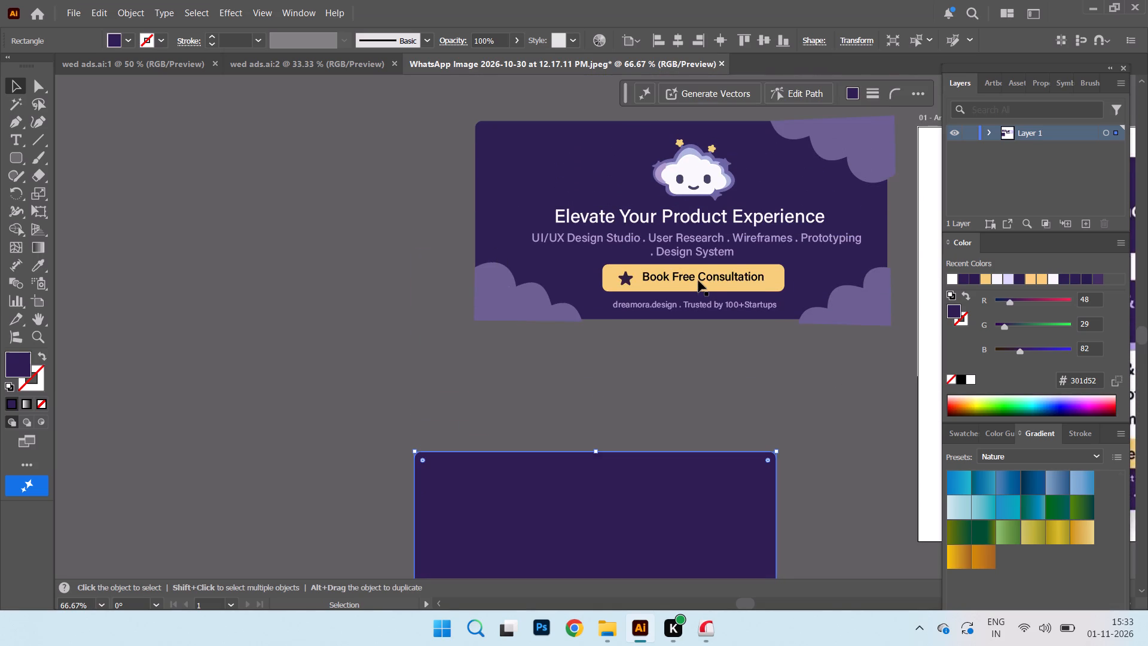
left_click(698, 281)
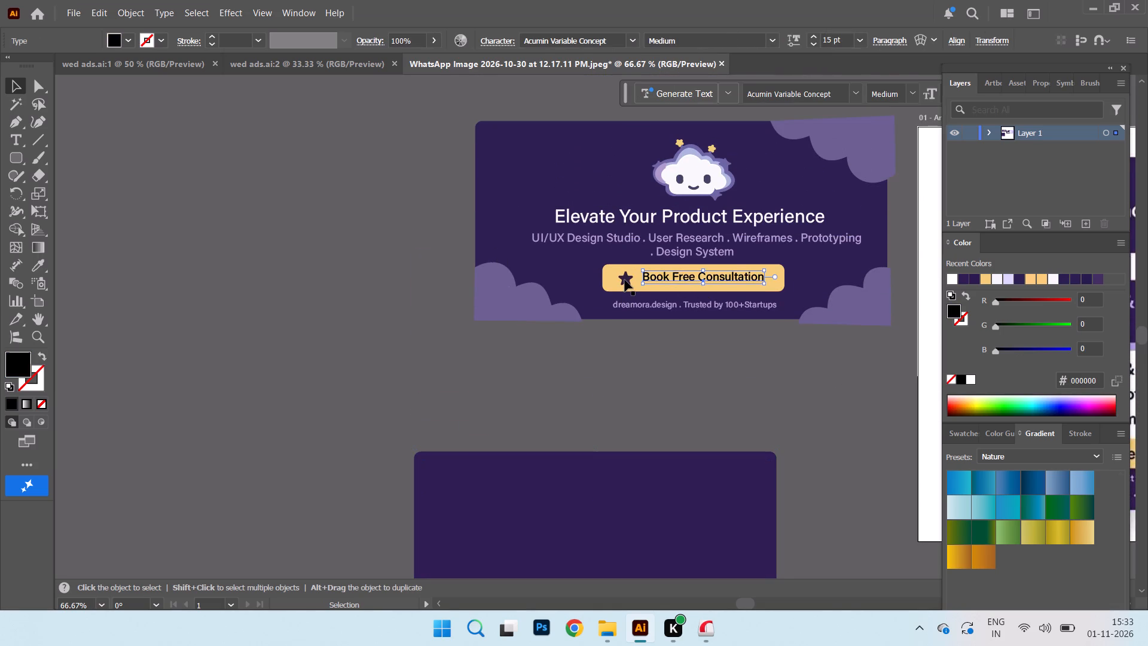
left_click(625, 280, "alt")
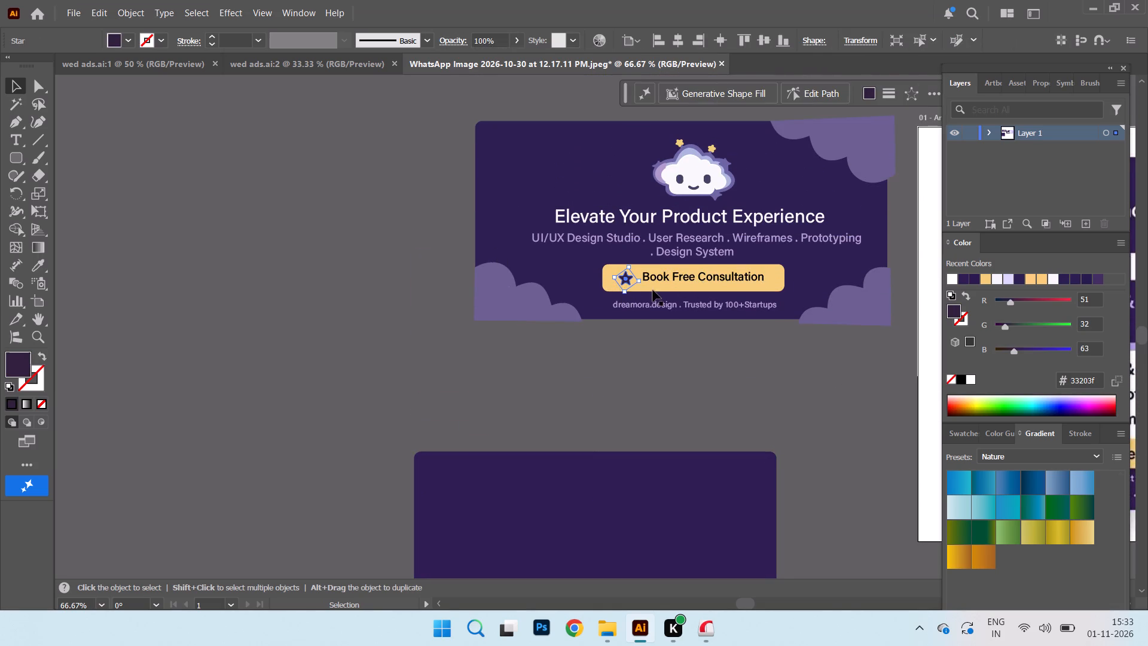
left_click(702, 275, "shift")
left_click(746, 291, "shift")
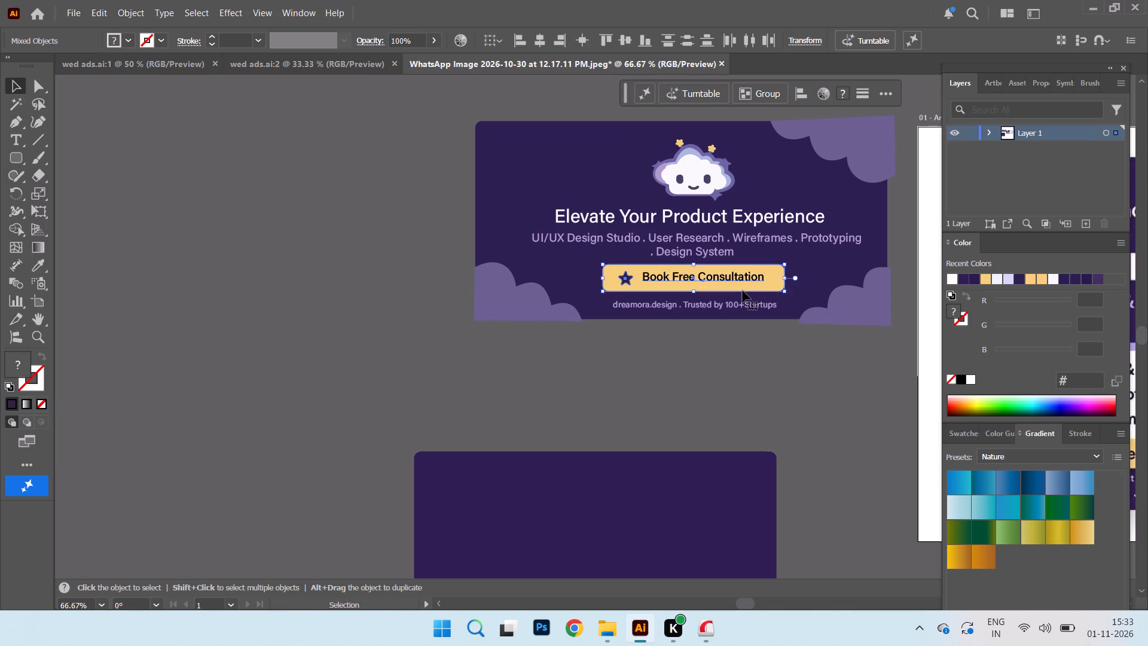
key("ctrl+minus")
key("ctrl+minus")
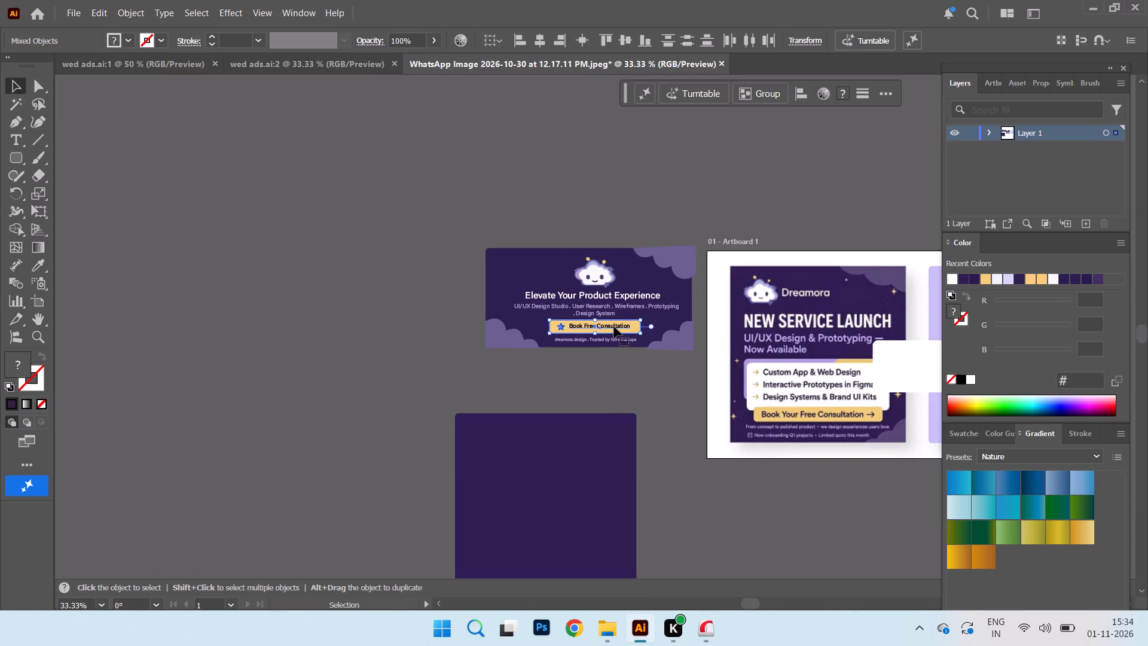
left_click_drag(614, 327, 832, 419, "alt")
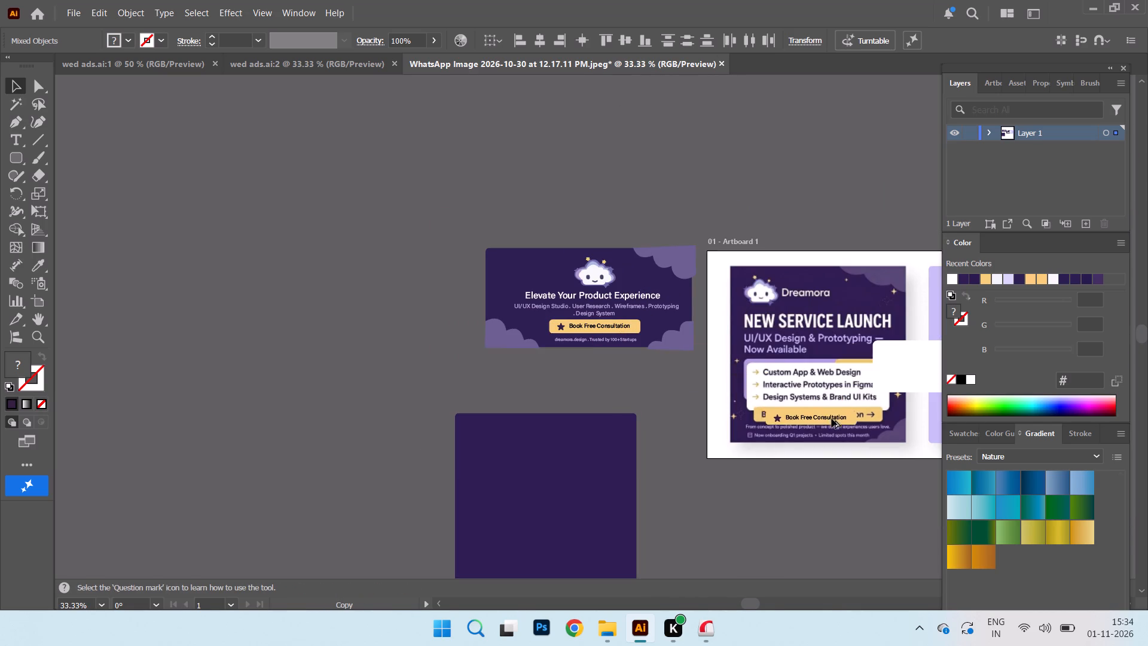
left_click_drag(832, 419, 817, 416, "alt")
Stretch the copied button to the reference button's full width and raise its top edge to match.
key("ctrl+equal")
key("ctrl+equal")
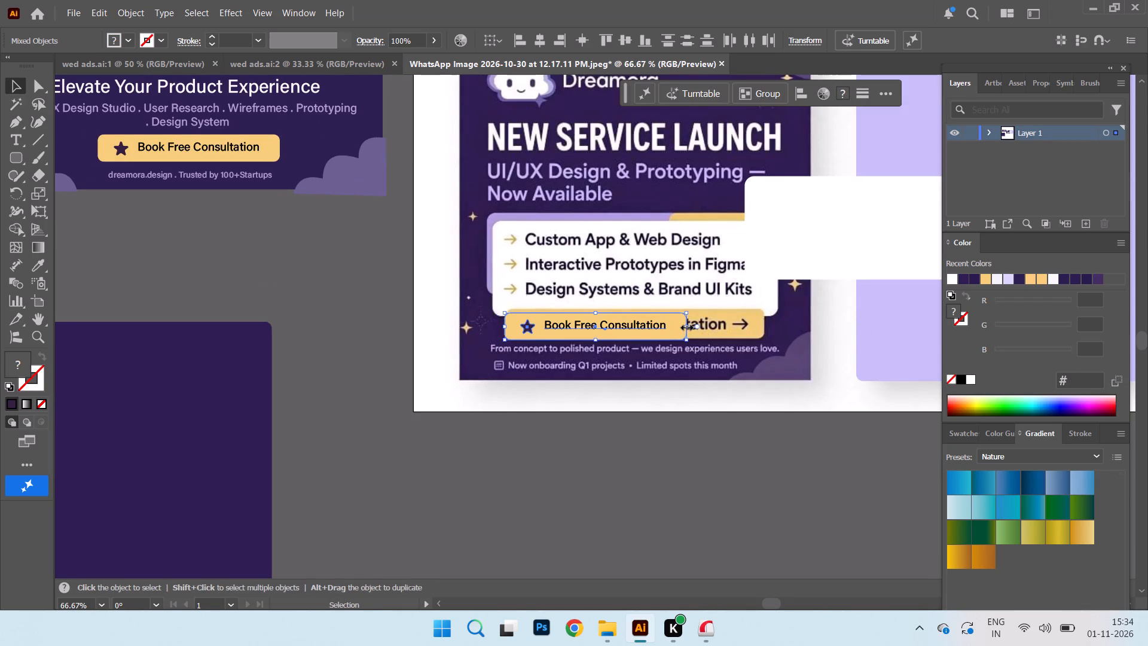
left_click_drag(685, 326, 765, 322)
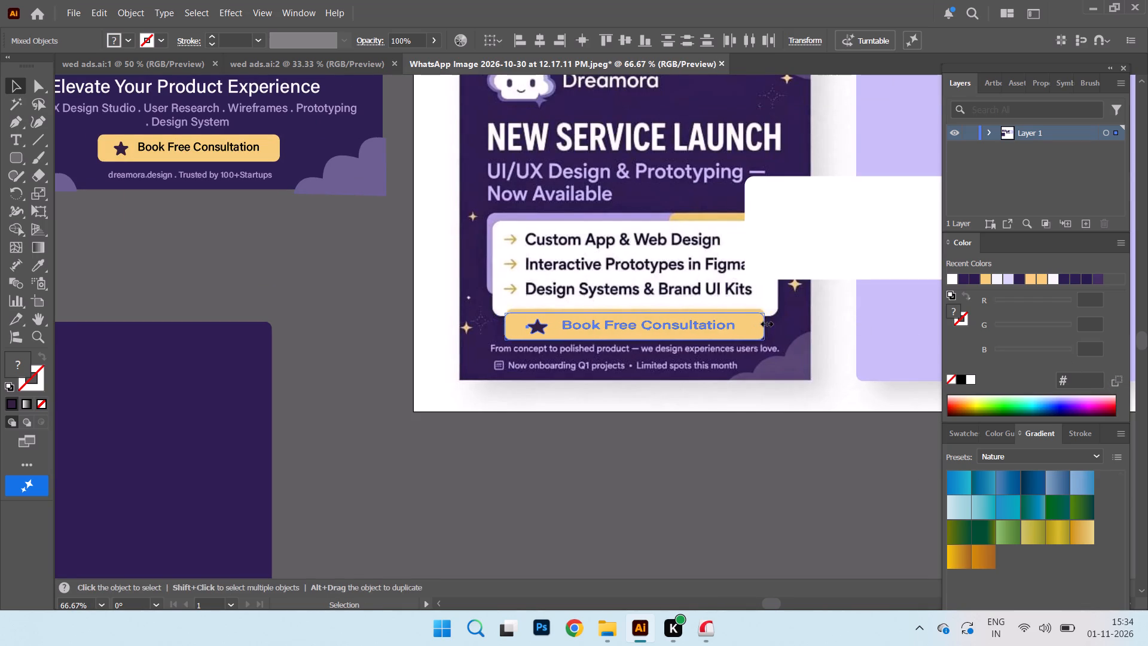
left_click_drag(765, 322, 764, 322)
left_click(636, 311)
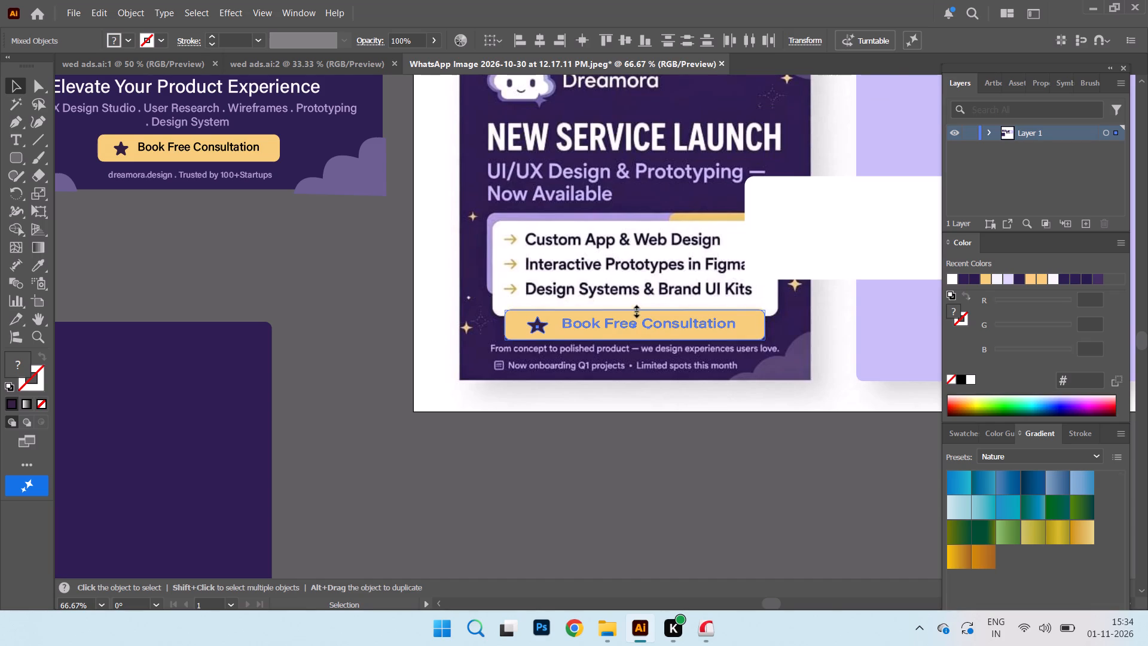
Set the copied button's Book Free Consultation text to 18 pt and stretch it slightly taller.
left_click(599, 537)
left_click(618, 324)
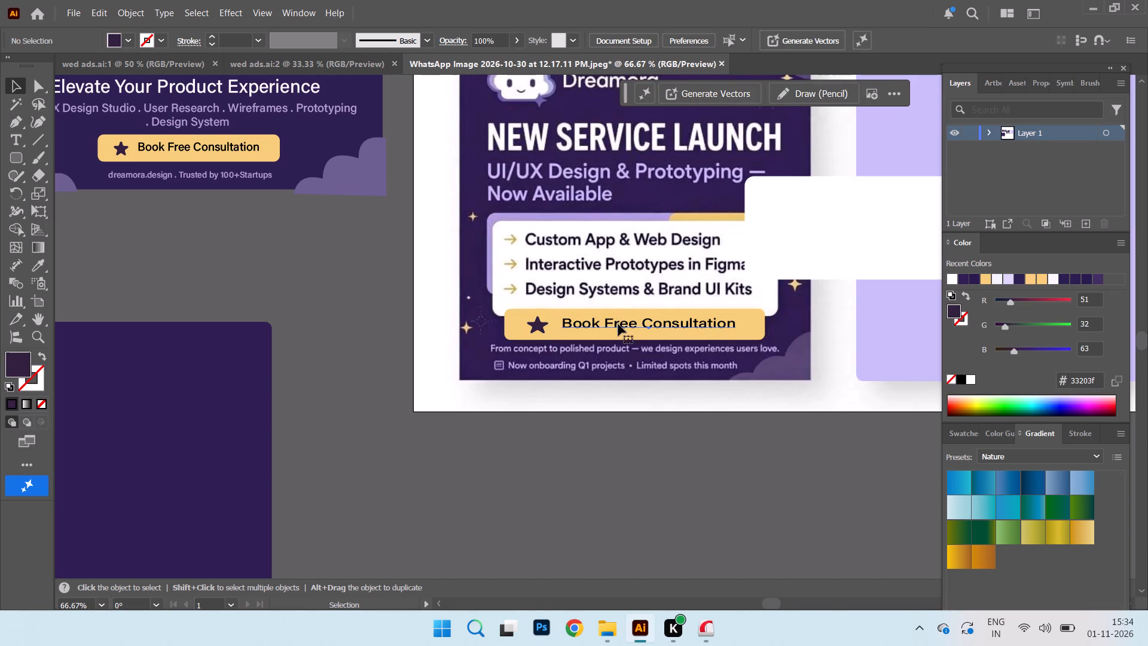
left_click(858, 42)
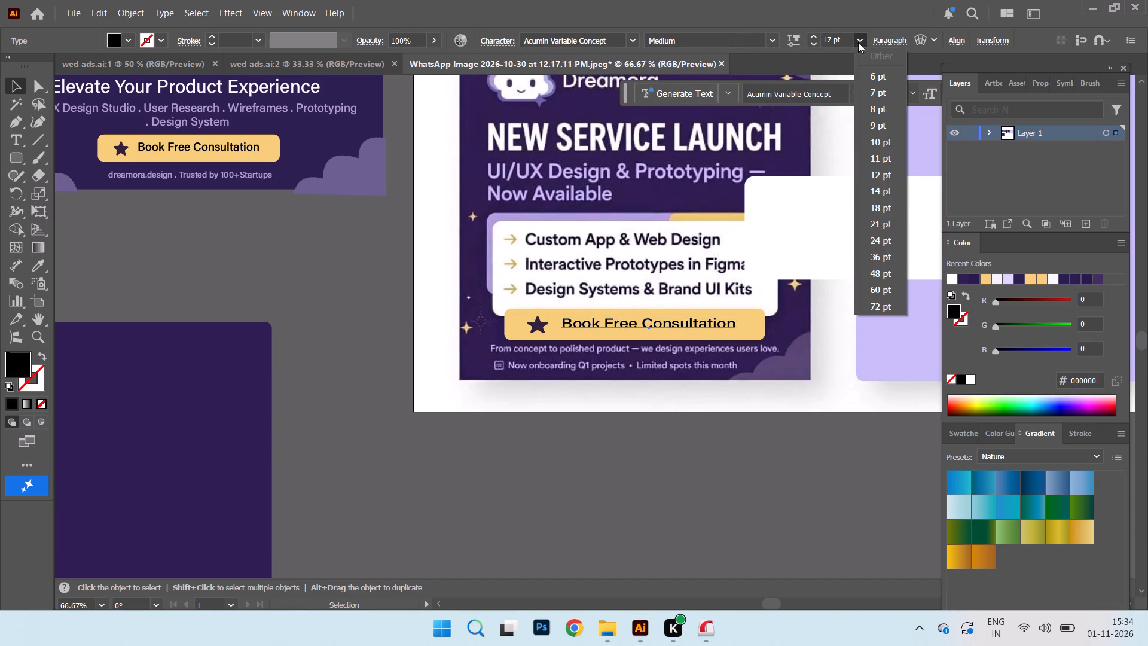
left_click(877, 212)
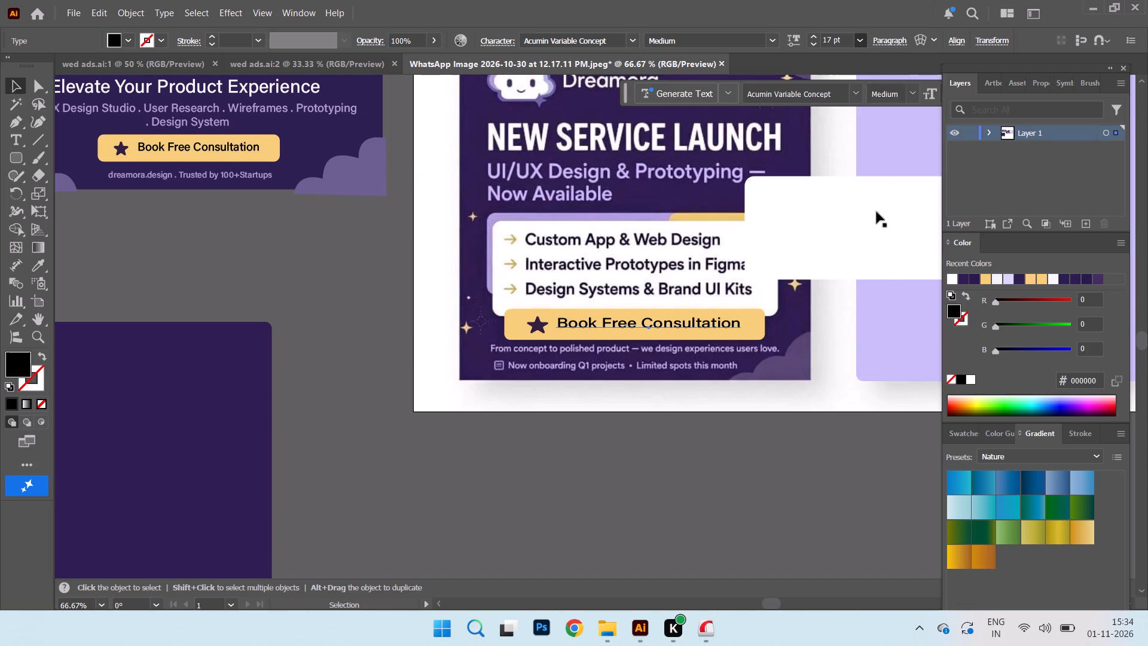
left_click(651, 331)
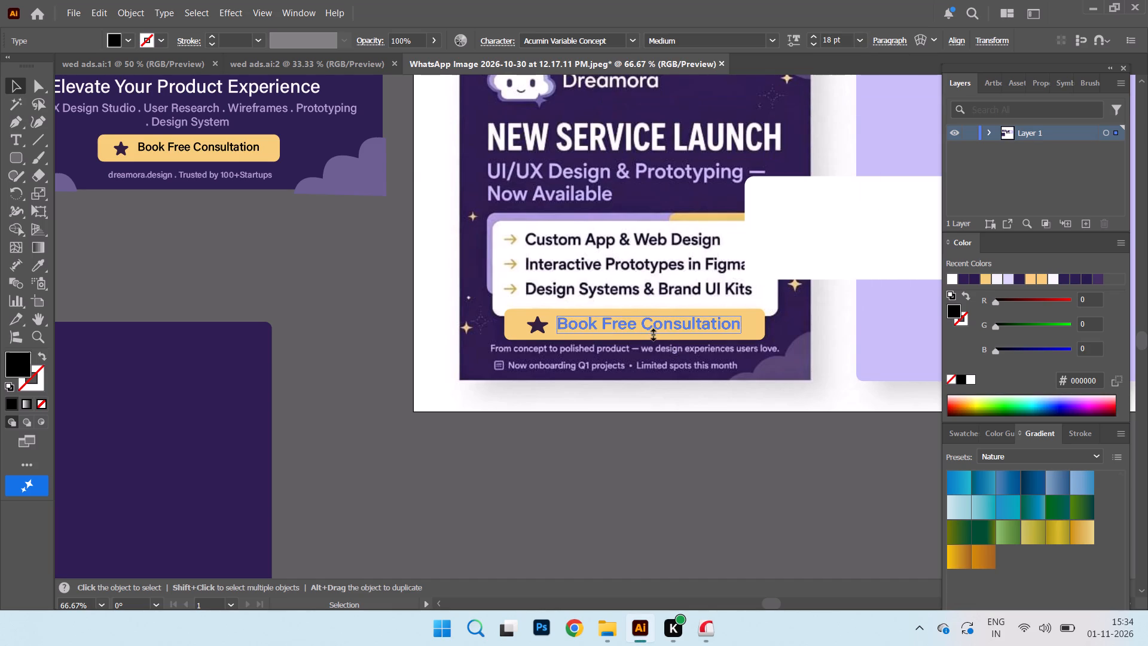
left_click_drag(608, 529, 604, 514)
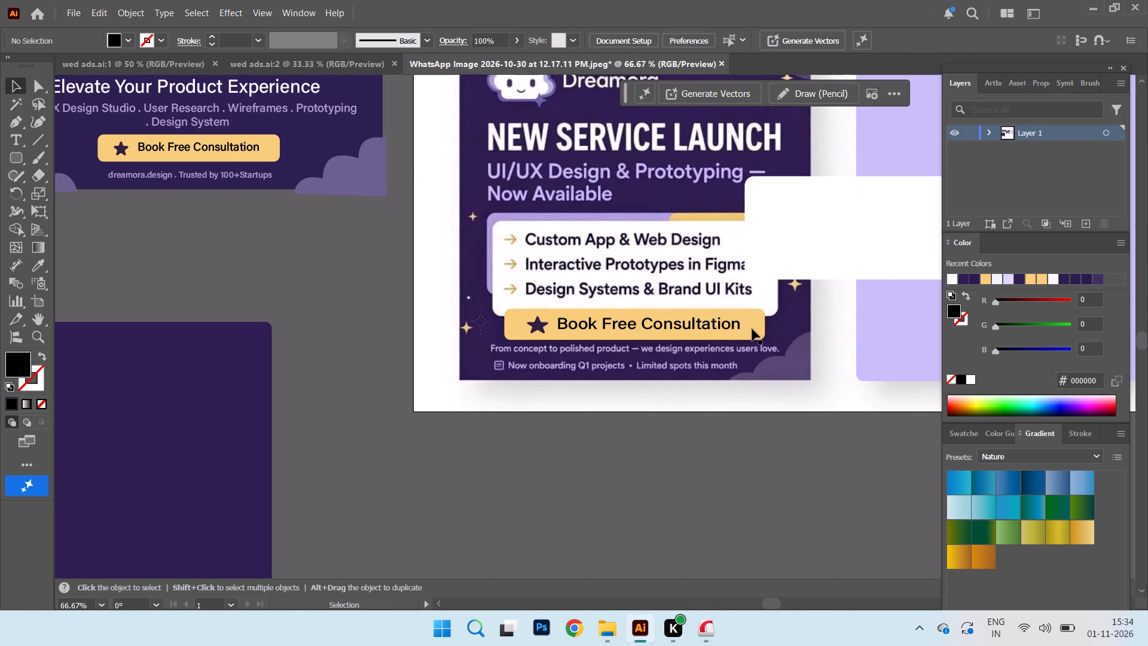
Move the copied button's yellow rectangle below the artboard and its star out to the artboard's left side, uncovering the reference button.
left_click_drag(752, 328, 754, 324)
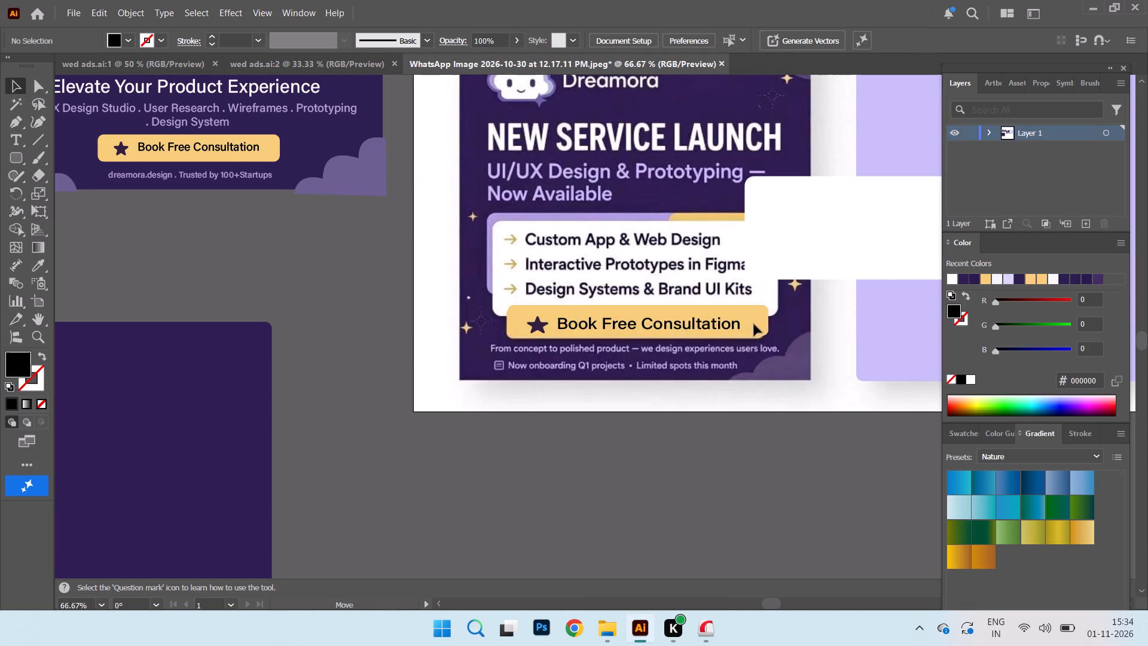
left_click_drag(754, 324, 715, 336)
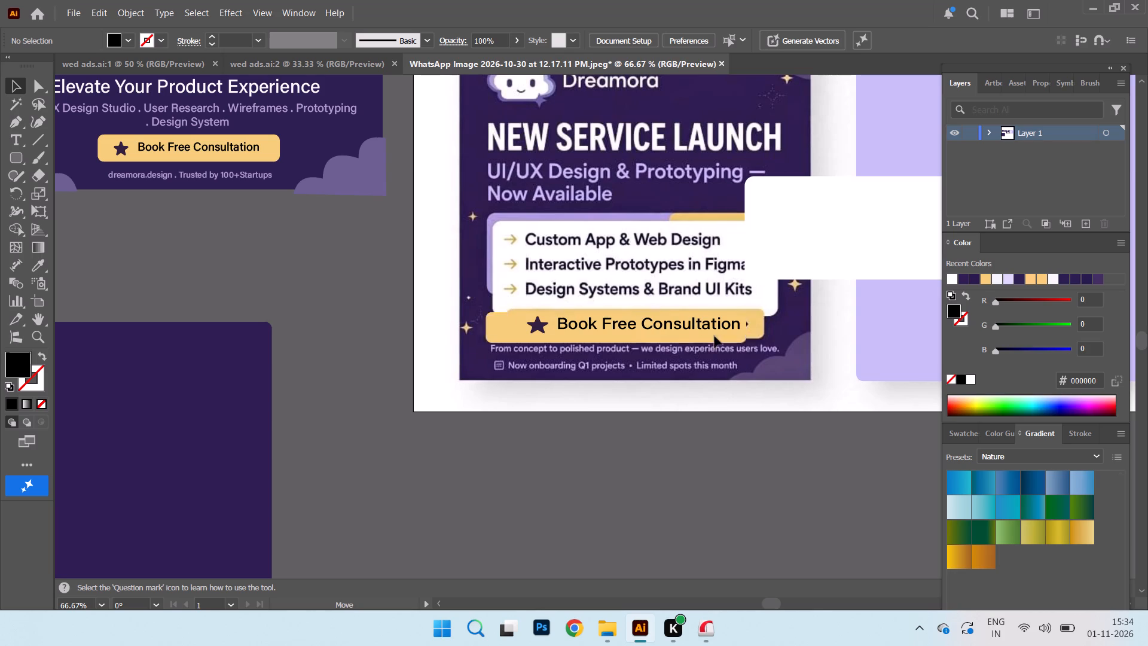
left_click_drag(715, 336, 688, 441)
left_click_drag(539, 326, 396, 315)
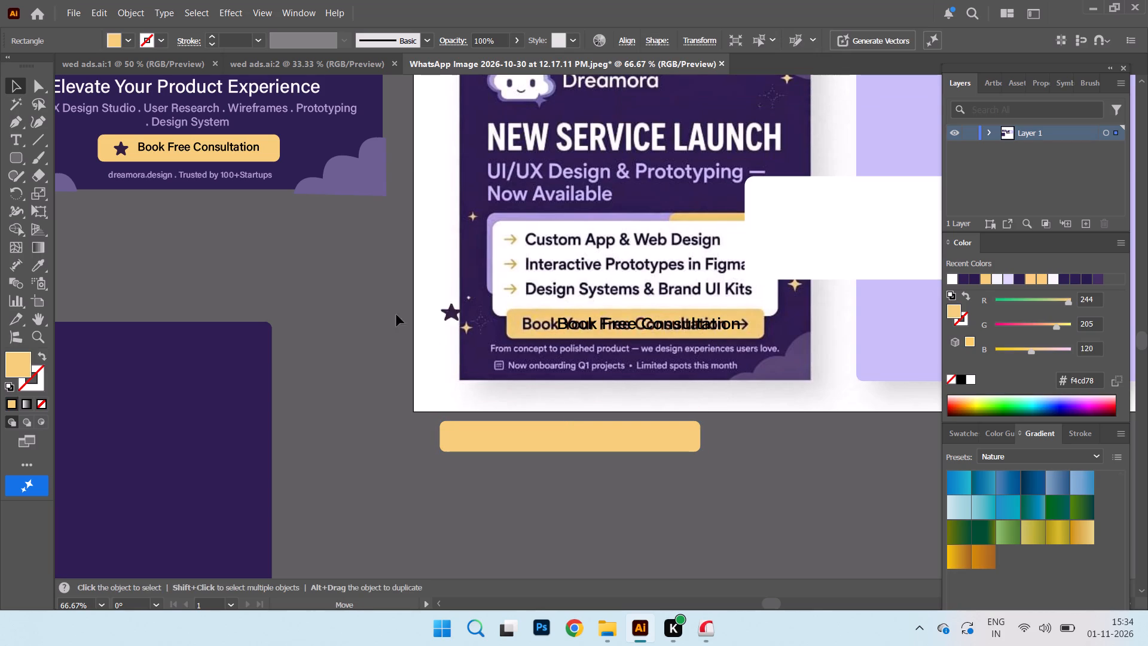
left_click_drag(396, 315, 317, 327)
Move the Book Free Consultation text over the reference button's label and set its size to 21 pt.
left_click_drag(687, 325, 662, 328)
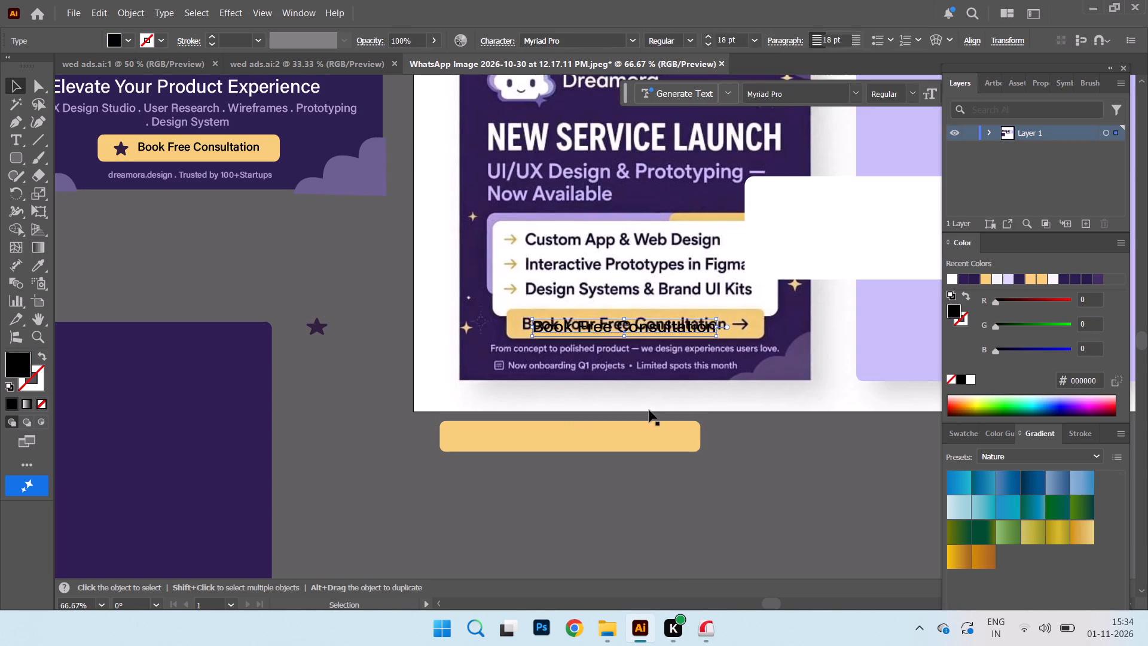
left_click(865, 34)
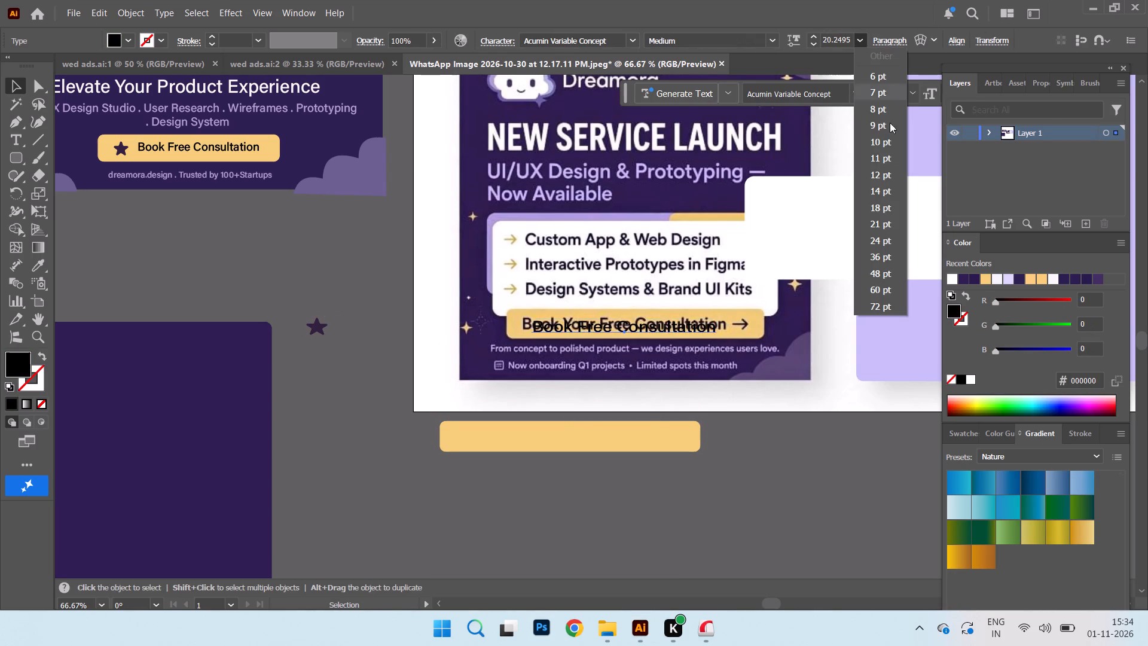
left_click(878, 223)
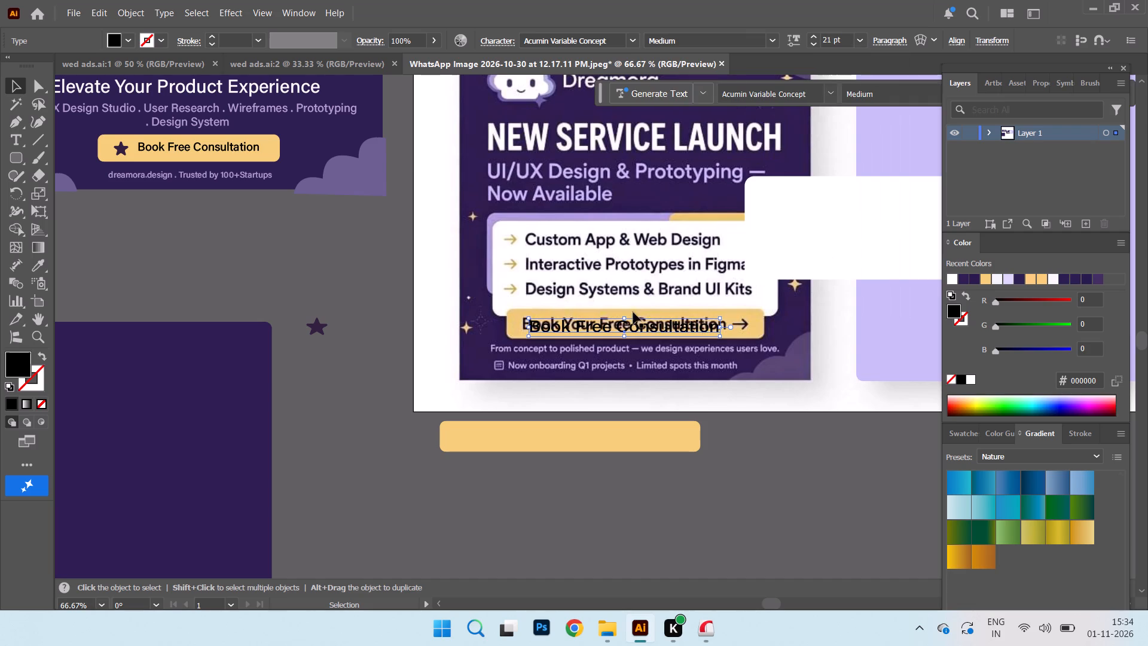
Align the Book Free Consultation text and move the yellow rectangle from below the artboard onto the reference button, behind the text.
left_click_drag(655, 328, 648, 326)
left_click_drag(569, 438, 636, 327)
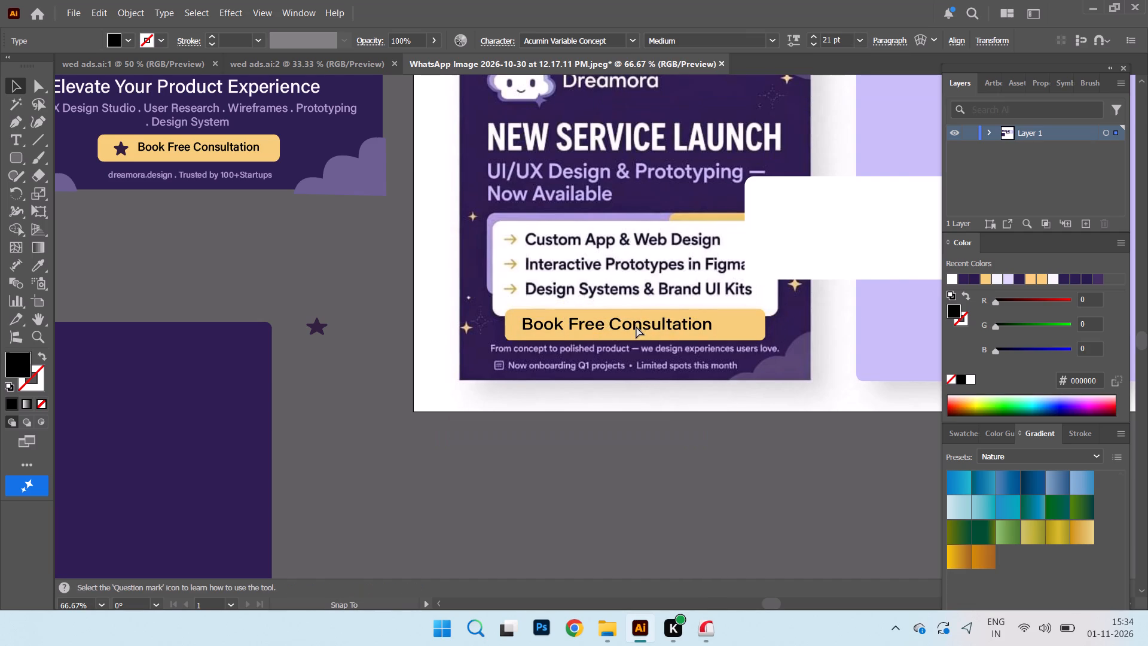
left_click_drag(636, 327, 634, 326)
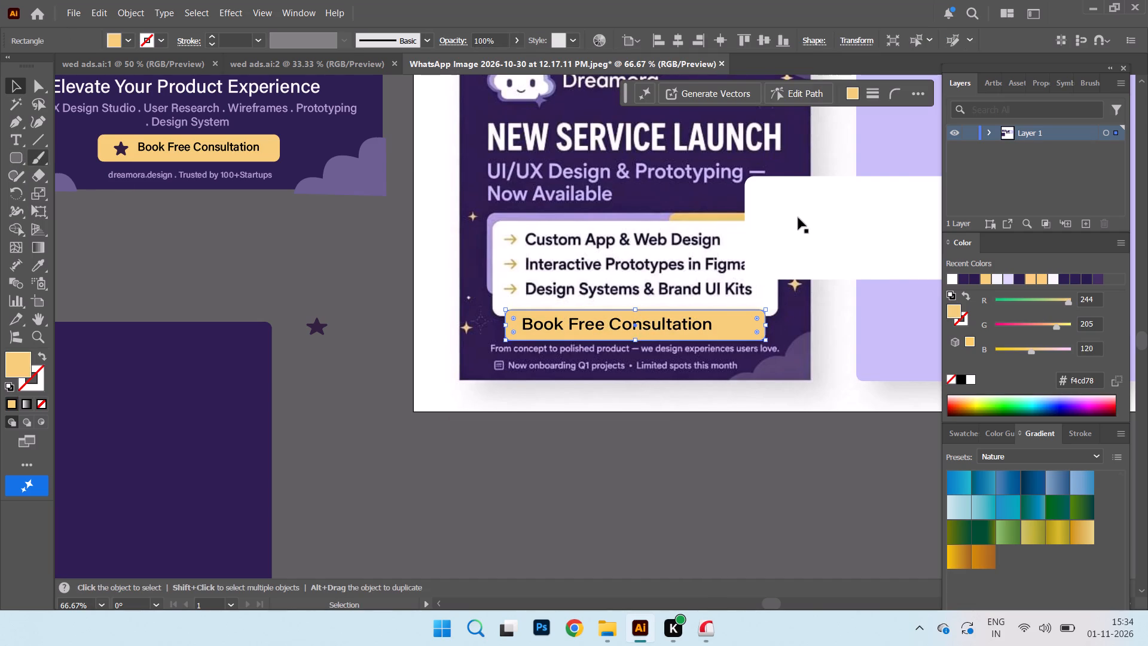
Move the white rounded rectangle off the service list to below the first card, overlapping the artboard's lower edge.
left_click_drag(798, 218, 542, 444)
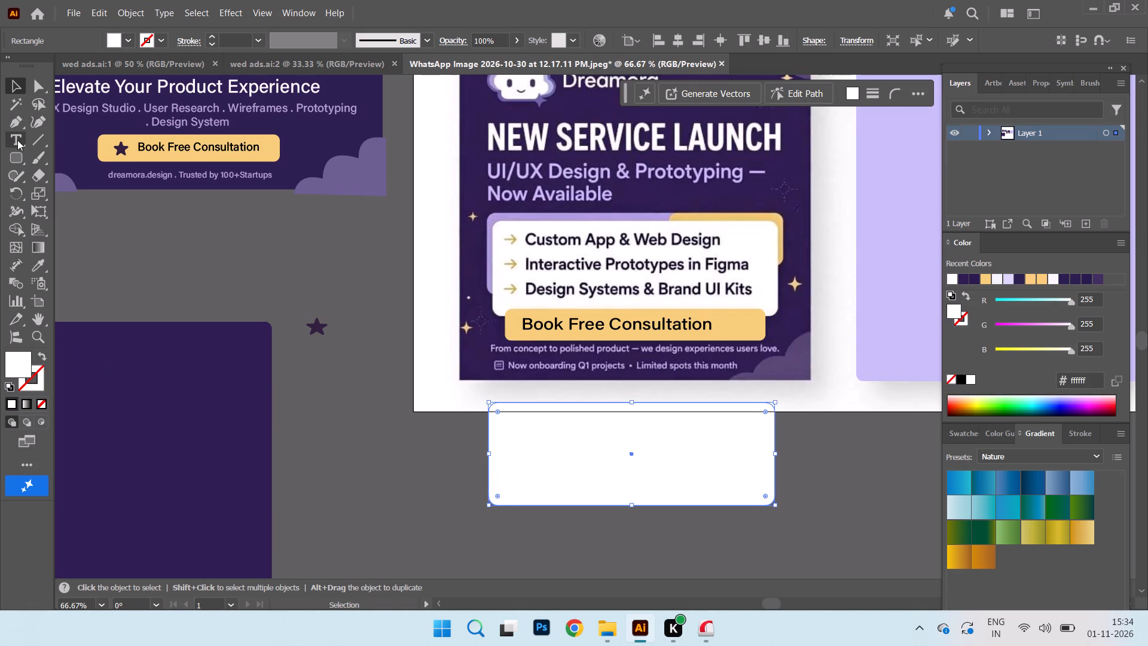
Add a text line near the artboard's lower-left corner reading "From Concept to polished product-we design experience users love.".
left_click(17, 140)
left_click(355, 404)
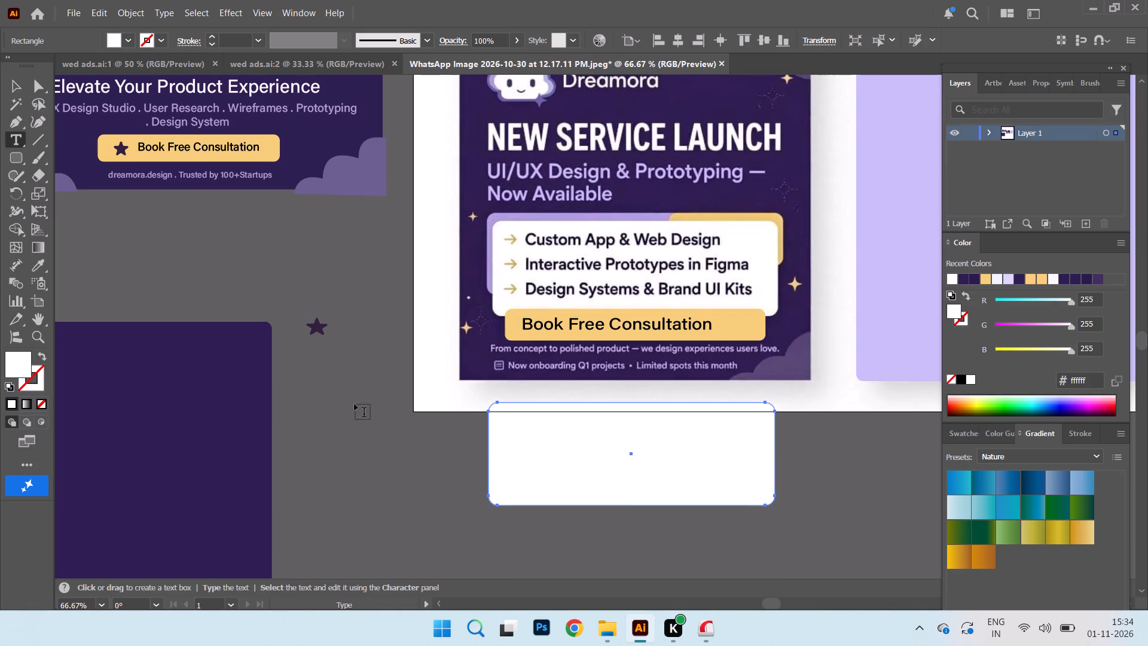
key("f")
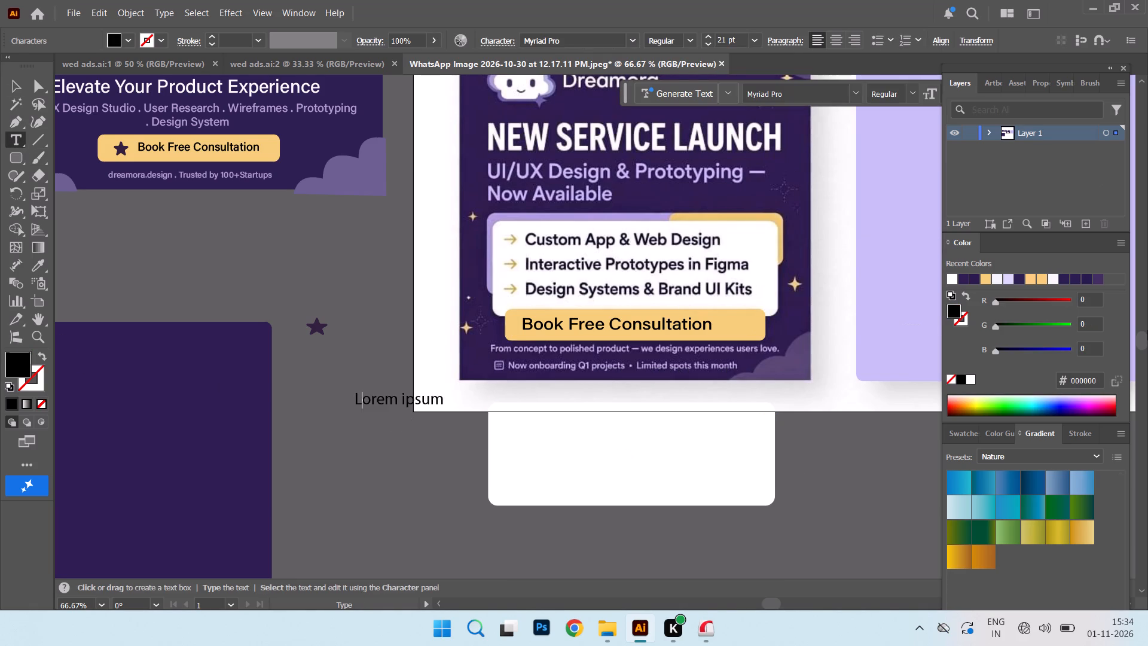
type("rom")
key("space")
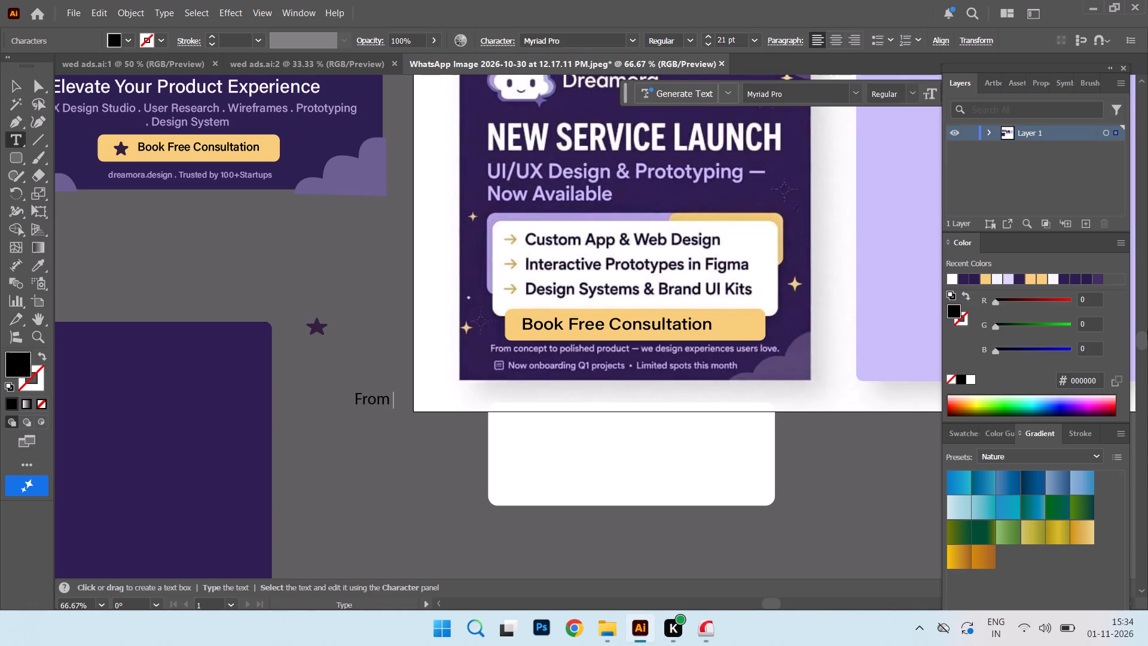
type("onceo")
key("BackSpace")
key("p")
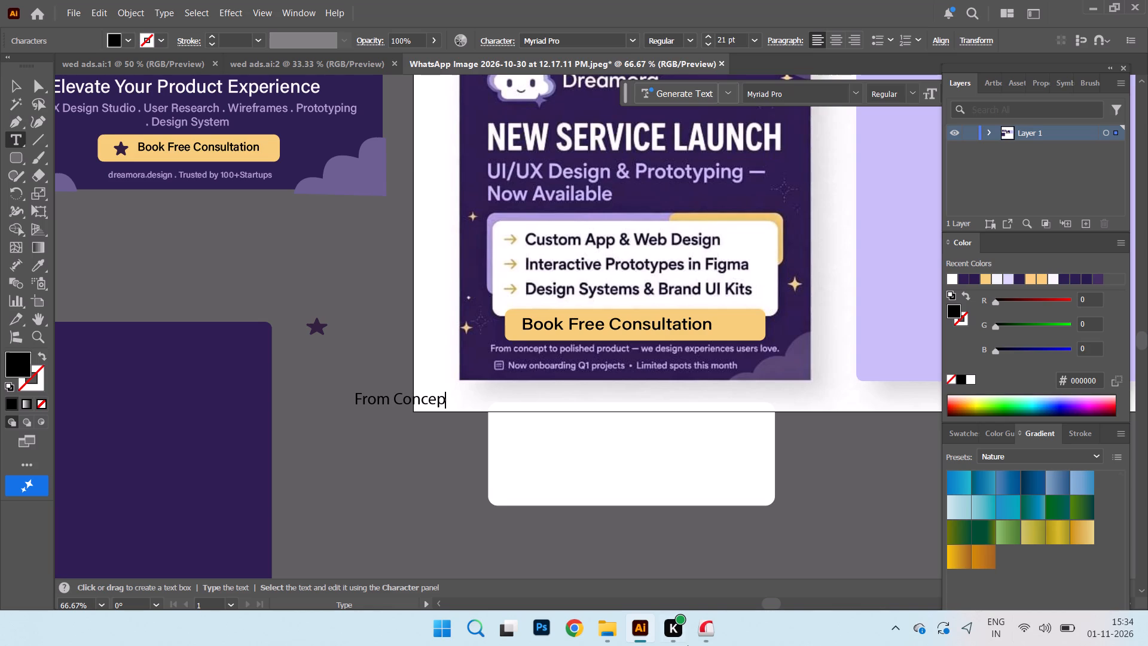
key("t")
key("space")
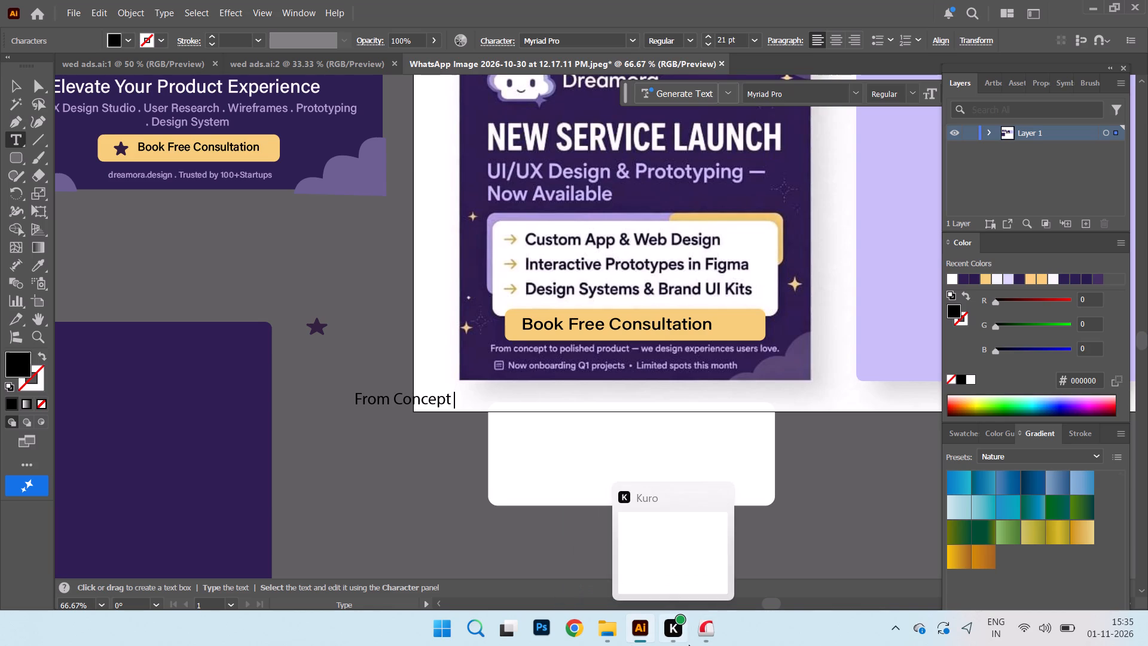
type("to")
key("space")
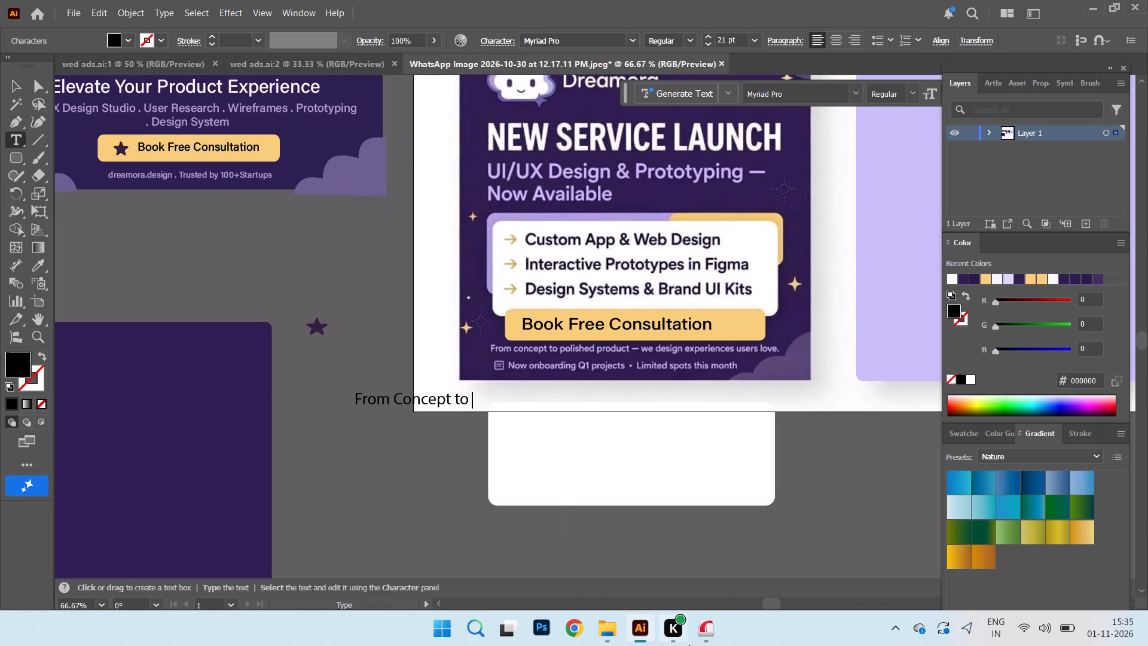
type("poli")
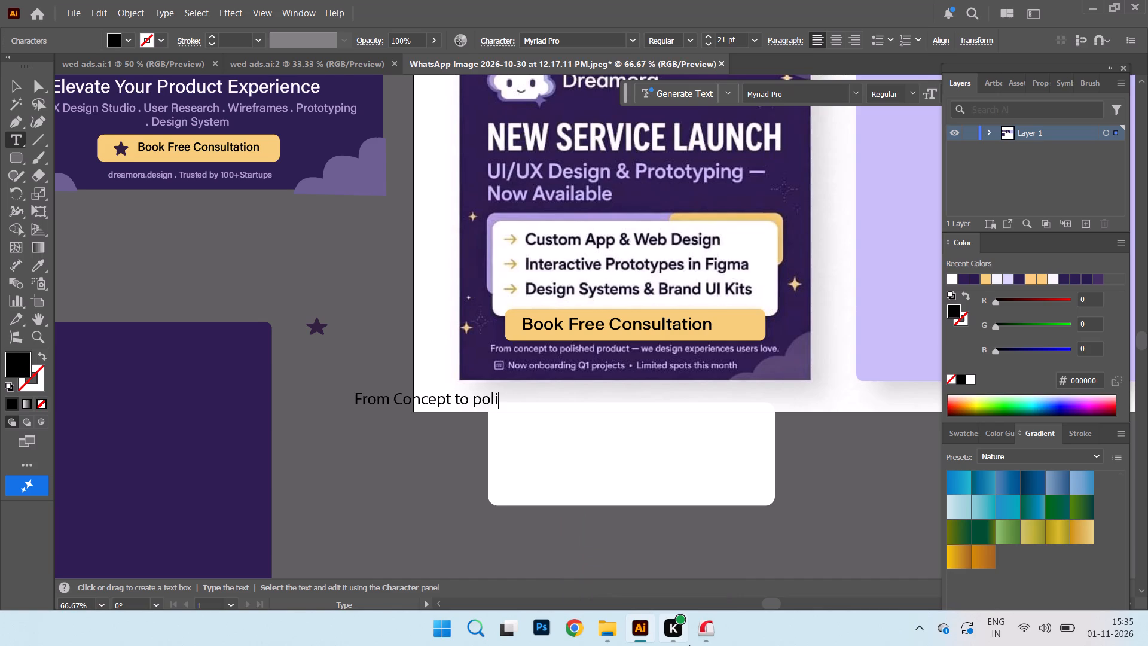
key("s")
type("hed")
key("space")
type("product")
key("minus")
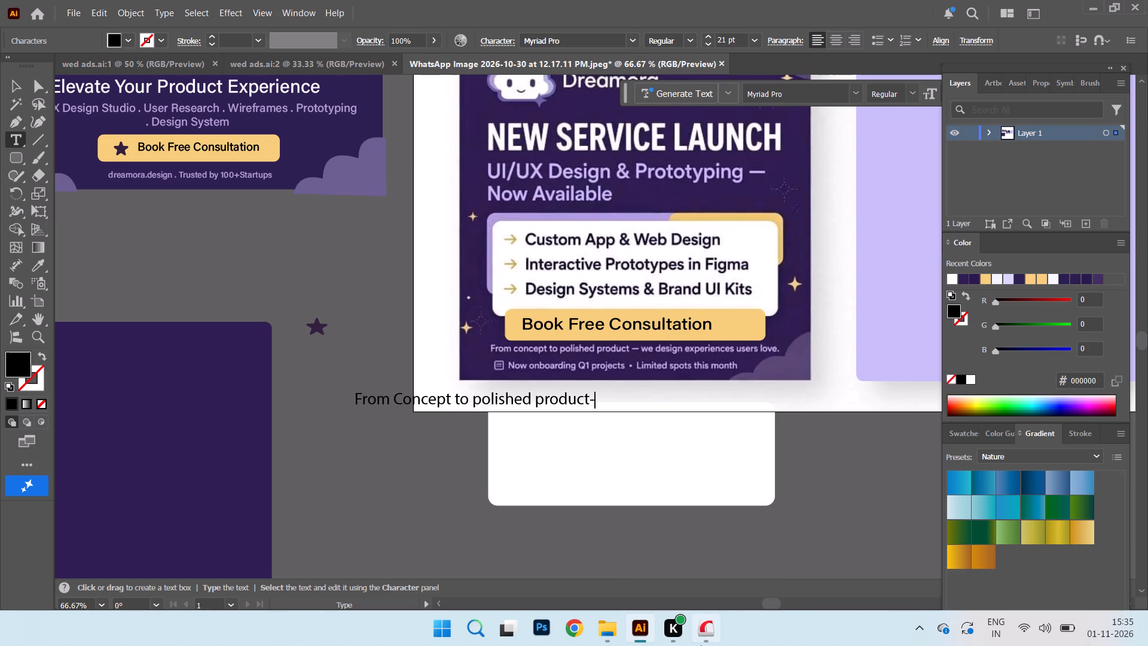
type("we design")
key("space")
type("exper")
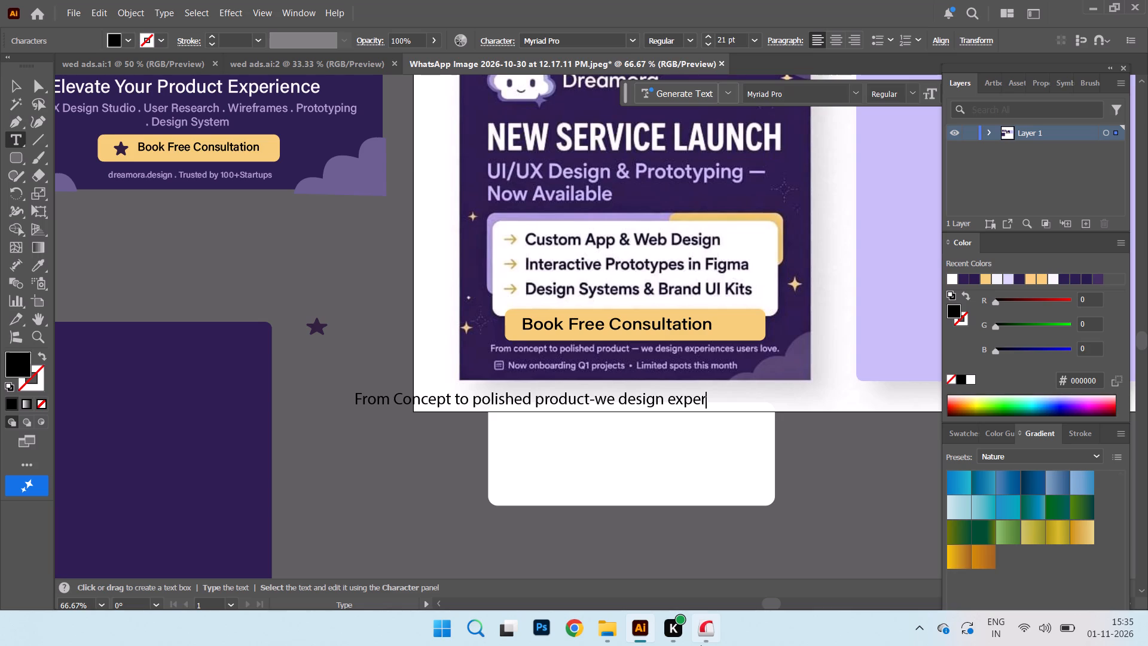
type("ience")
key("space")
type("users")
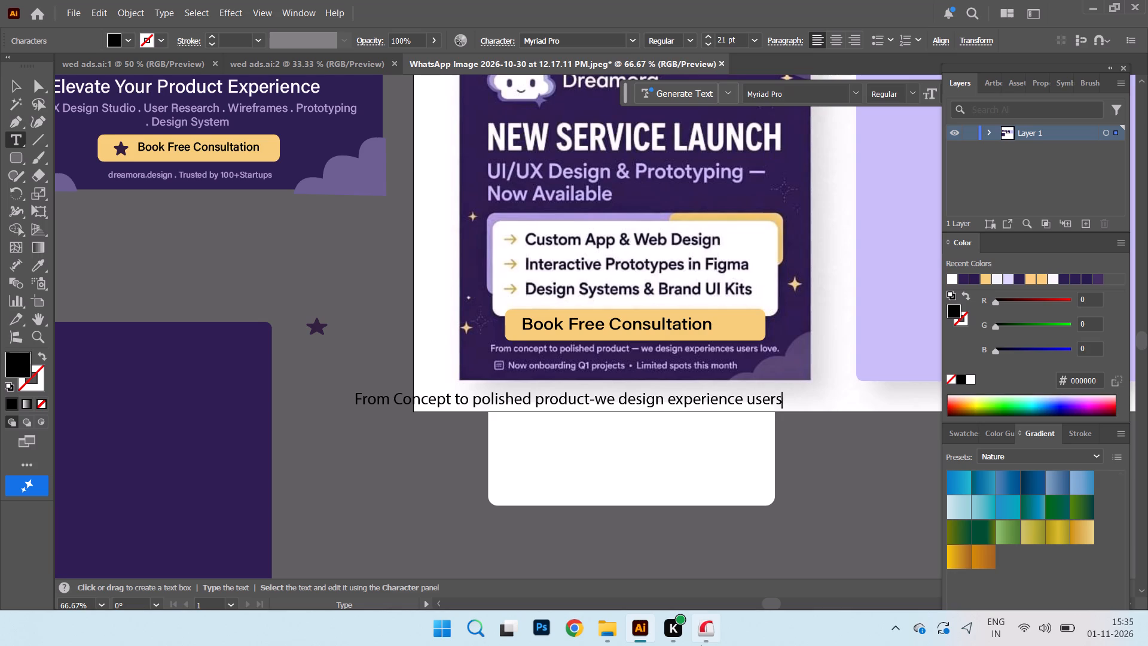
key("space")
type("love.")
Add a separate text line beneath the tagline reading "Now onboarding Q1 projects . Limited spots this month".
double_click(359, 426)
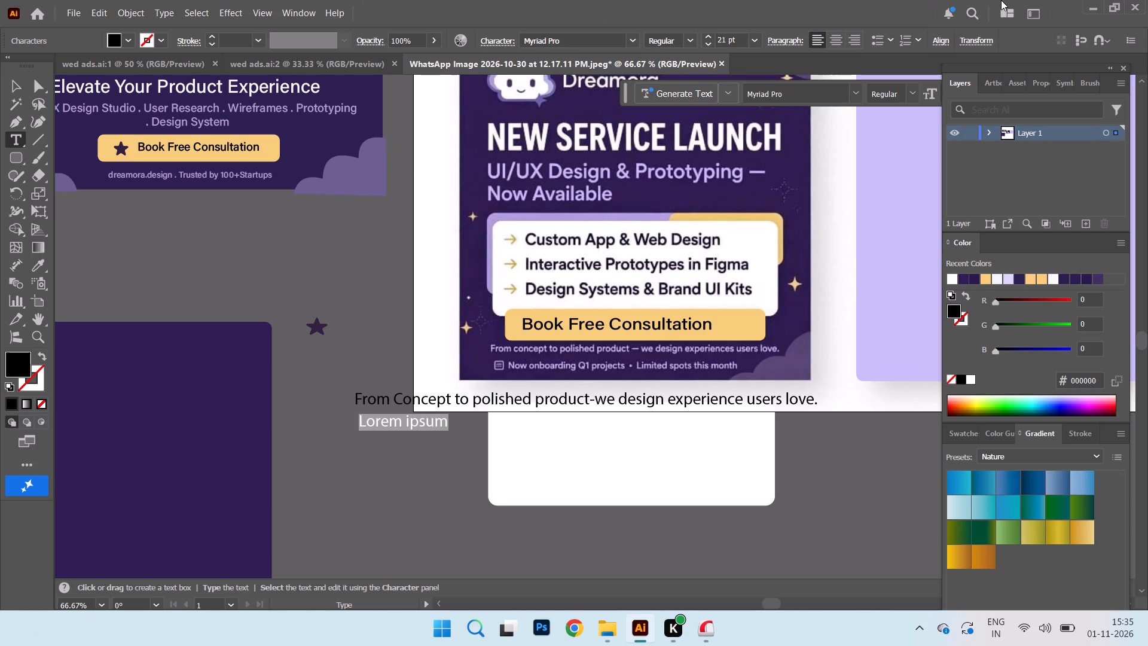
type("oe")
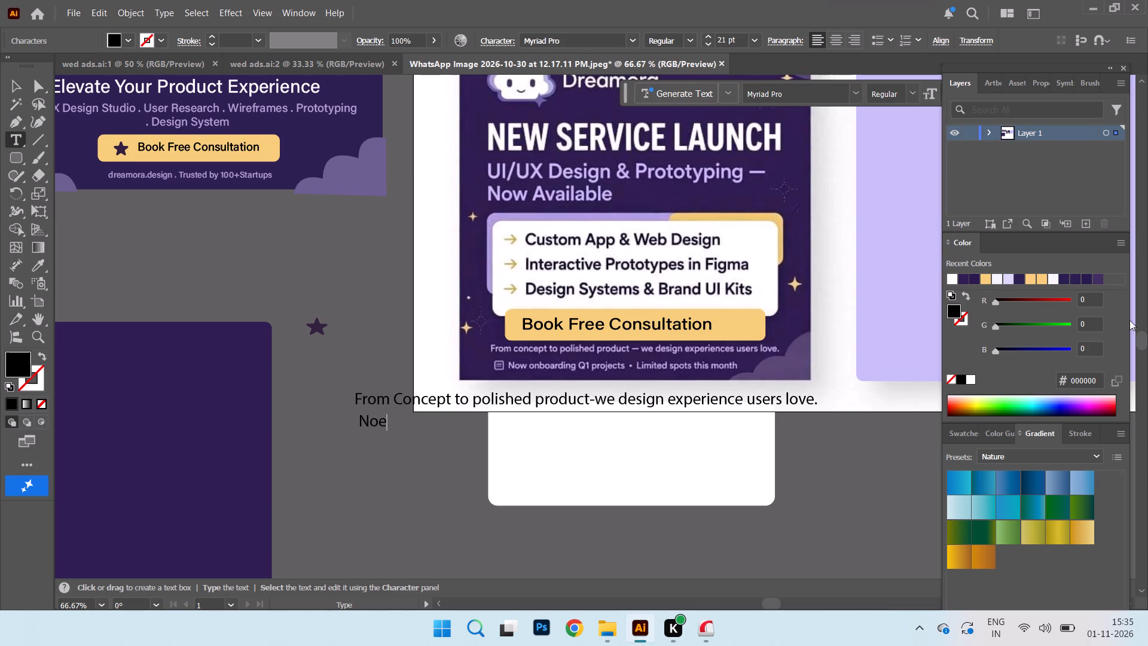
key("BackSpace")
type("w")
key("space")
type("onb")
key("o")
type("ar")
type("ding")
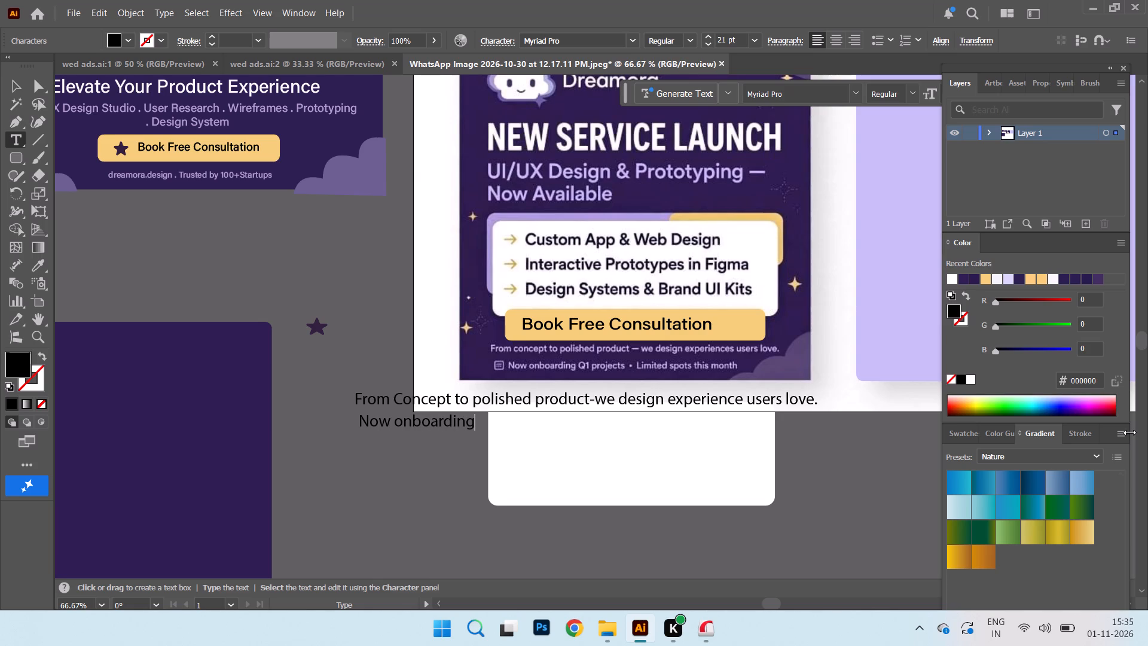
key("space")
key("q")
type("1")
key("space")
type("proj")
type("ects")
key("space")
key("comma")
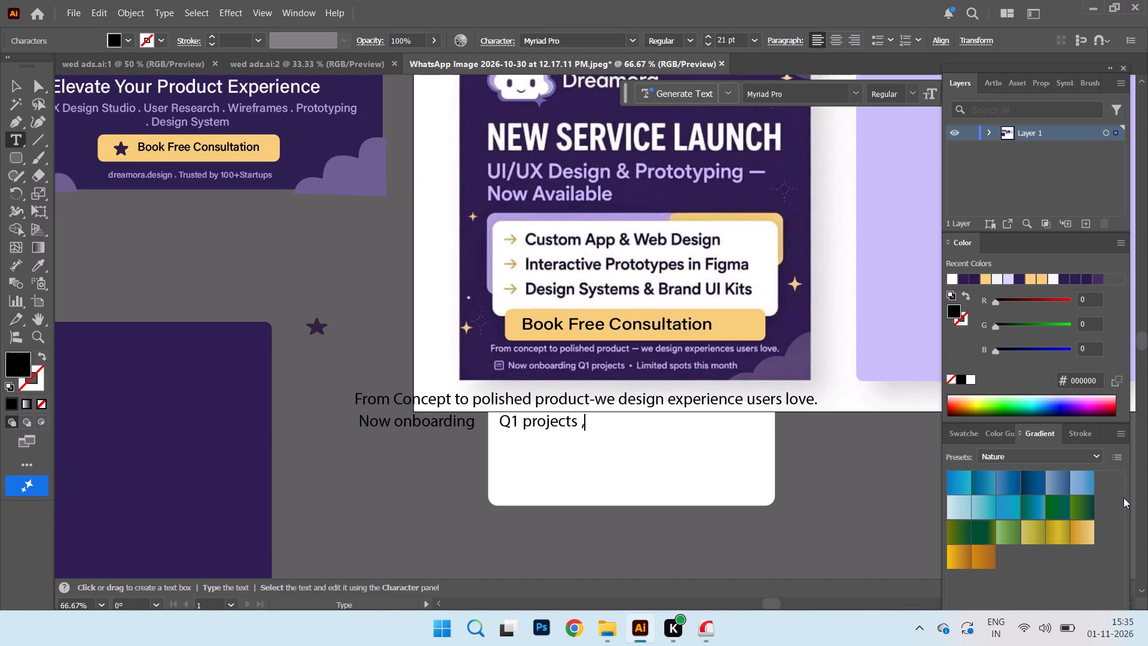
key("BackSpace")
key("slash")
key("BackSpace")
type(".")
key("space")
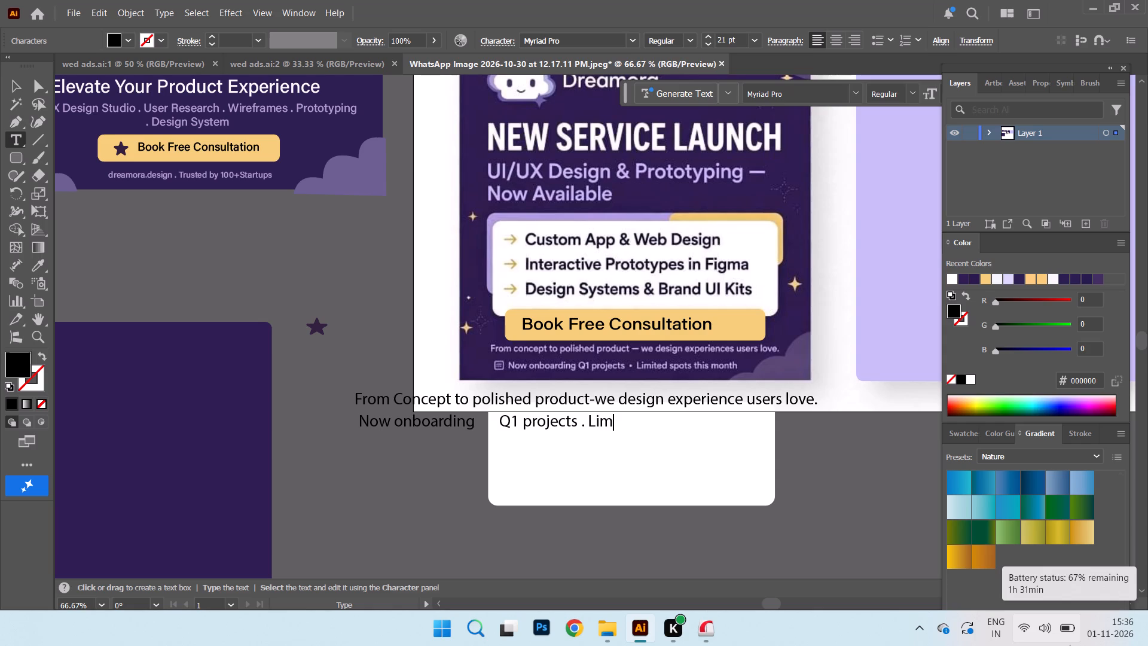
key("i")
key("t")
key("e")
type("d")
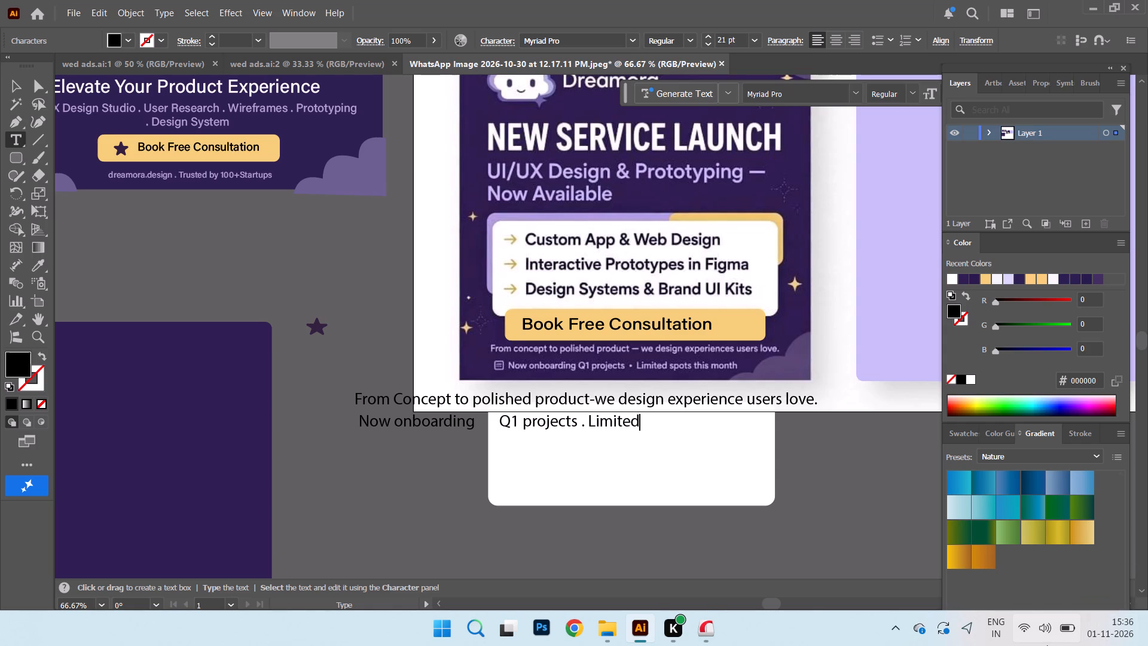
key("space")
key("s")
key("p")
key("o")
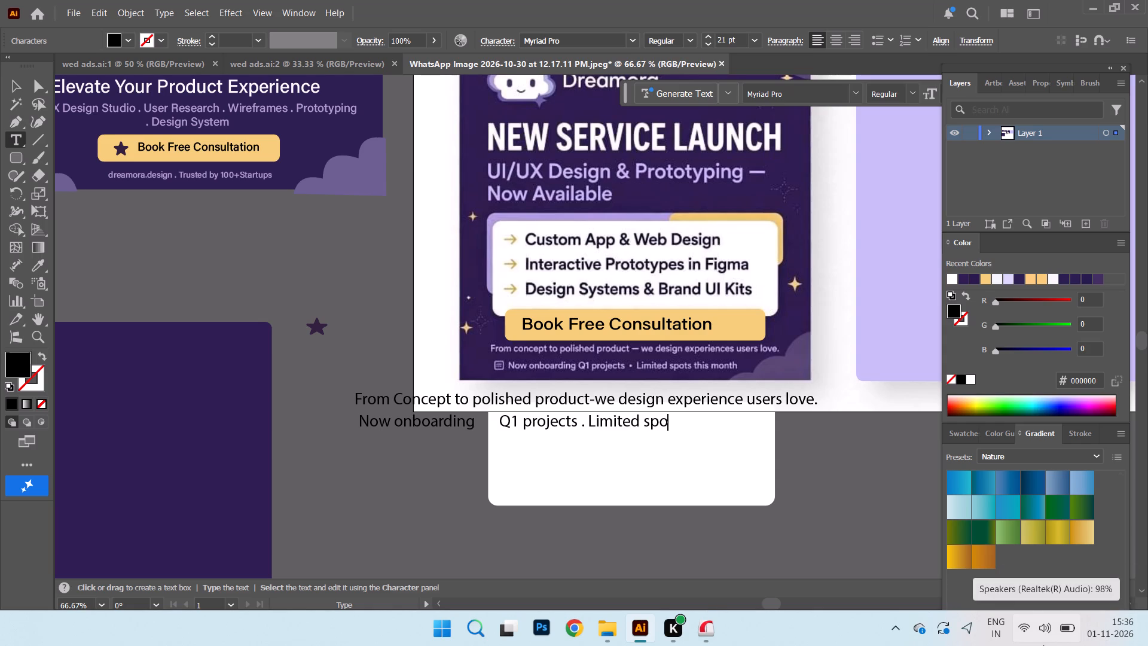
key("t")
type("s")
key("space")
key("t")
type("hi")
type("s mo")
key("n")
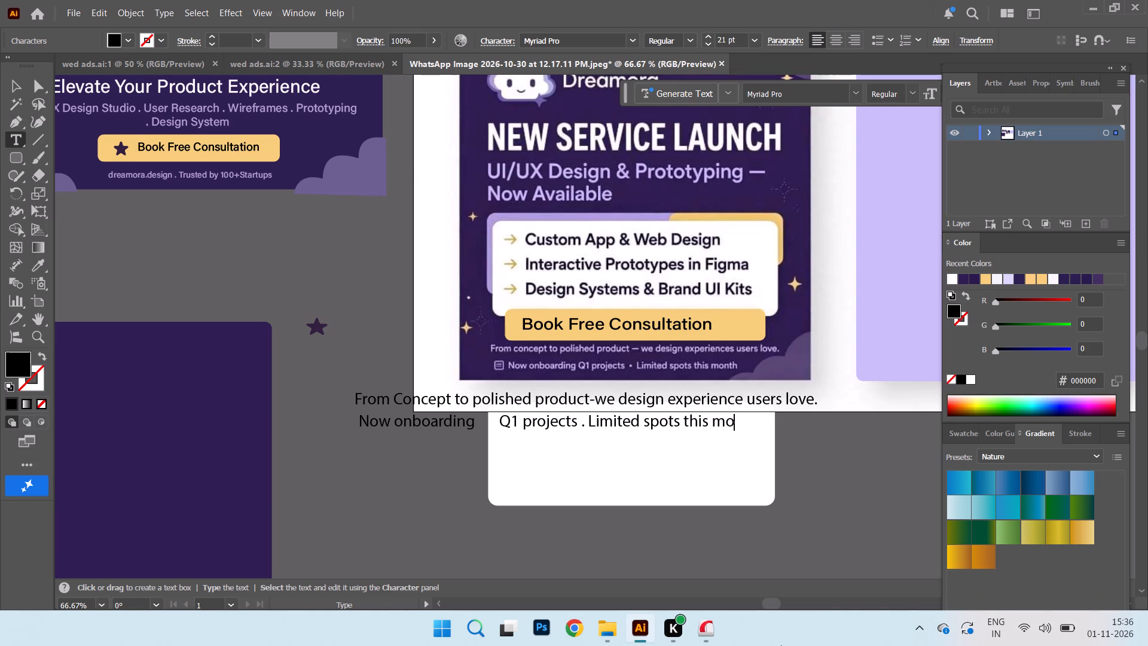
type("th")
Recolour the tagline and the Q1 onboarding line with the light purple sampled from the existing banner's service subtitle.
left_click(5, 81)
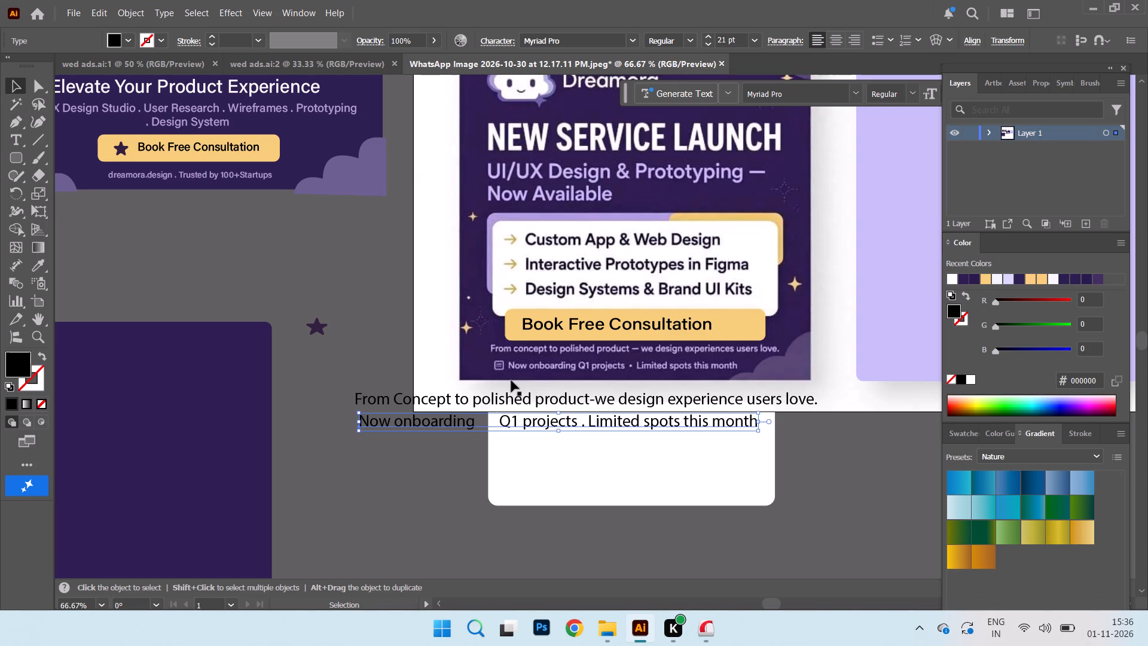
left_click(523, 404, "shift")
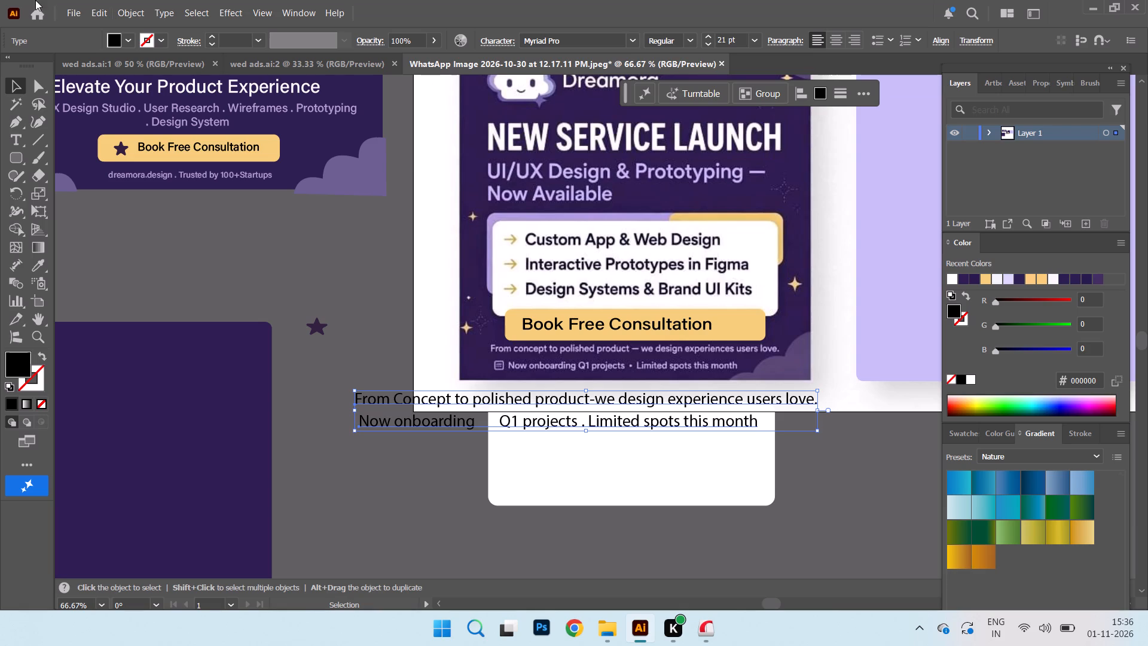
double_click(23, 362)
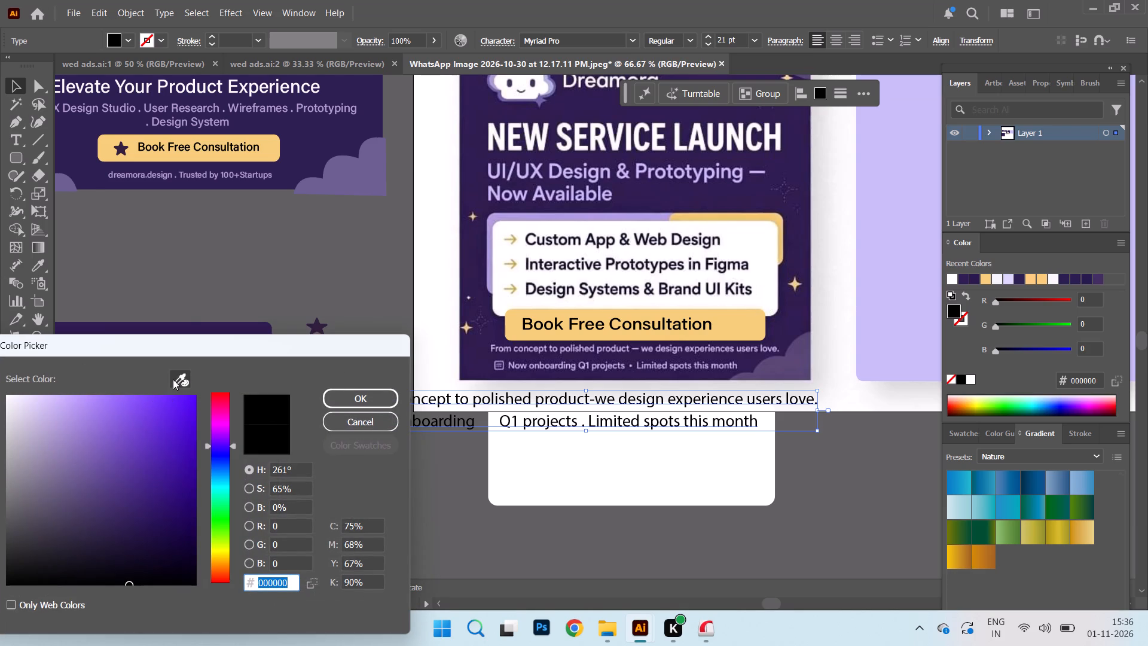
left_click(173, 379)
left_click(153, 109)
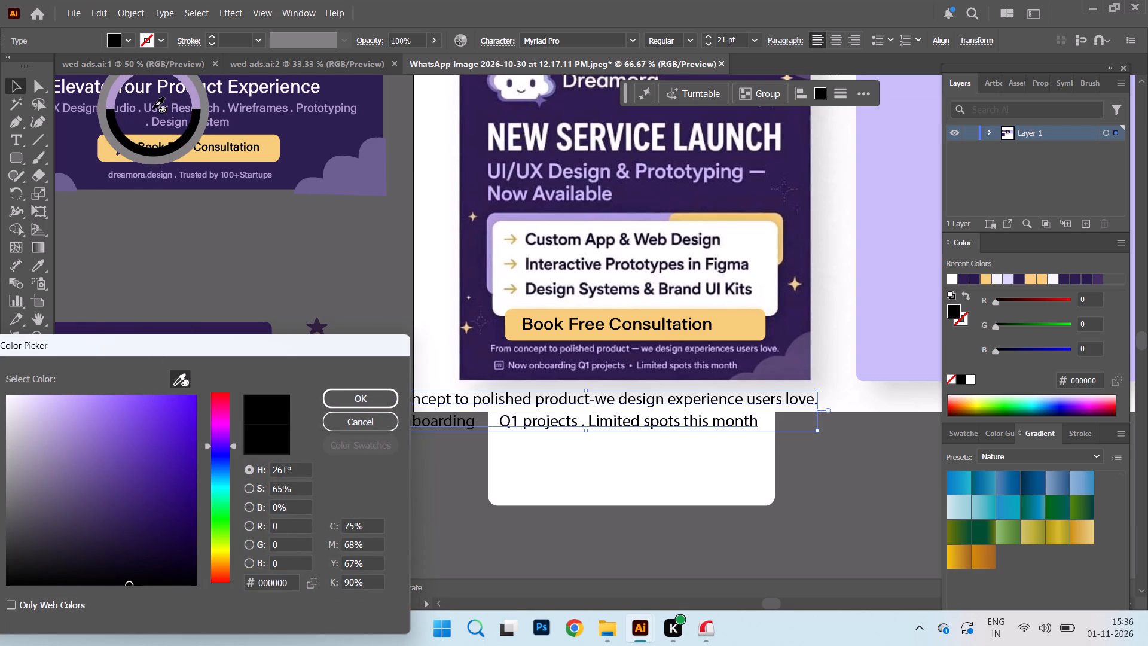
left_click(337, 397)
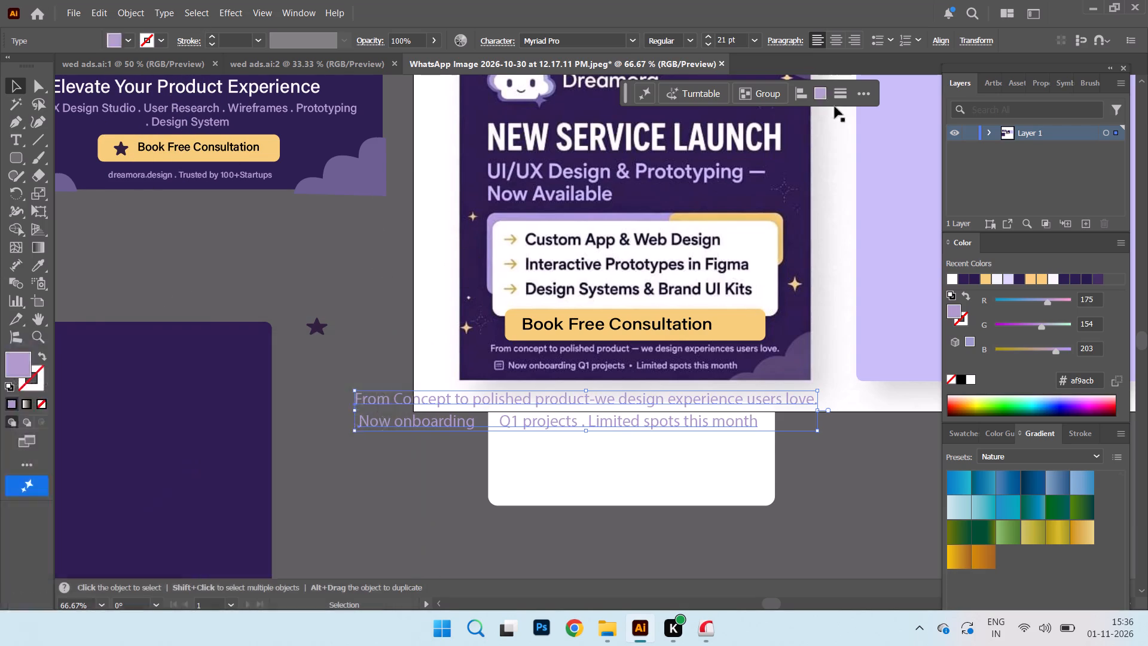
Set both footer text lines to 12 pt and move them together over the reference footer text below the yellow button.
left_click(752, 44)
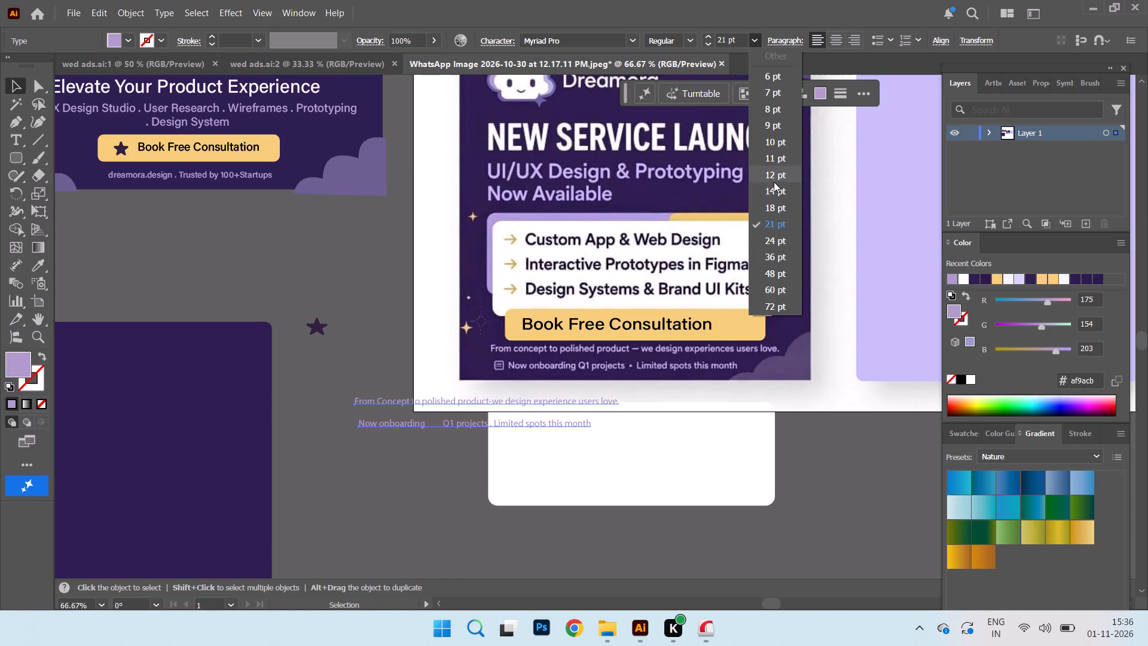
left_click(774, 170)
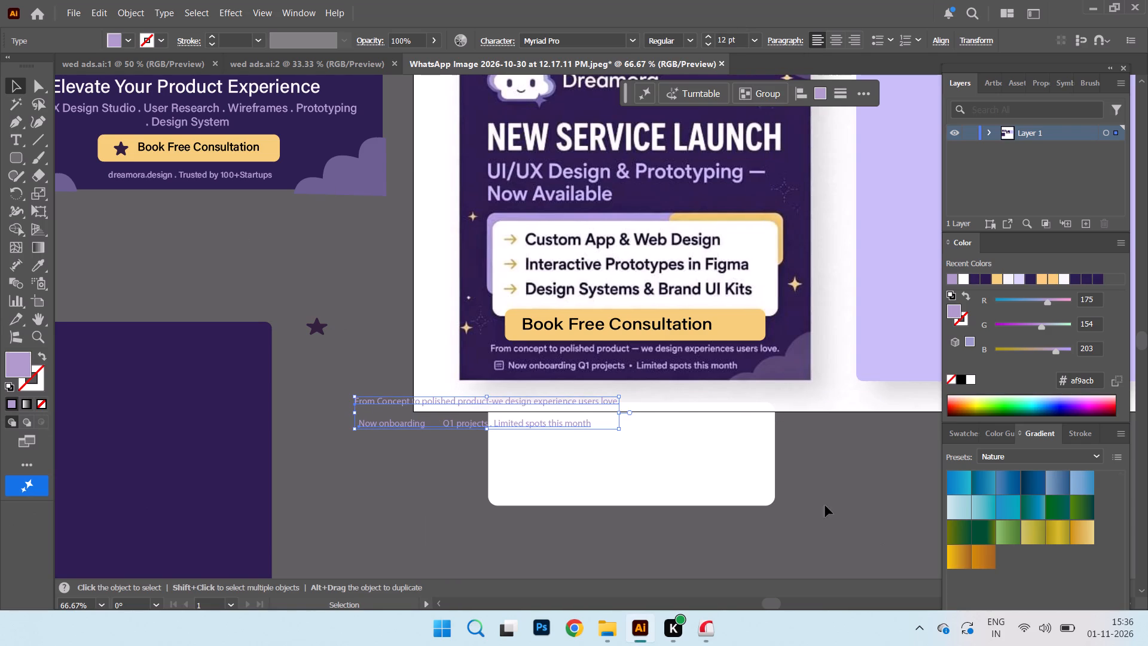
left_click_drag(554, 400, 698, 345)
left_click(406, 520)
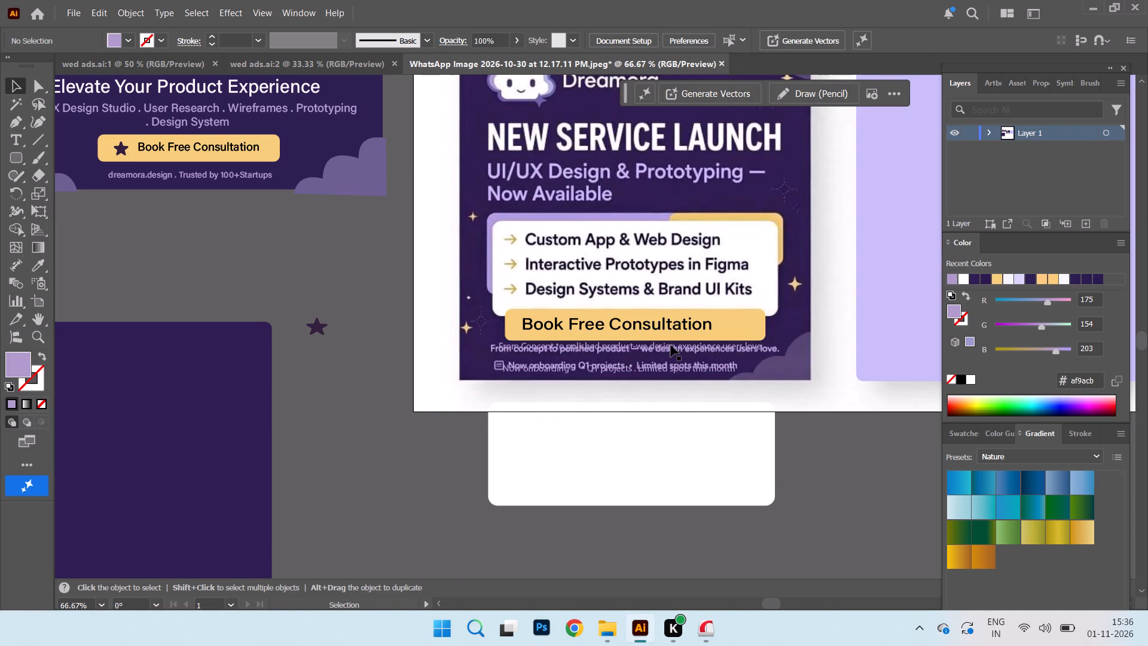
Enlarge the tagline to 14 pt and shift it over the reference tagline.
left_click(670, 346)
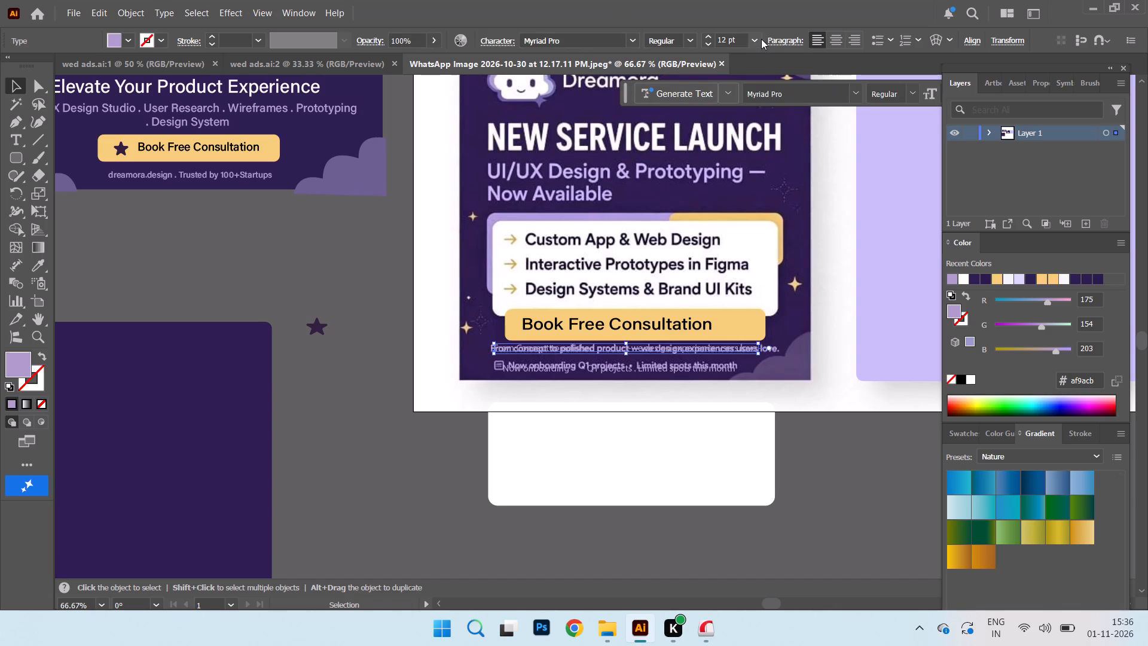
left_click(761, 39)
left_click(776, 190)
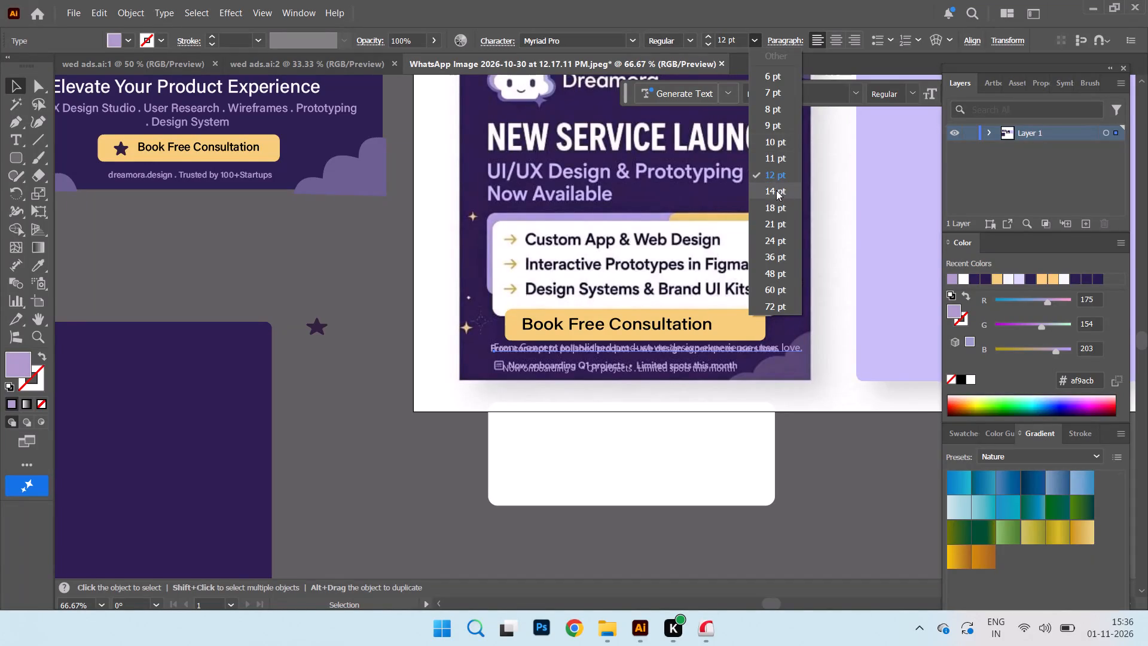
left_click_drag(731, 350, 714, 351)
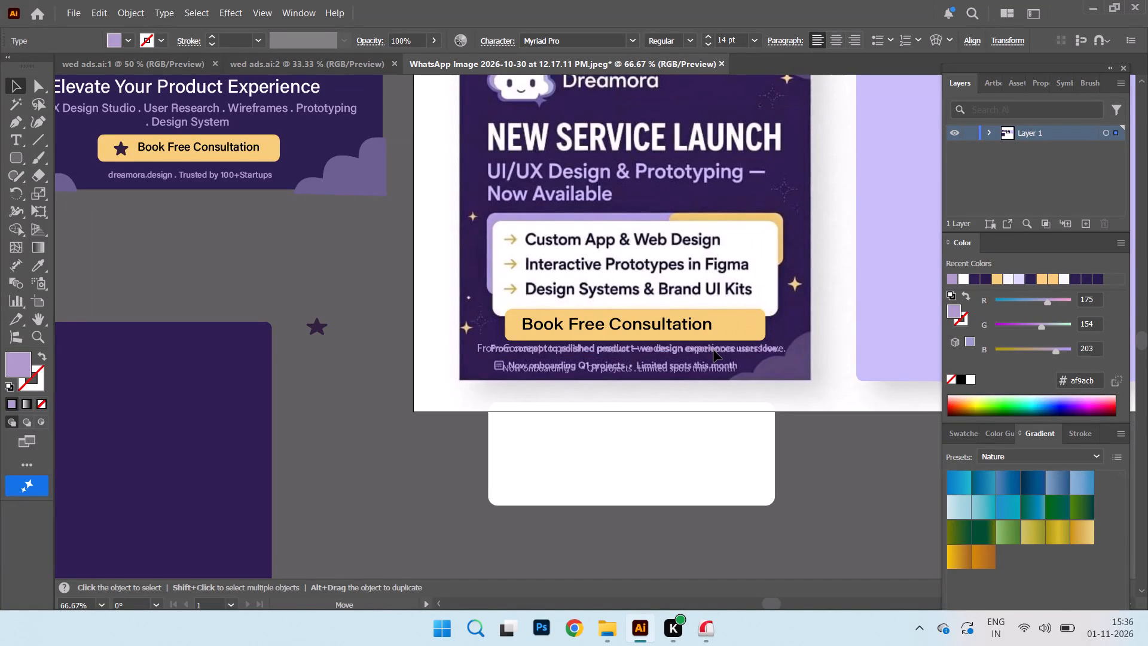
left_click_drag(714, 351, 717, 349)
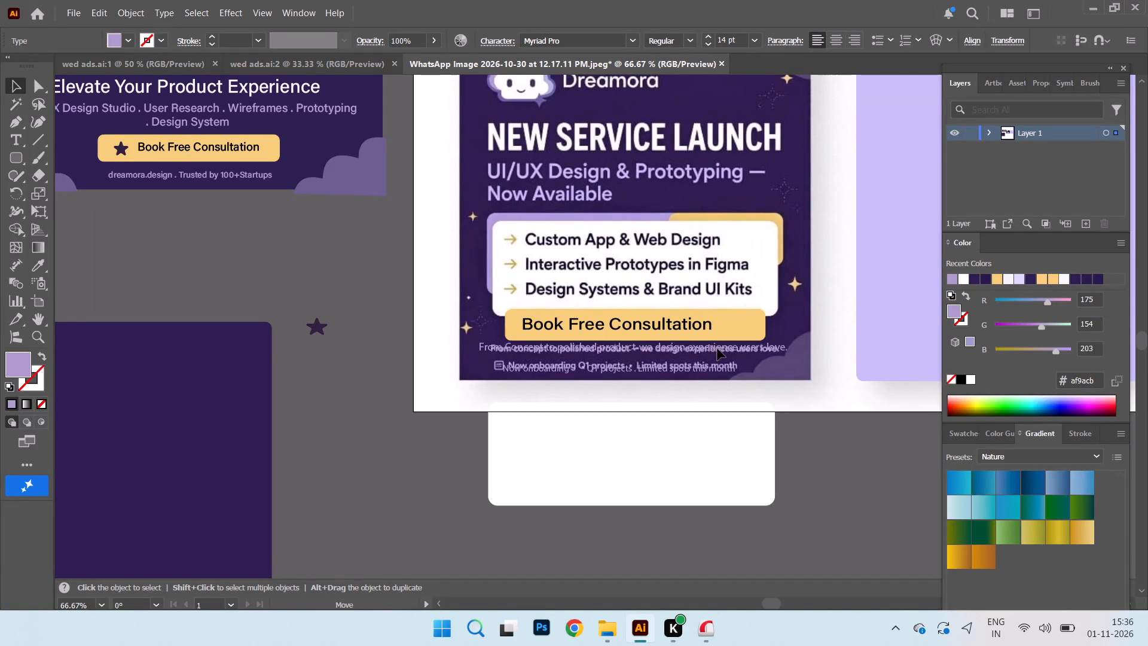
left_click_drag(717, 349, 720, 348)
Set the tagline's size to 12 pt and nudge both footer lines onto their matching reference lines.
left_click_drag(726, 42, 720, 42)
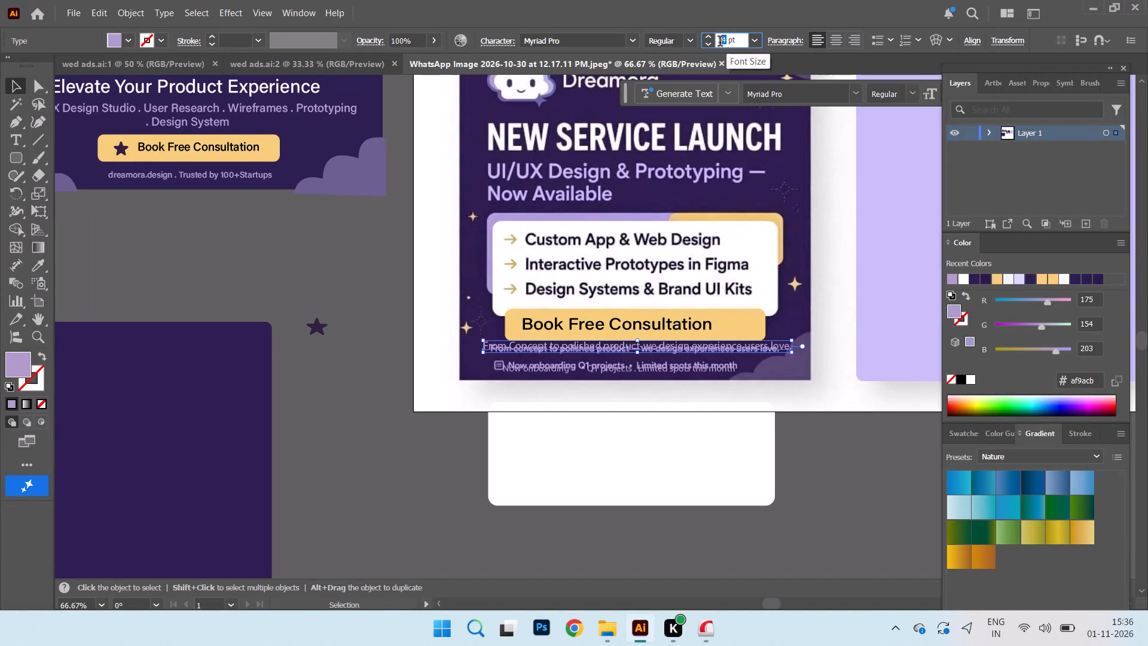
left_click_drag(720, 42, 712, 44)
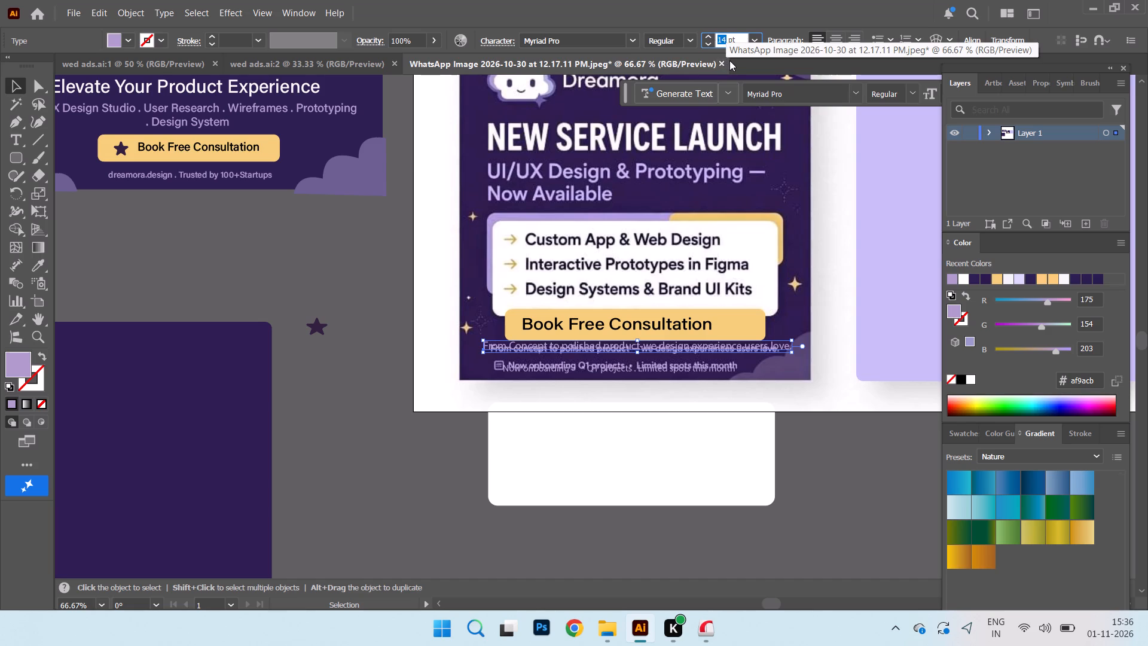
type("12")
key("Return")
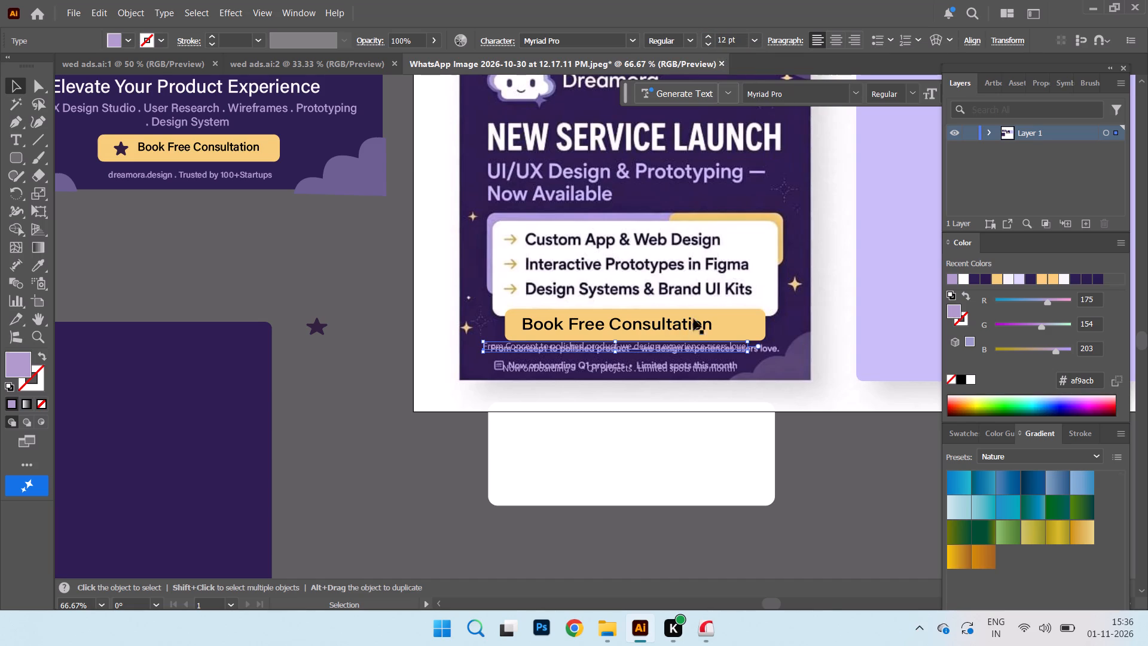
left_click_drag(699, 344, 718, 348)
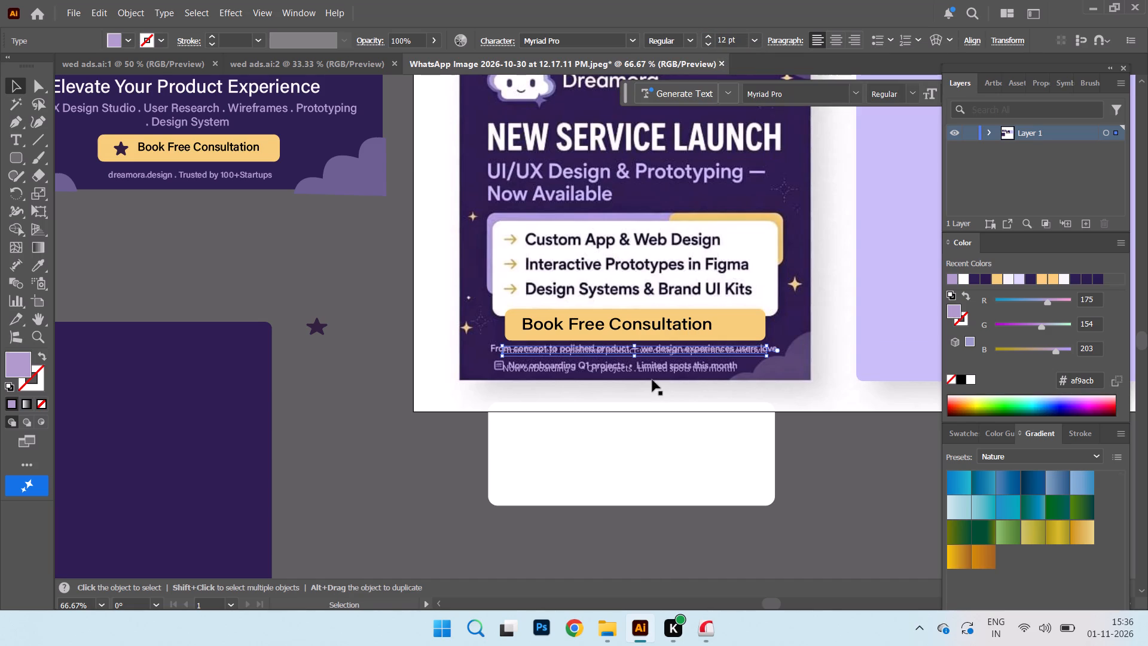
left_click(652, 368)
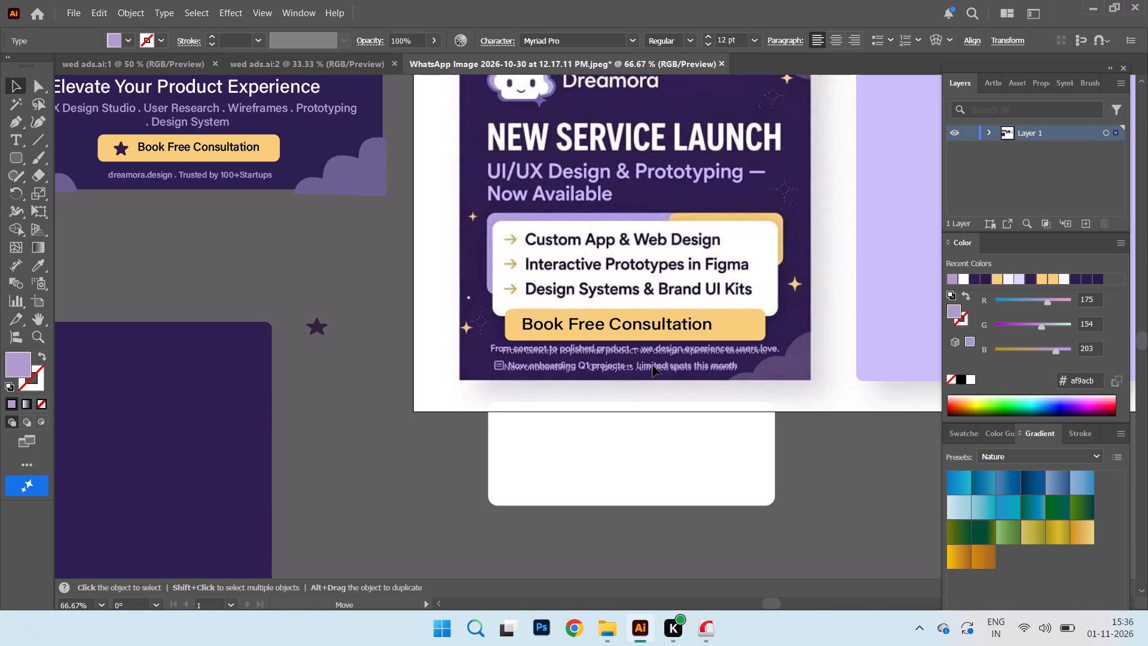
left_click(646, 350)
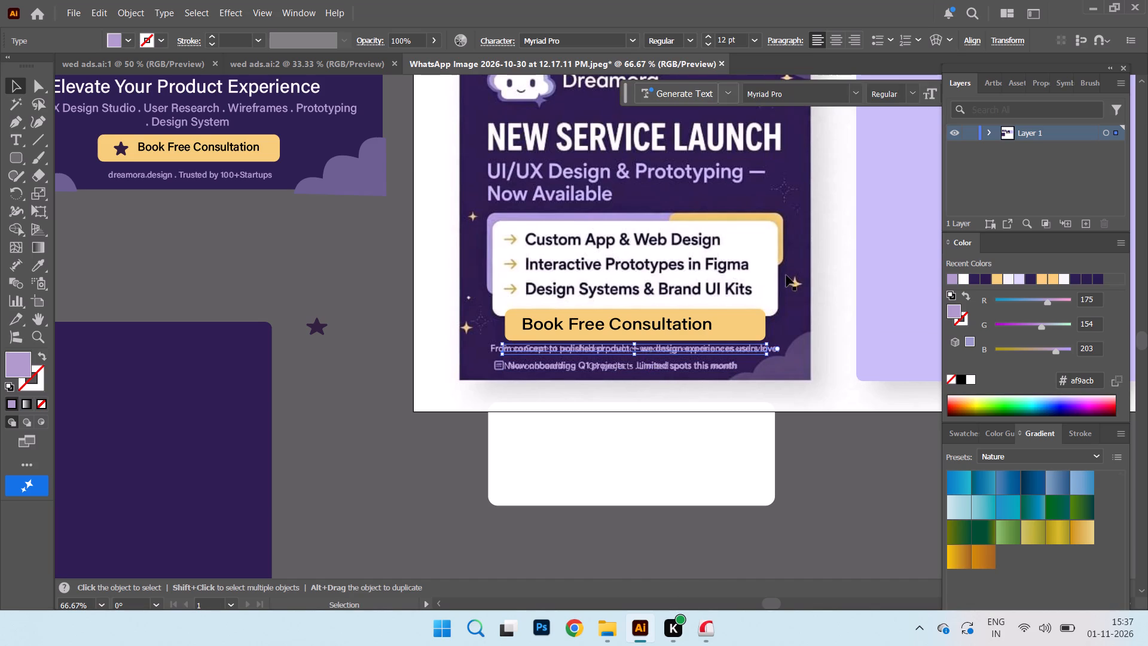
Set the Book Free Consultation text to 24 pt and recentre it on the yellow button.
left_click(656, 329)
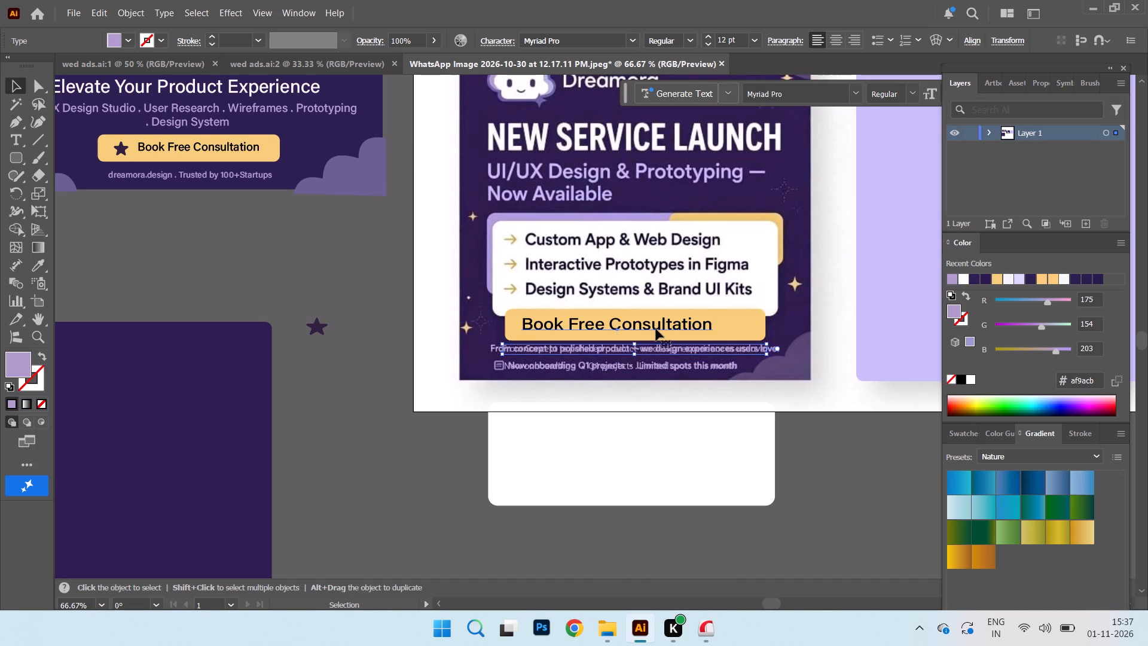
left_click(857, 44)
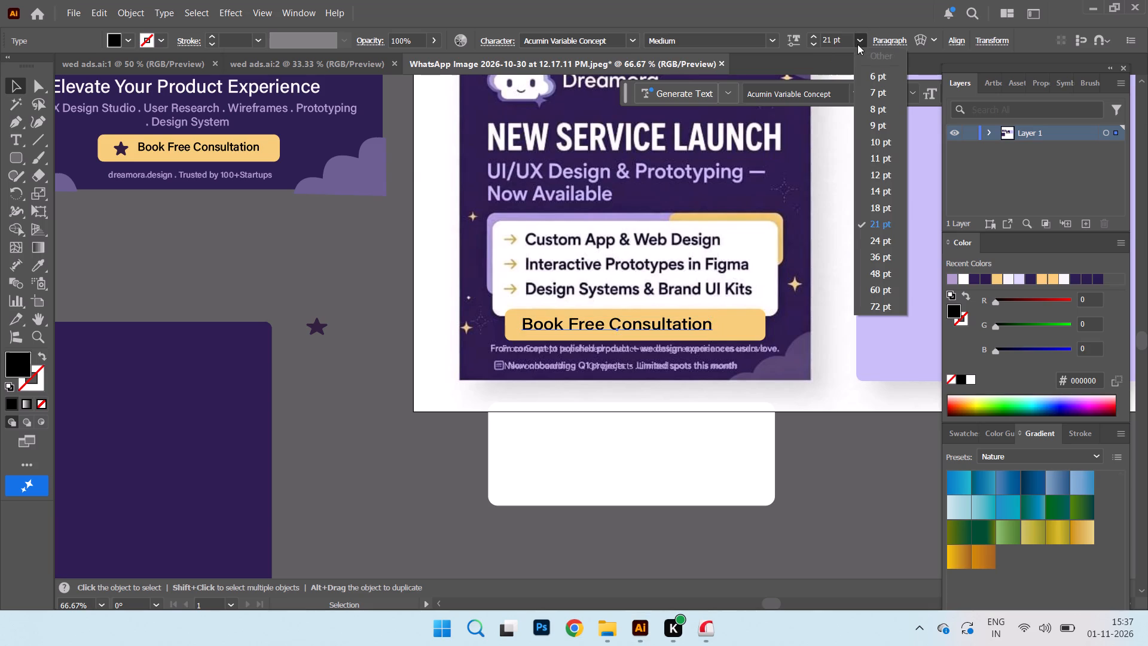
left_click(891, 246)
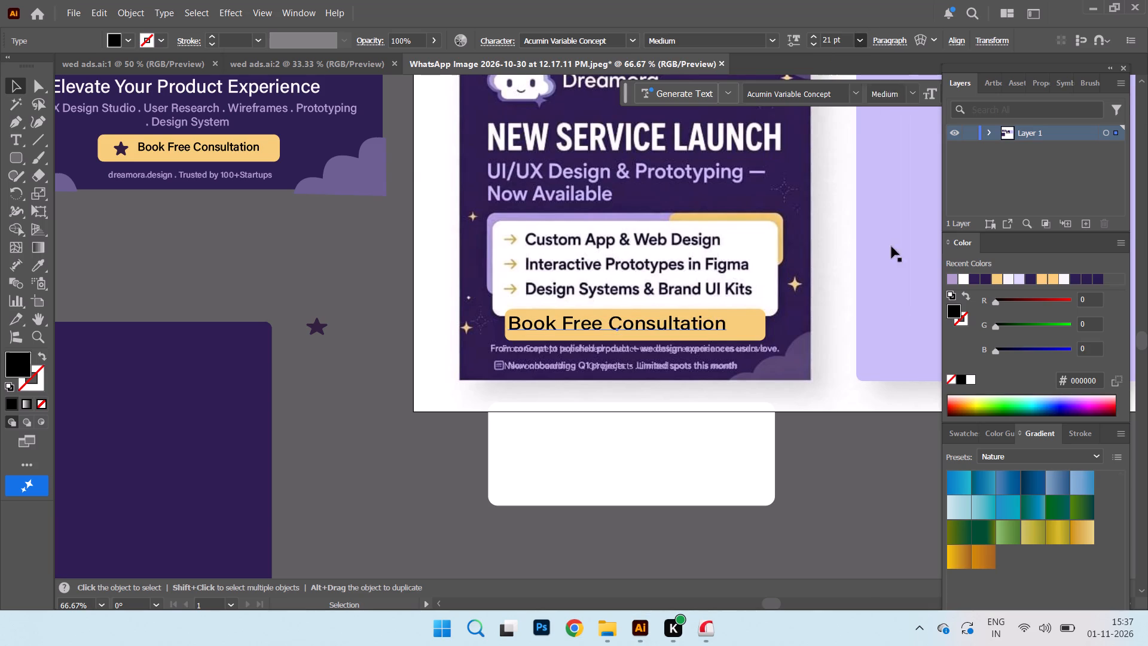
left_click_drag(677, 328, 692, 331)
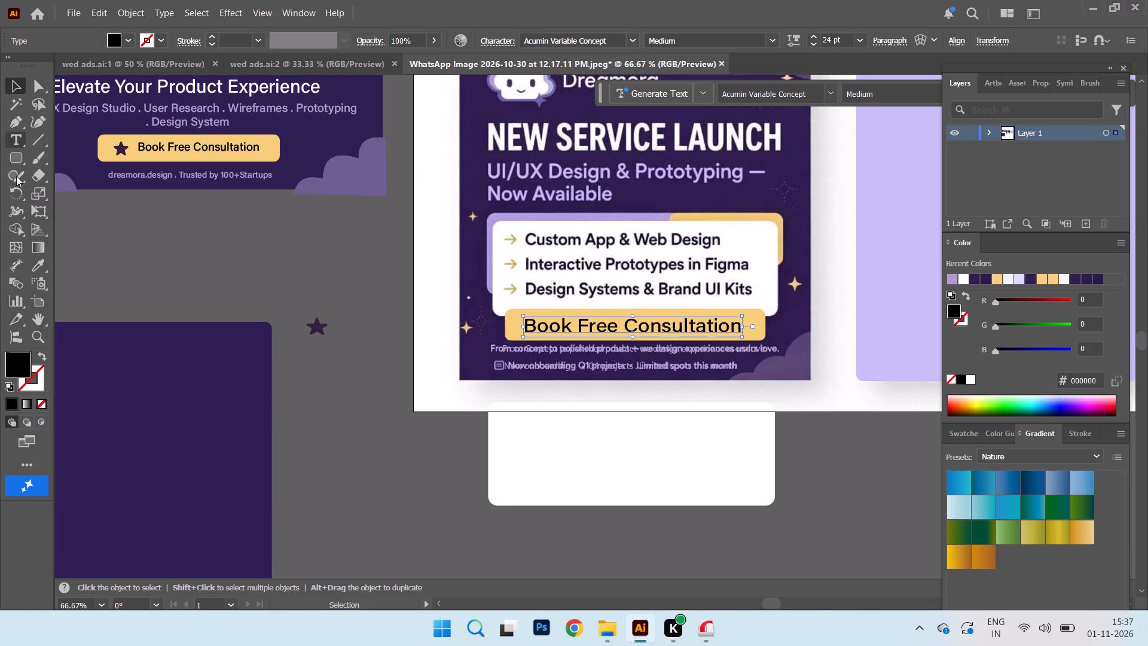
Add a text line at the top edge of the reference service list reading "Custom App & Web Design".
left_click(16, 137)
left_click(529, 225)
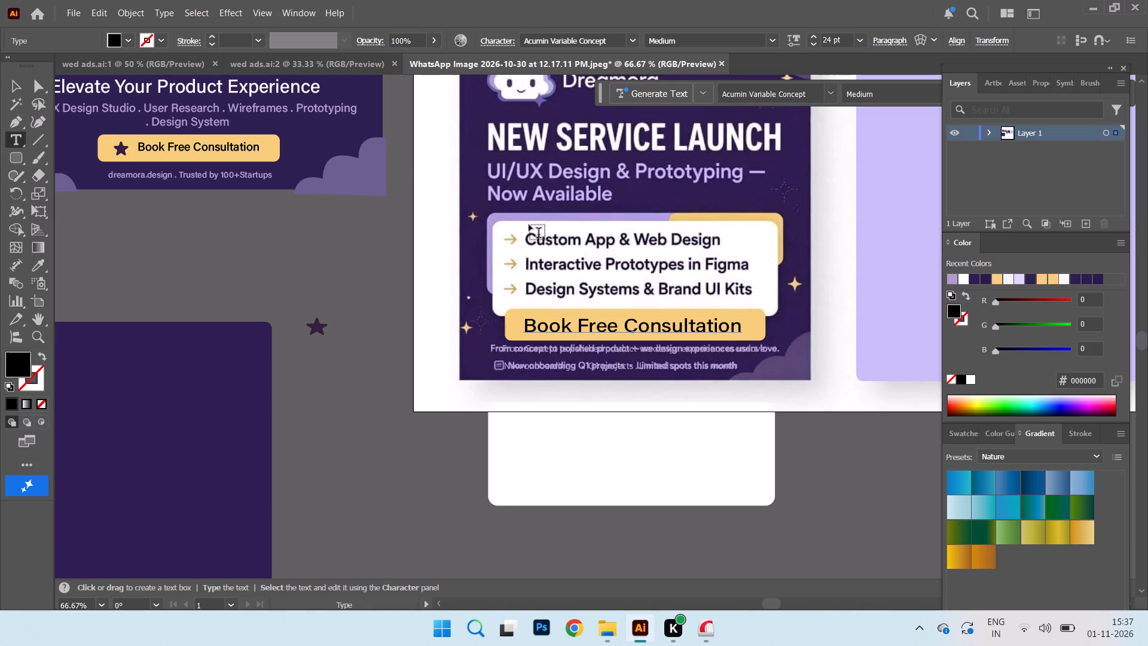
key("c")
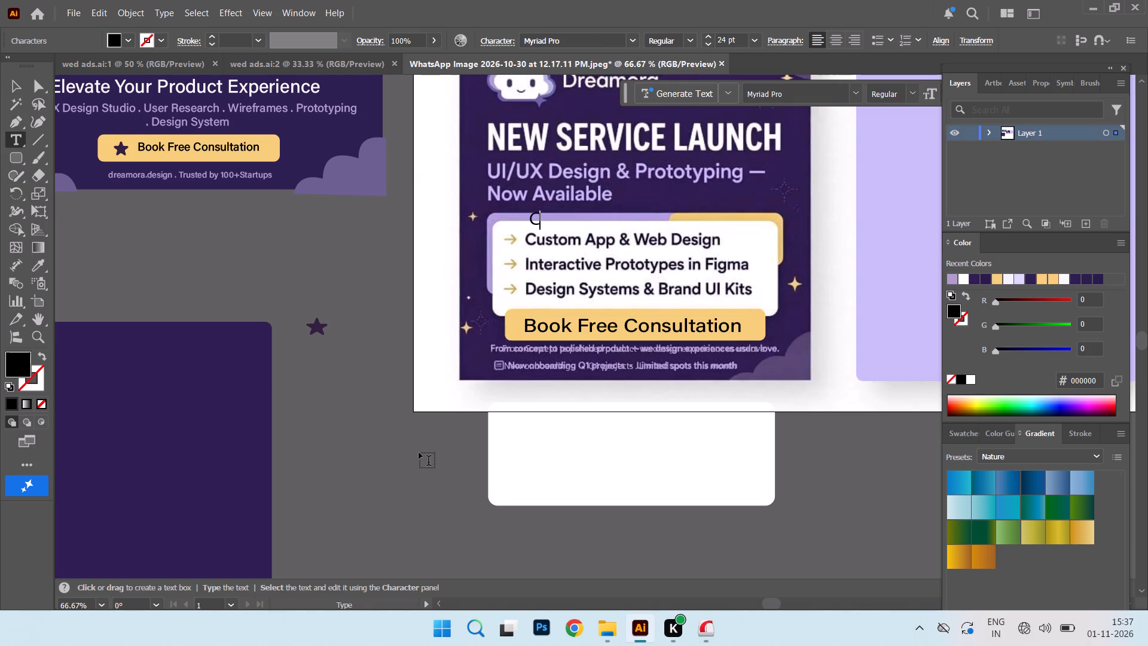
key("s")
key("t")
key("o")
key("m")
key("space")
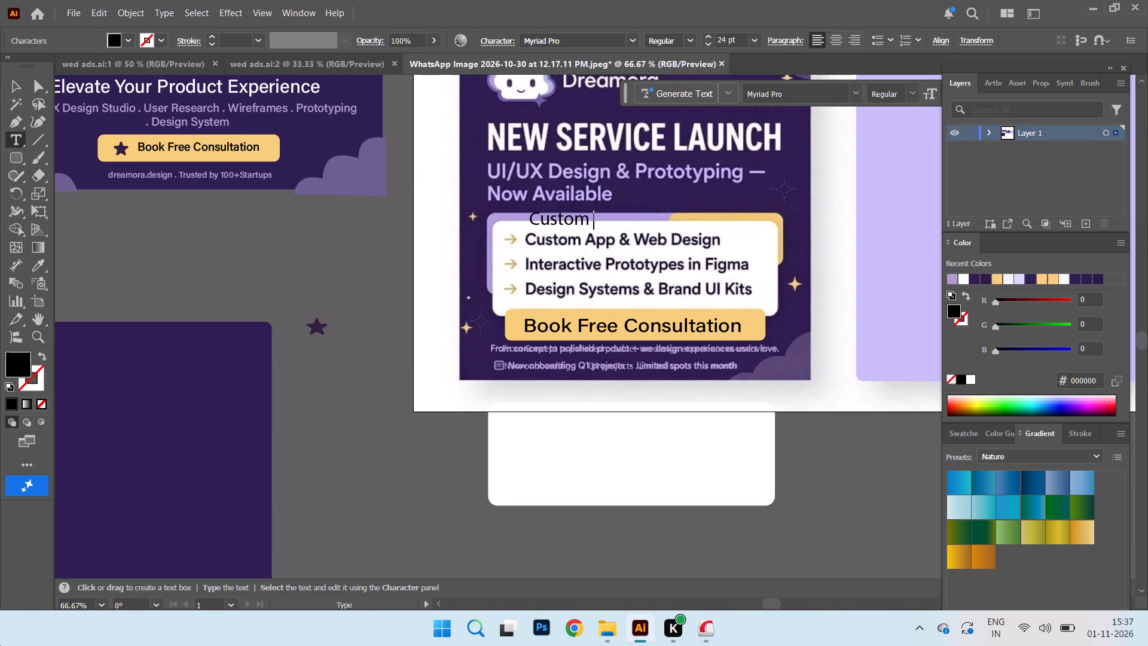
key("a")
key("p")
key("p")
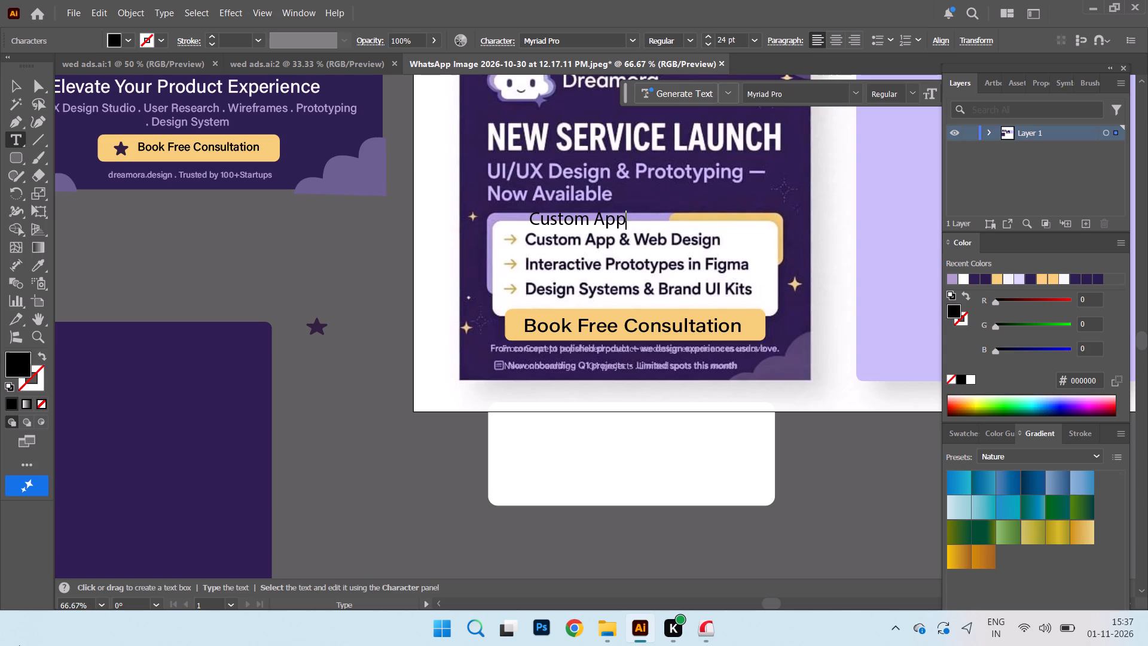
key("space")
type("&")
key("space")
key("w")
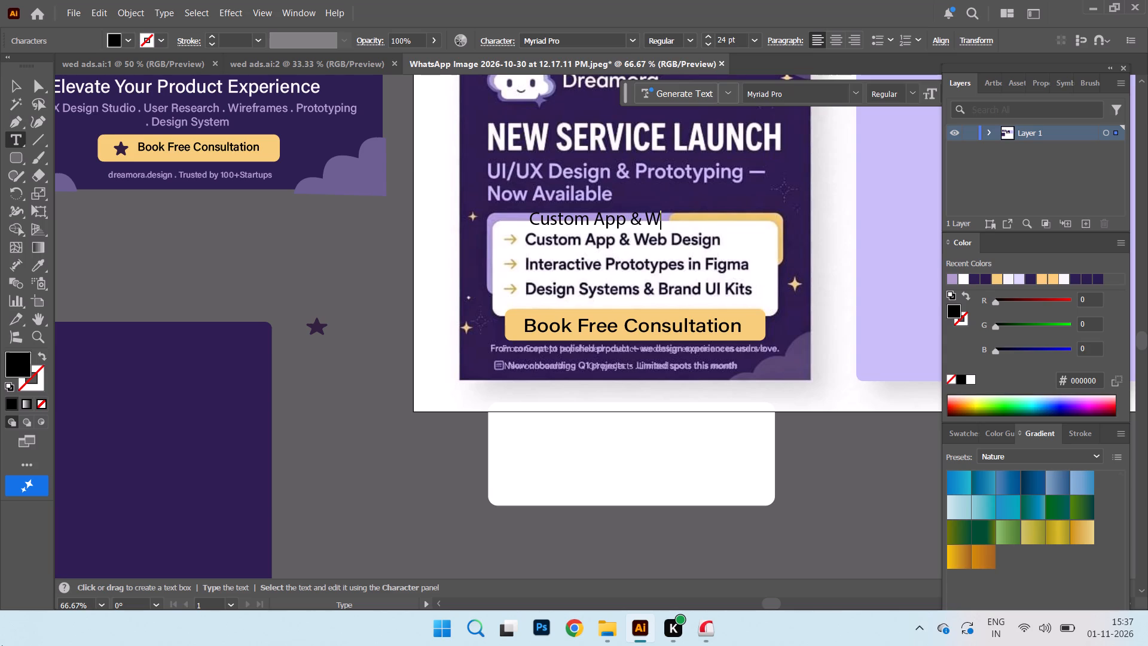
type("eb")
key("space")
key("d")
type("esign")
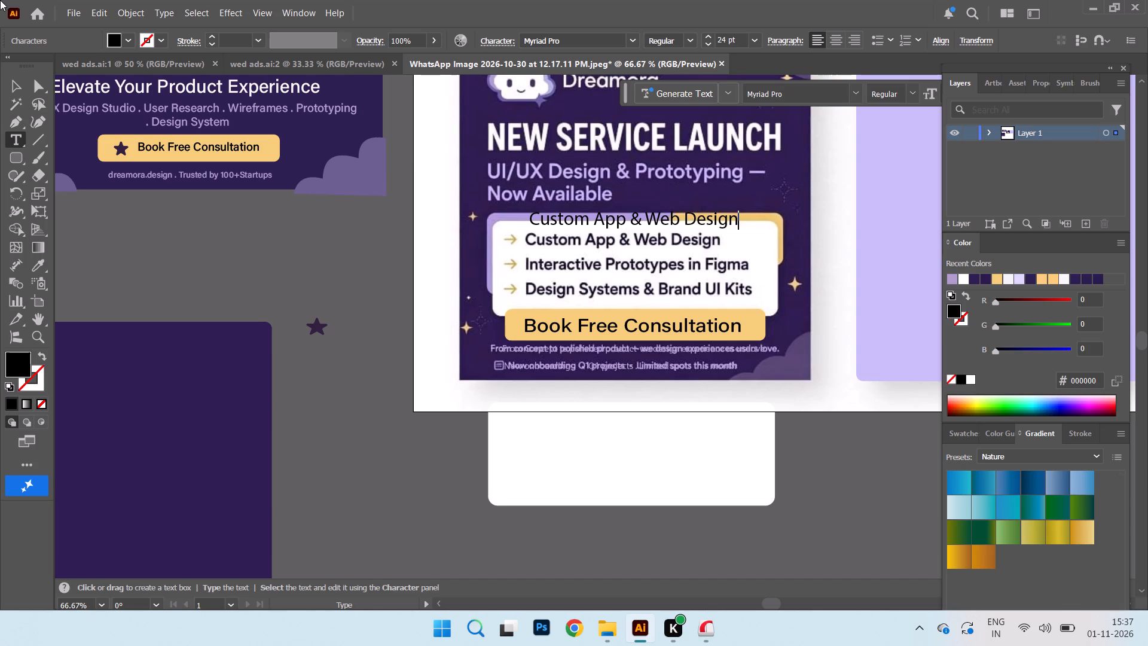
Start a second text line over the reference service list, beginning with the word "Interactive".
double_click(538, 242)
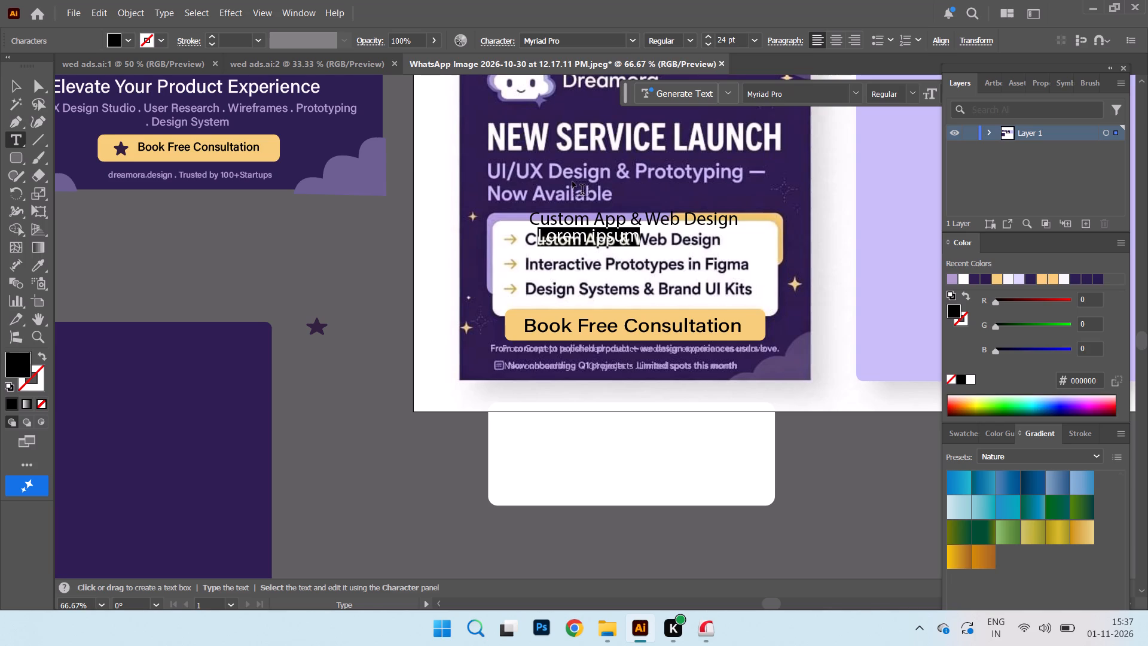
key("n")
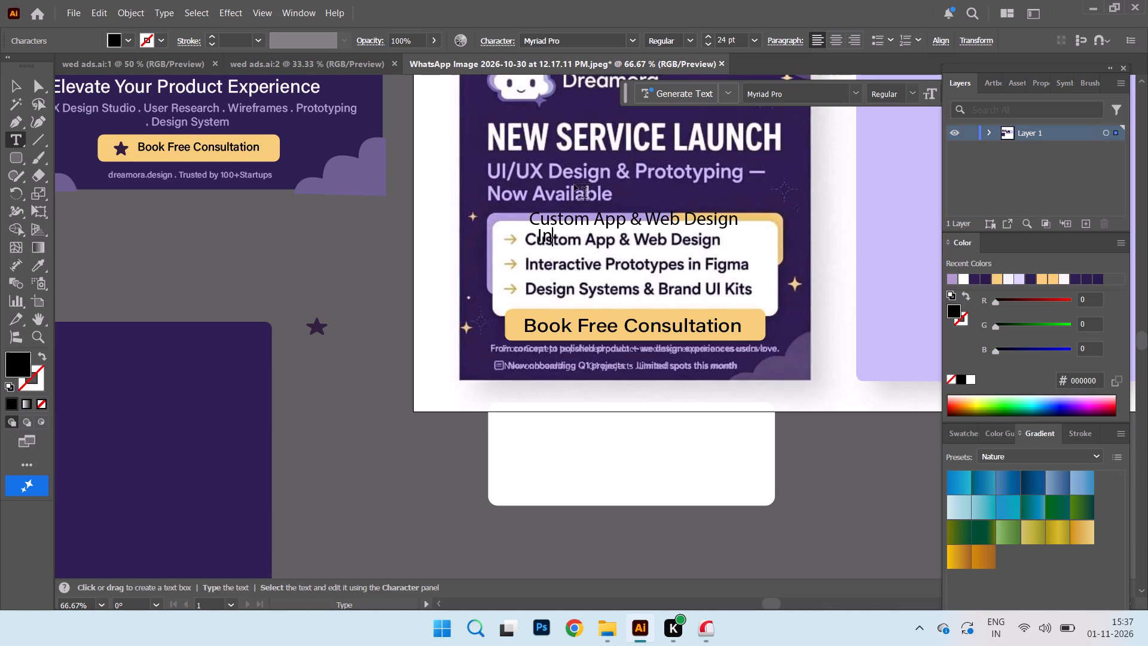
type("ter")
type("active")
key("space")
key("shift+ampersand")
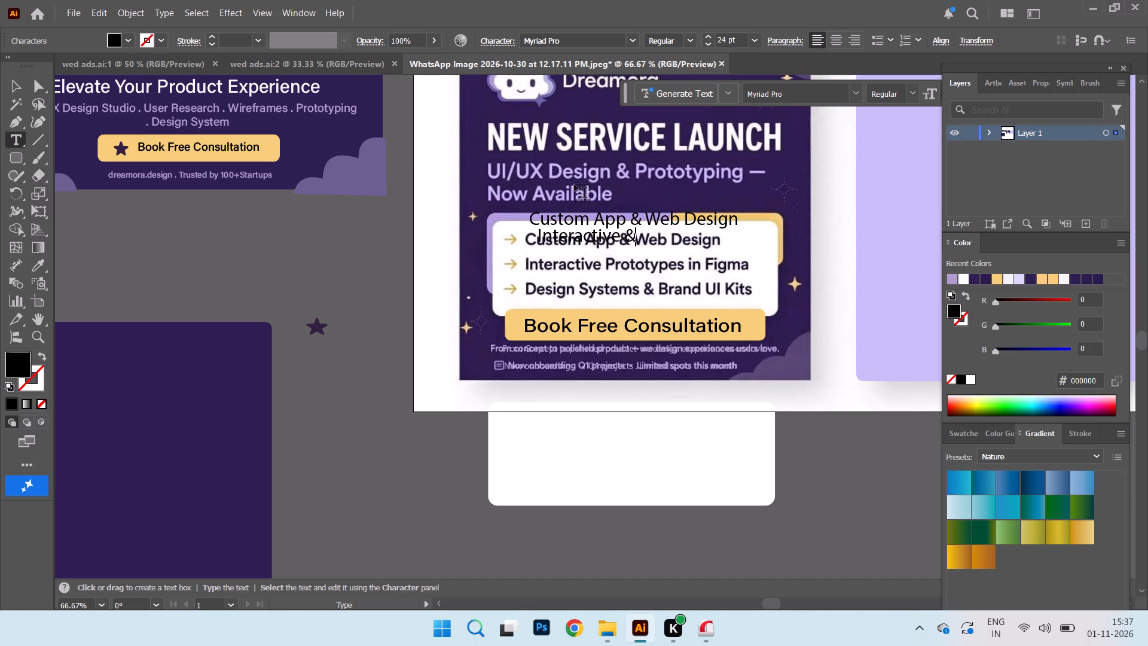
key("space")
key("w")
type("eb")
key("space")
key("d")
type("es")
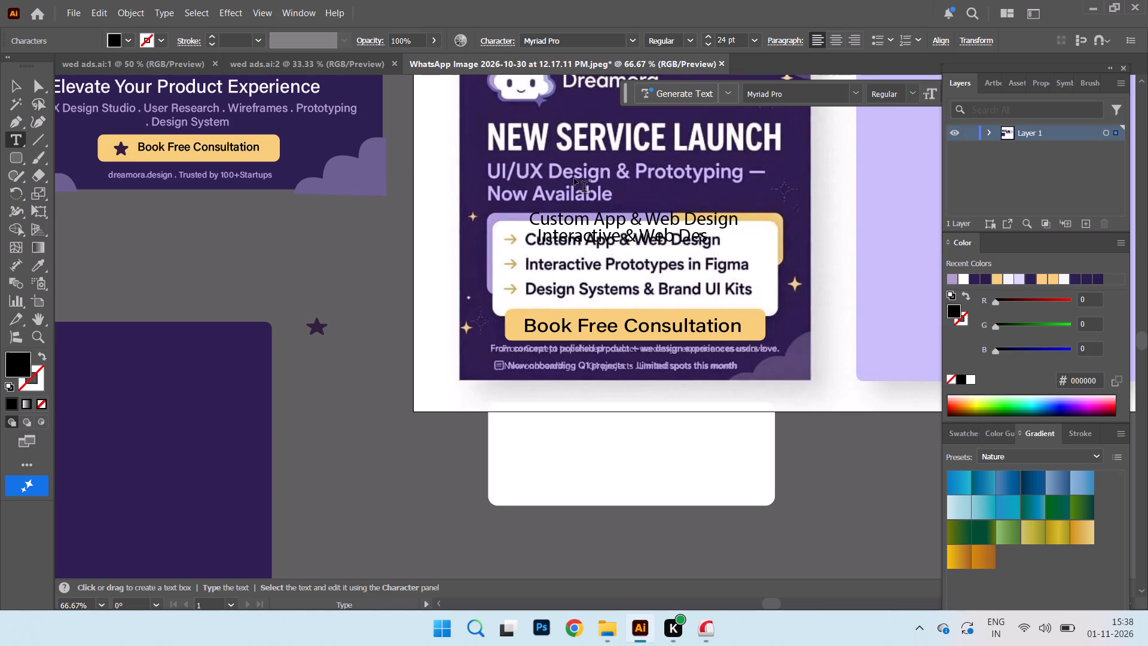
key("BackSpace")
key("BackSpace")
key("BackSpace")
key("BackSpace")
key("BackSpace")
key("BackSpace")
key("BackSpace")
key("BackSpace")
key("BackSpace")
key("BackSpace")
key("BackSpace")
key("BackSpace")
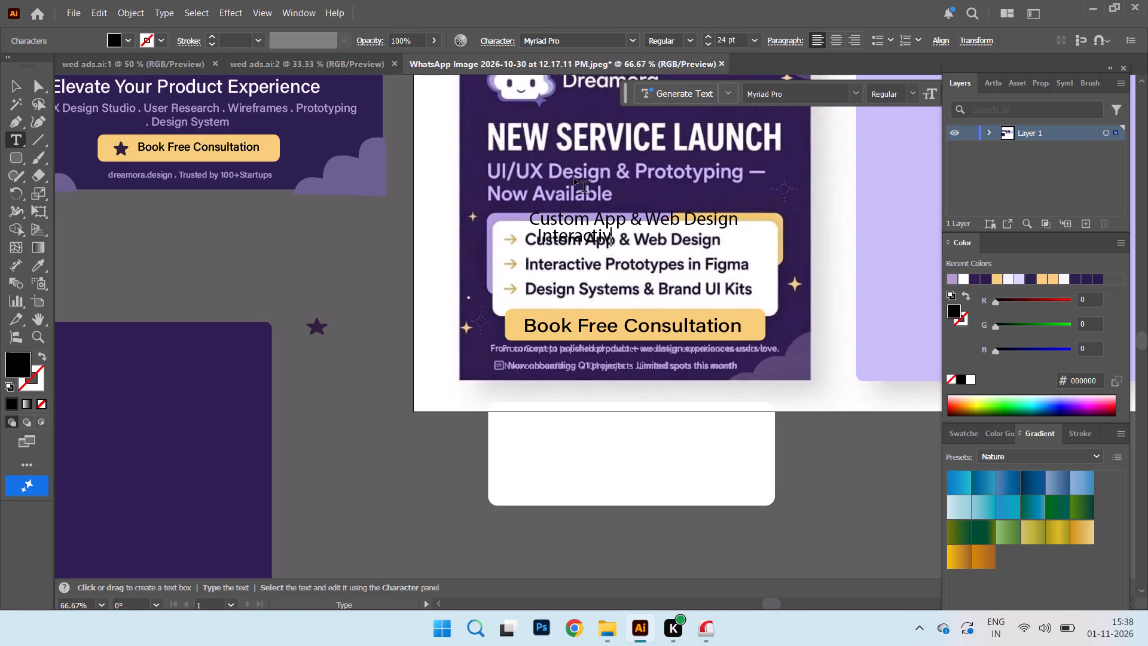
Complete the second service line with "Prototypes in Figma" to match the reference line "Interactive Prototypes in Figma".
type("e")
key("space")
type("ror")
key("BackSpace")
type("tot")
type("yp")
type("esw in")
key("space")
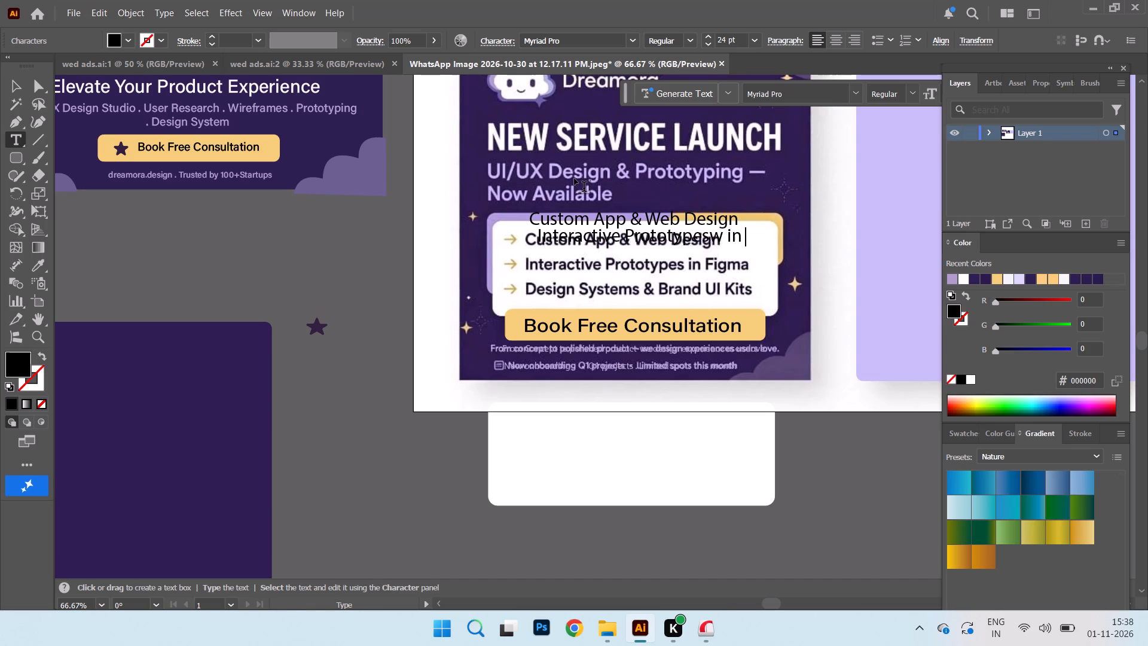
key("f")
key("i")
type("gma")
Add a third text line over the reference service list reading "Design Systems & Brand UI Kits".
left_click(532, 261)
left_click(532, 261)
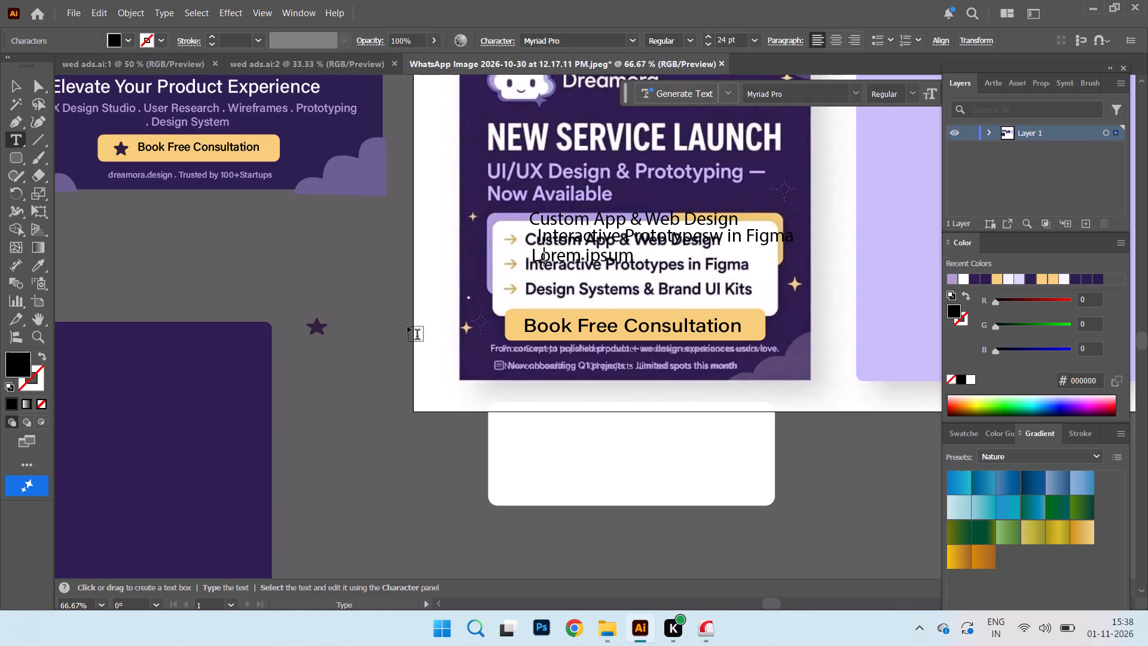
type("esign")
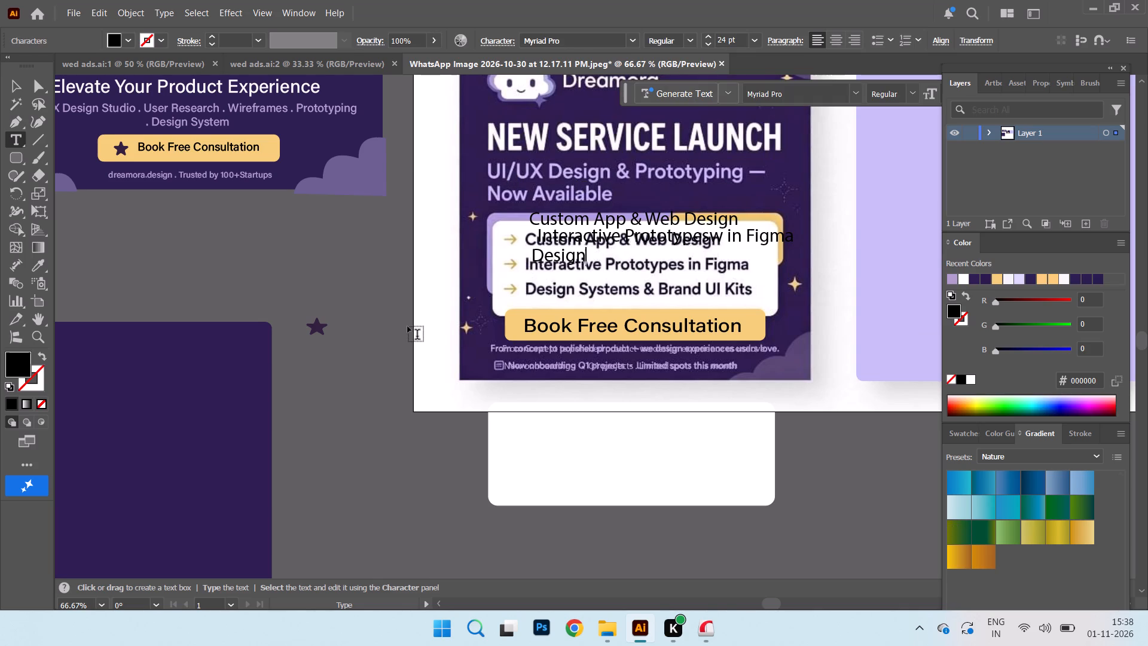
key("space")
key("s")
type("yste")
type("ms")
key("space")
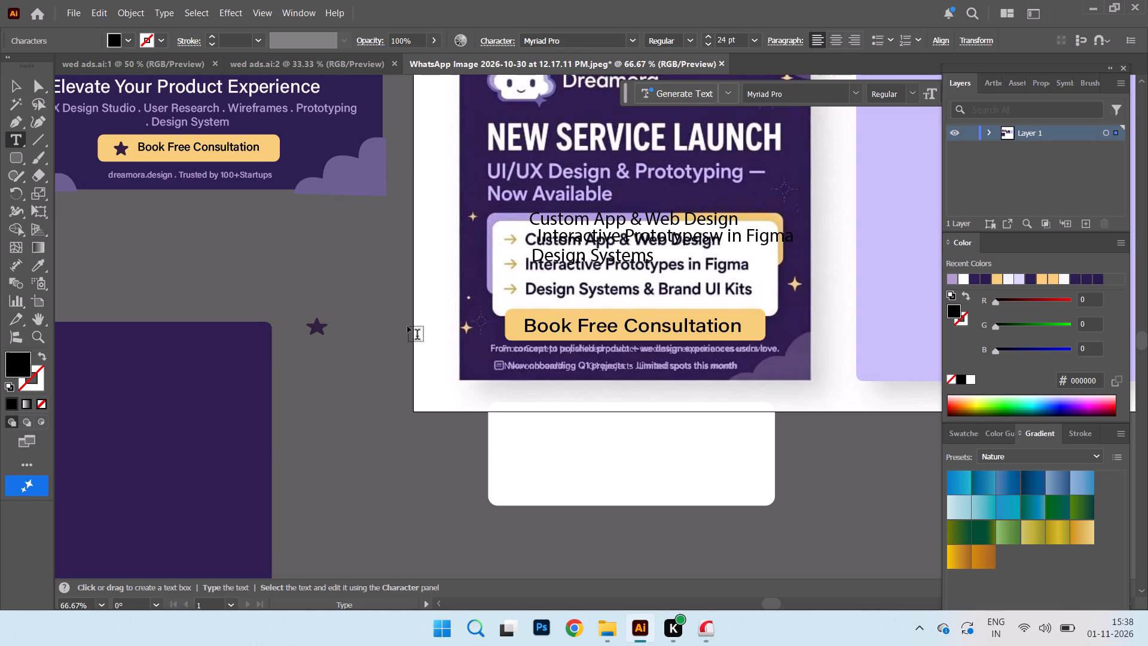
key("space")
key("BackSpace")
key("shift+ampersand")
key("space")
type("rand")
key("space")
type("ui")
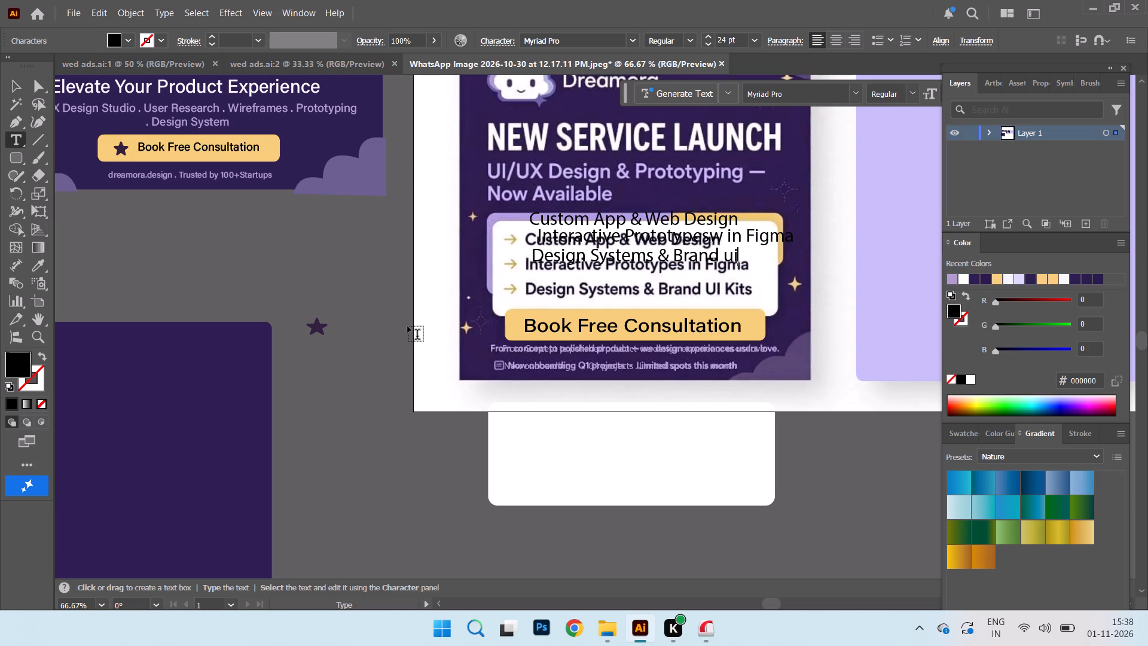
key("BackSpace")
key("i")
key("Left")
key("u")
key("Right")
Finish the third service line so that it ends with "Brand UI Kits".
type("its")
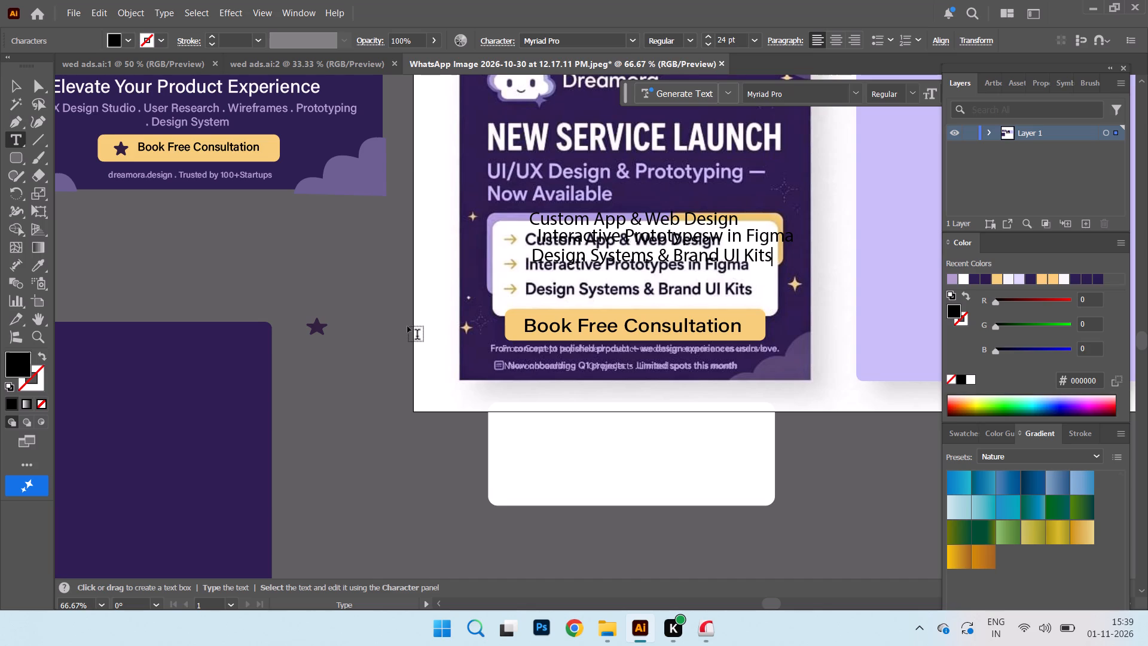
left_click(10, 94)
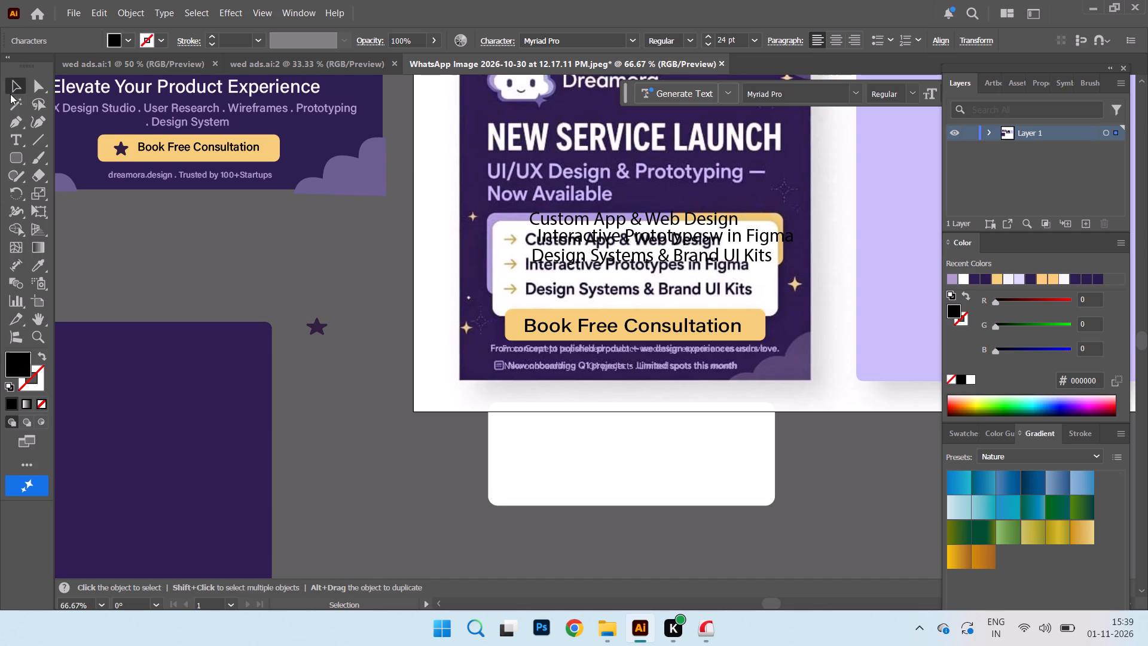
Set all three new service lines in Acumin Variable Concept with the Medium style.
left_click(640, 234, "shift")
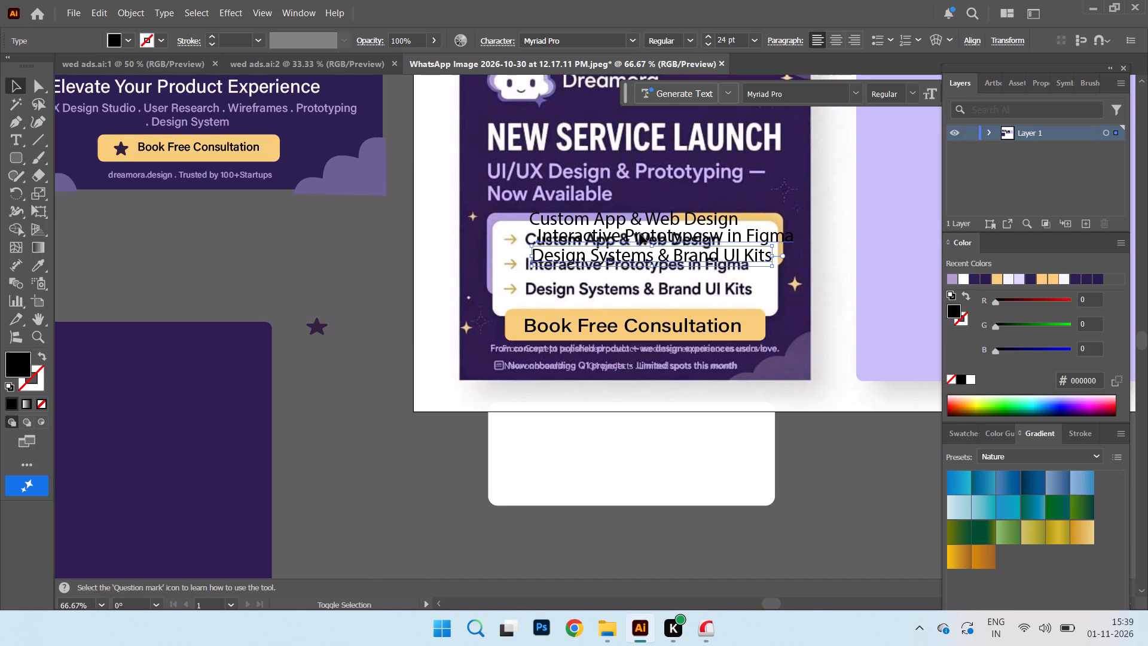
left_click(666, 217, "shift")
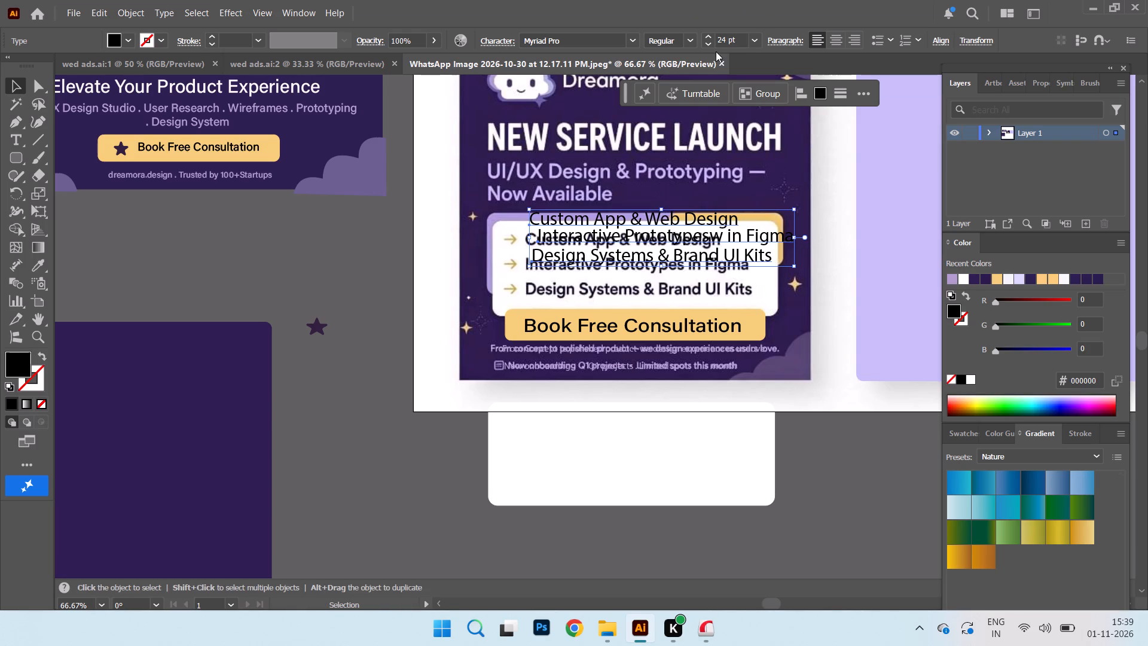
left_click(629, 38)
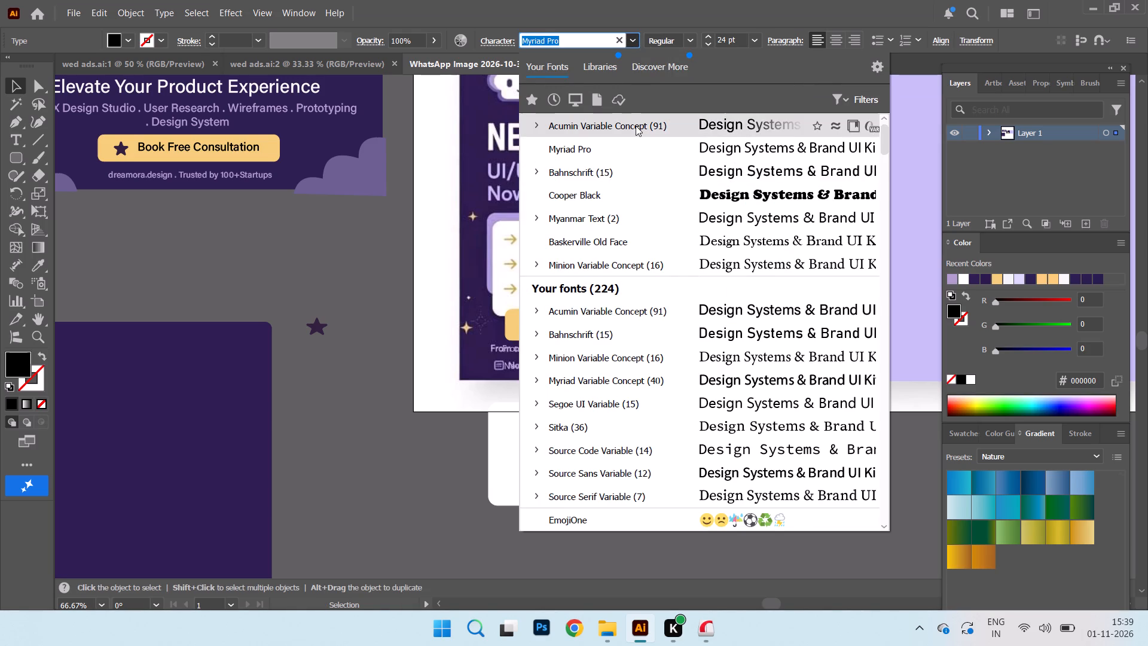
left_click(636, 126)
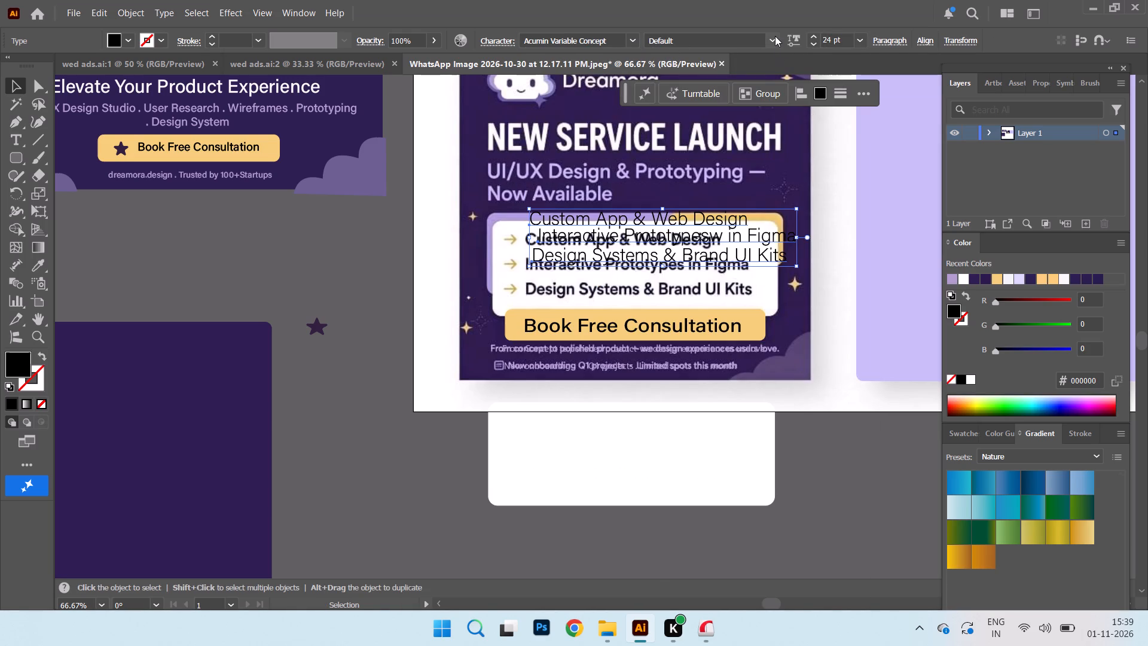
left_click(775, 36)
scroll(790, 535, "down", 14)
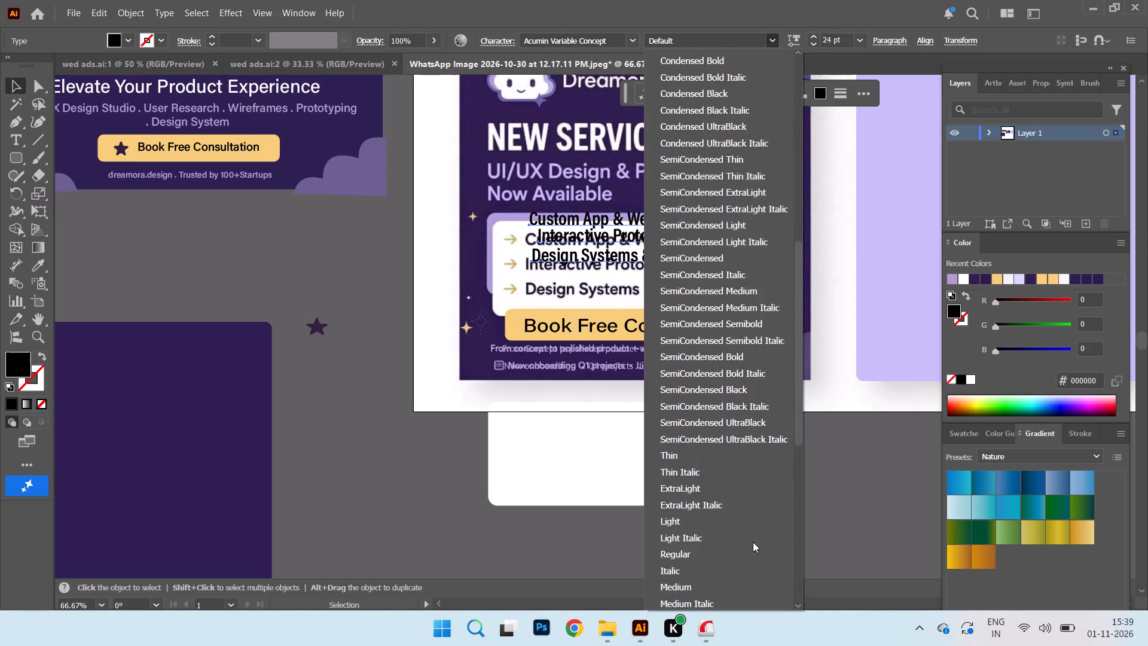
left_click(701, 501)
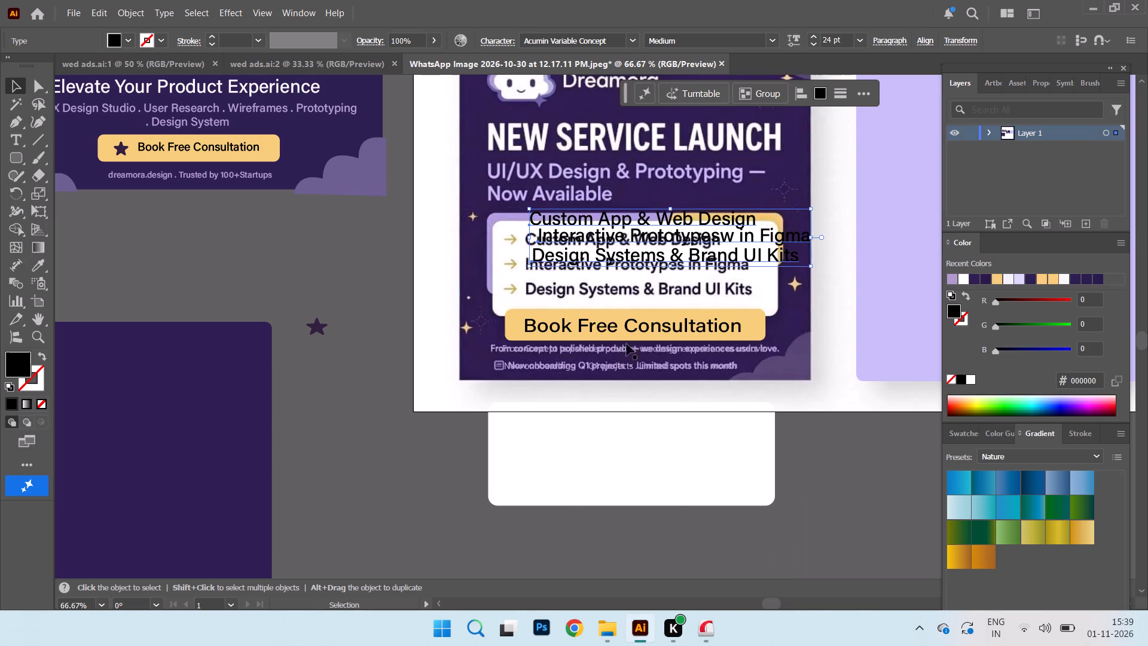
Move the three service lines down onto the white service card and set their font size to 21 pt.
left_click_drag(625, 245, 618, 271)
left_click(860, 37)
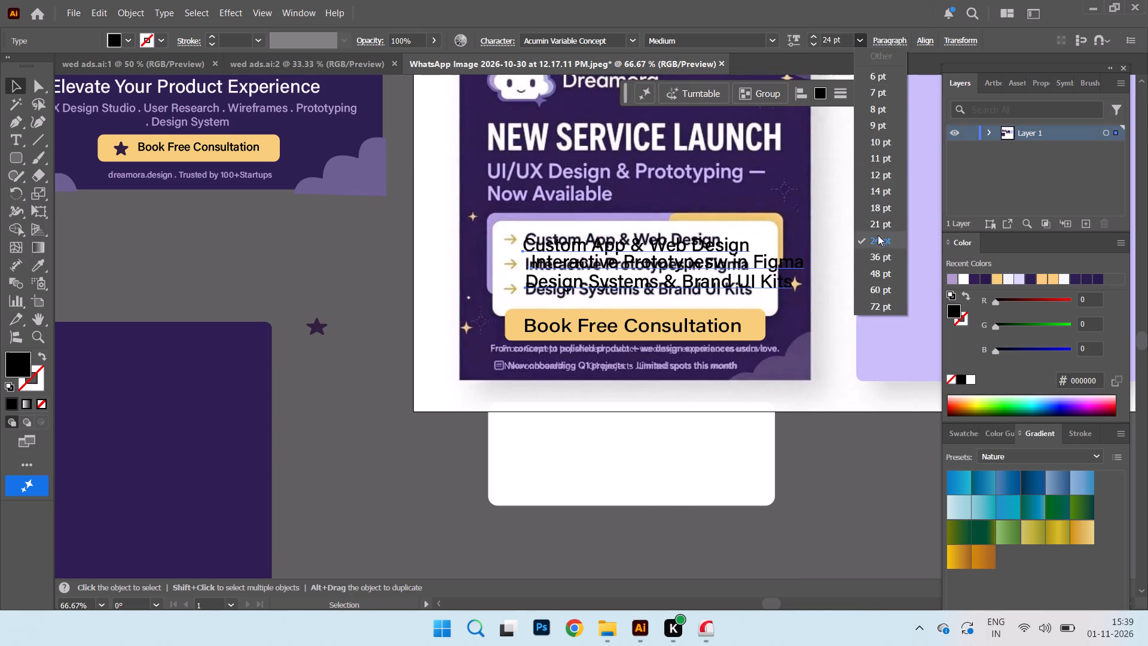
left_click(880, 224)
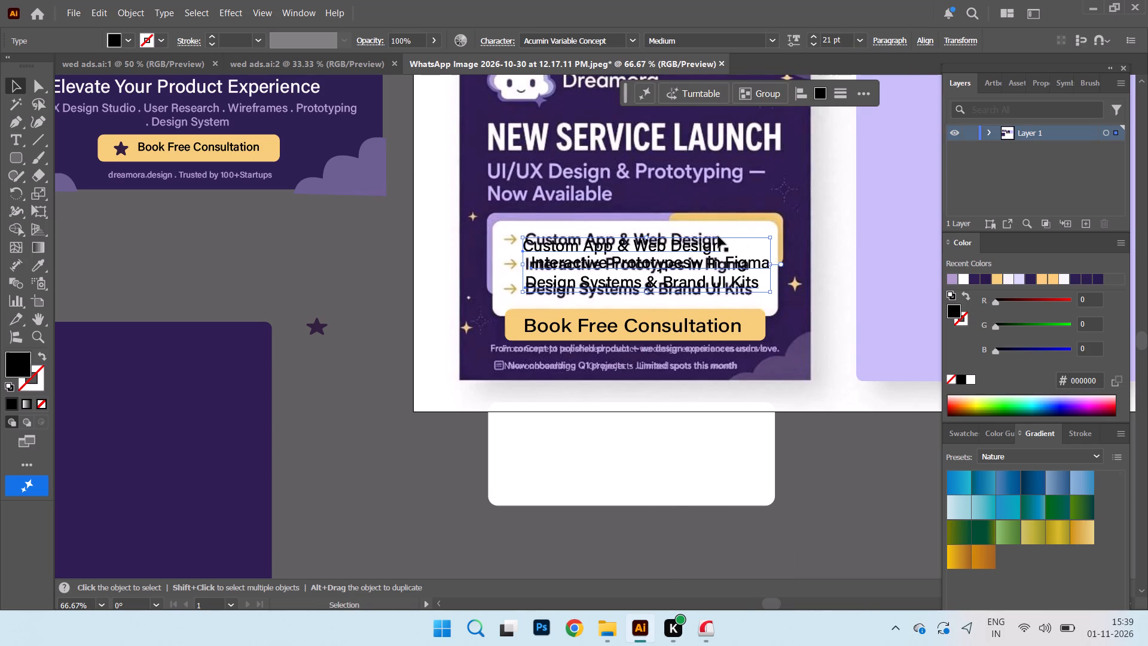
Reposition the three service lines individually so each one sits over its matching line in the reference list.
left_click_drag(853, 475, 830, 467)
left_click_drag(655, 285, 655, 284)
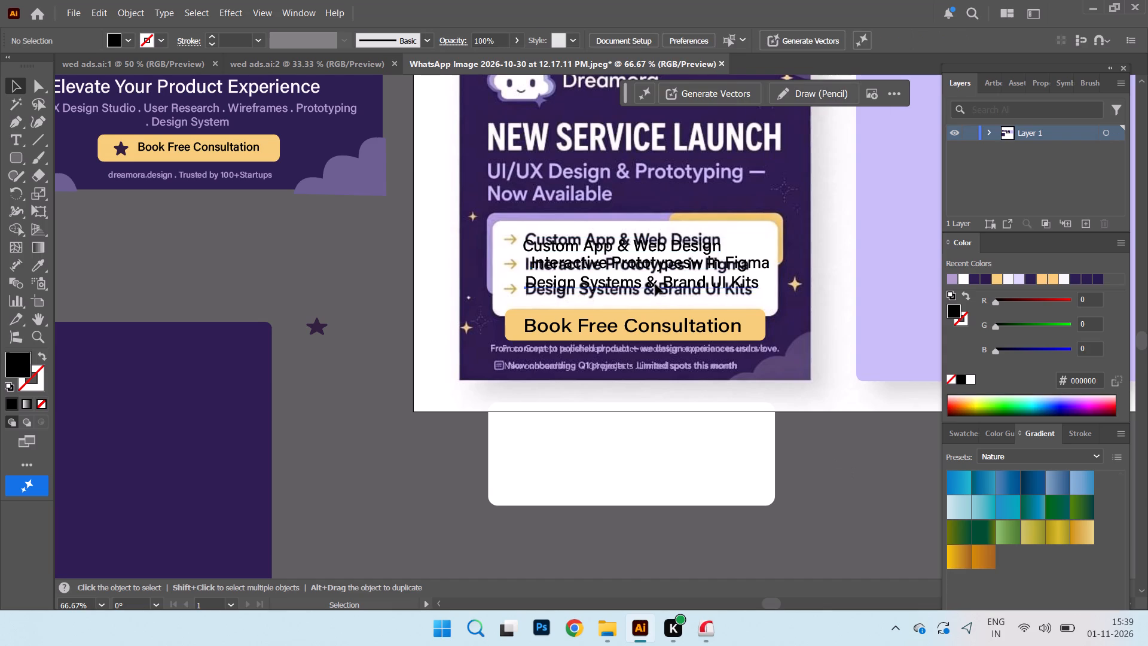
left_click_drag(655, 284, 655, 291)
left_click(653, 264)
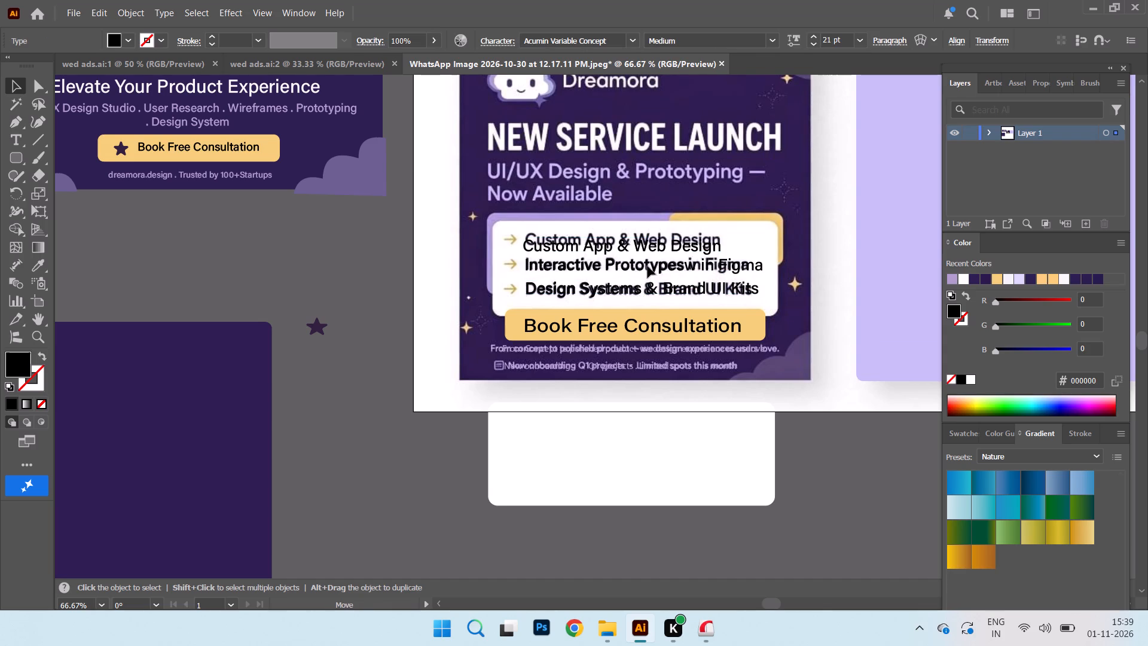
left_click_drag(643, 237, 644, 245)
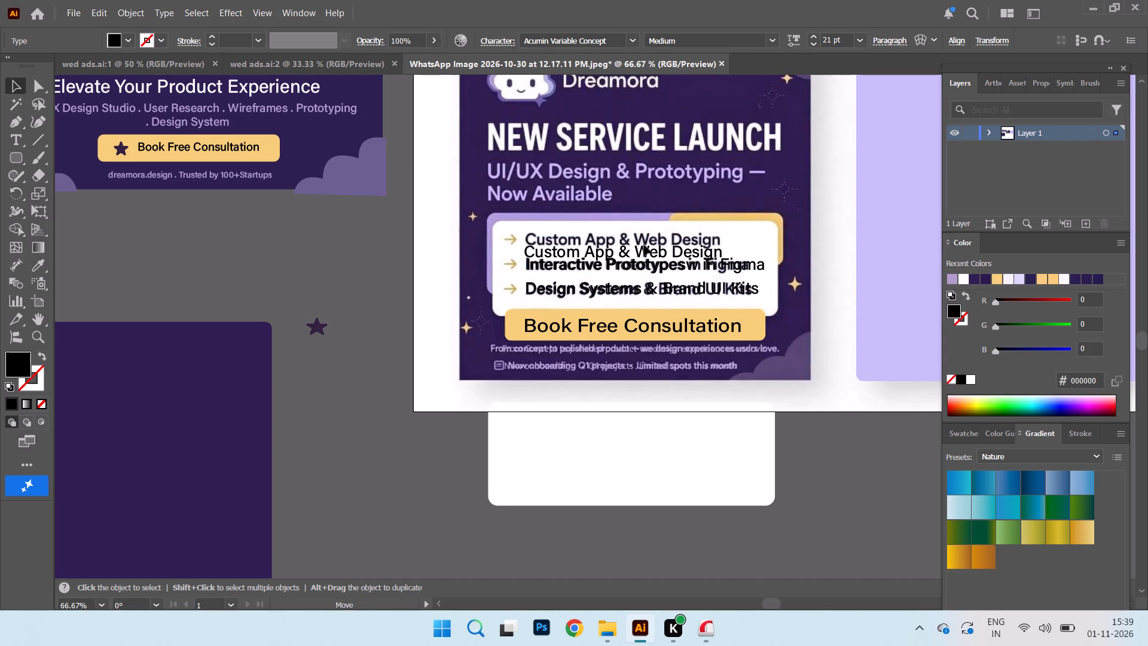
Move the "Custom App & Web Design" text up onto its matching reference line in the white box.
left_click_drag(644, 245, 643, 231)
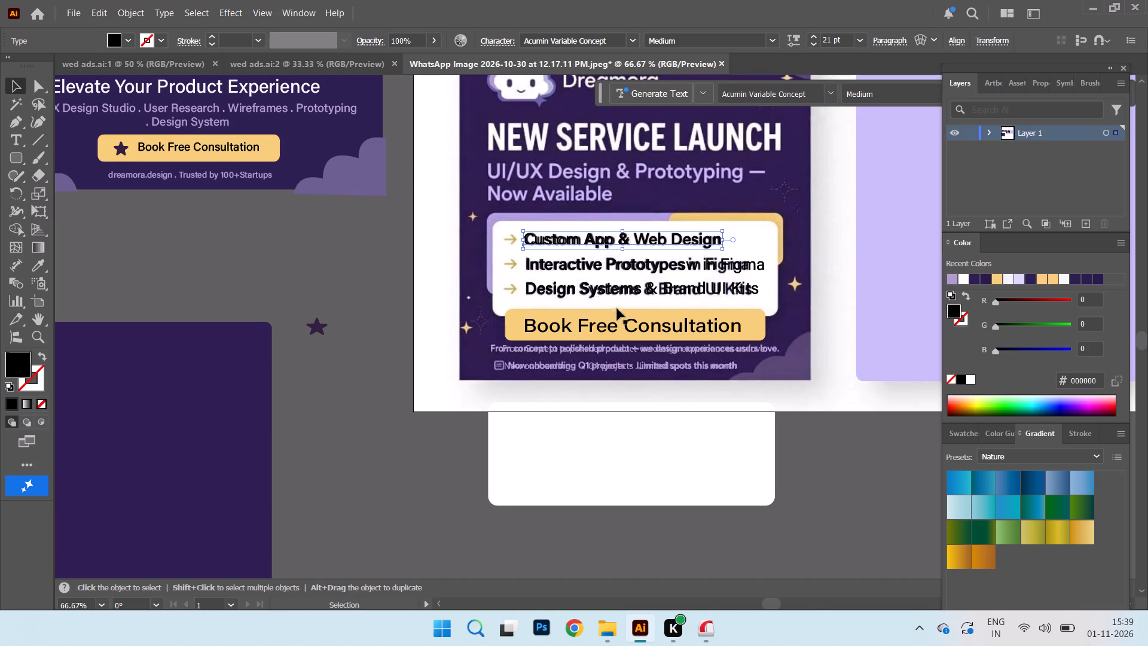
Add a text line over the reference headline reading "NEW SERVICE LAUNCH".
scroll(607, 227, "up", 3)
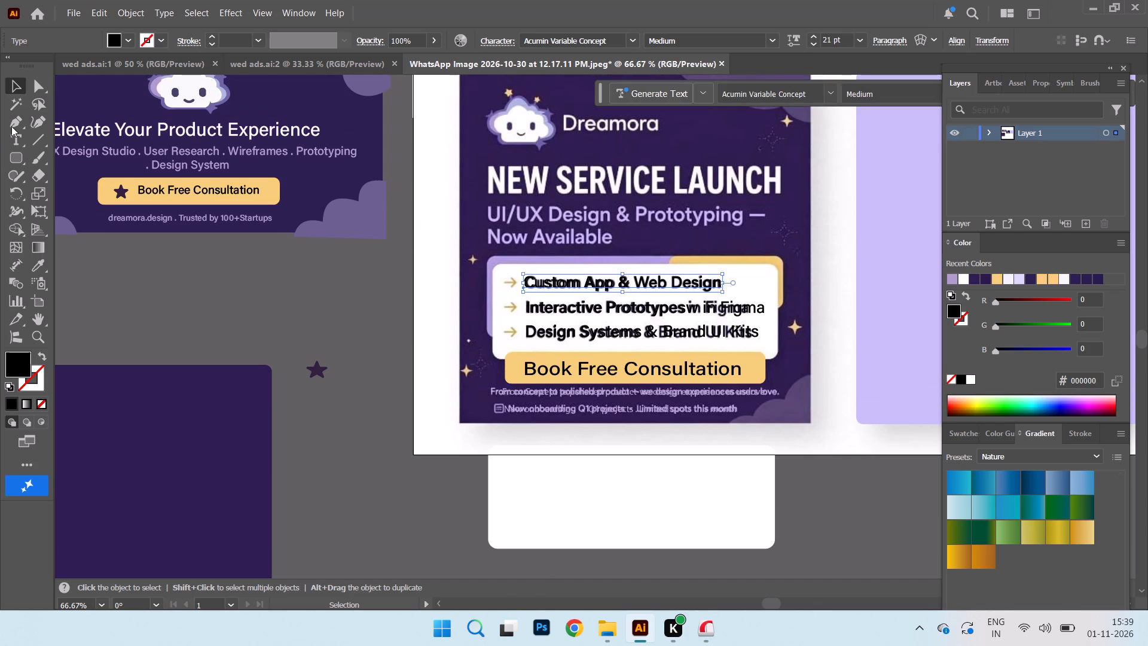
left_click(219, 131)
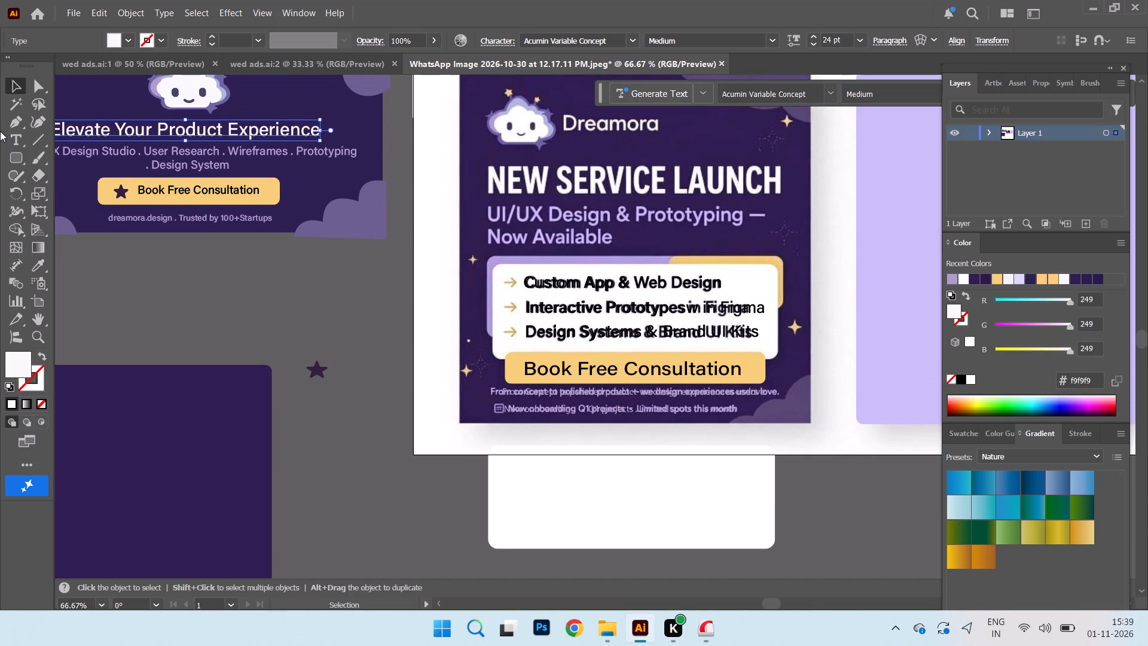
left_click(11, 138)
left_click(486, 175)
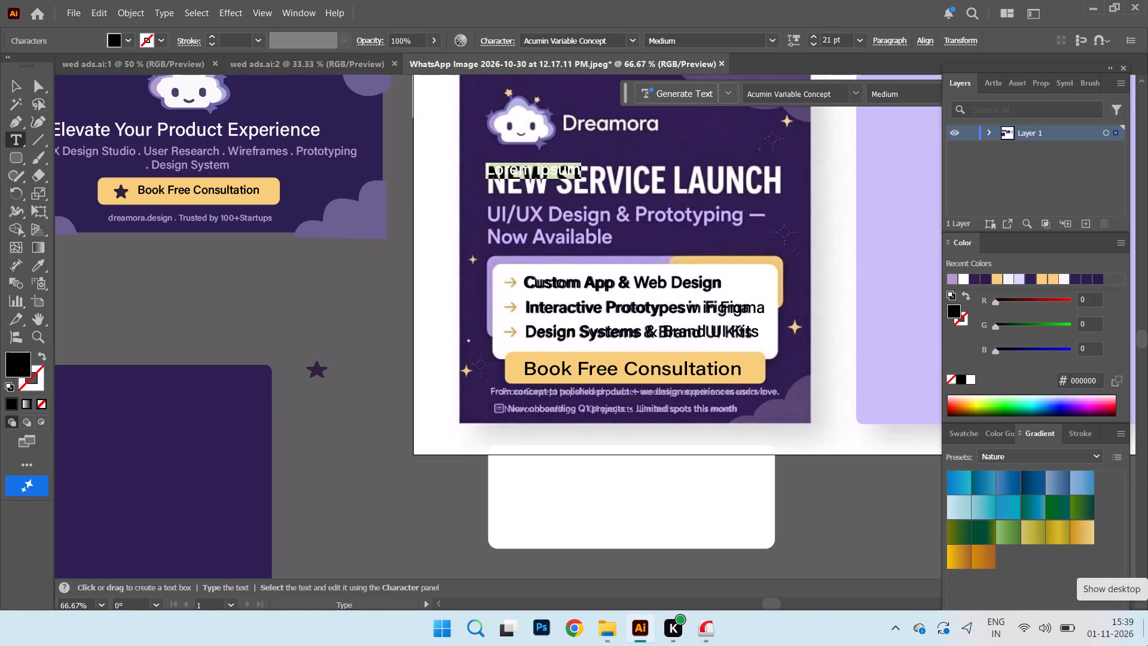
key("n")
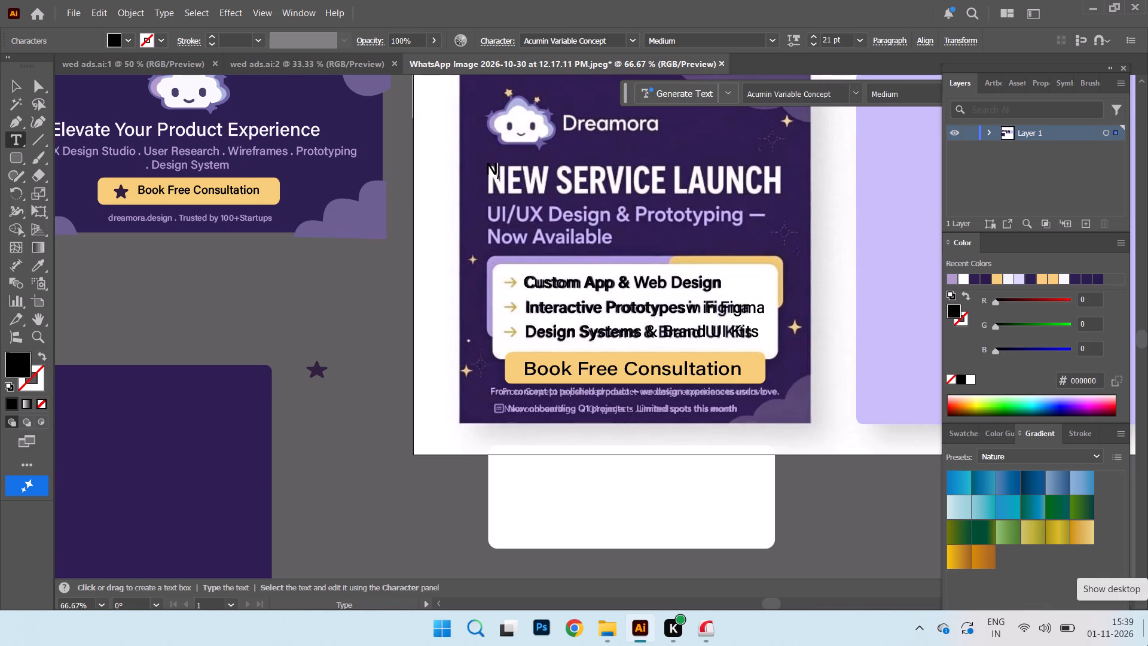
key("e")
type("W SERVICE")
key("space")
key("l")
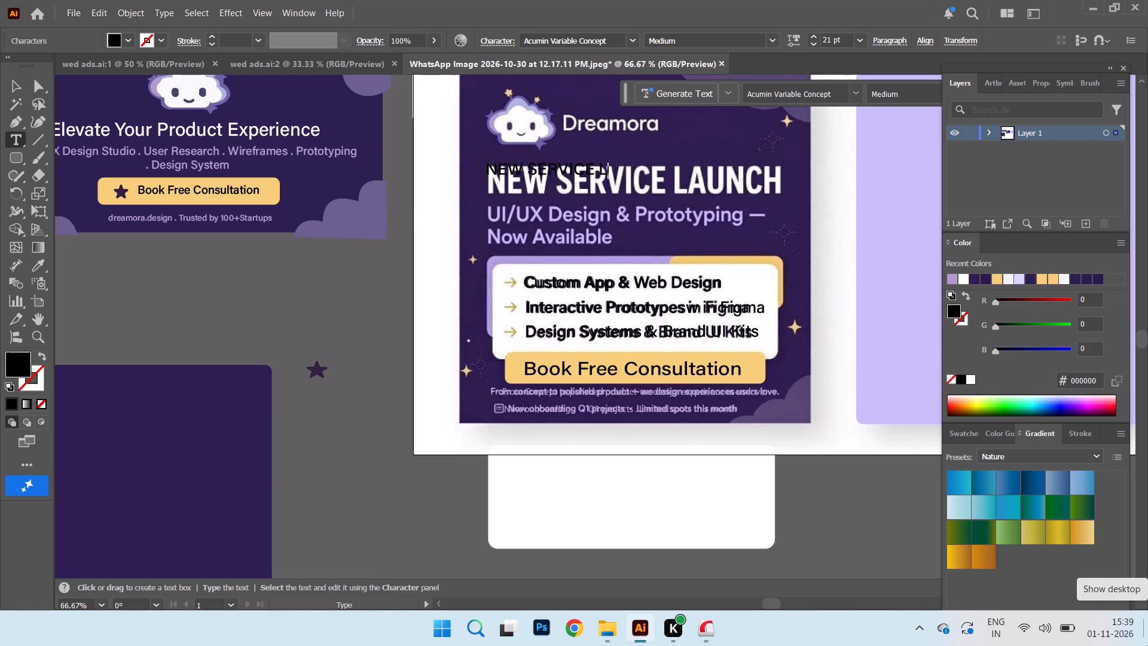
type("AUN")
type("CH")
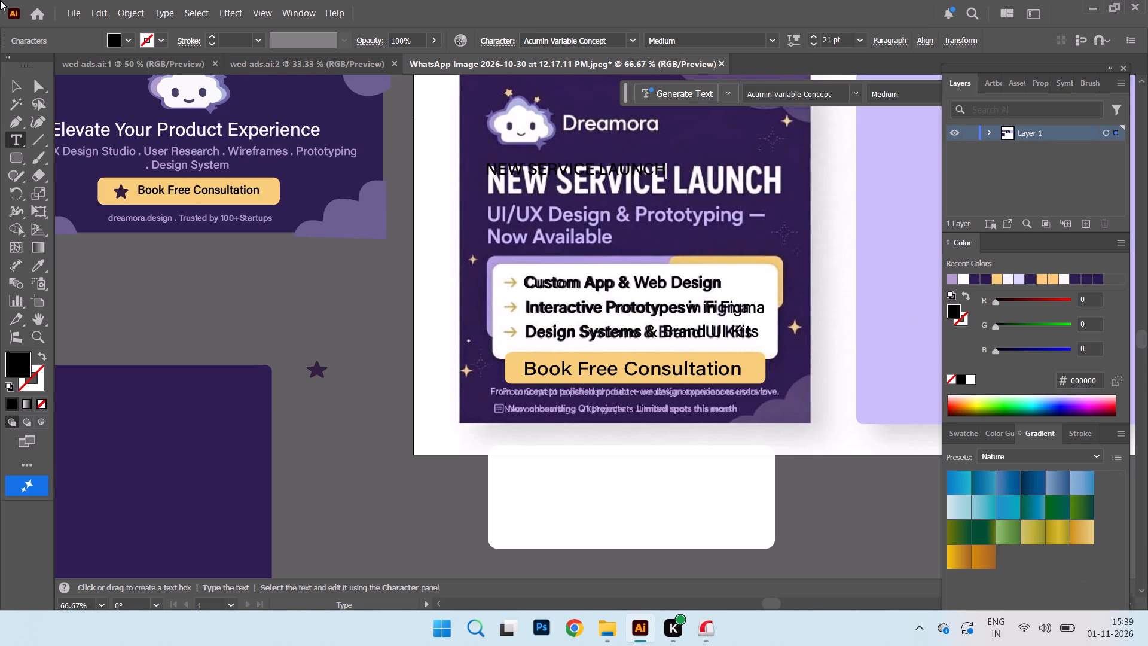
left_click(18, 79)
Set the retyped "NEW SERVICE LAUNCH" headline to the Semibold style at 36 pt.
left_click(775, 41)
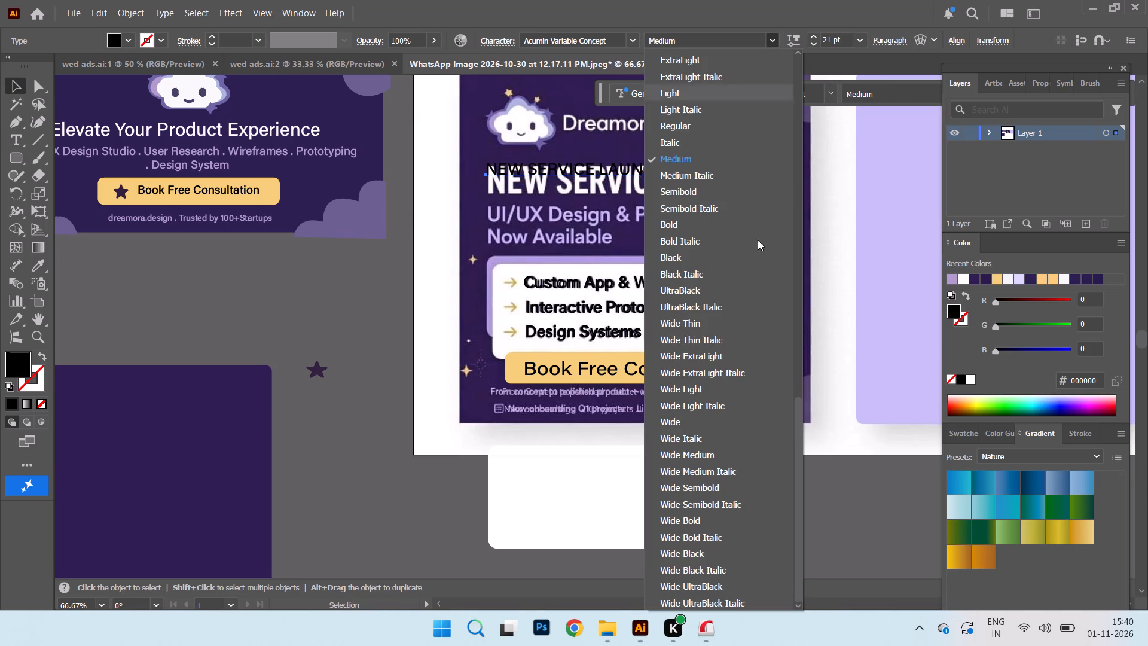
scroll(751, 351, "down", 19)
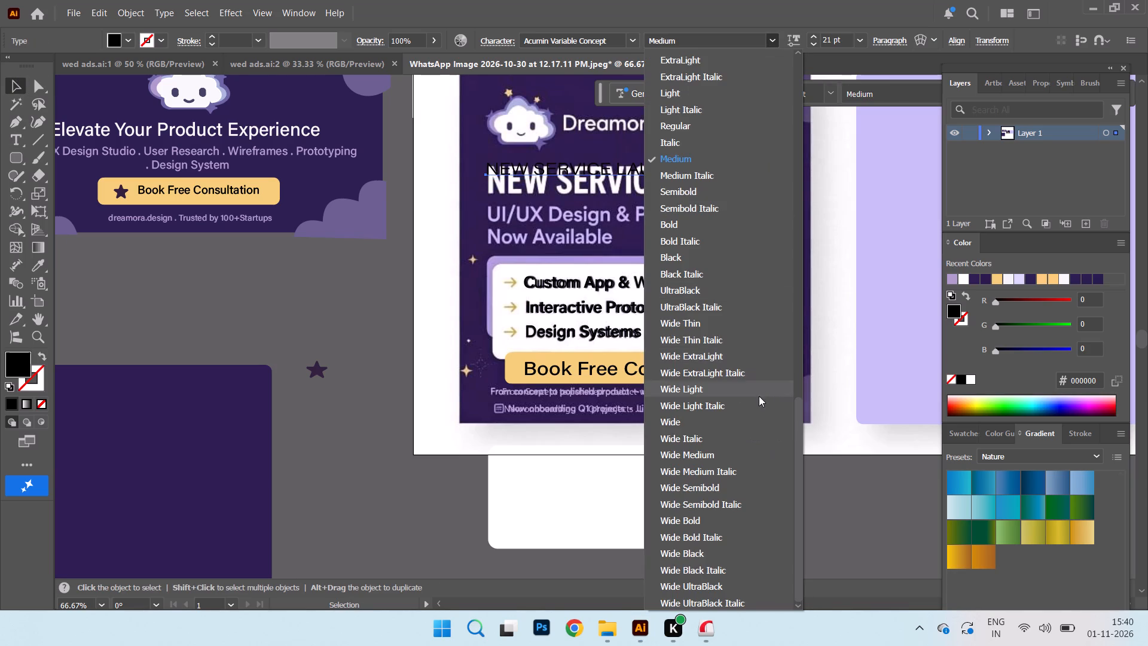
scroll(759, 396, "down", 6)
scroll(732, 456, "down", 6)
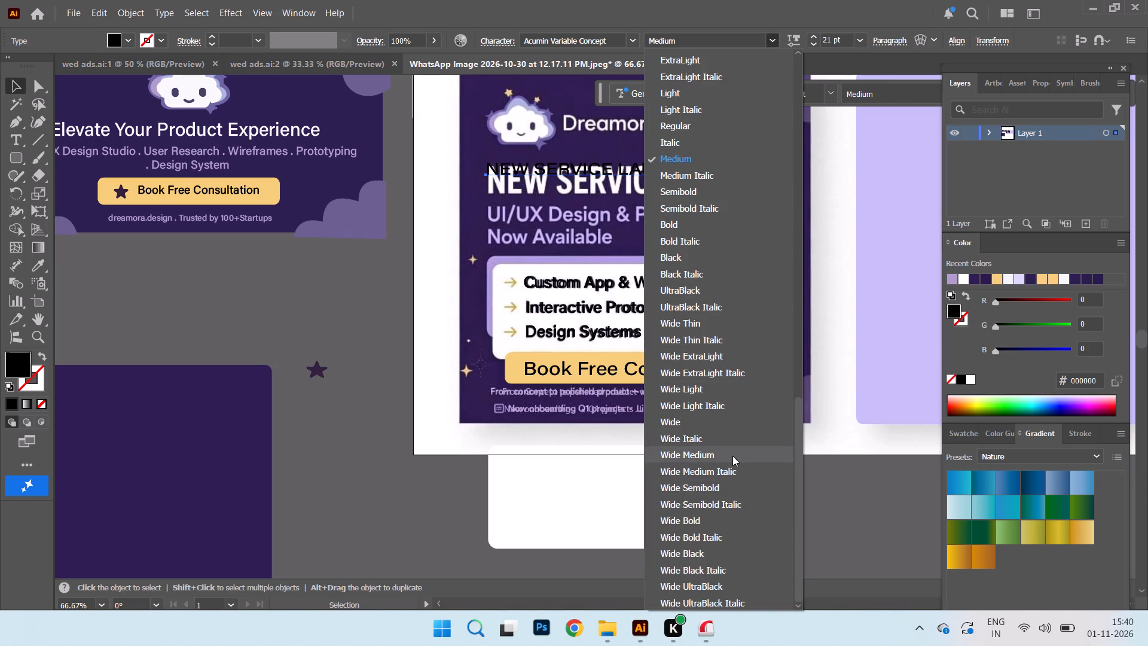
scroll(732, 456, "down", 3)
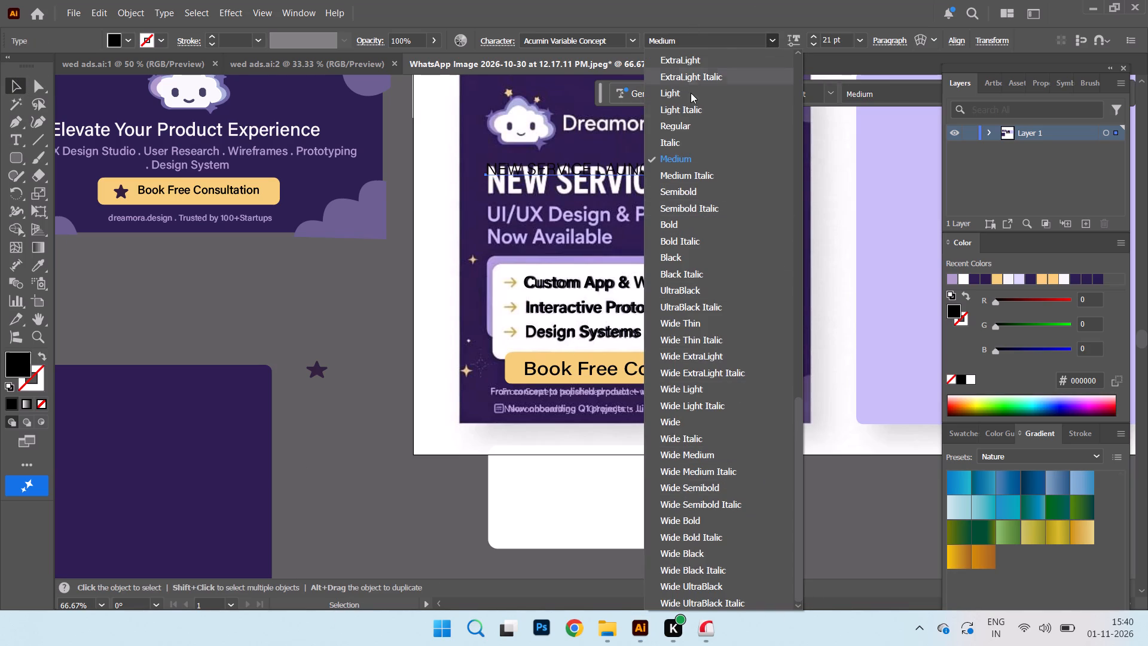
scroll(694, 470, "down", 4)
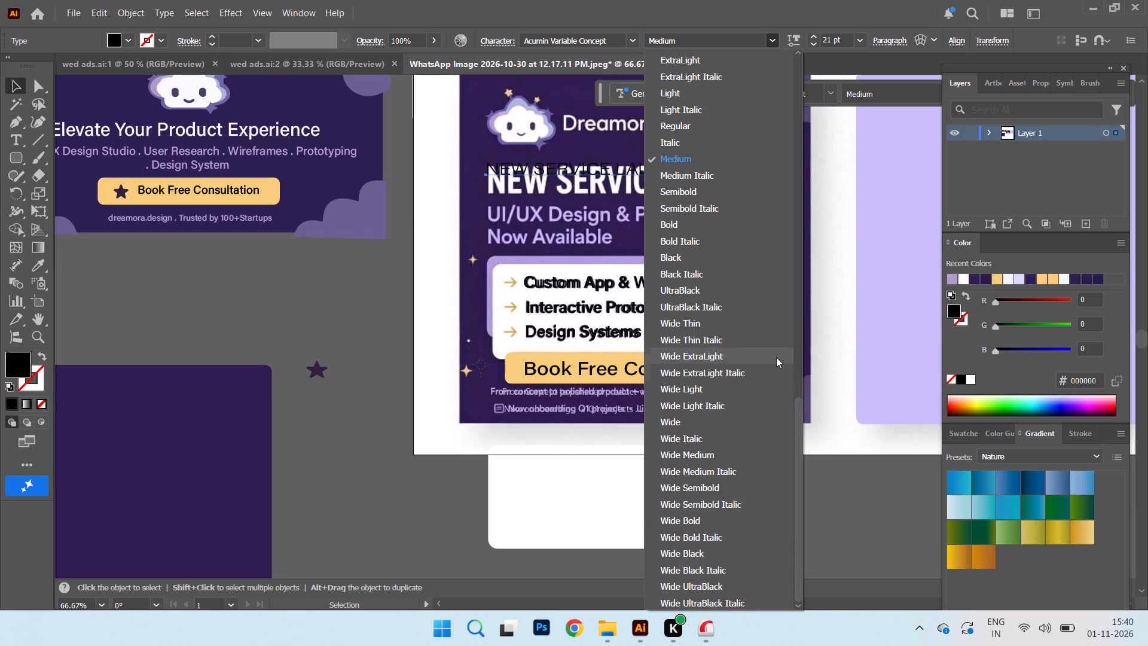
left_click_drag(798, 423, 803, 431)
left_click_drag(802, 445, 801, 366)
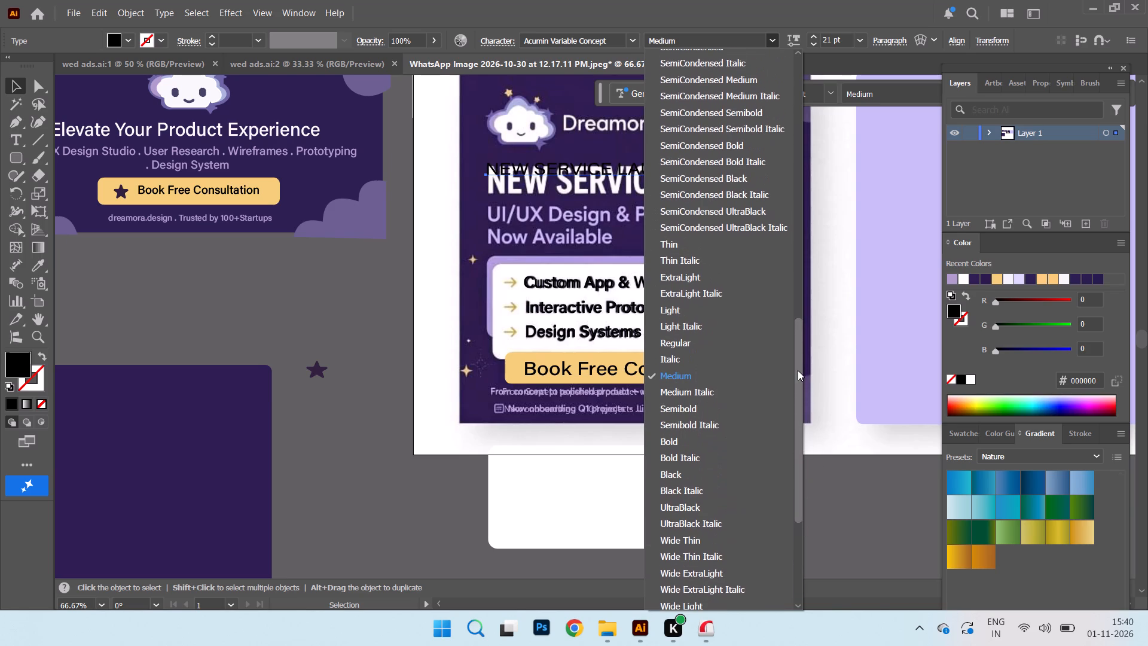
left_click(693, 405)
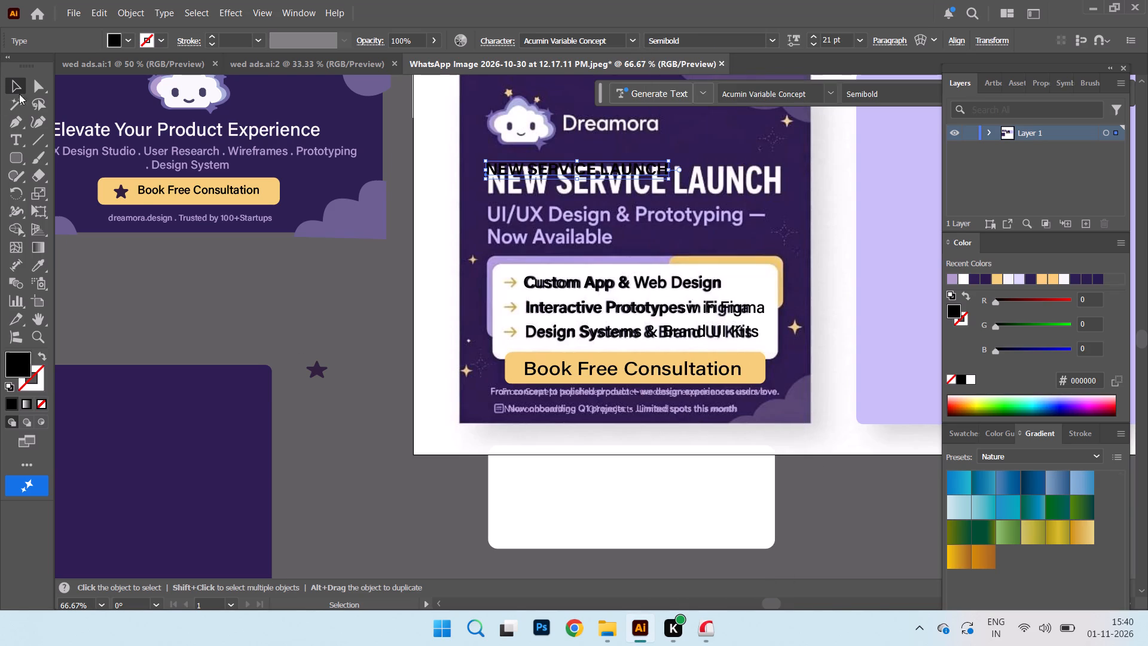
left_click(854, 39)
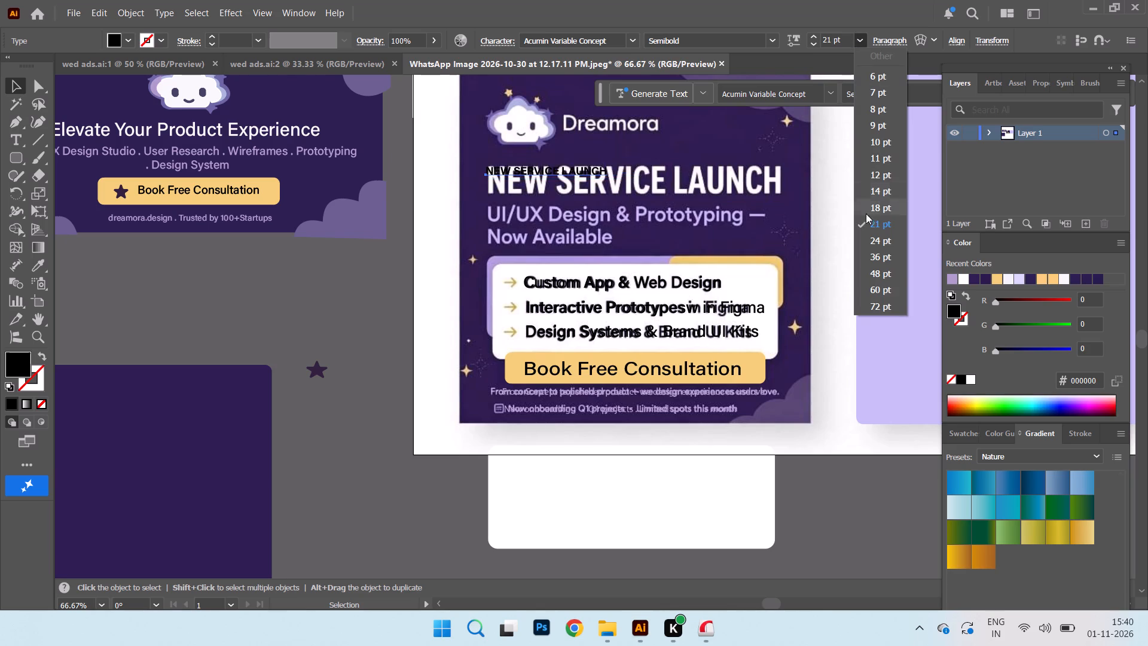
left_click(876, 257)
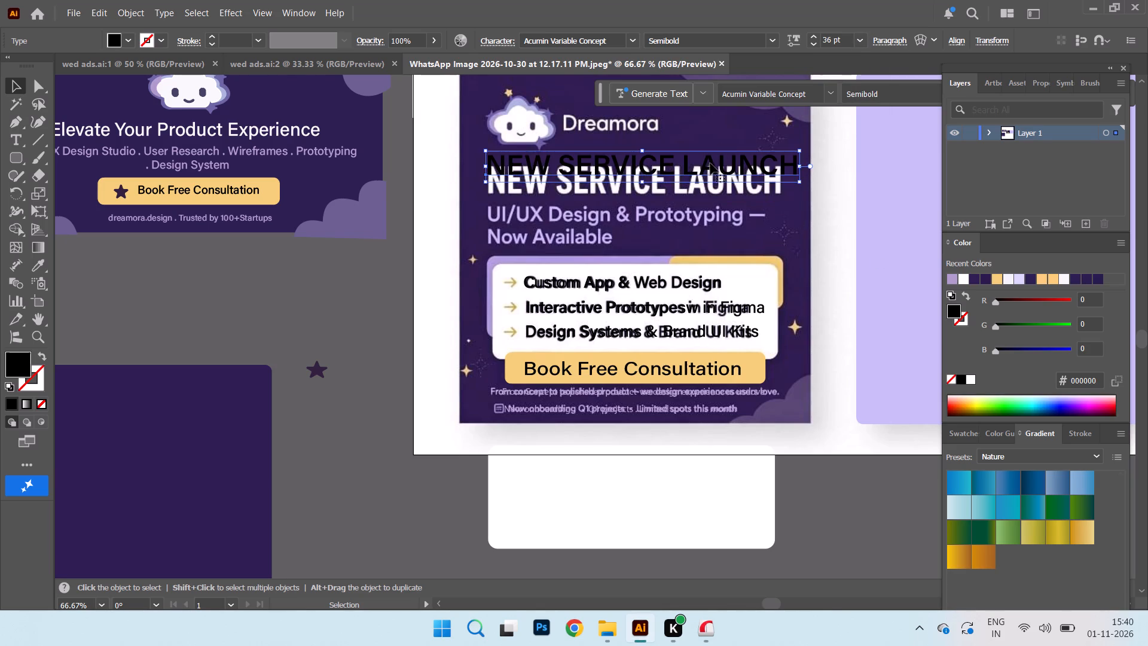
Move the "NEW SERVICE LAUNCH" text onto the reference headline, stretching it taller and narrowing its width to match the reference's right end.
left_click_drag(710, 164, 704, 183)
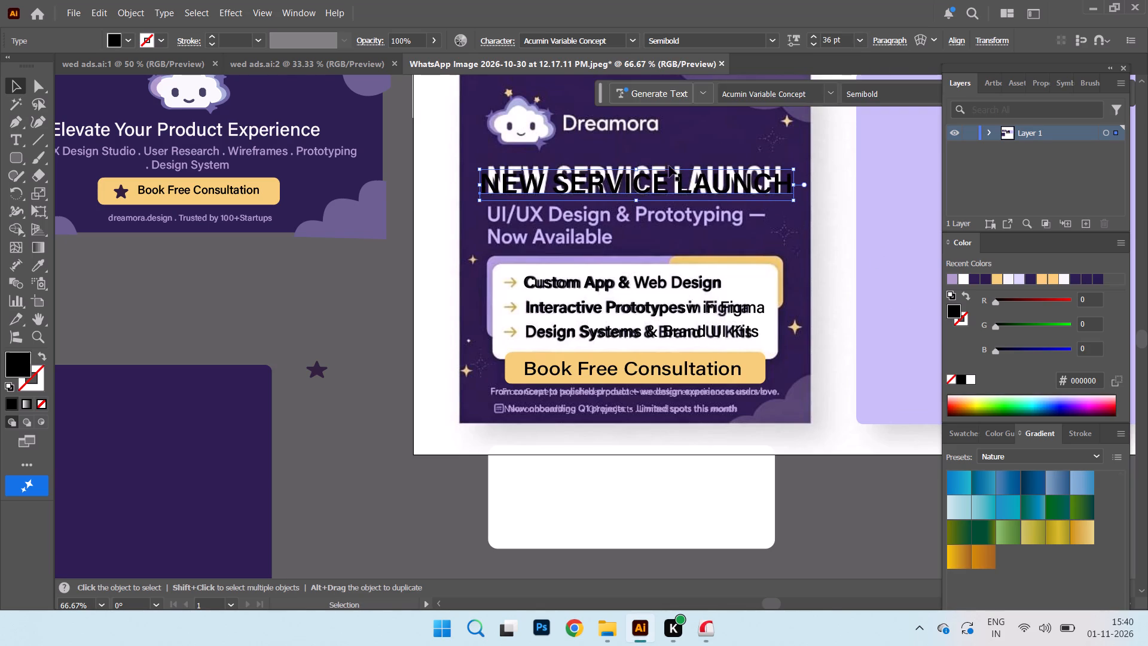
left_click_drag(637, 169, 636, 164)
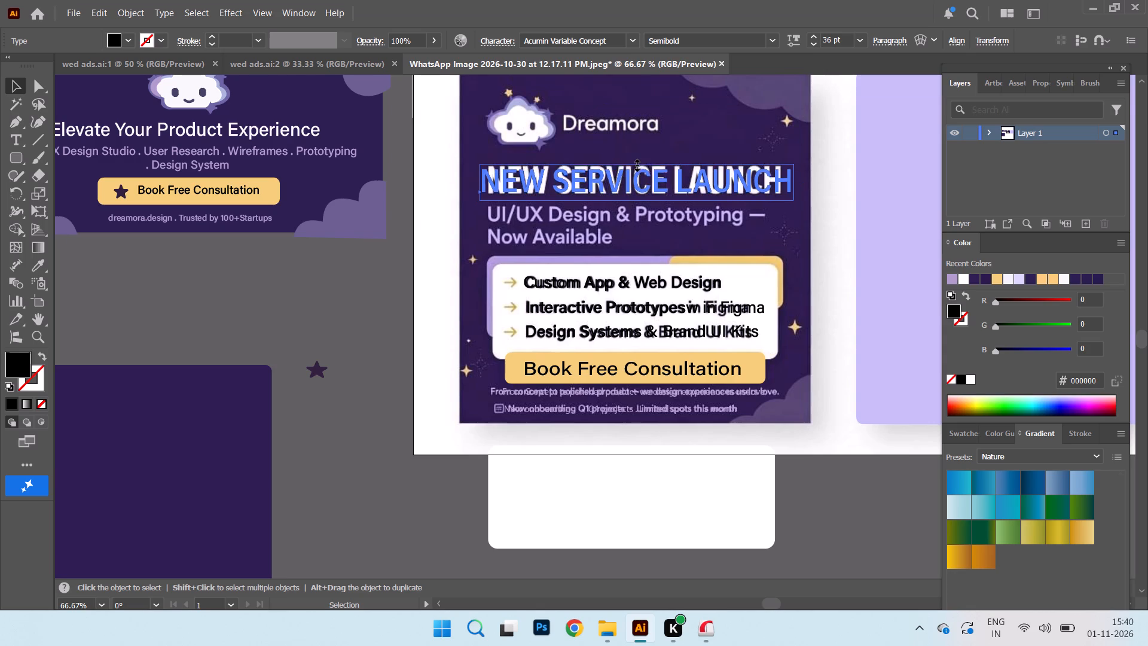
left_click_drag(636, 164, 636, 159)
left_click(636, 200)
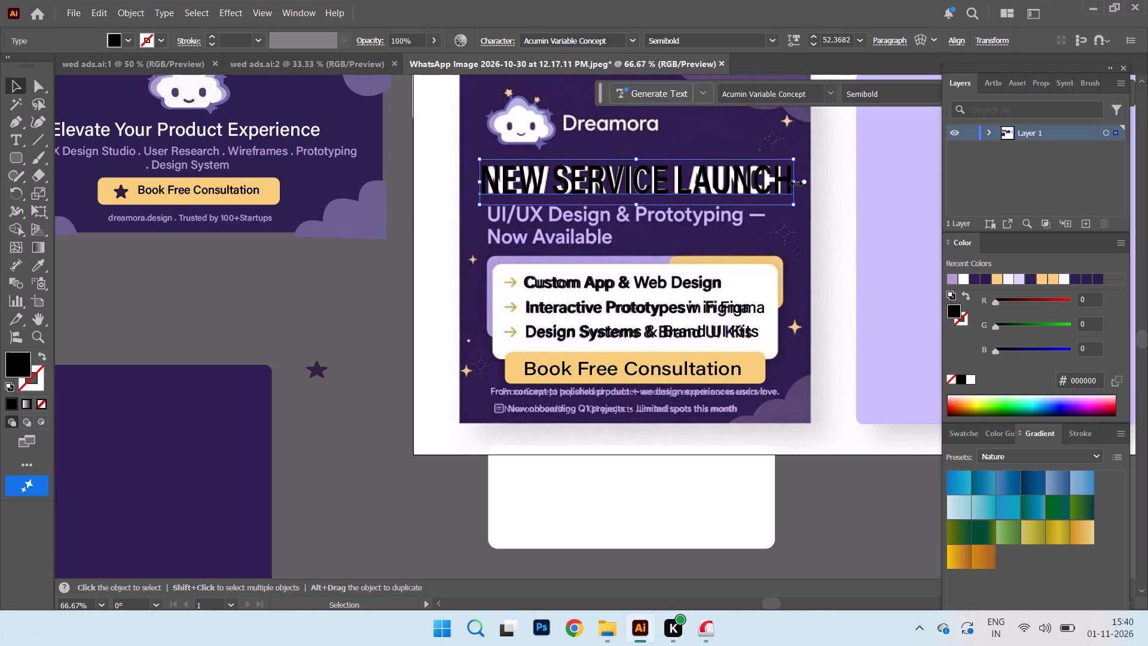
left_click_drag(795, 182, 781, 182)
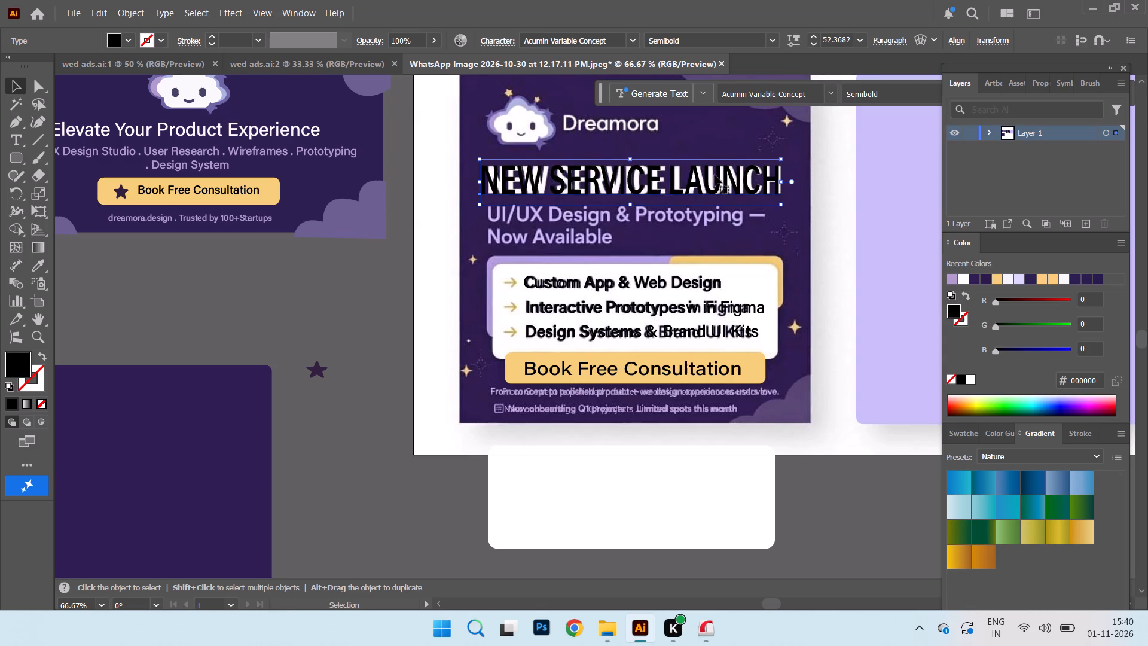
Fill the retyped headline with the off-white colour #f8f7f9.
double_click(12, 354)
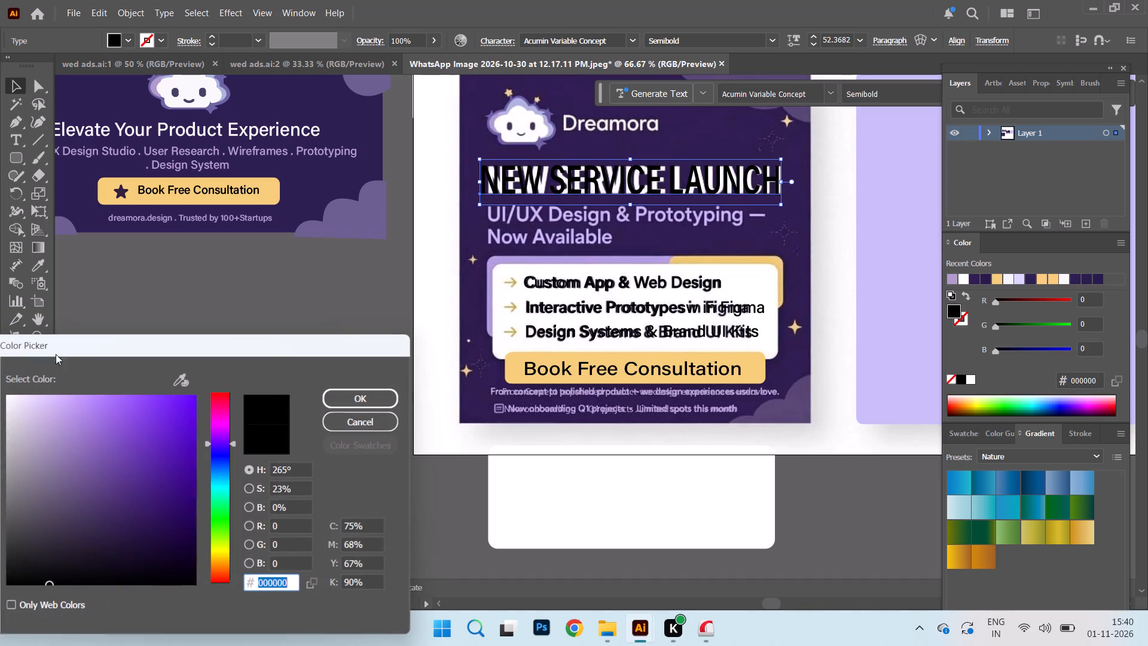
left_click(10, 398)
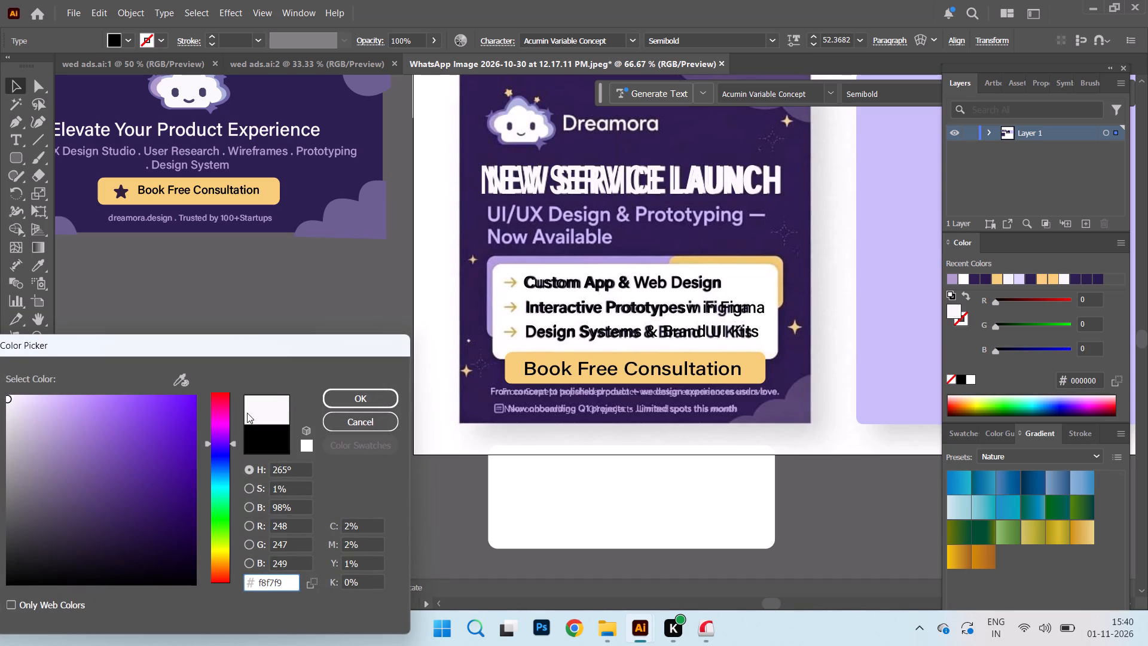
left_click(331, 394)
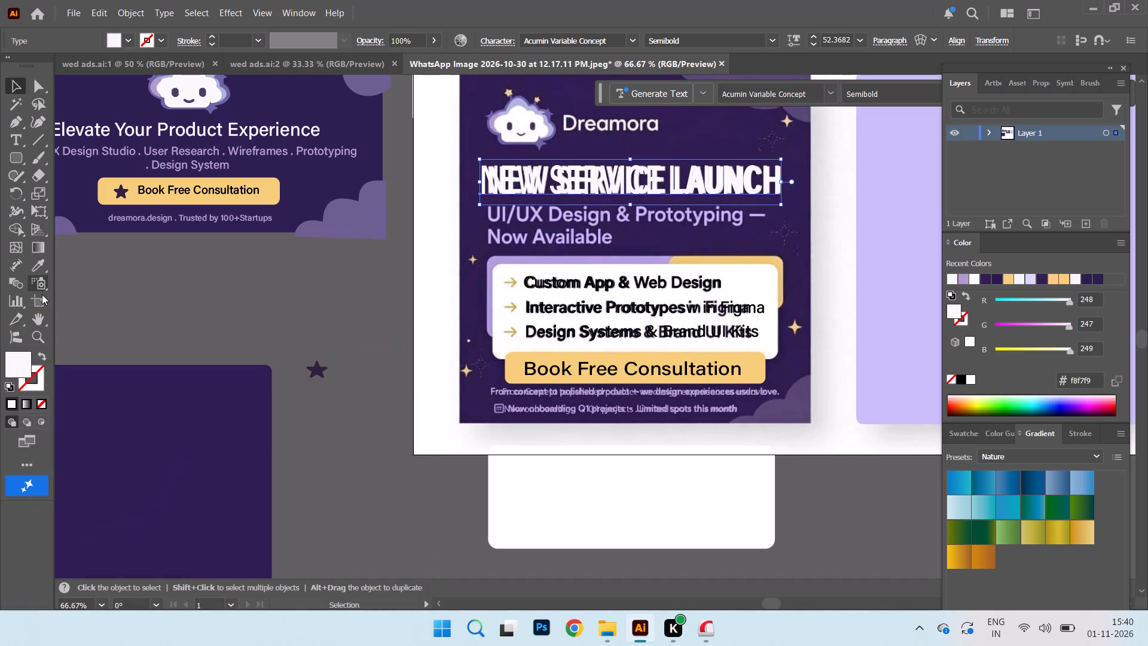
Add a text line over the reference subheading reading "UI/UX Design & prototyping-".
left_click(10, 141)
left_click(472, 217)
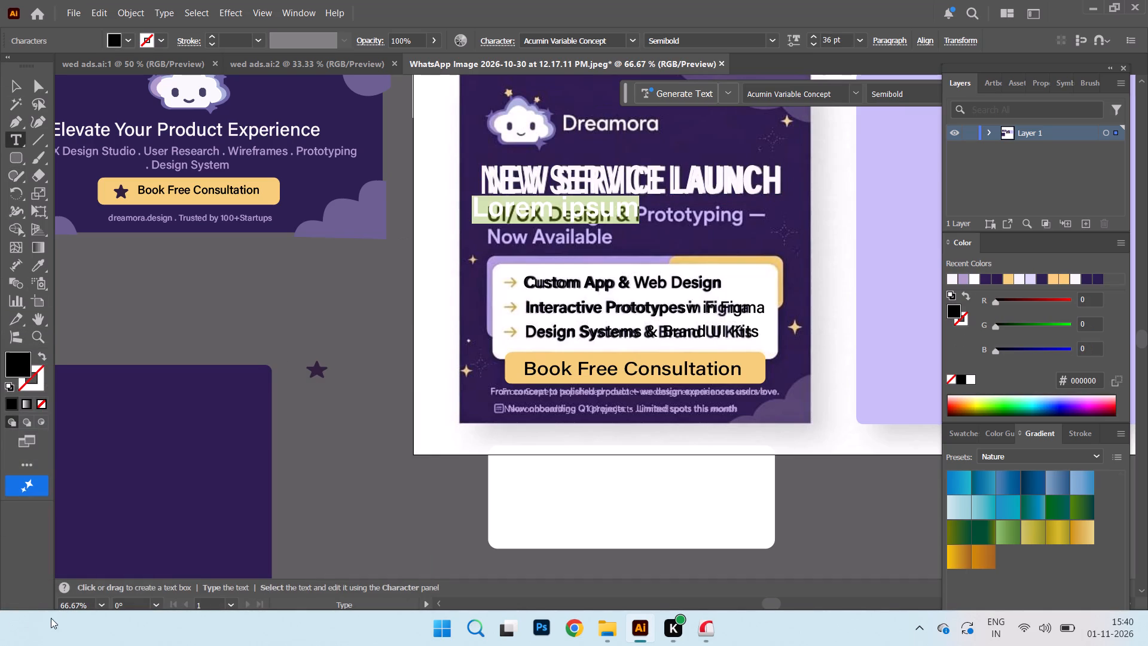
key("u")
key("i")
key("space")
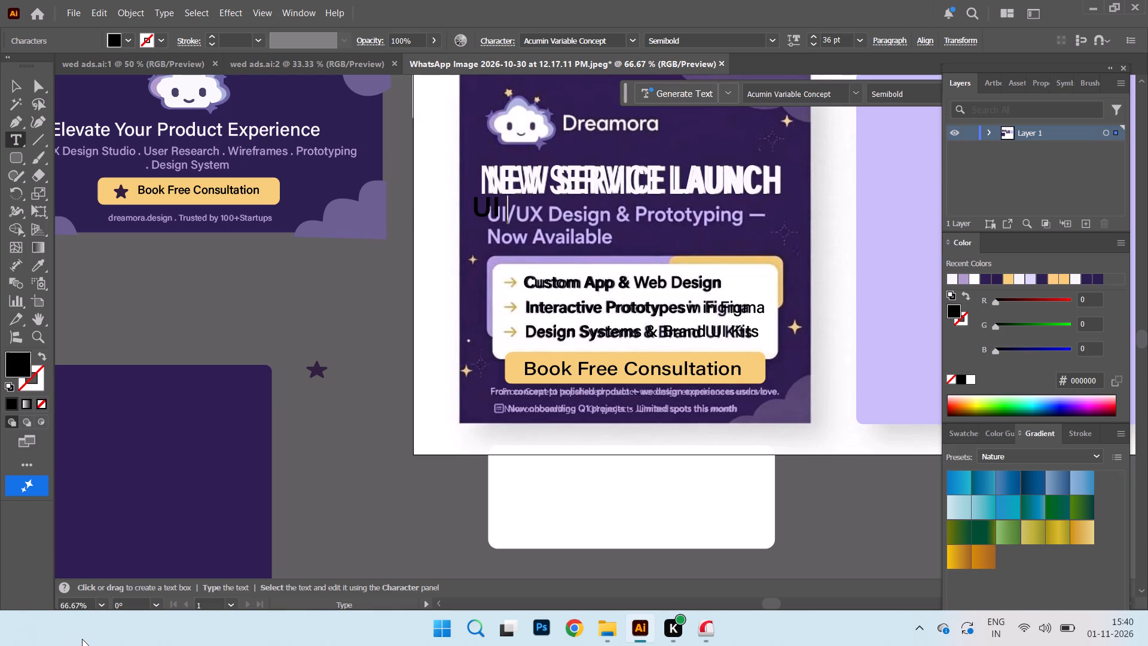
key("BackSpace")
type("/U")
type("X")
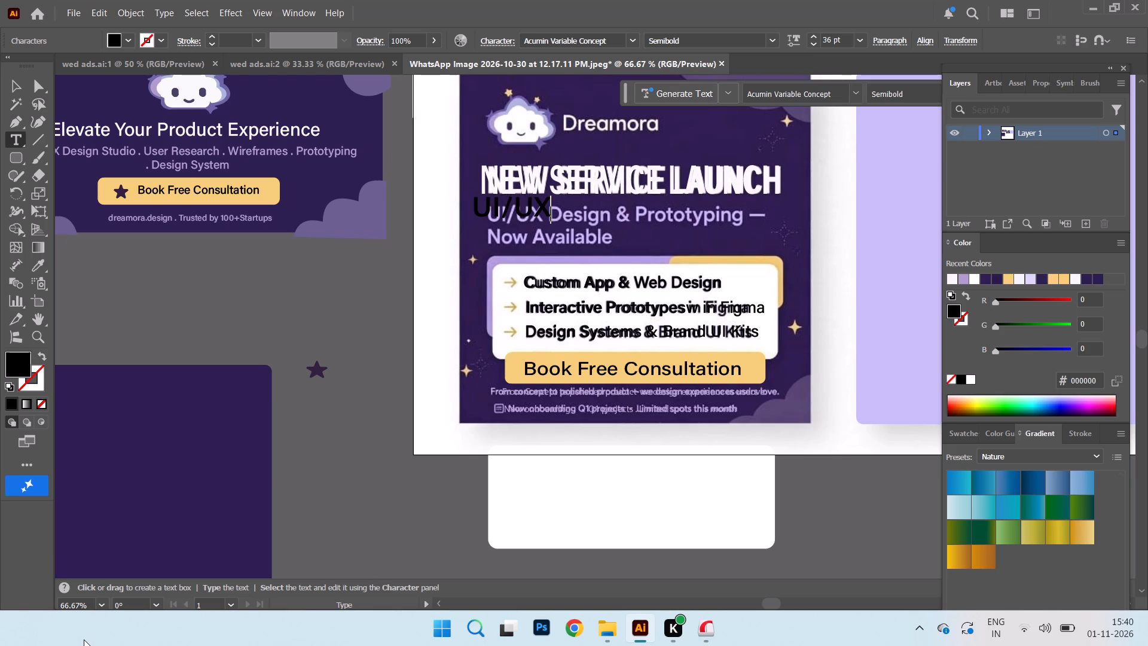
key("space")
key("d")
key("e")
type("si")
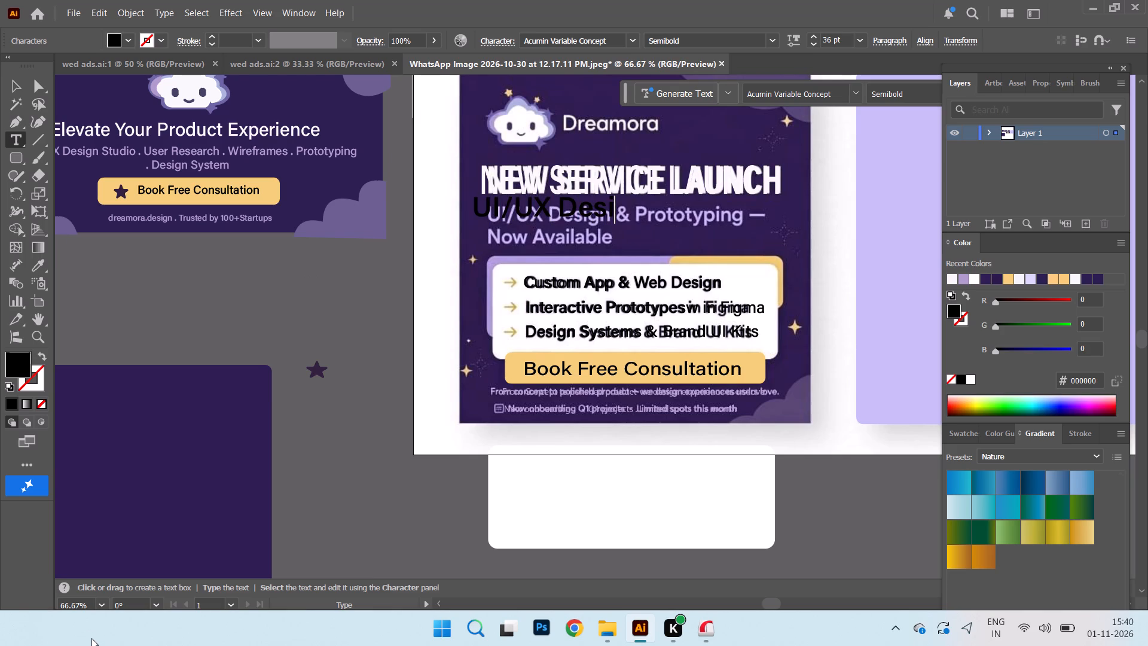
key("g")
key("n")
key("space")
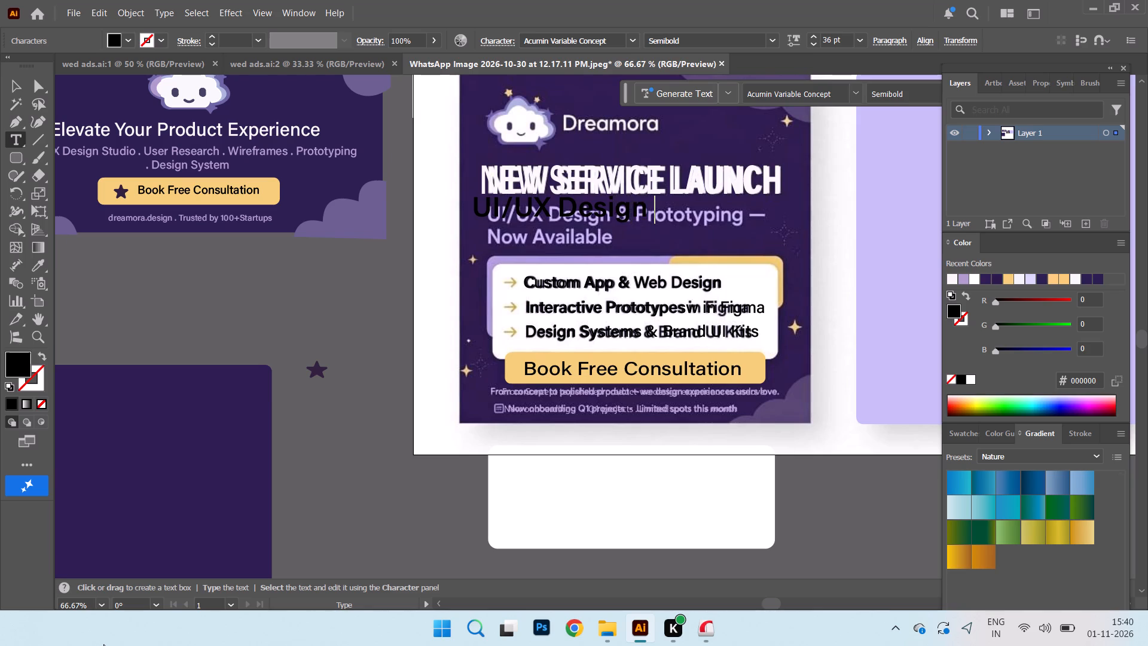
key("shift+ampersand")
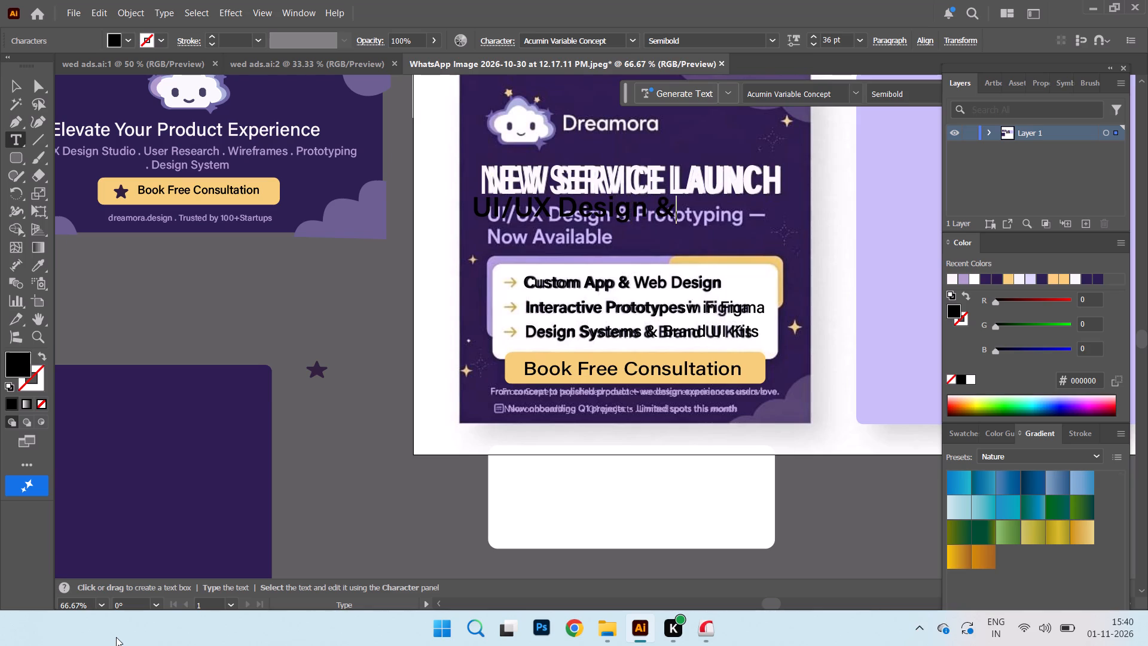
key("space")
key("p")
key("r")
key("o")
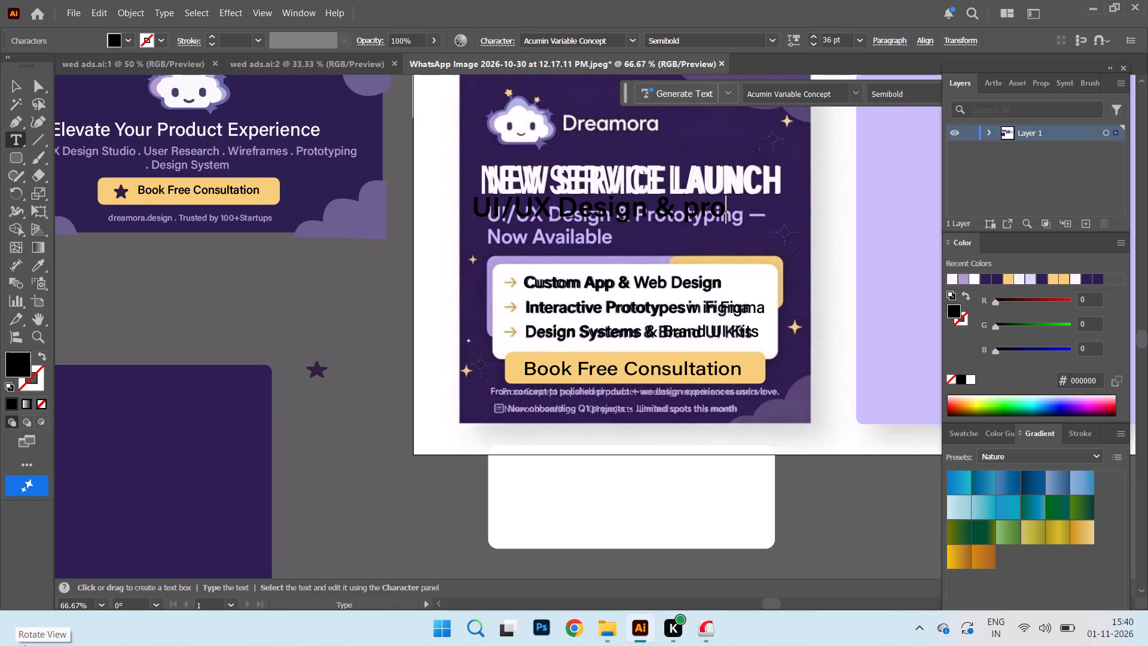
key("t")
key("o")
key("t")
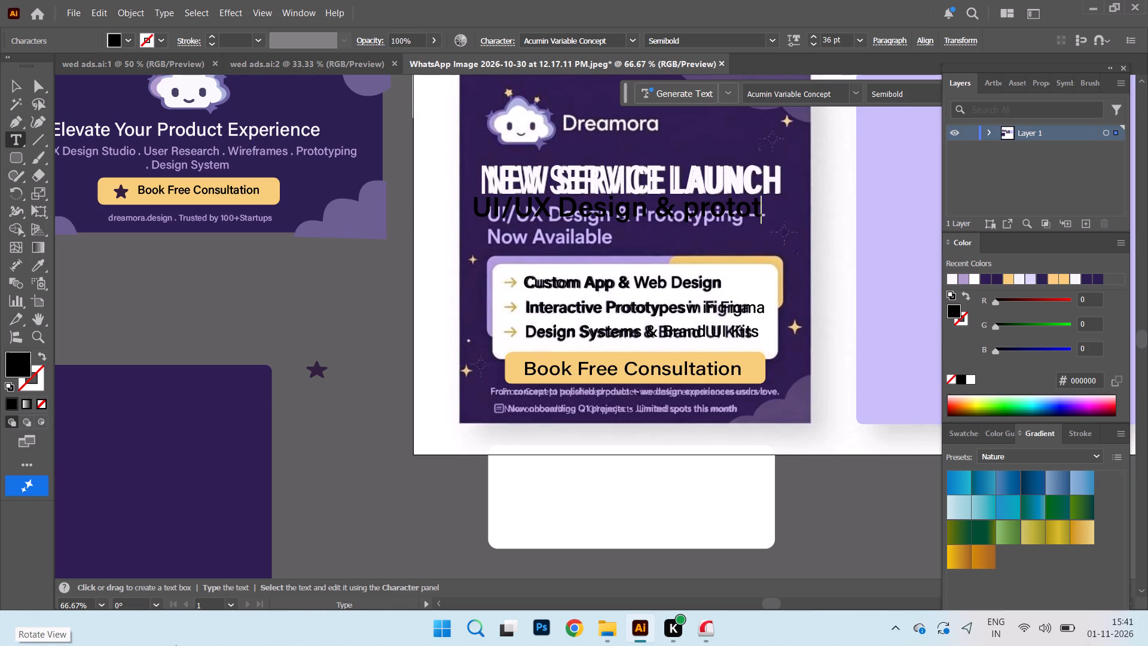
key("y")
key("p")
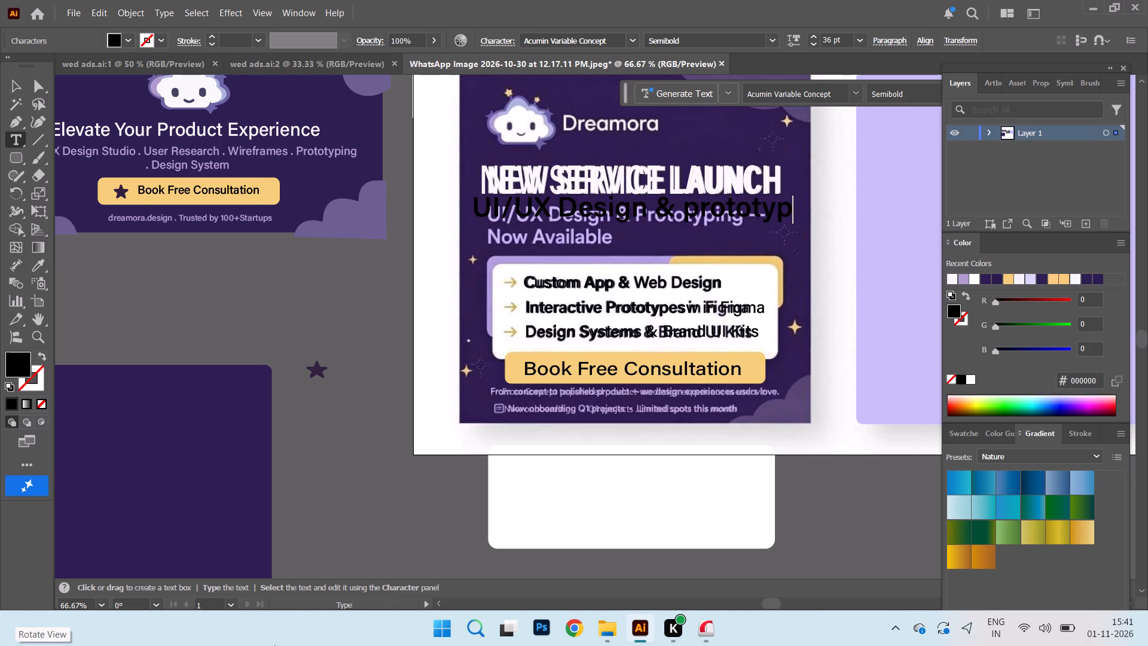
key("i")
key("n")
key("g")
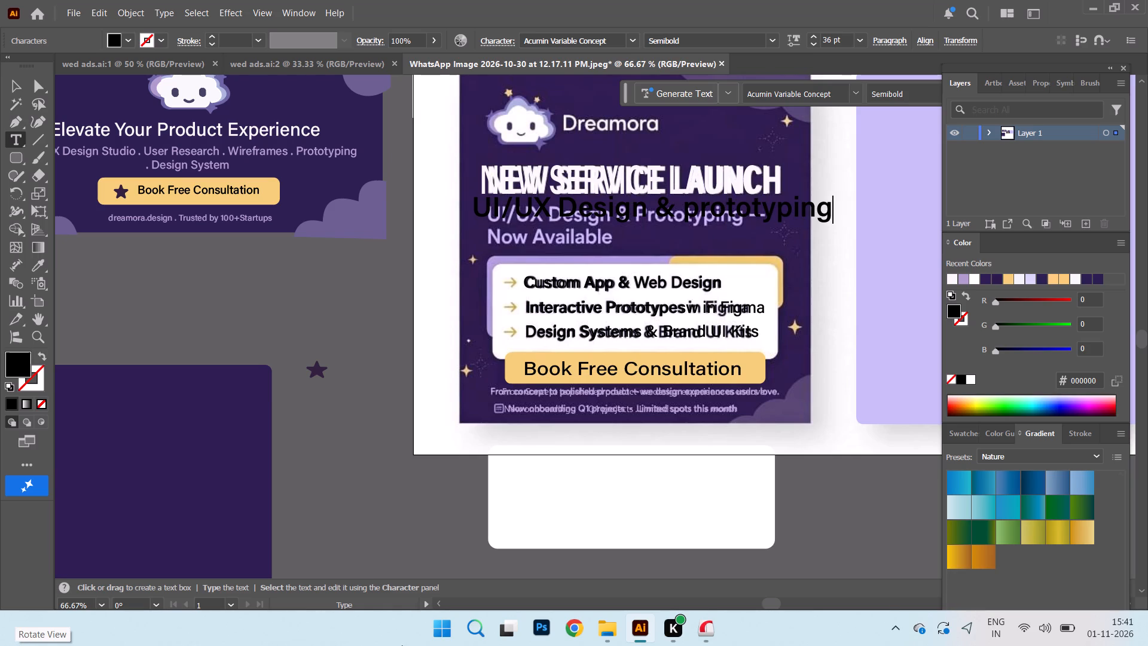
key("minus")
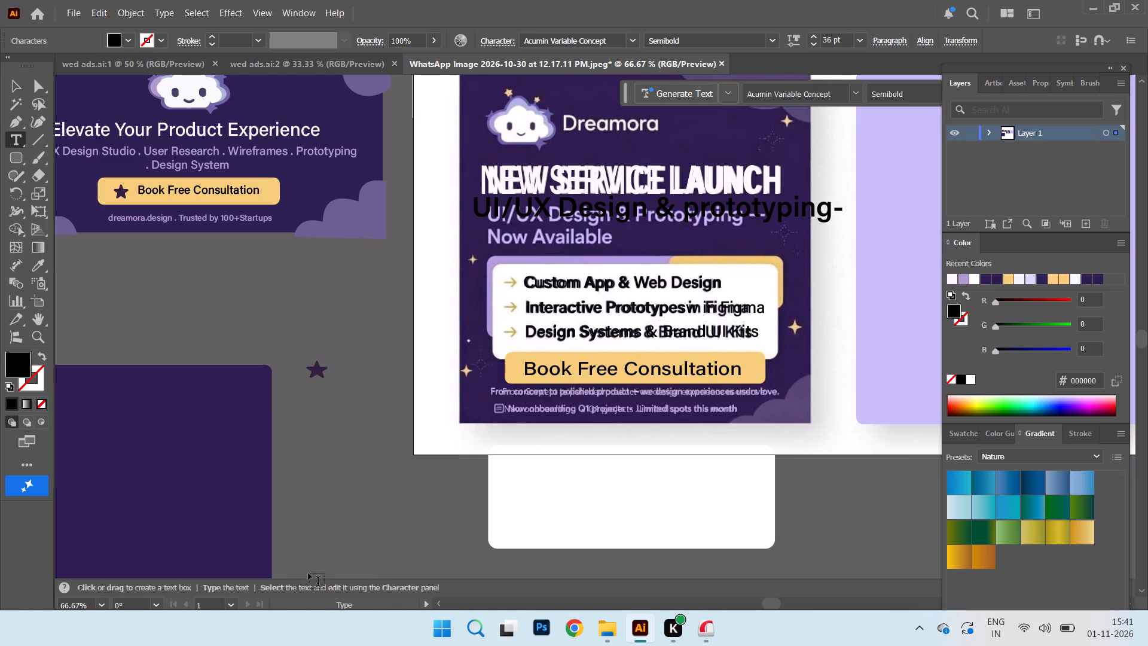
Add a second line reading "Now Available" below "UI/UX Design & prototyping-" in the retyped subheading.
key("Return")
key("n")
key("o")
key("w")
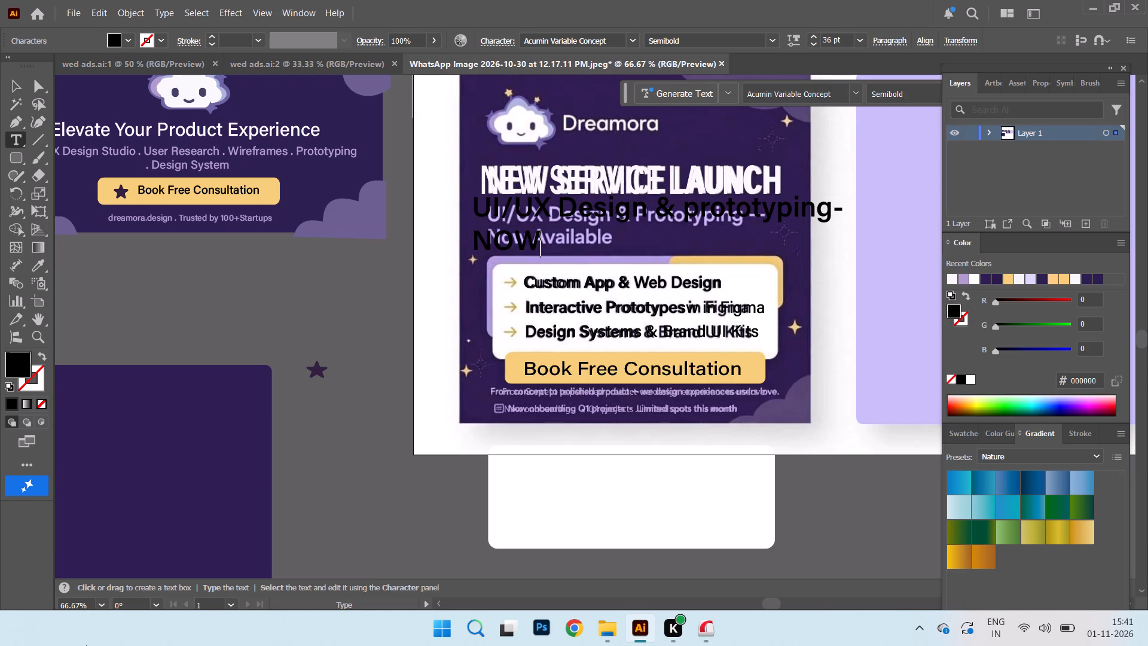
key("BackSpace")
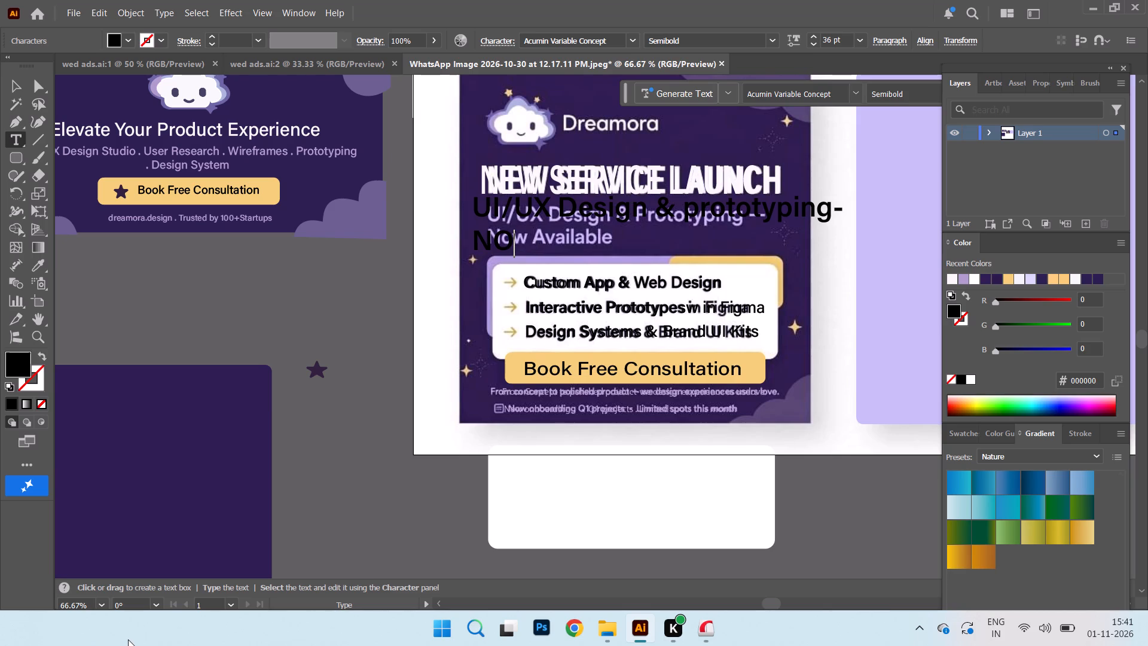
key("BackSpace")
key("o")
key("w")
key("space")
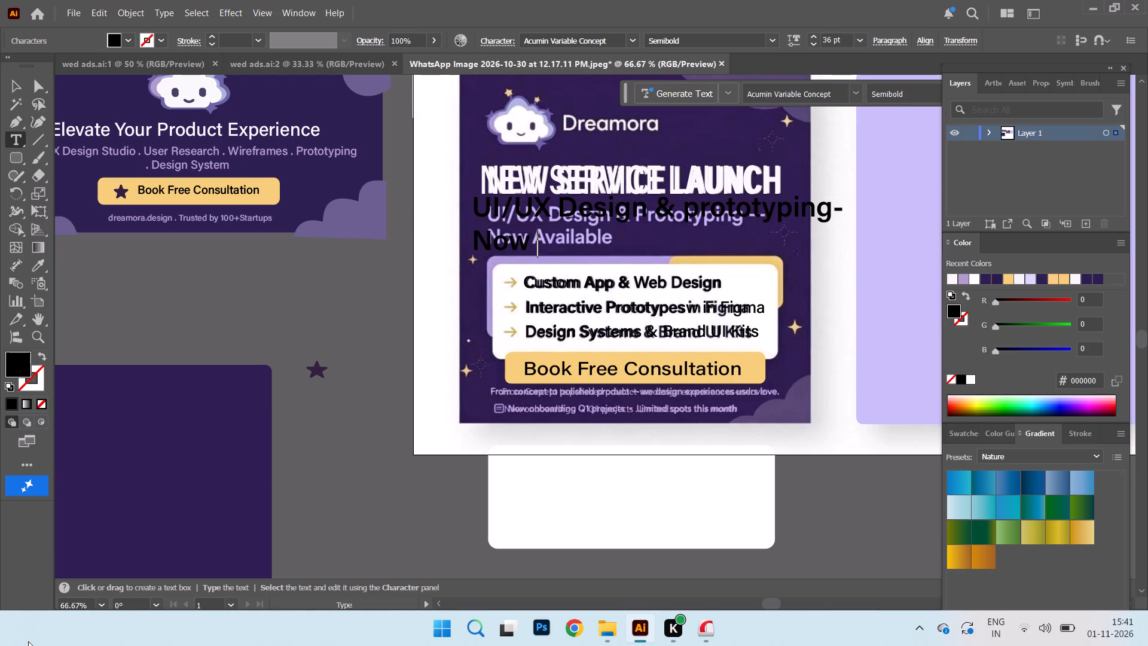
key("a")
key("v")
key("a")
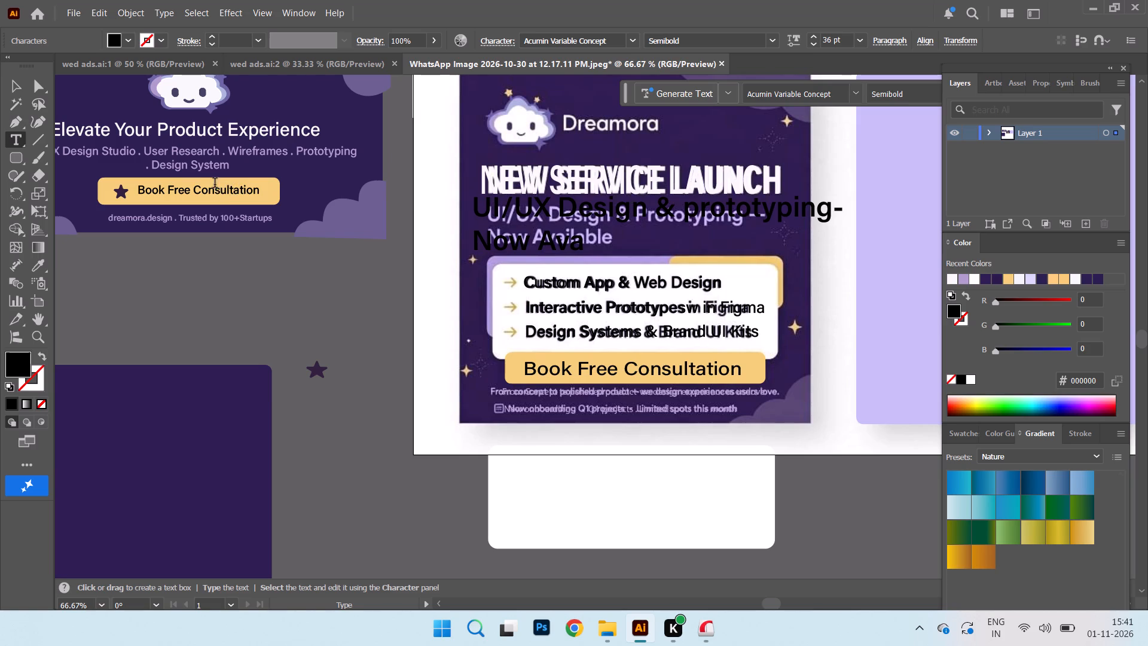
key("i")
key("l")
key("a")
key("b")
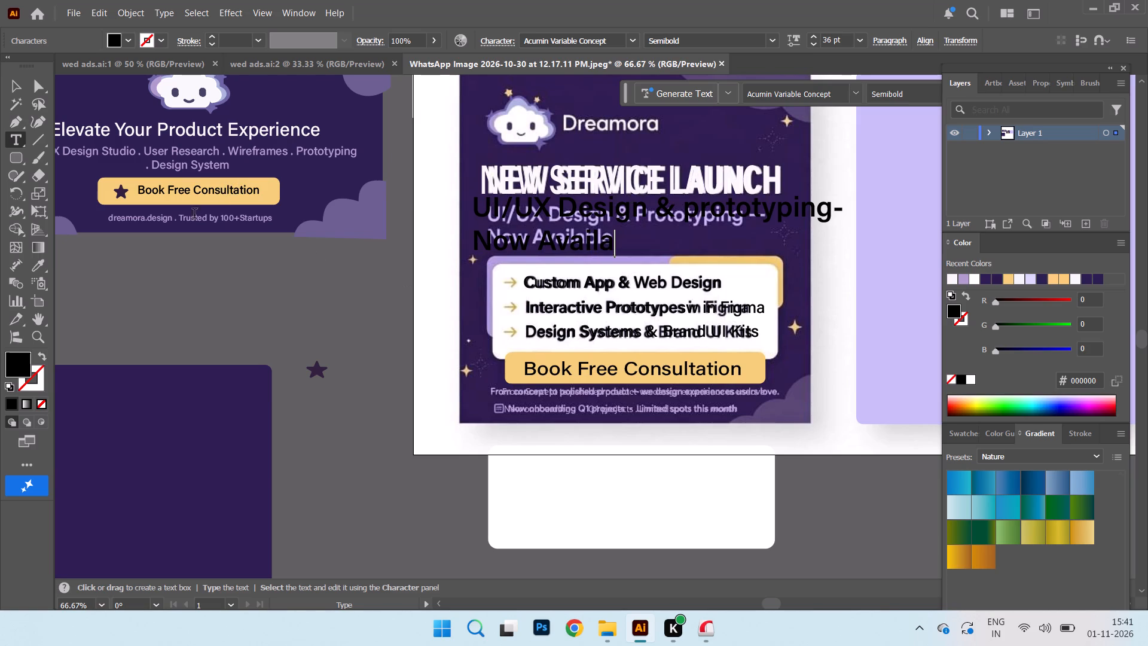
key("l")
key("e")
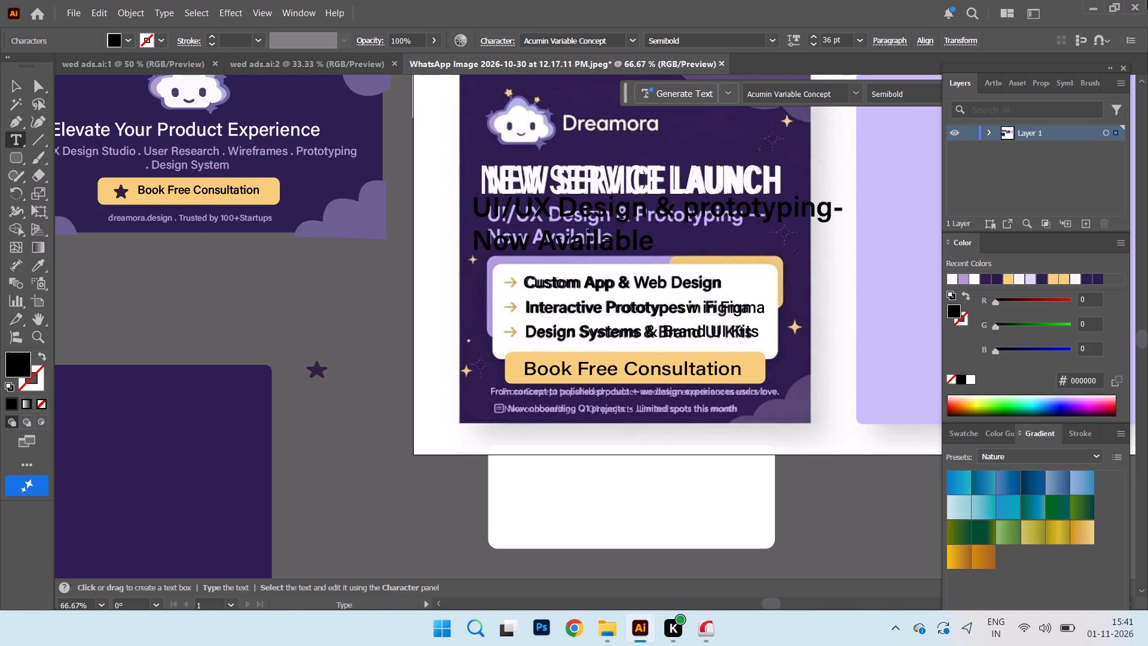
Set the retyped subheading to 24 pt, move it over the reference subheading and stretch it slightly taller and wider to match.
left_click(22, 83)
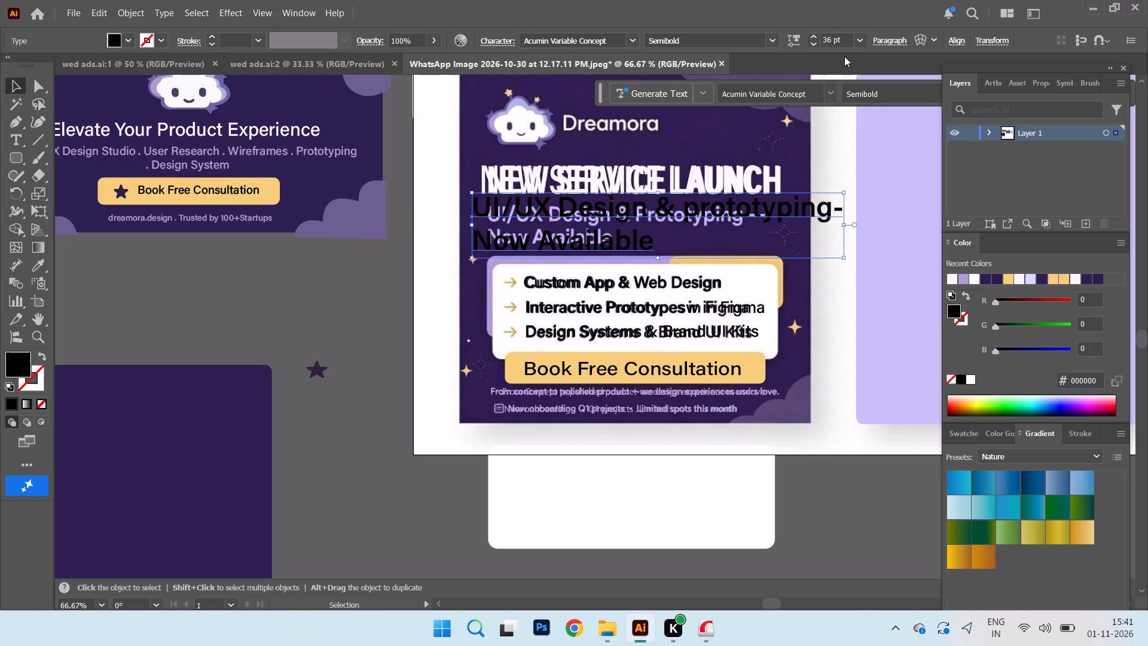
left_click(867, 40)
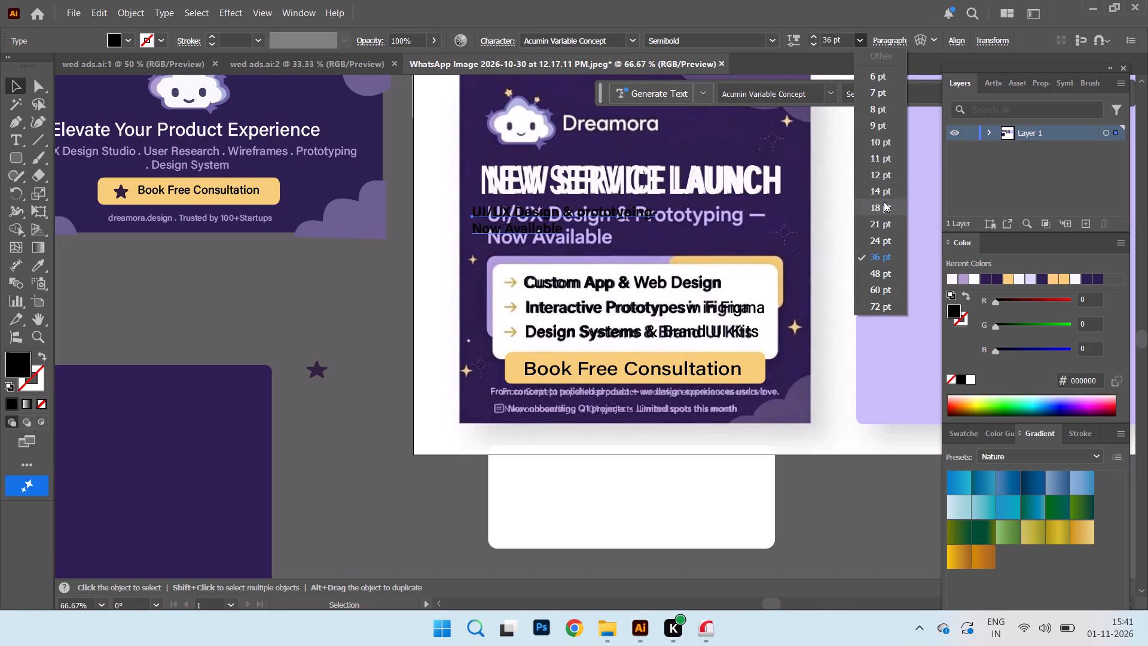
left_click(886, 233)
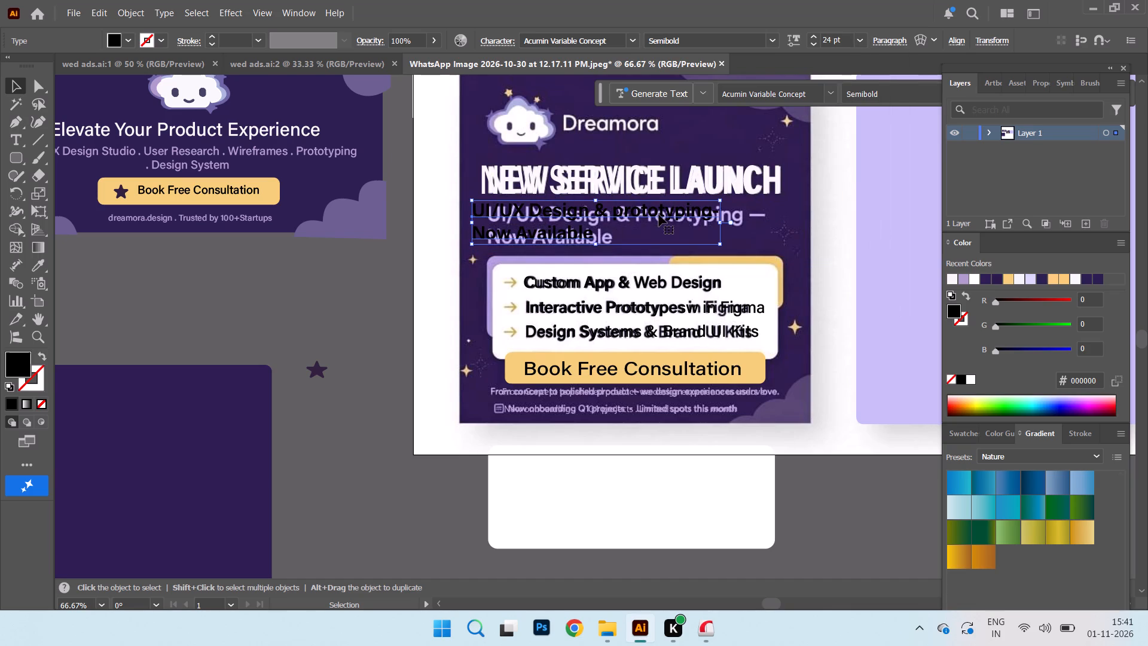
left_click_drag(659, 215, 678, 221)
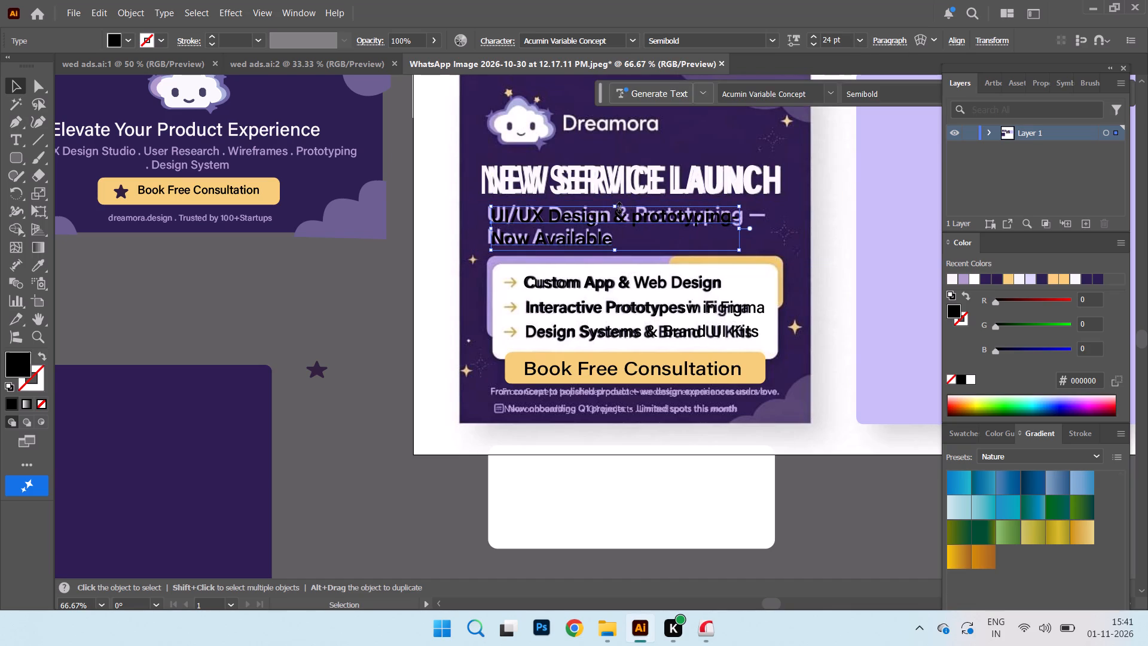
left_click(618, 205)
left_click(492, 227)
left_click_drag(492, 227, 486, 226)
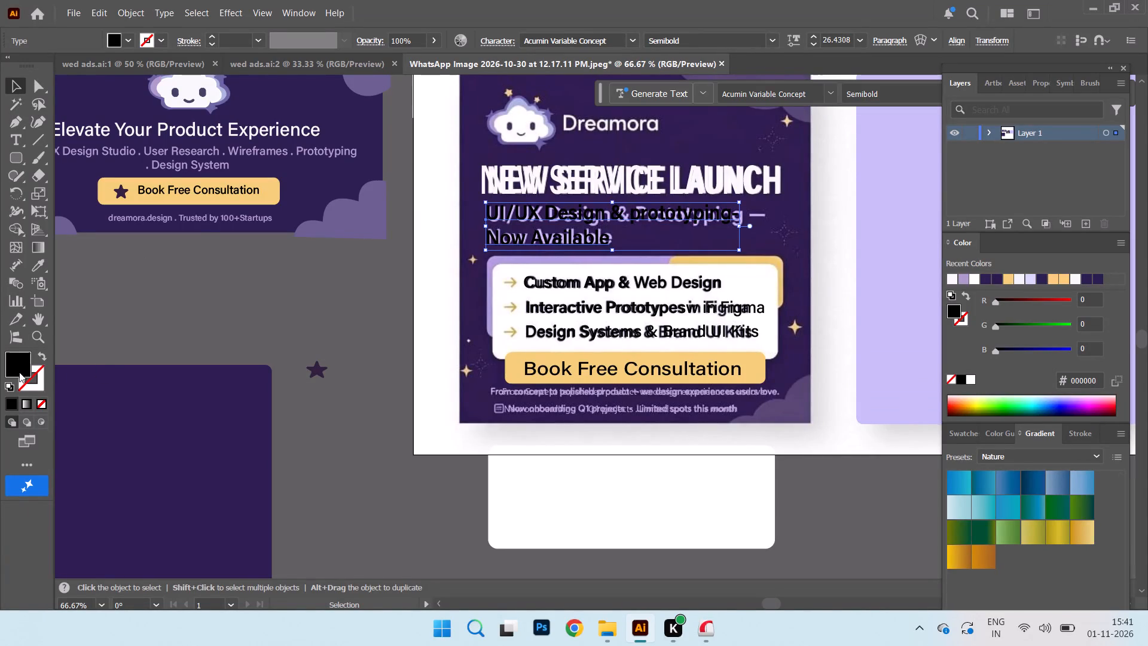
Fill the retyped two-line subheading with the lavender colour #b2a2d3 sampled from the cloud logo.
left_click(12, 365)
left_click(14, 362)
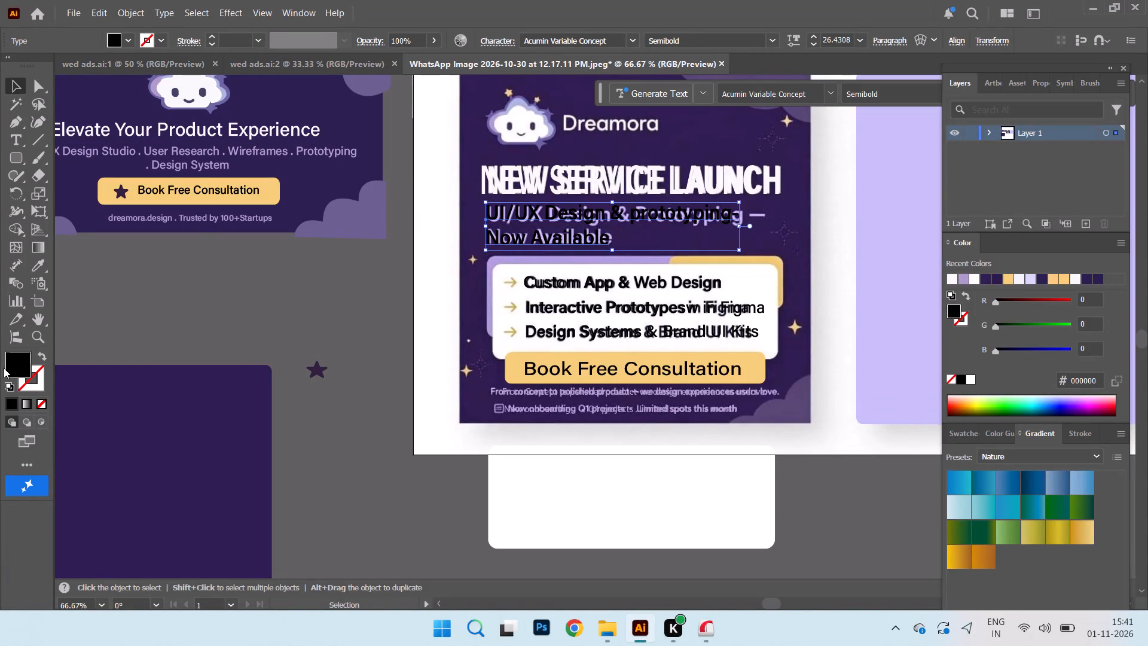
double_click(13, 367)
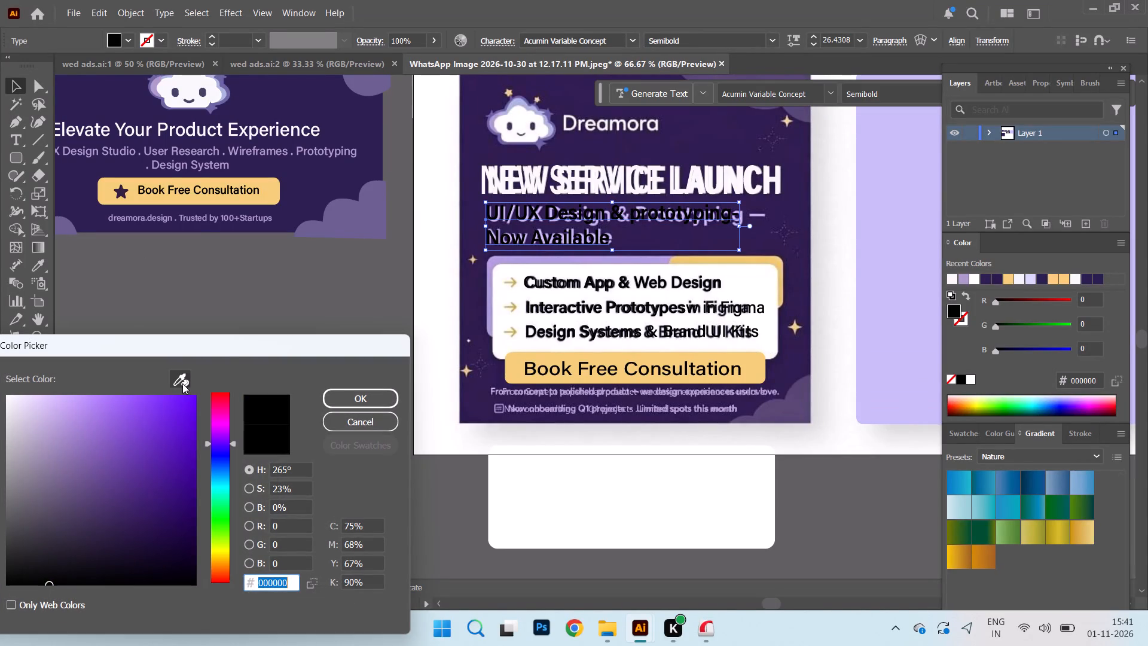
left_click(182, 383)
left_click(491, 126)
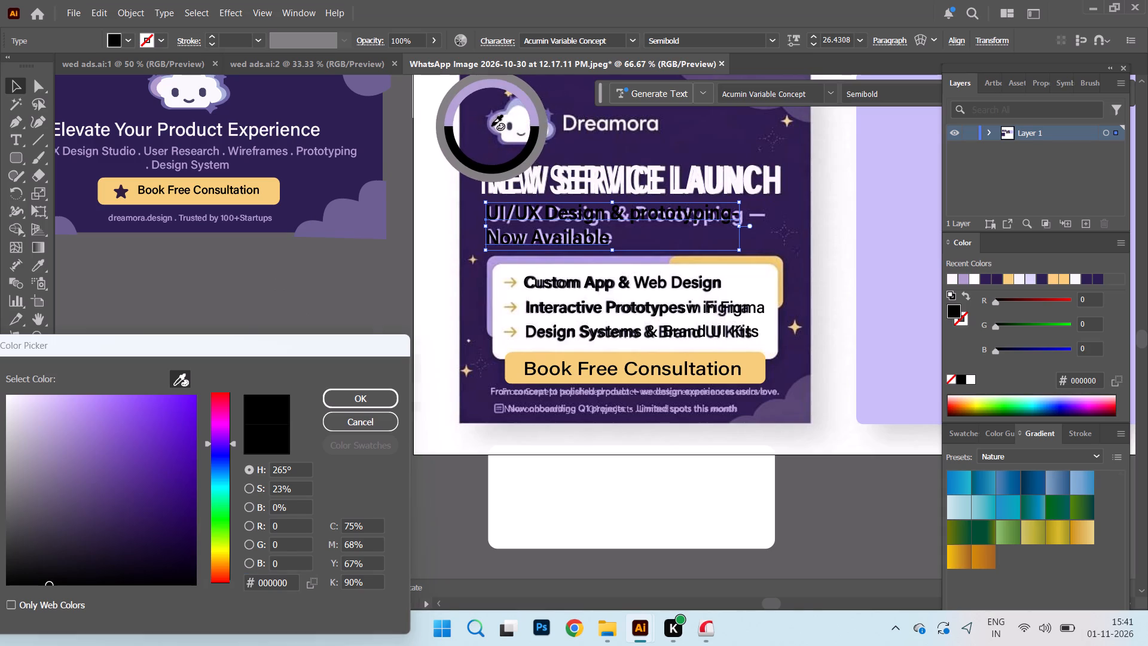
left_click(348, 394)
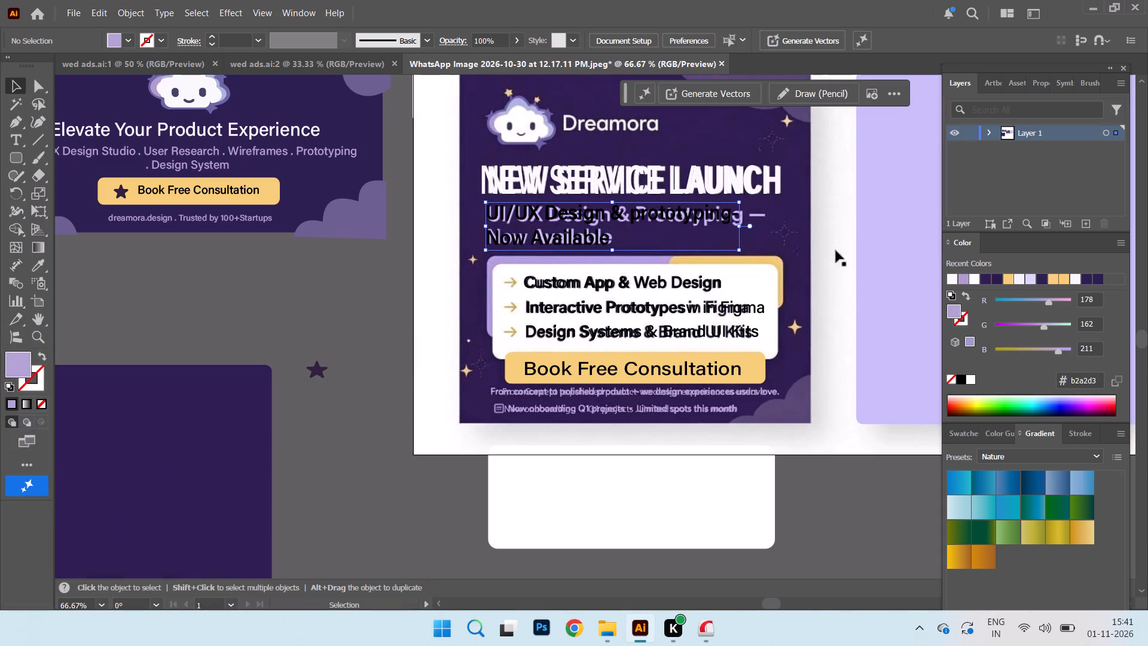
left_click(555, 212)
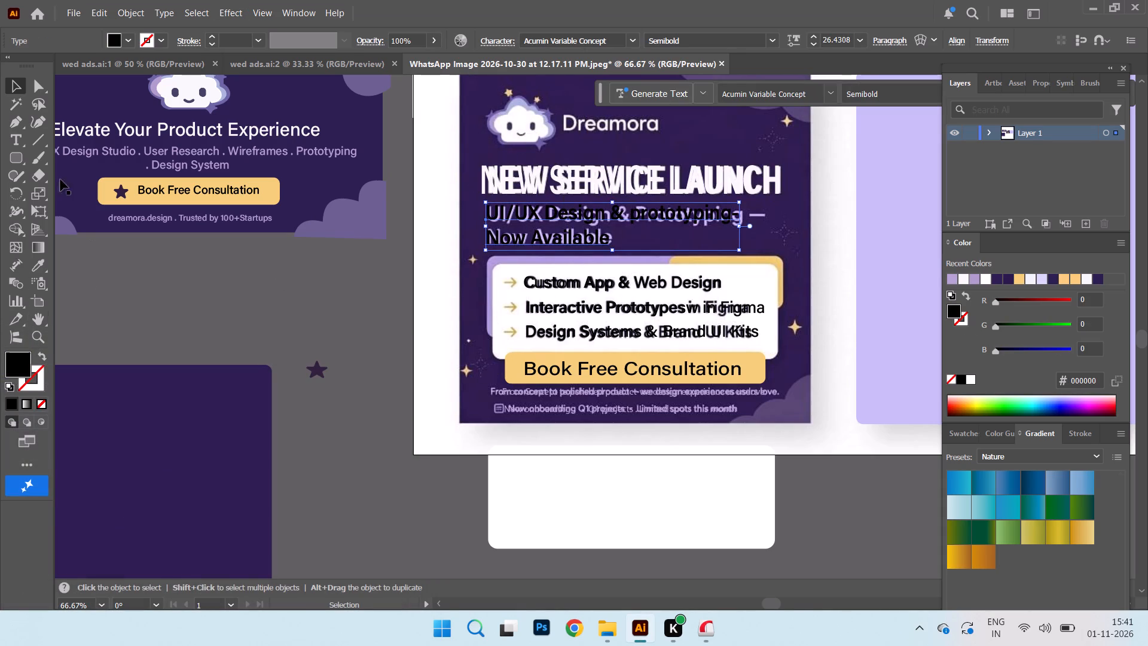
left_click(126, 33)
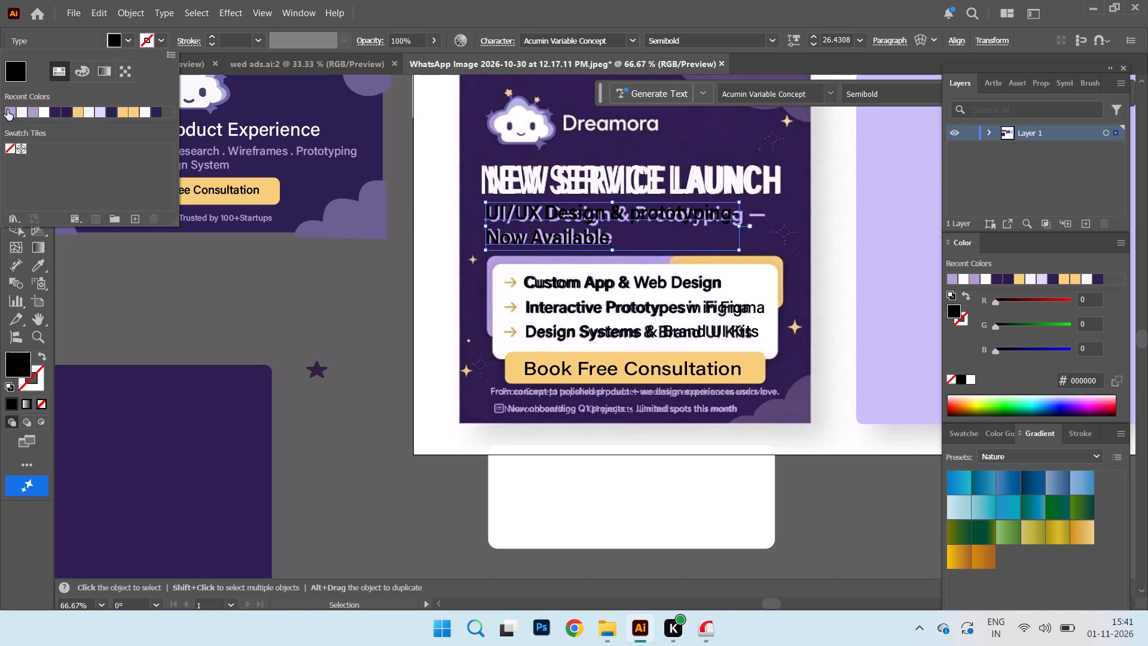
left_click(13, 108)
left_click(380, 300)
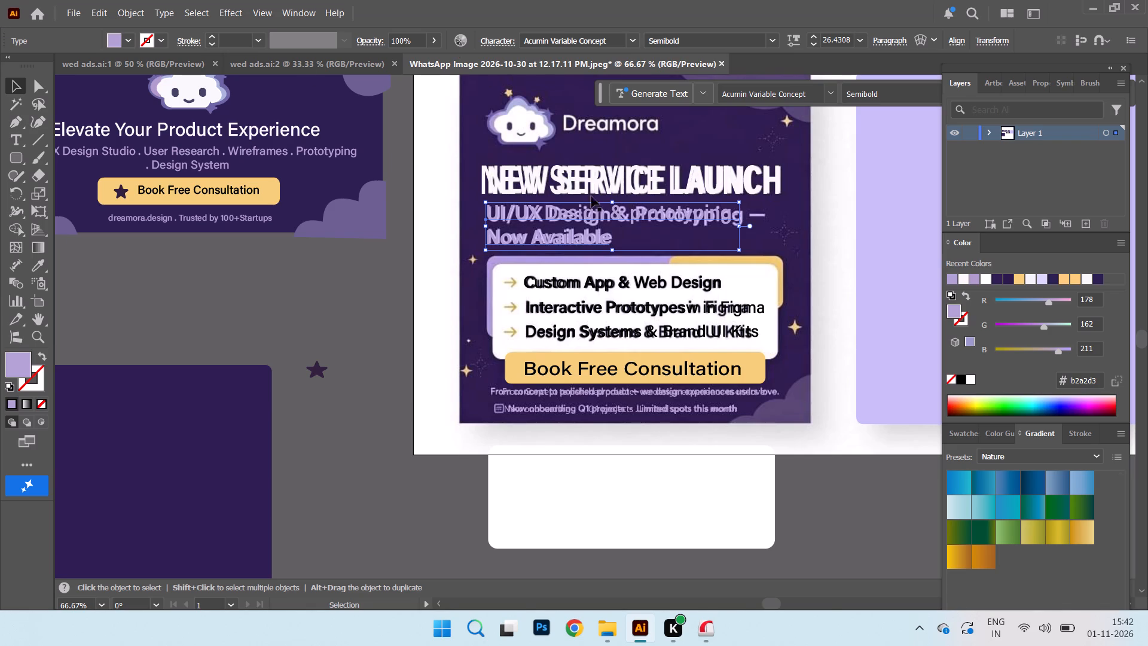
left_click(360, 301)
Nudge the lavender subheading slightly to the right over the reference subheading.
left_click(594, 211)
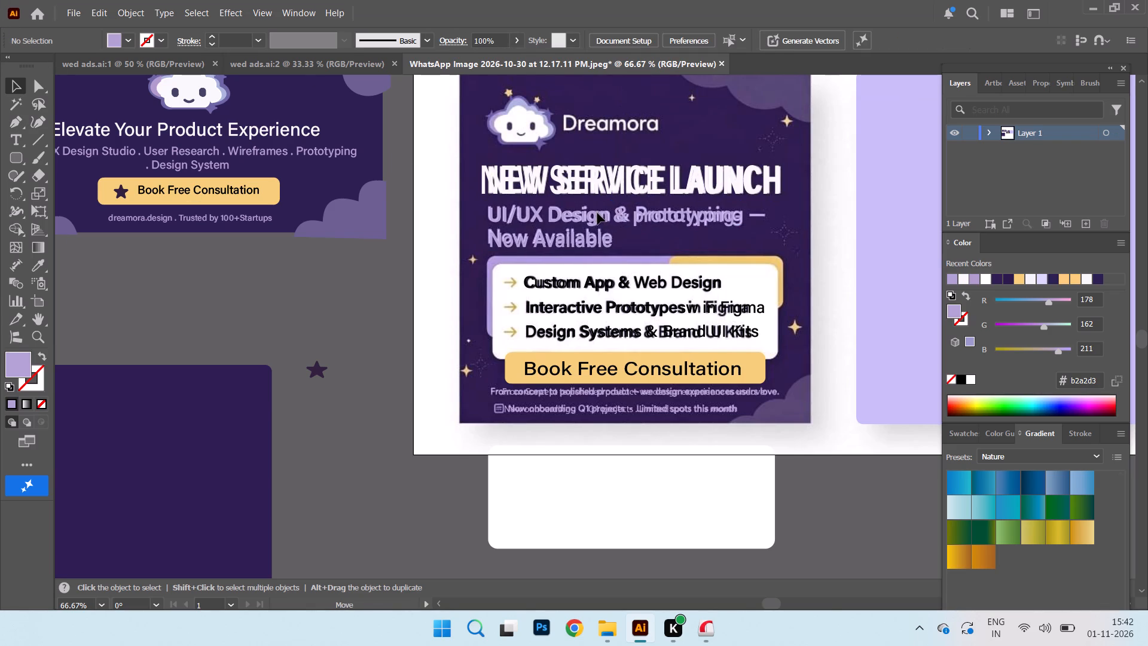
left_click(368, 349)
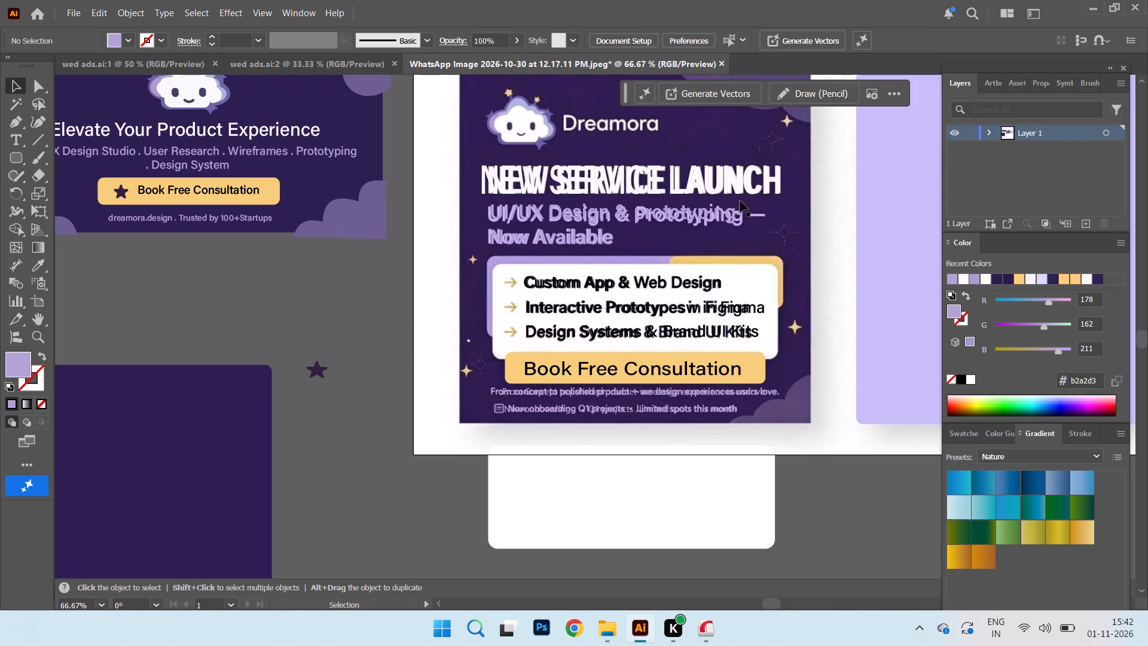
Reposition the retyped "Interactive Prototypes in Figma" and "Design Systems & Brand UI Kits" lines over their reference list lines.
left_click(709, 308)
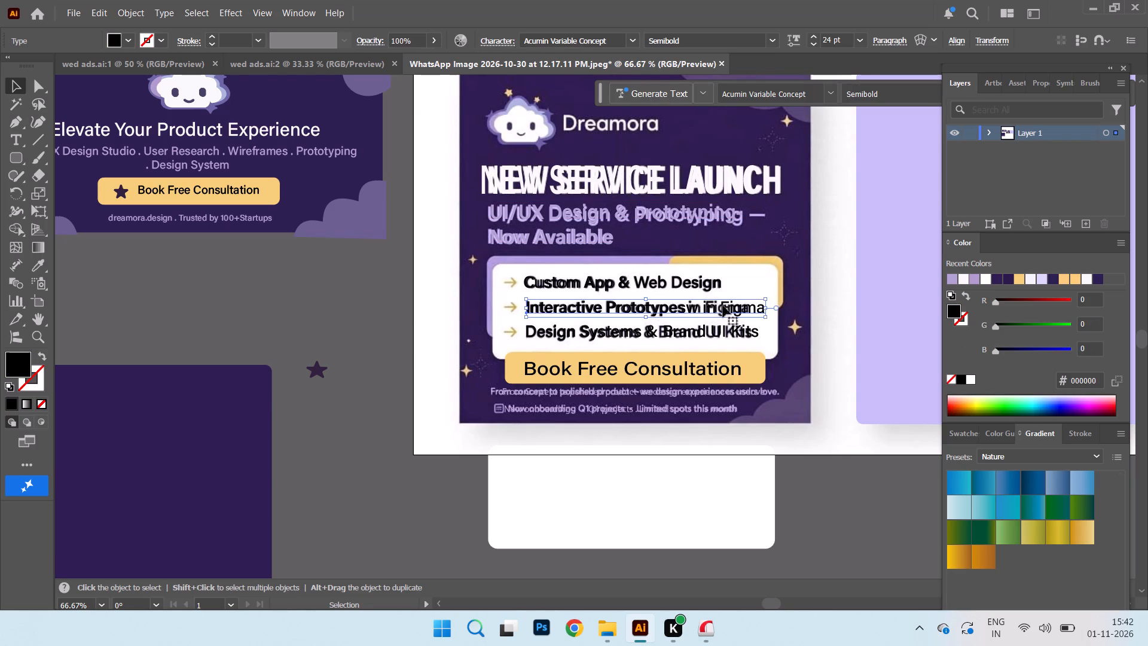
left_click(733, 304)
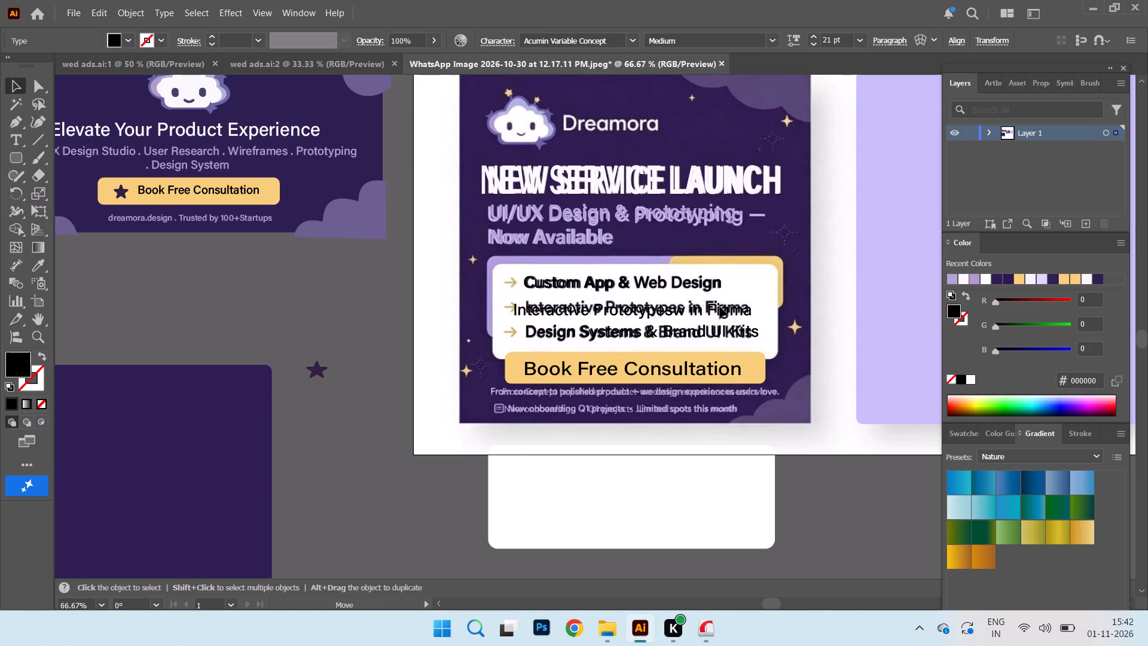
left_click(732, 304)
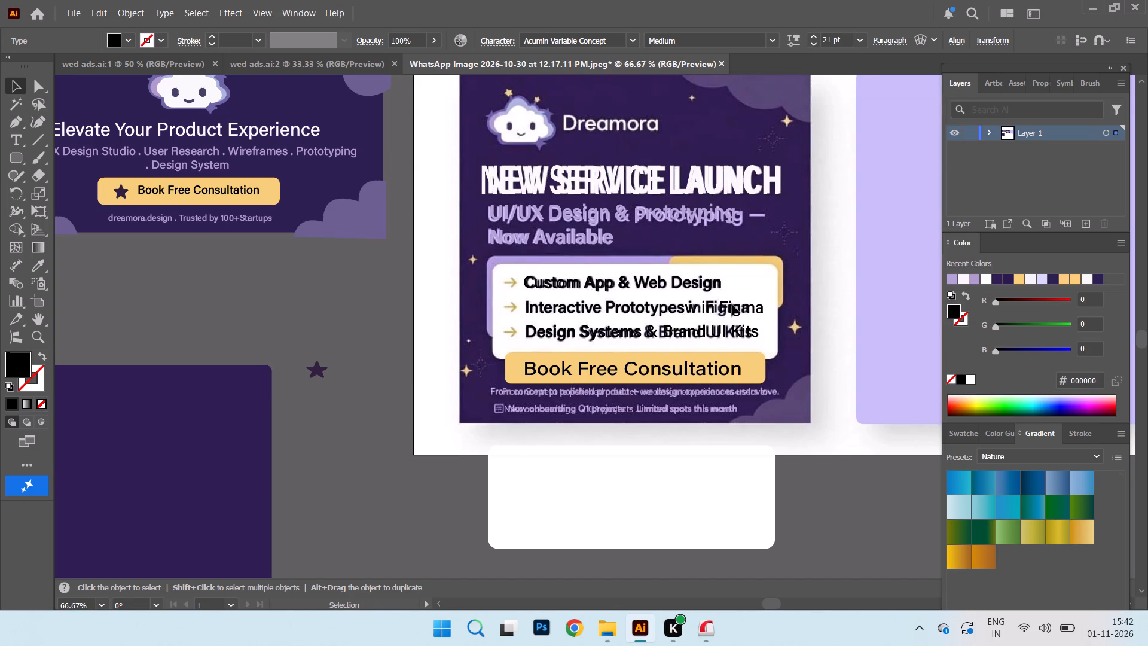
left_click(688, 331)
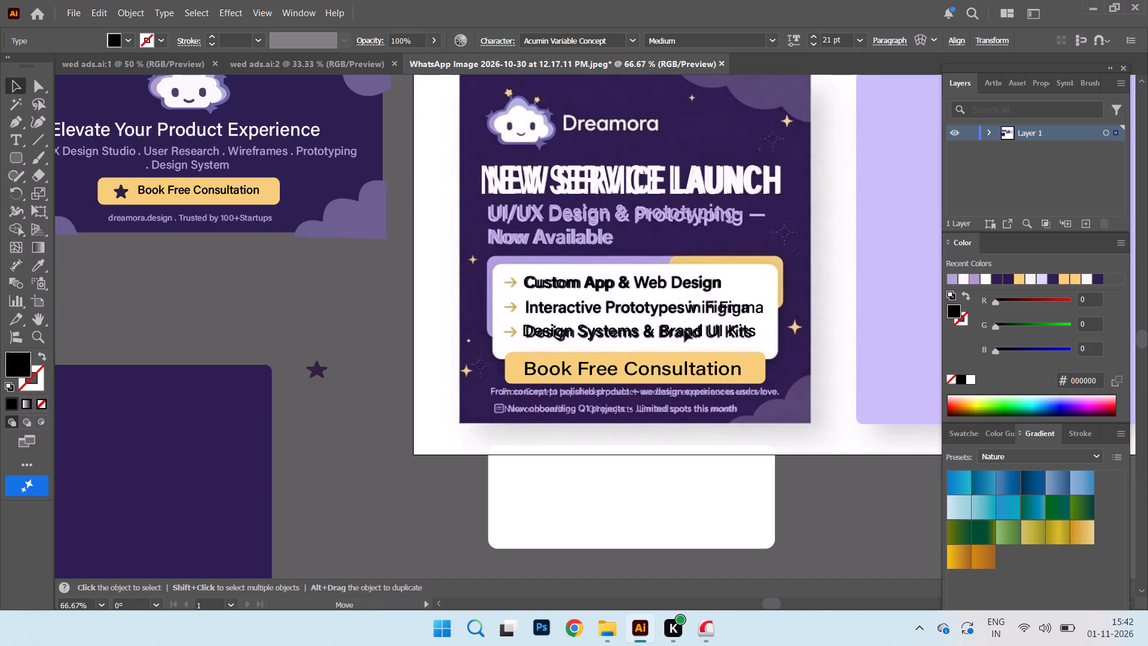
double_click(686, 331)
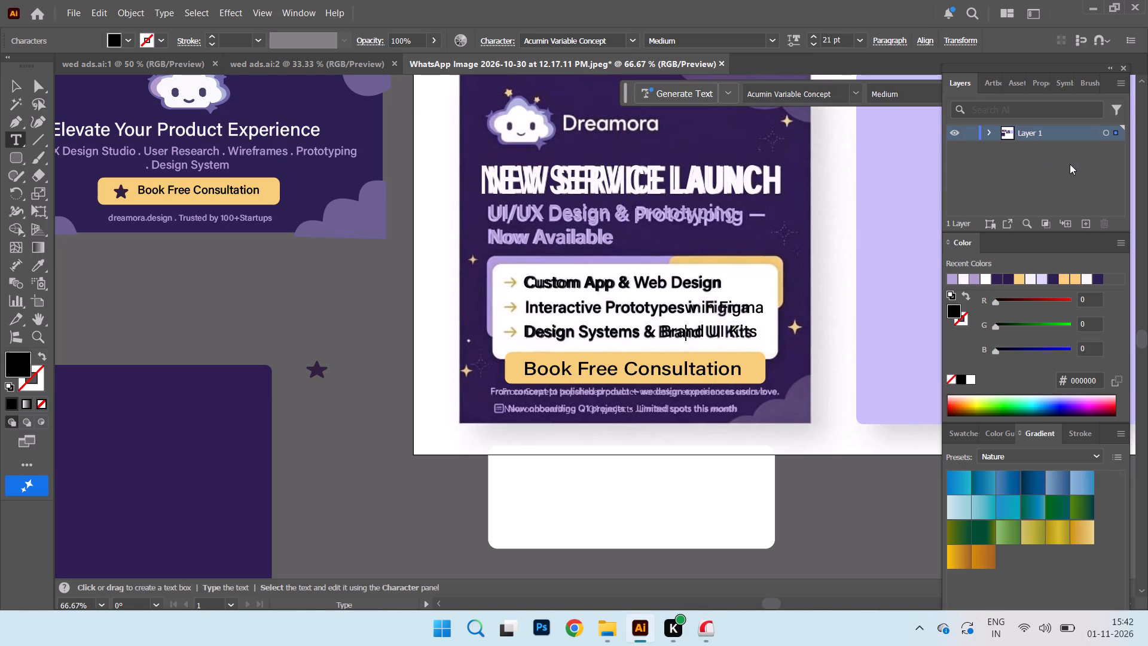
Copy the cloud mascot from the "Elevate Your Product Experience" banner onto the card's reference logo beside "Dreamora" and narrow it slightly.
key("ctrl+minus")
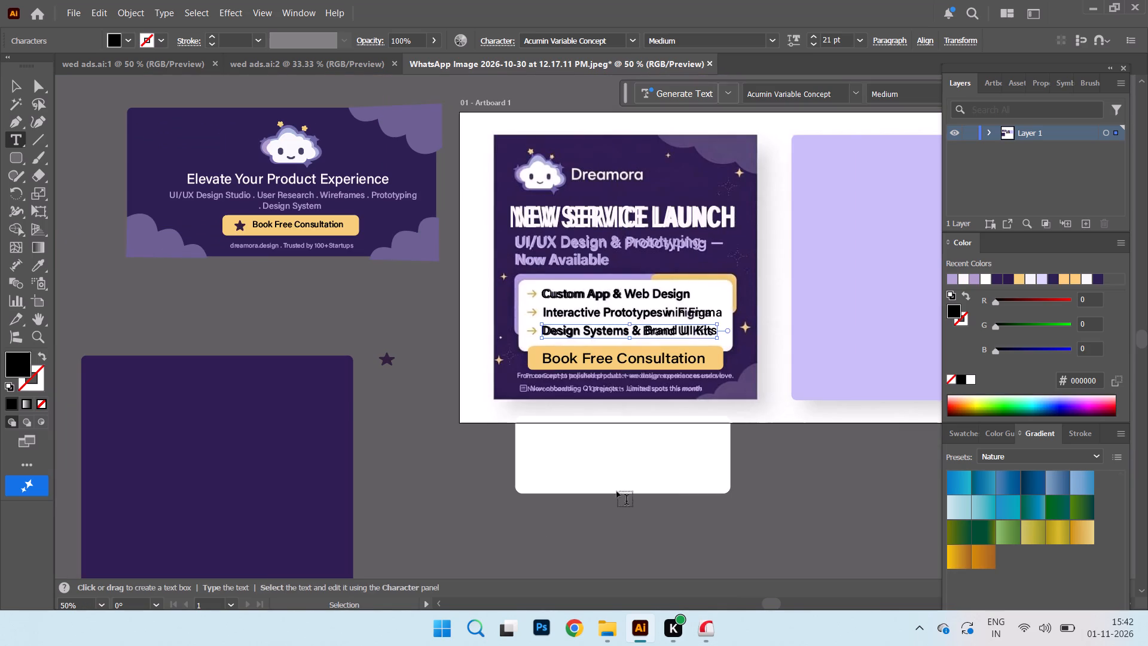
left_click(16, 76)
left_click(20, 85)
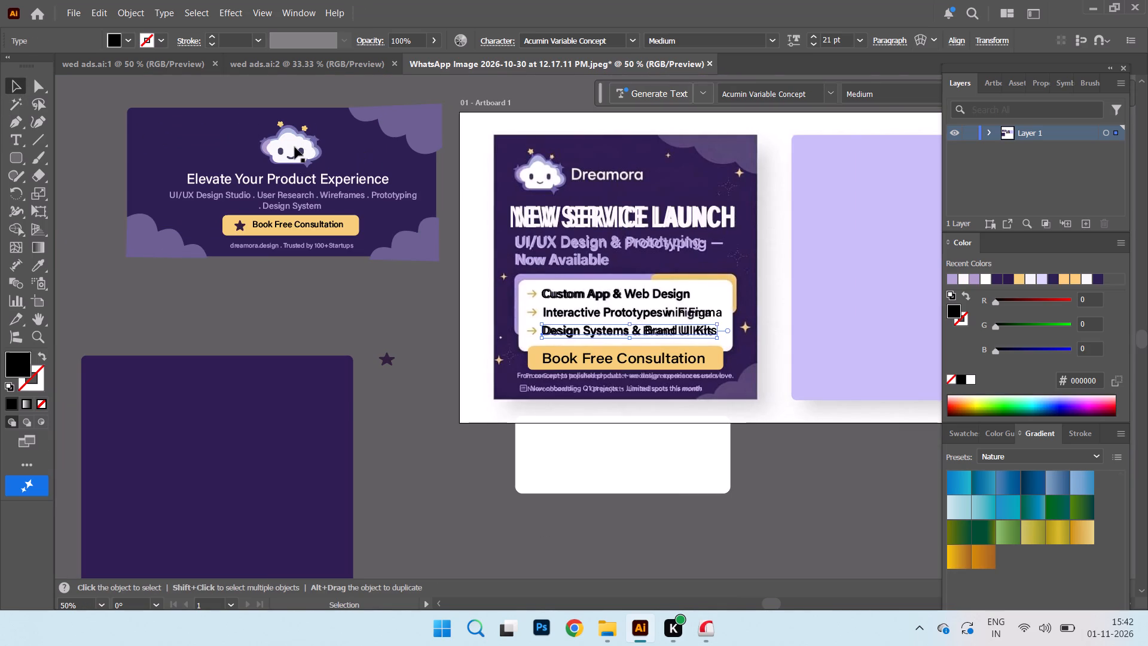
left_click(294, 147)
left_click_drag(294, 146, 526, 172, "alt")
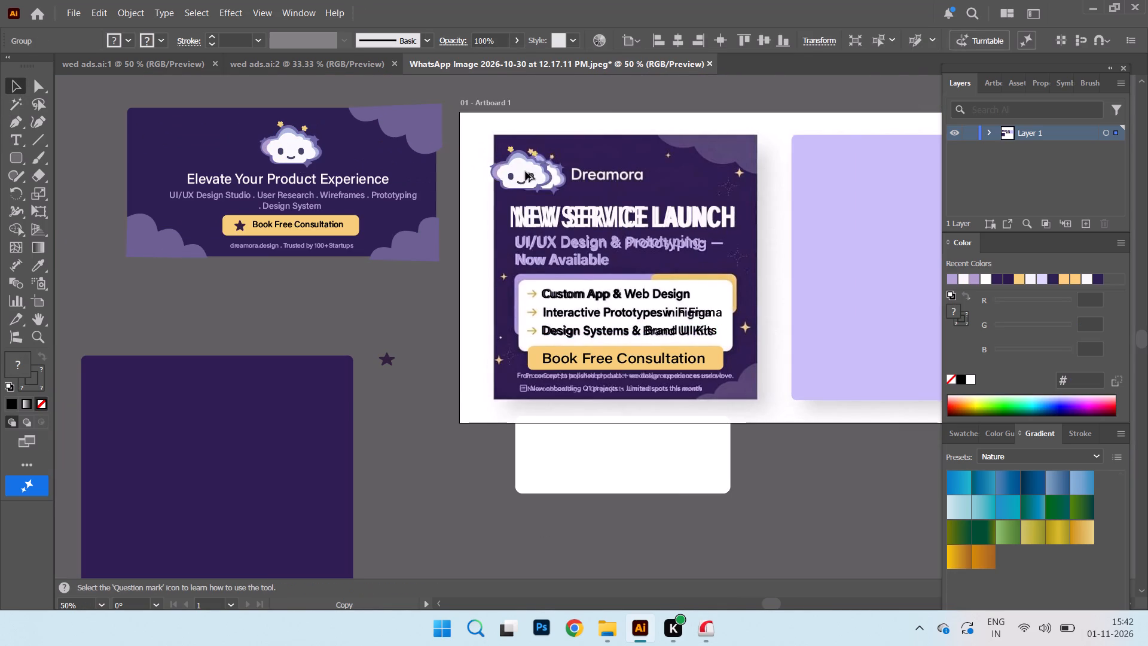
left_click_drag(526, 172, 542, 173, "alt")
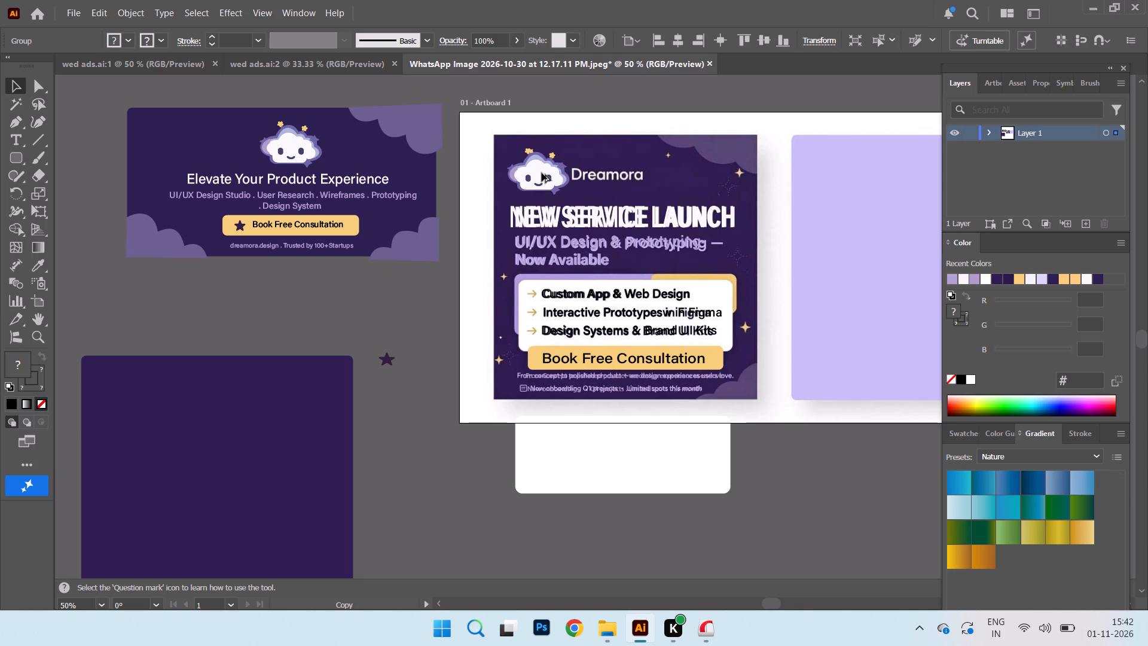
left_click_drag(542, 173, 544, 173, "alt")
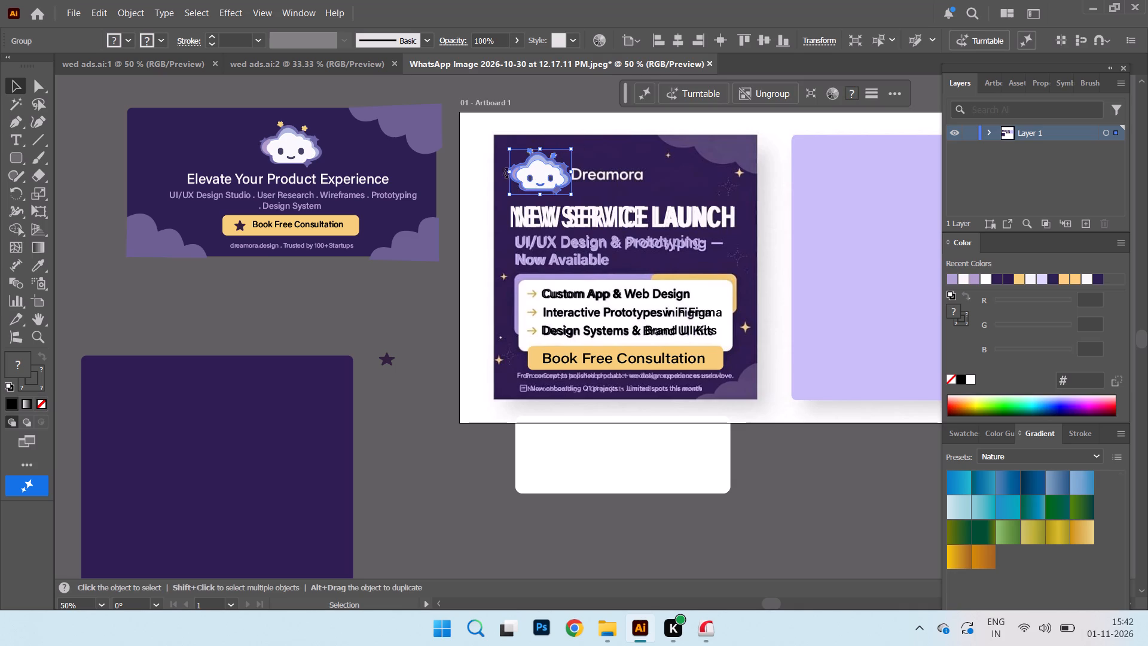
left_click_drag(508, 172, 512, 172)
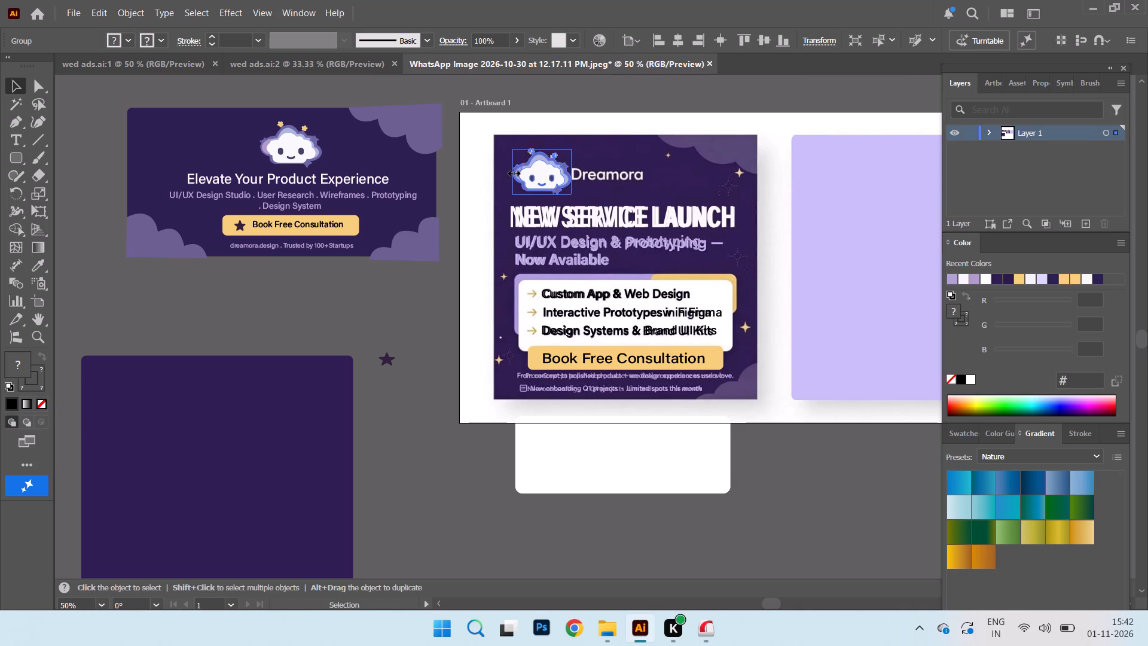
Fine-tune the cloud mascot copy's width so it fits over the reference logo beside "Dreamora".
left_click_drag(512, 172, 518, 174)
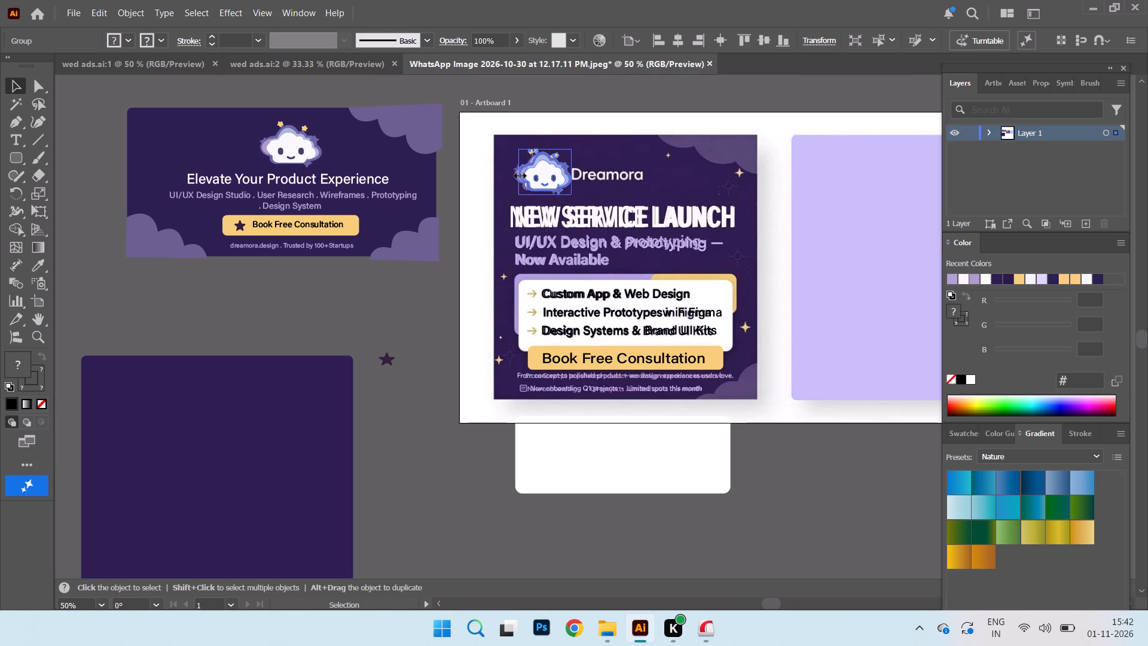
left_click_drag(518, 174, 513, 173)
left_click(571, 172)
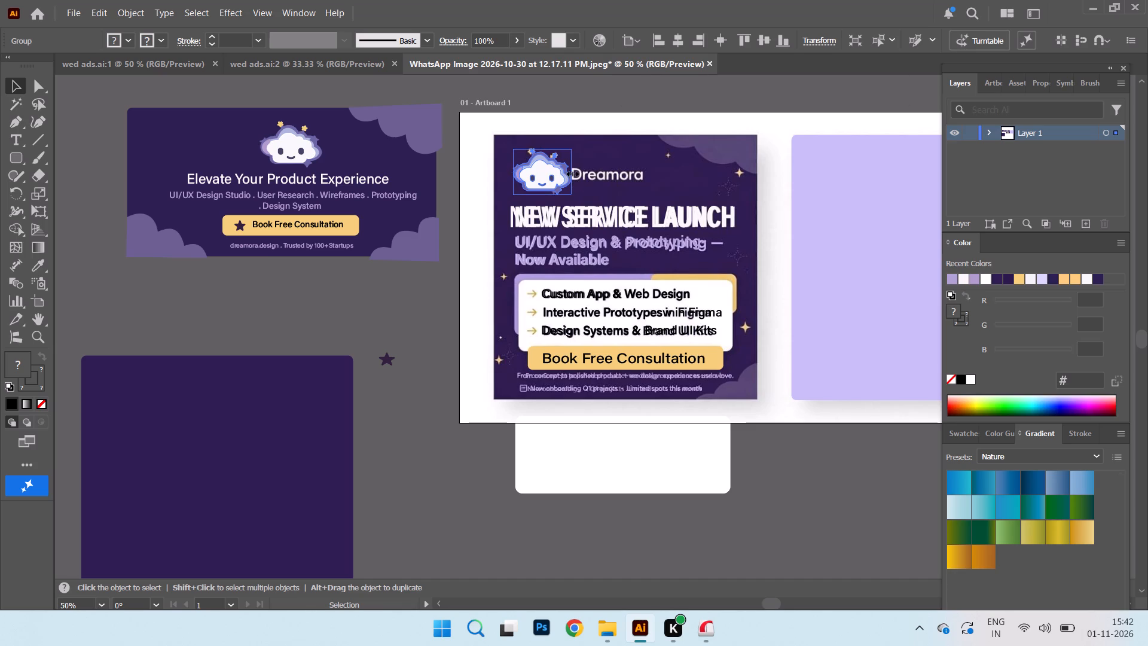
left_click(577, 130)
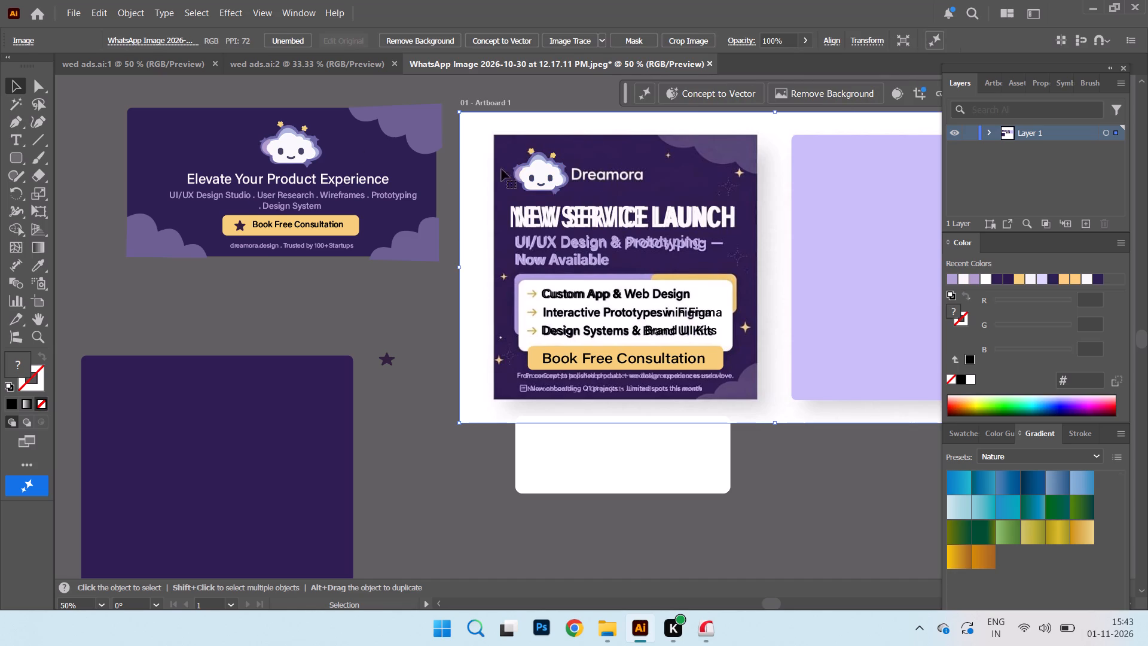
Add the text "Dreamora" just above the reference logo name and fill it with off-white #f4f2f9.
left_click(10, 142)
left_click(575, 164)
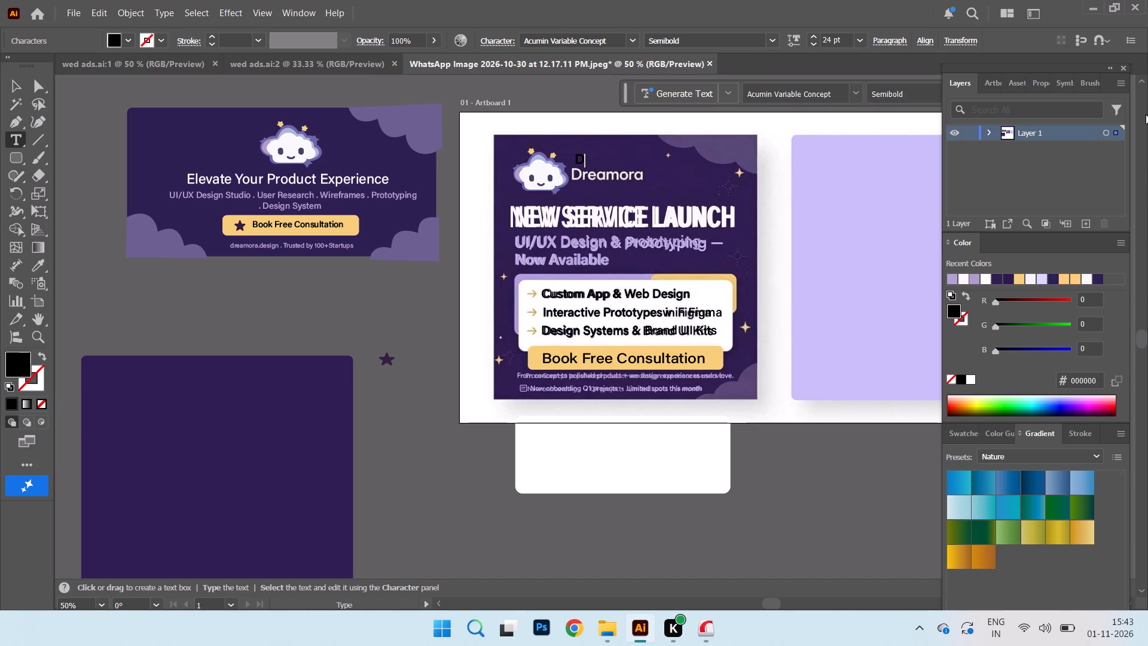
type("rea")
type("mora")
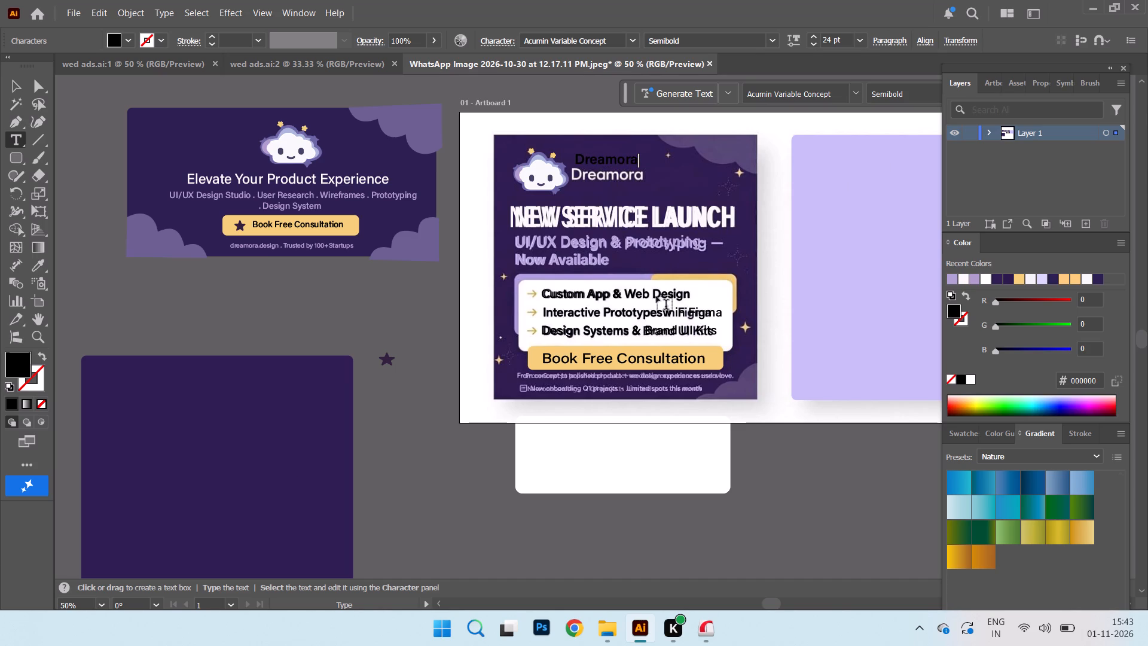
left_click(13, 81)
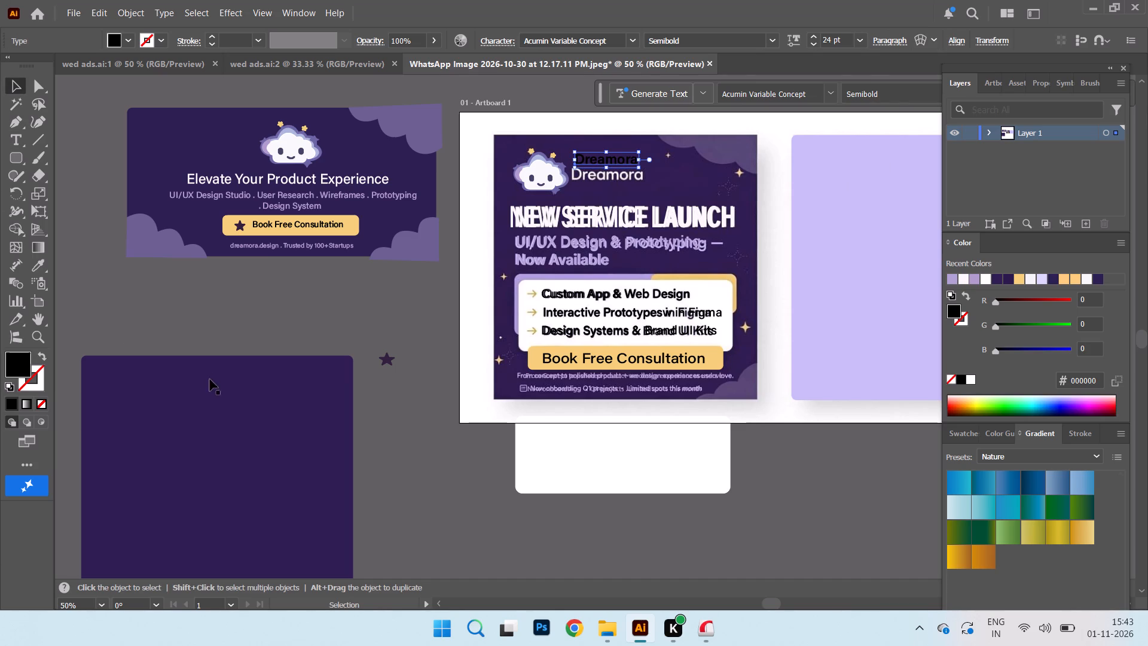
double_click(19, 356)
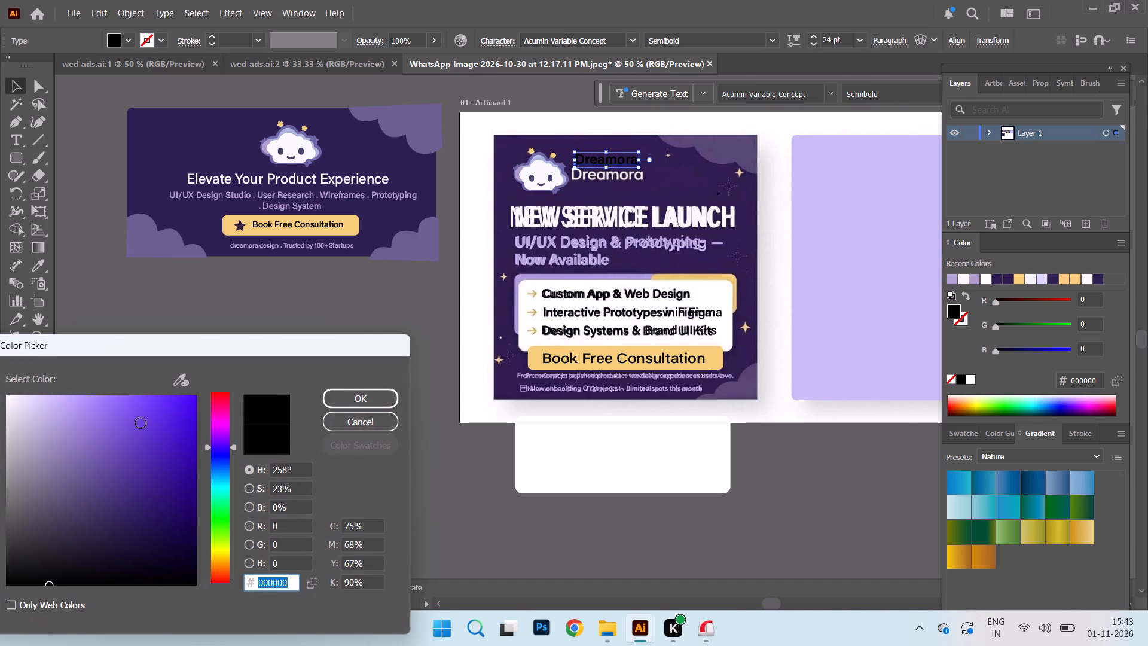
left_click(13, 399)
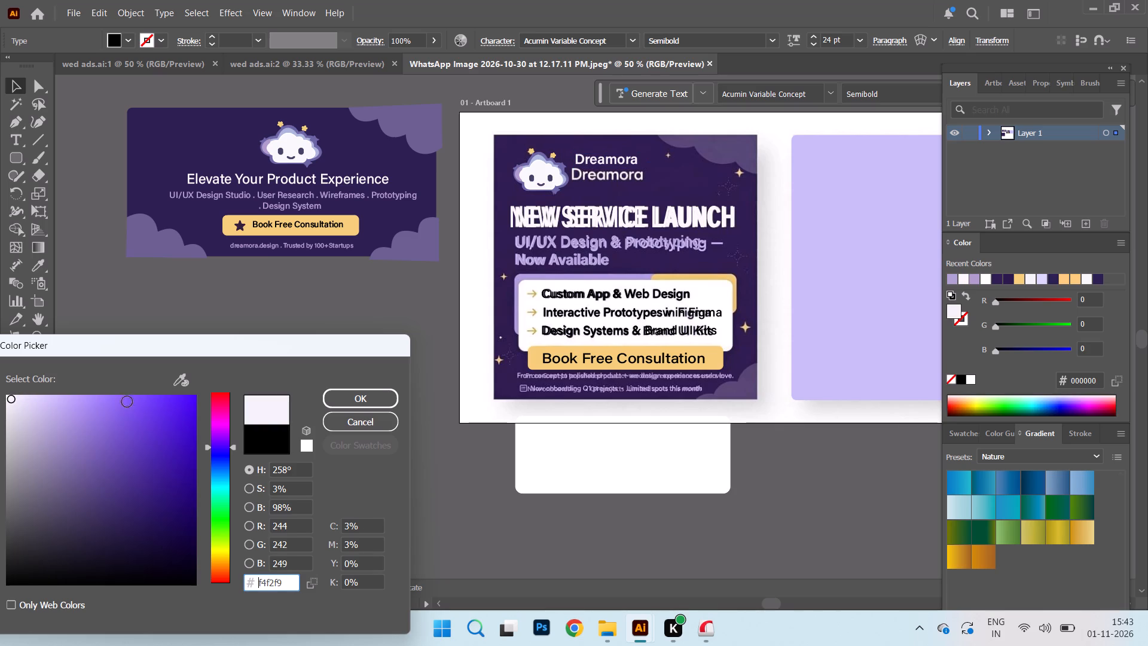
left_click(353, 408)
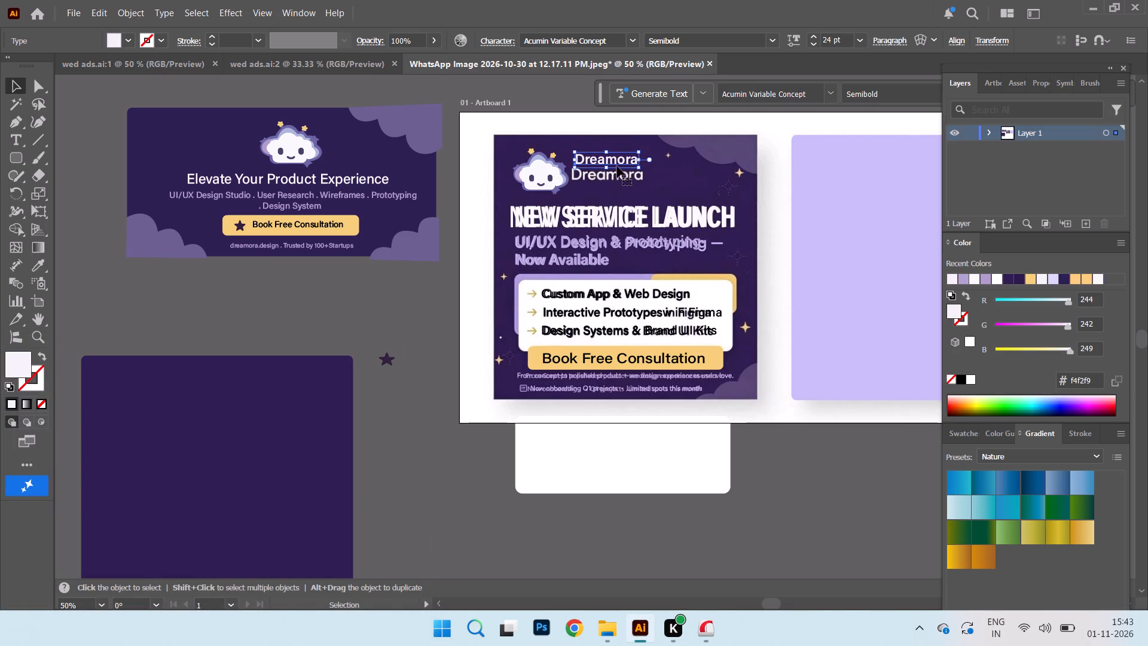
Place the retyped "Dreamora" over the reference logo name and set its font size to 24 pt.
left_click(607, 166)
left_click_drag(615, 164, 613, 179)
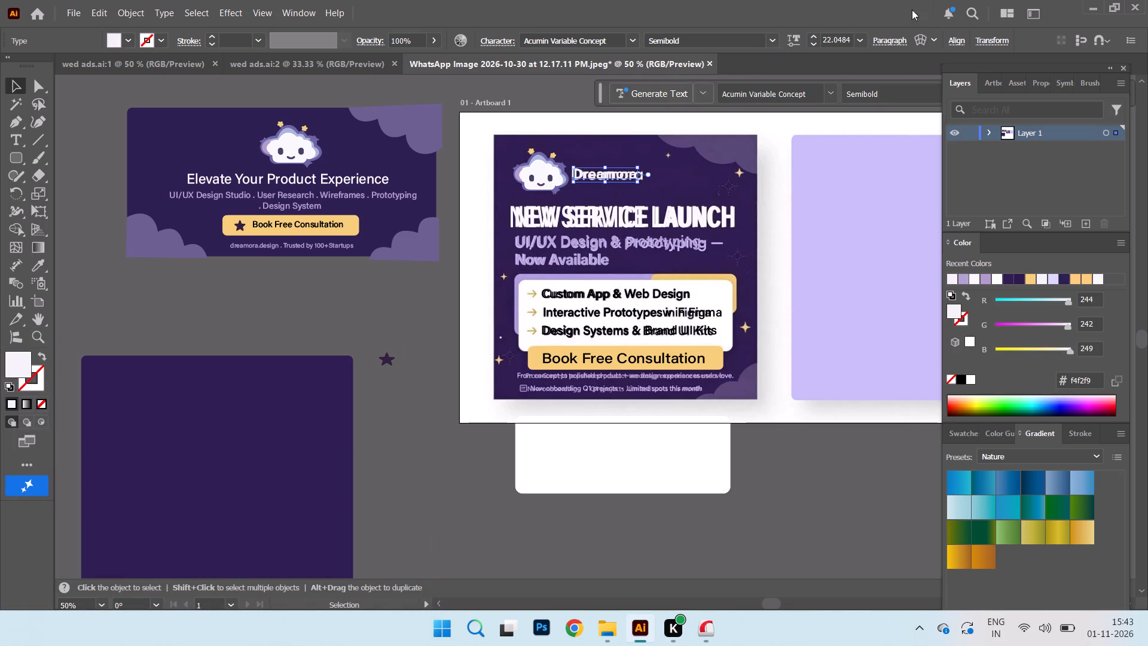
left_click(856, 41)
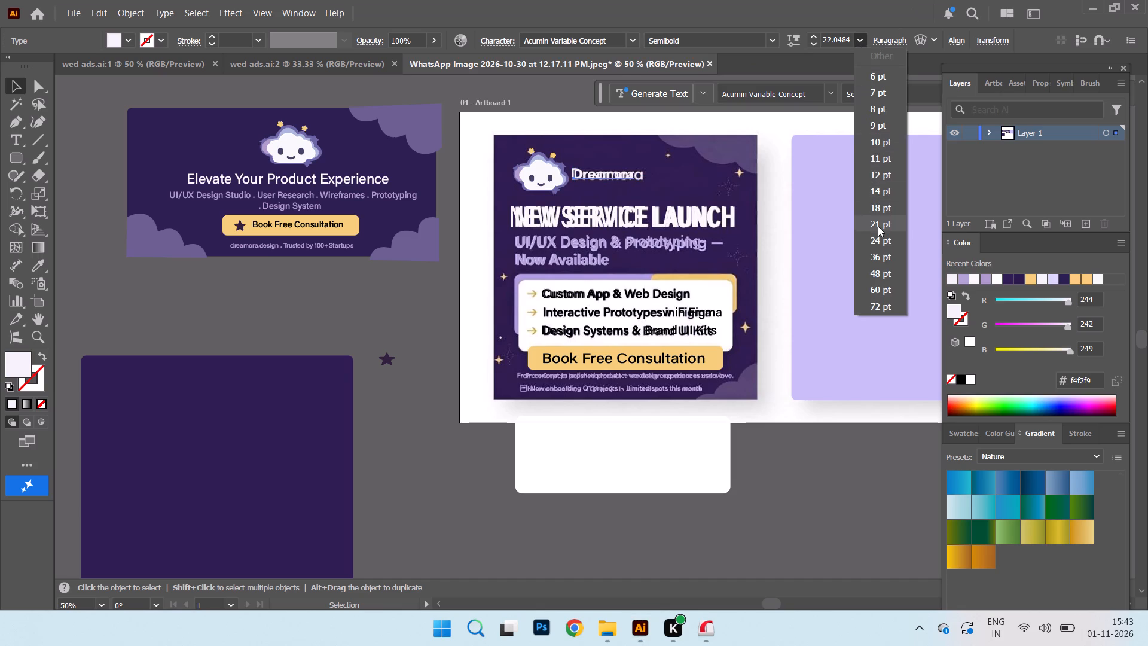
left_click(878, 245)
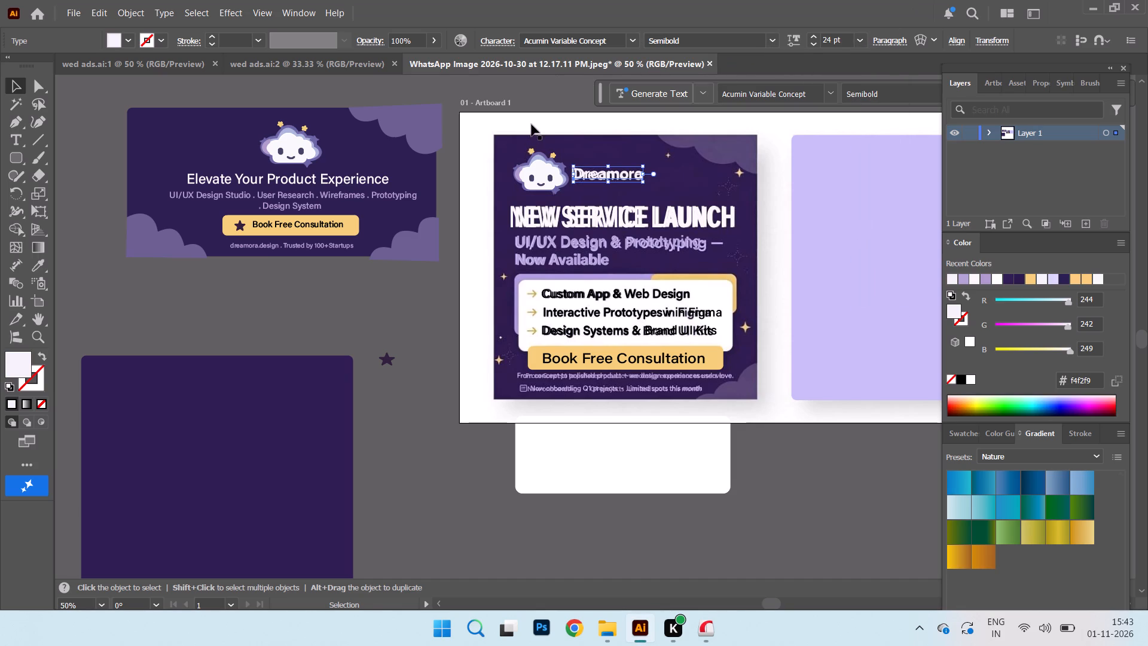
left_click(585, 87)
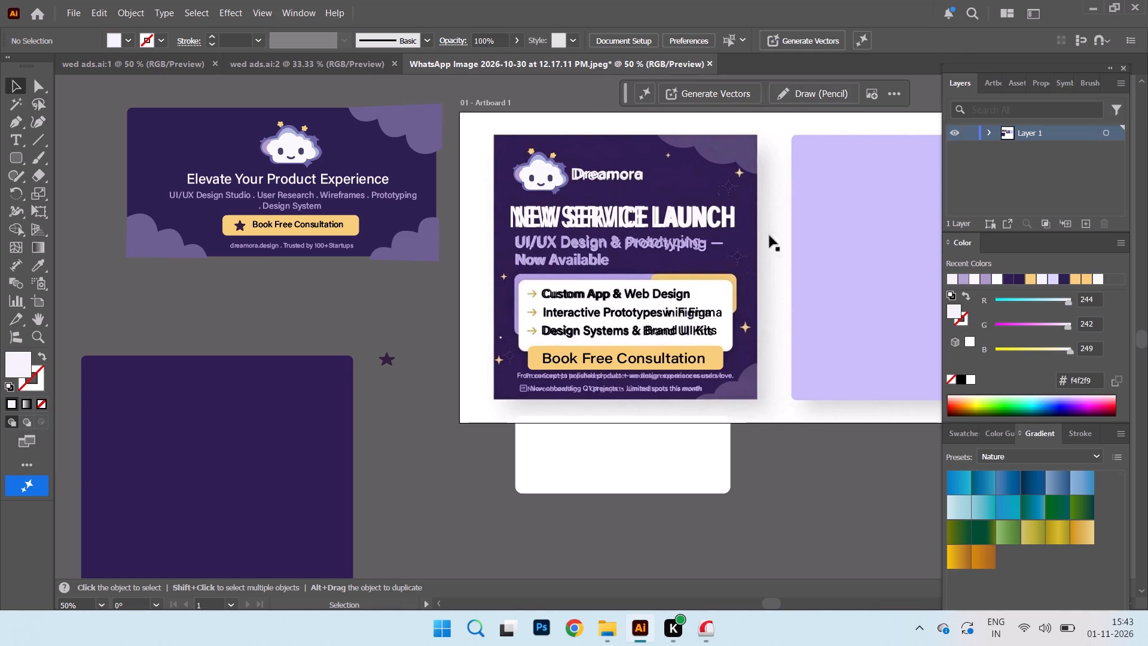
Move the lavender rectangle off the second reference card to the empty canvas below the artboard.
left_click_drag(776, 598, 778, 599)
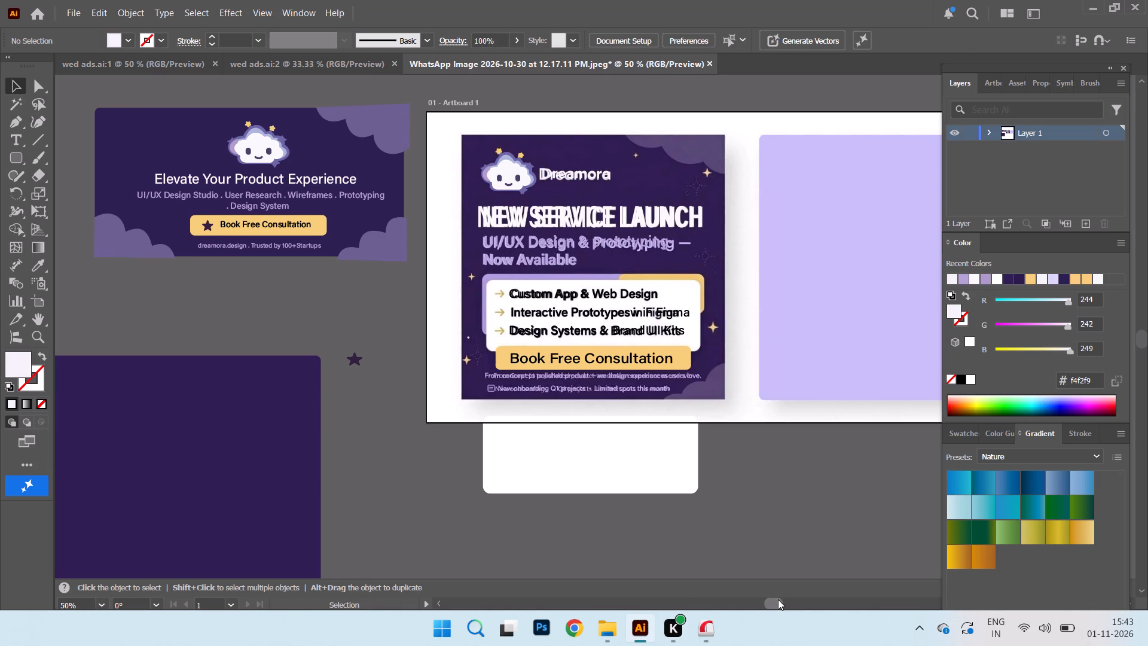
left_click_drag(778, 599, 787, 602)
left_click_drag(707, 194, 686, 411)
left_click_drag(714, 406, 253, 496)
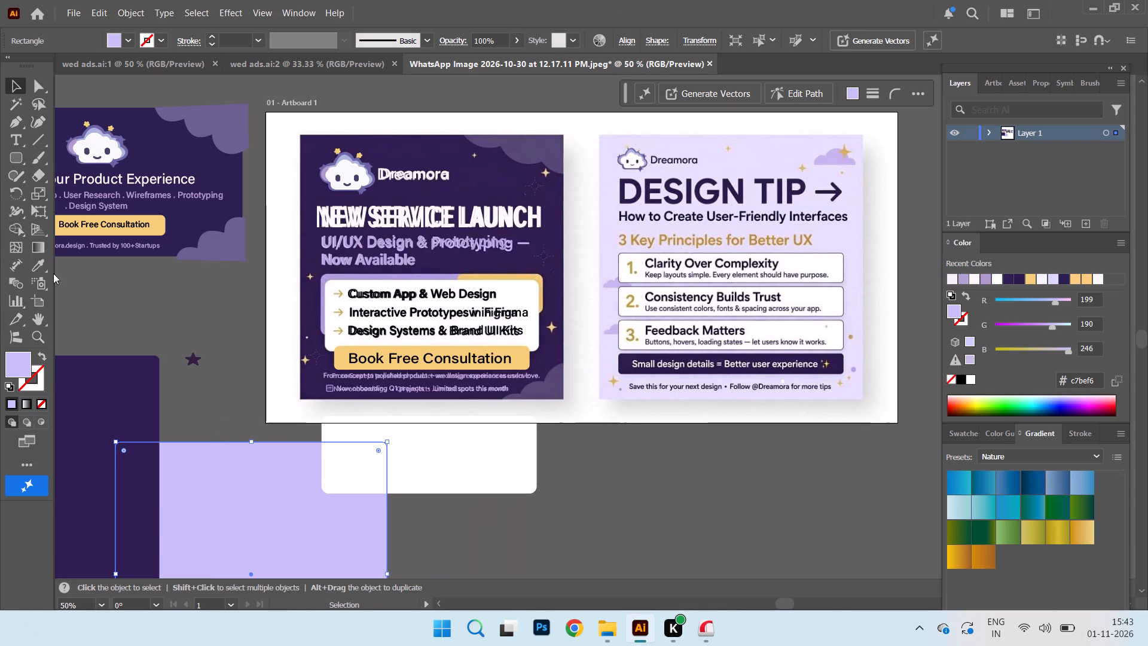
Draw a rounded rectangle over the "Clarity Over Complexity" box on the Design Tip card and adjust its fit slightly.
left_click(7, 161)
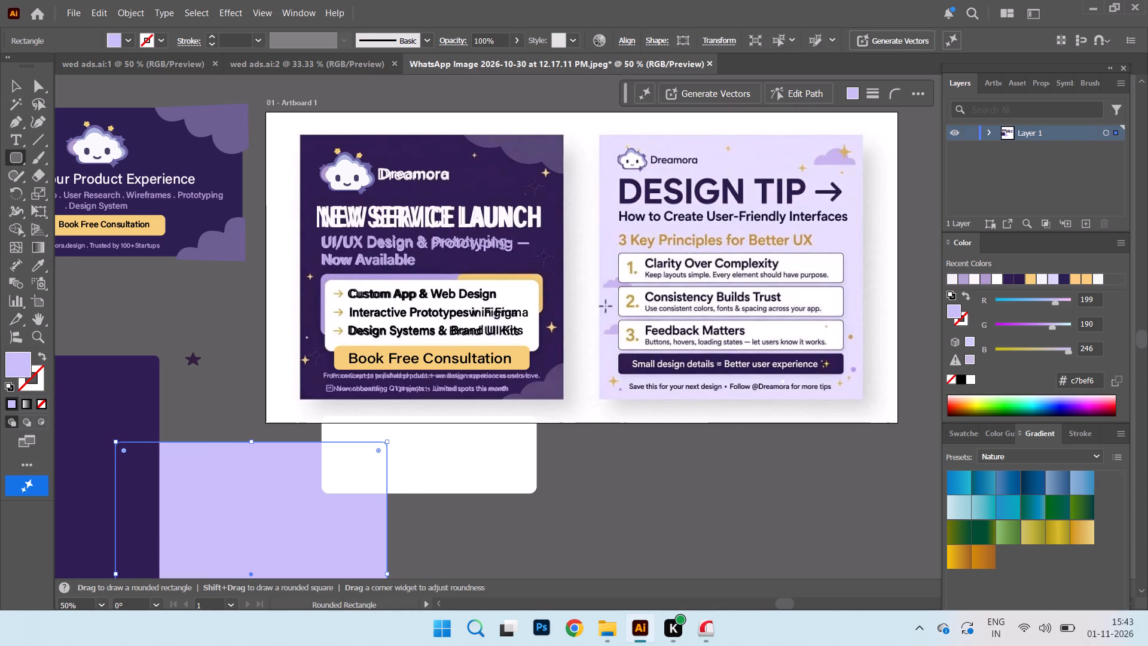
left_click_drag(618, 252, 623, 289)
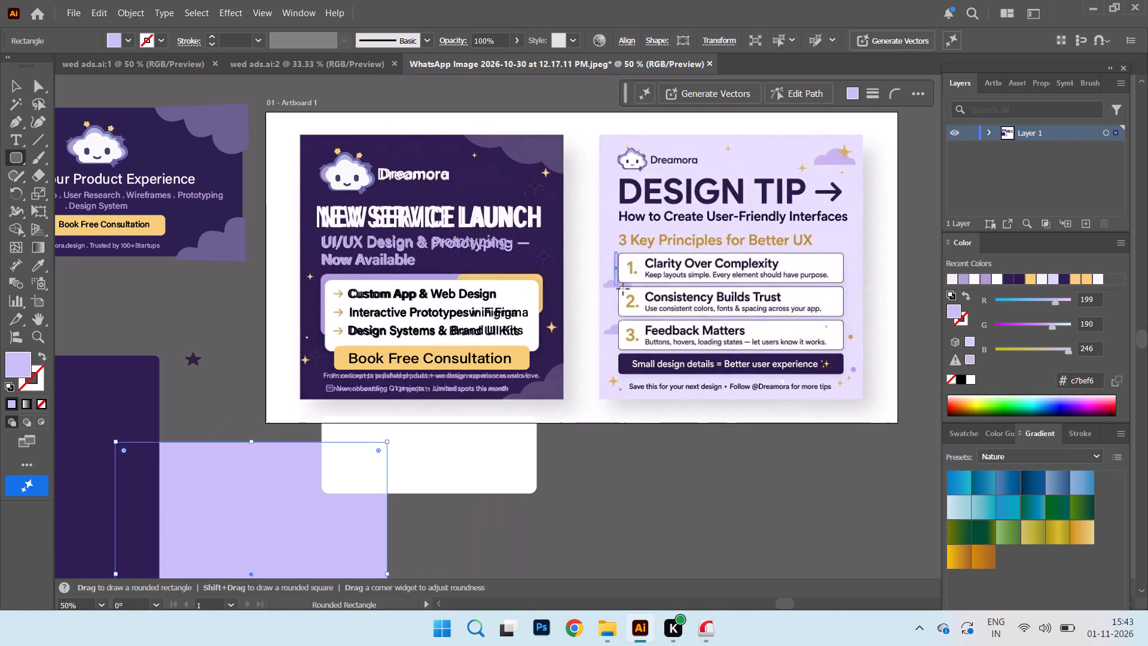
left_click_drag(623, 289, 845, 285)
left_click(845, 285)
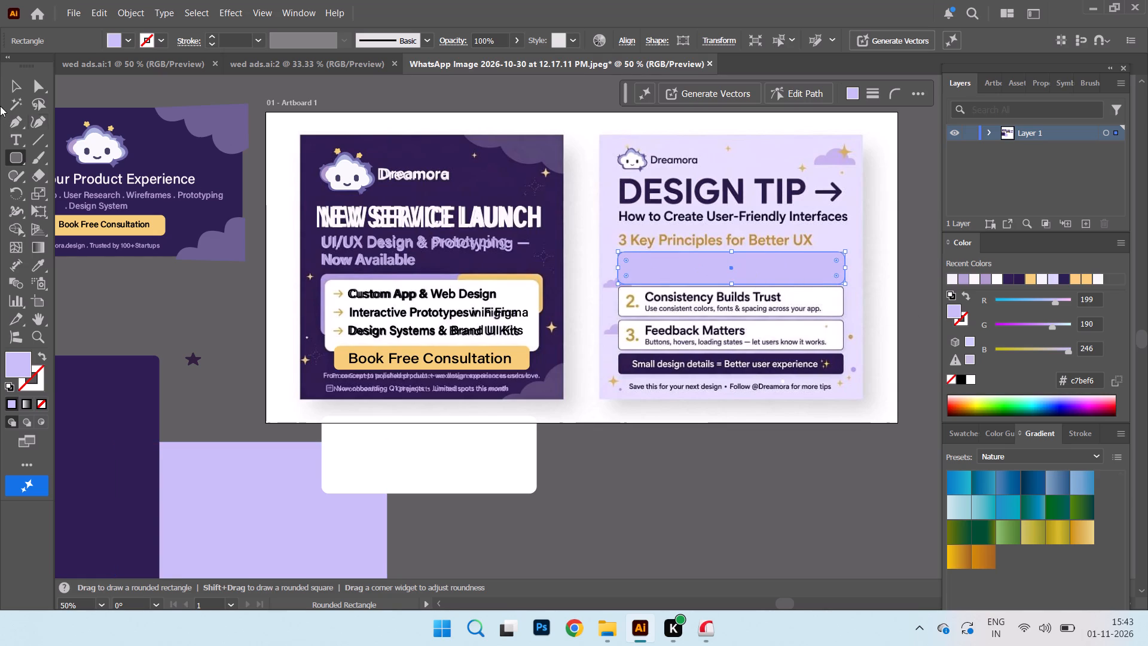
left_click(17, 89)
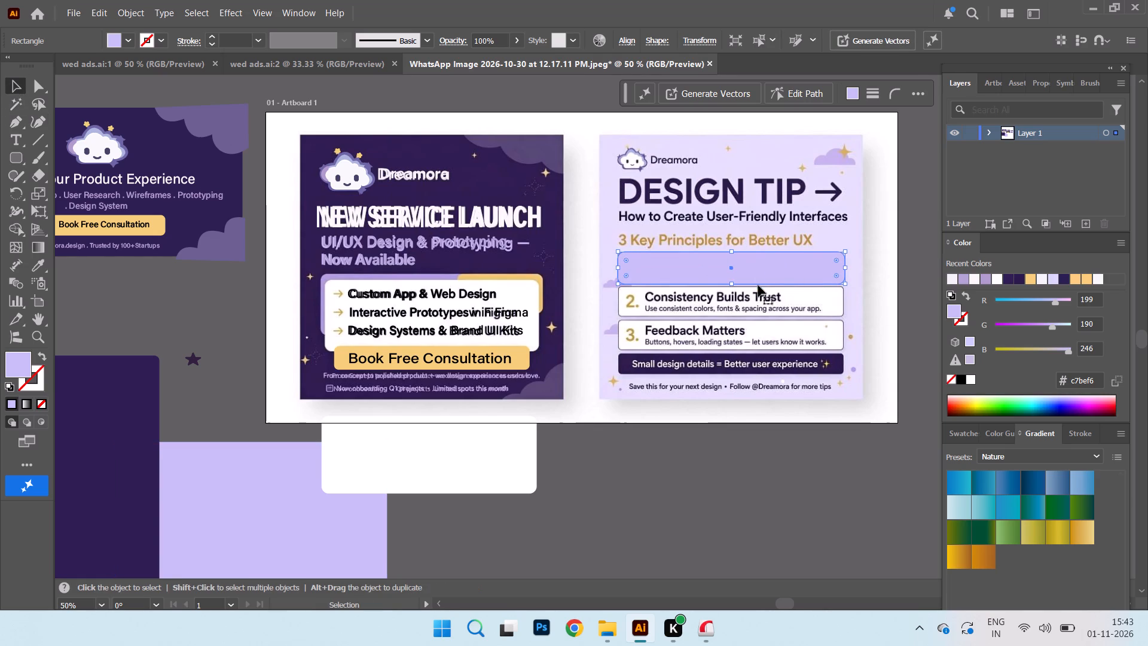
left_click_drag(758, 266, 761, 305, "shift")
left_click(780, 269)
left_click(781, 269)
left_click(735, 285)
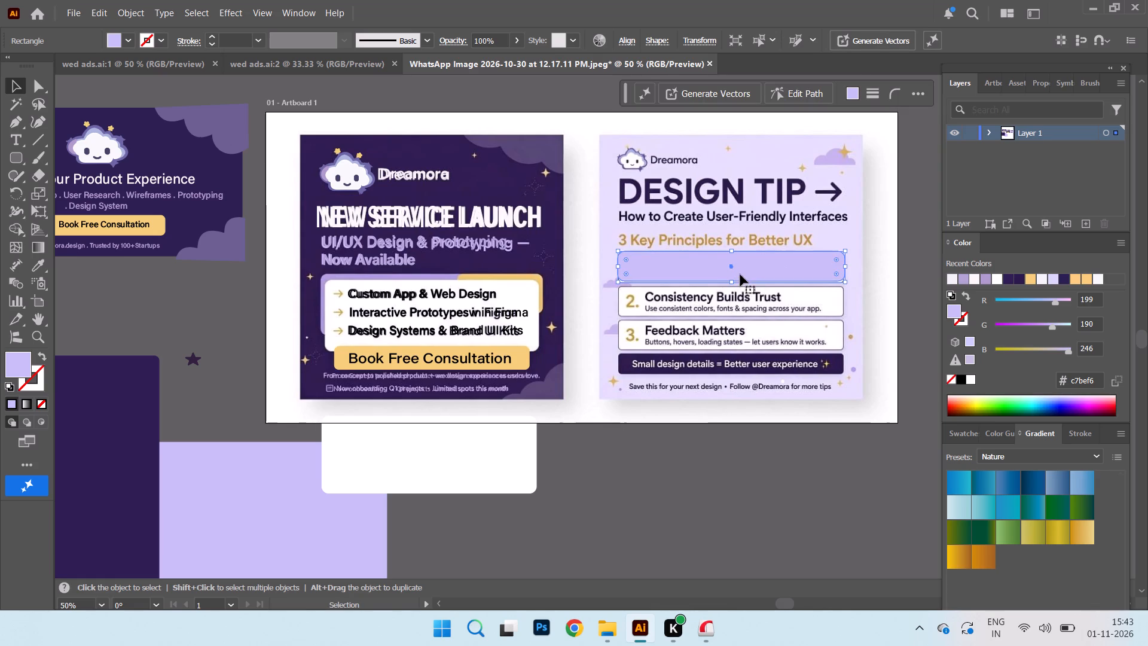
left_click(747, 270)
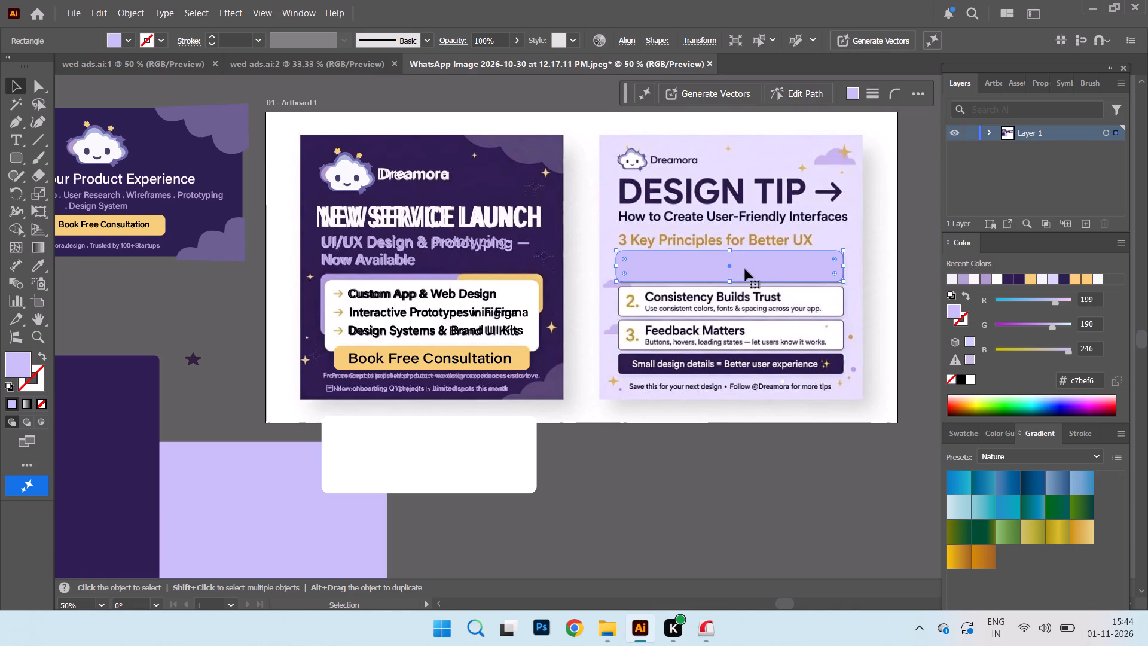
Duplicate the rounded rectangle onto the "Consistency Builds Trust" and "Feedback Matters" boxes.
left_click_drag(745, 269, 741, 306, "alt")
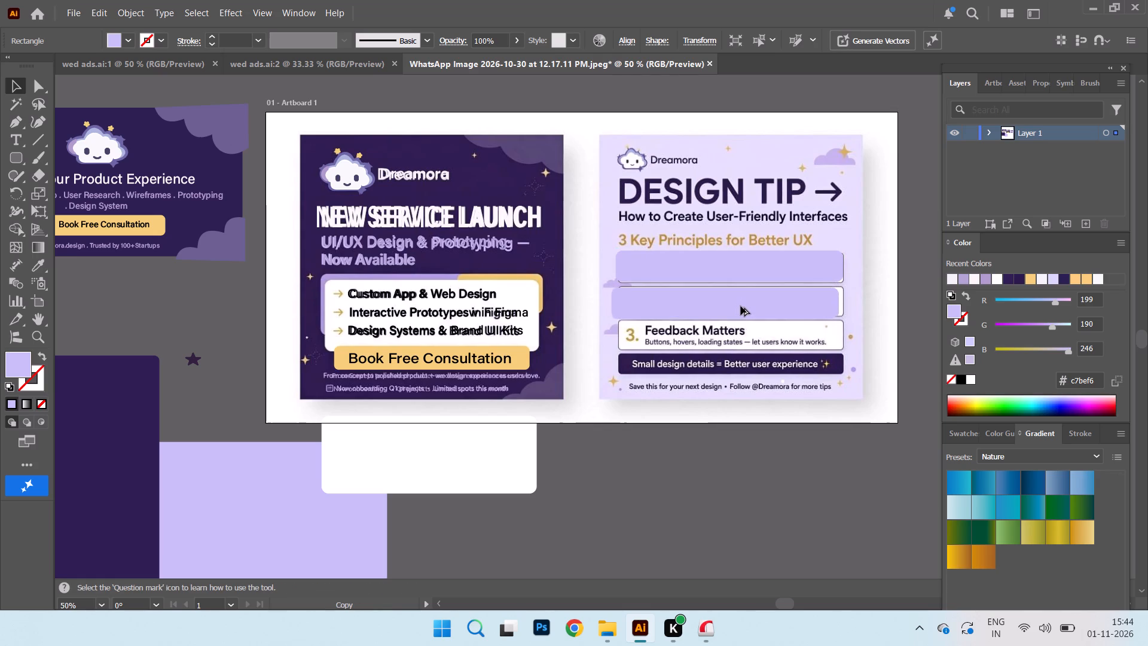
left_click_drag(741, 306, 747, 304, "alt")
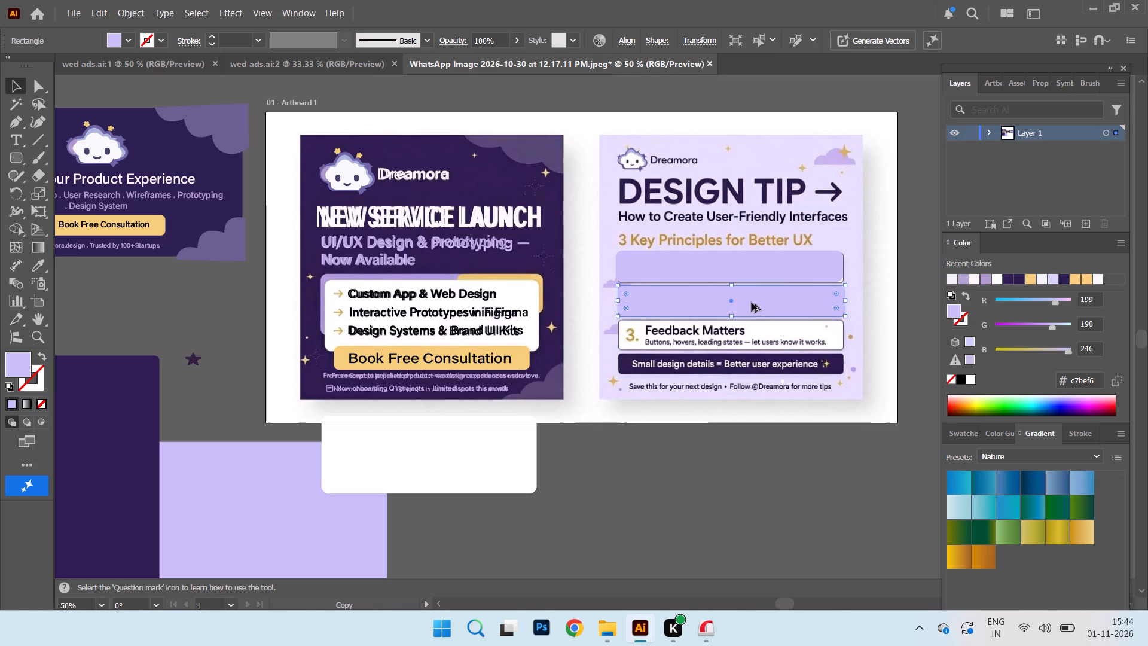
left_click_drag(755, 301, 762, 334, "alt")
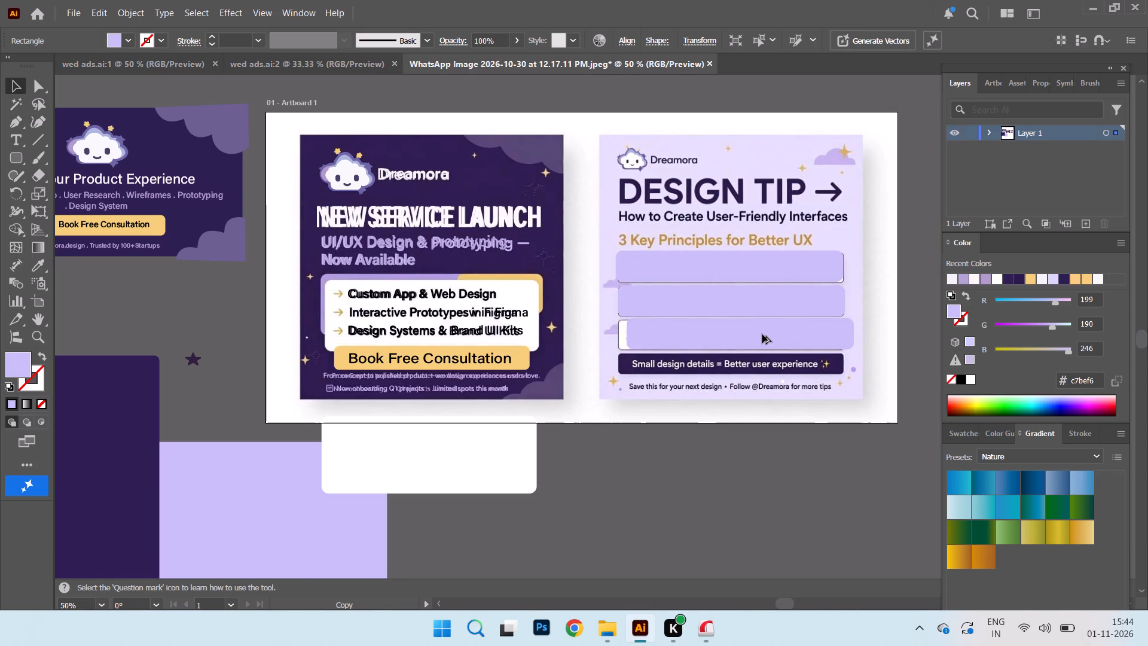
left_click_drag(762, 334, 754, 335, "alt")
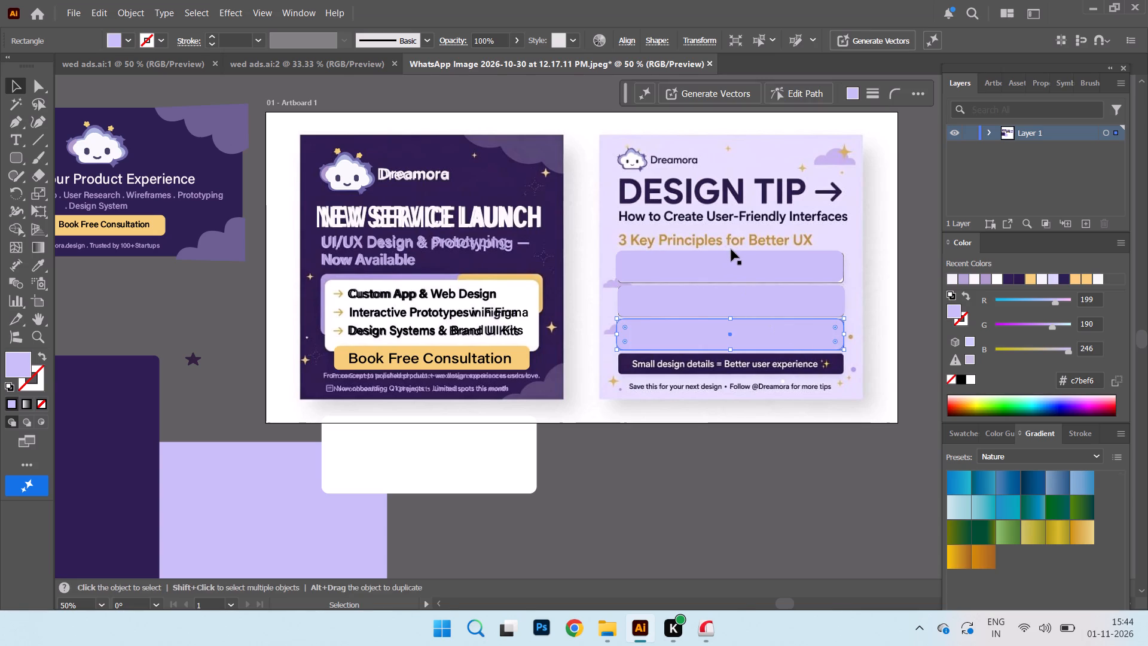
Swap the three rounded rectangles' fill to a stroke and colour it dark purple #312153 sampled from the first card.
left_click(702, 297, "shift")
left_click(722, 254, "shift")
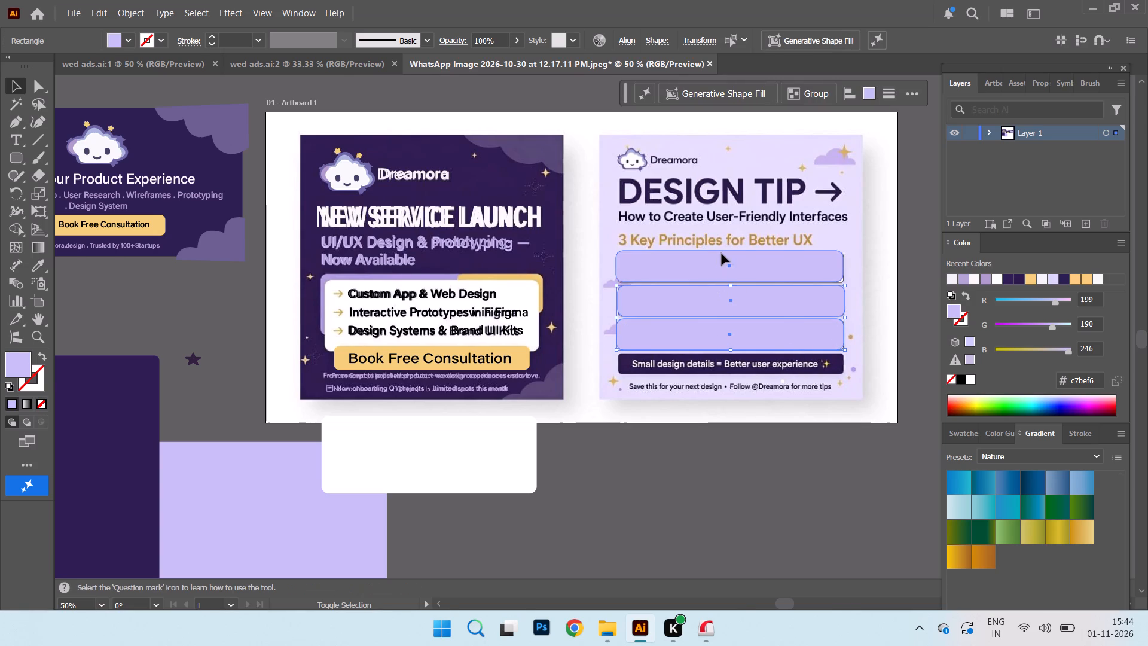
left_click(42, 357)
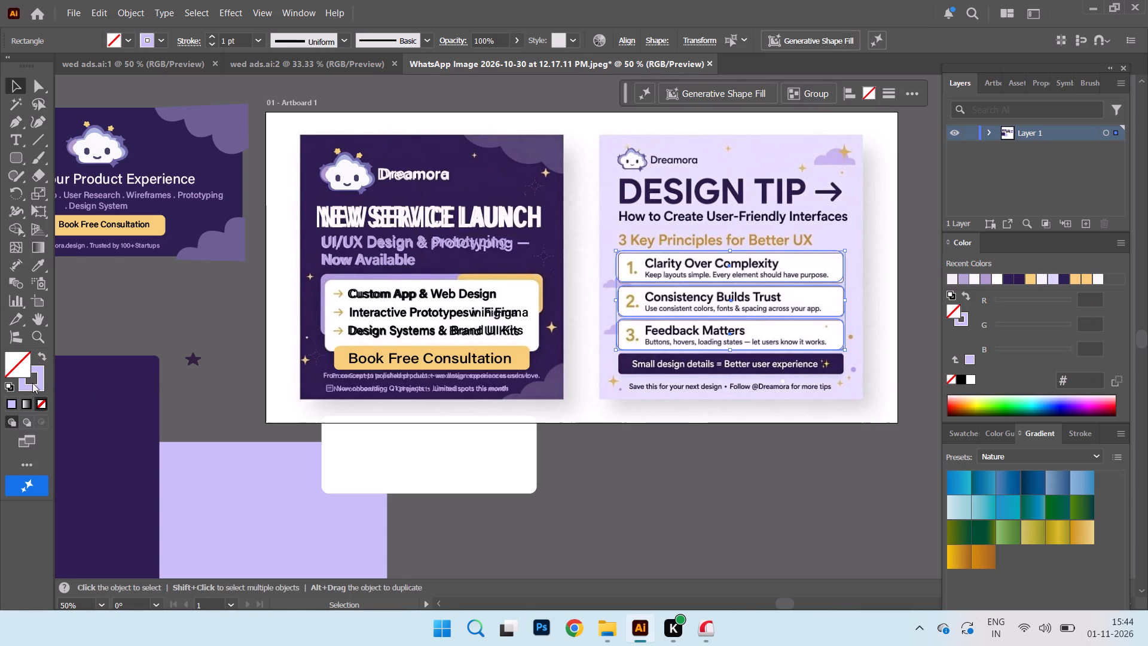
double_click(19, 387)
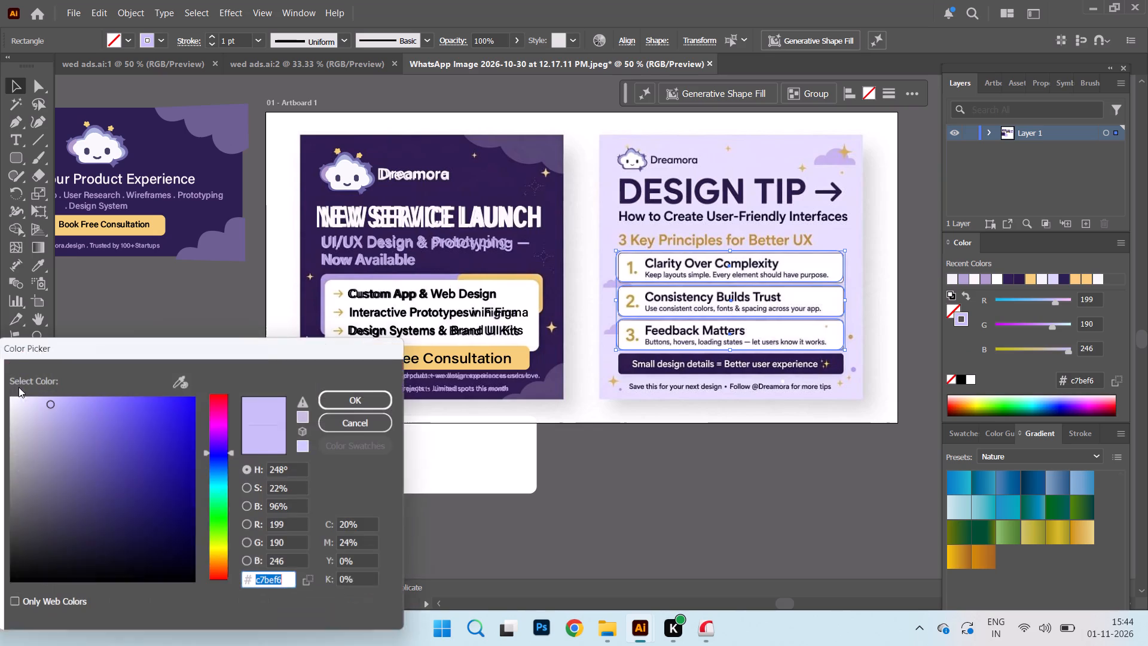
left_click(176, 377)
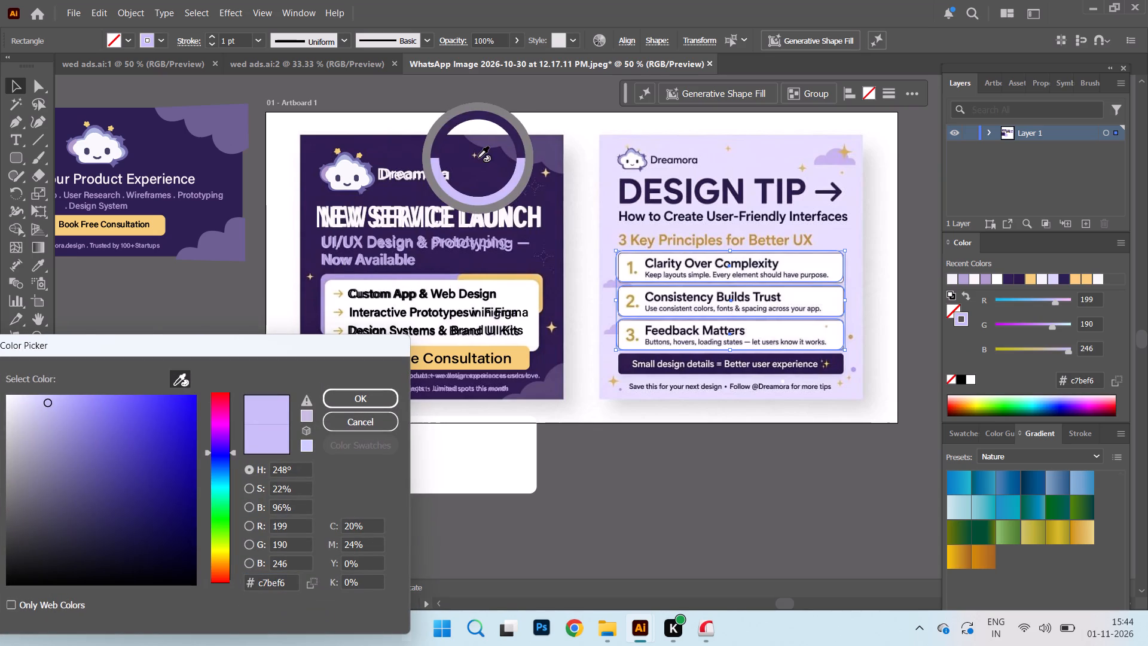
left_click(478, 158)
left_click(383, 395)
left_click(705, 459)
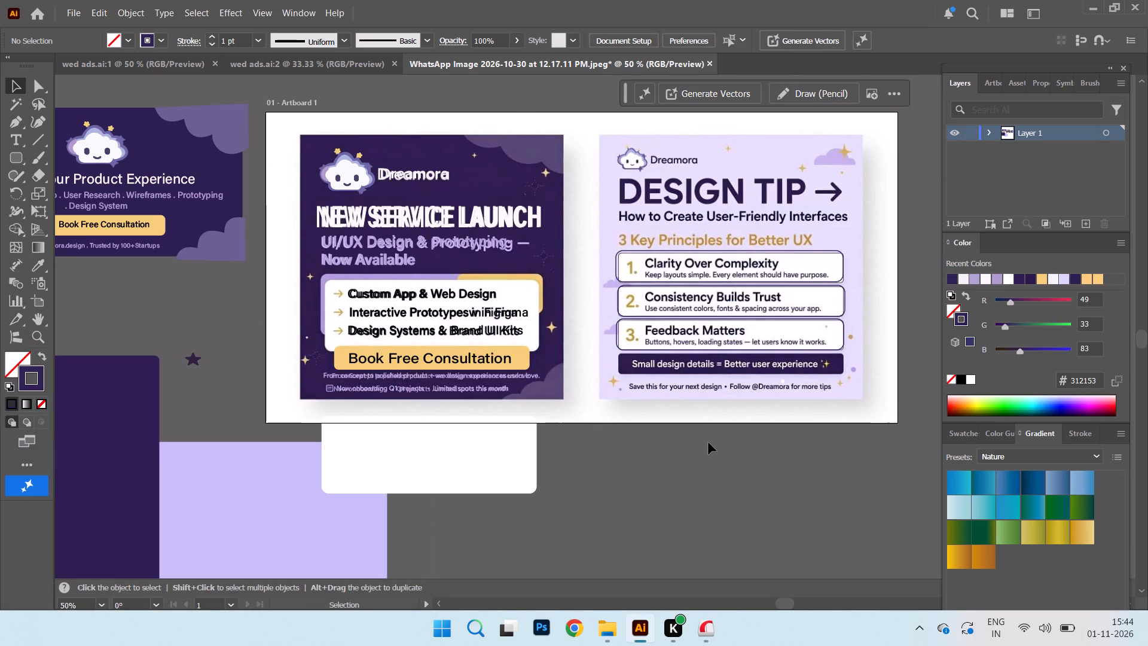
Refine the outline around the "Clarity Over Complexity" box, tightening its top and left edges and reducing its corner rounding to match the reference.
left_click(650, 259)
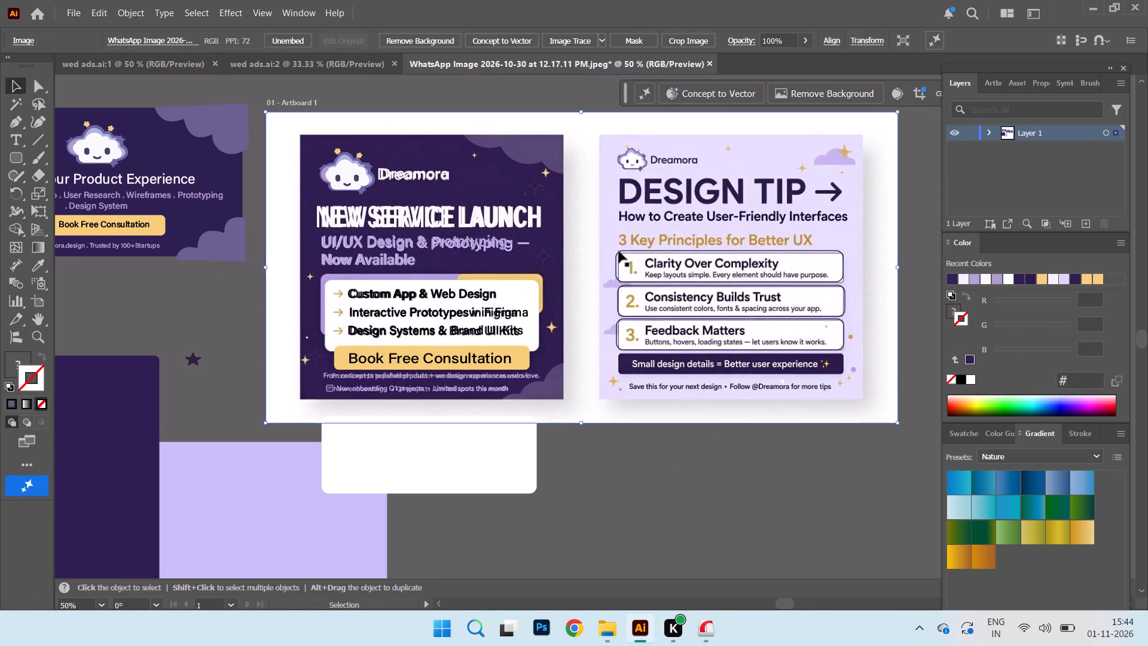
left_click(619, 251)
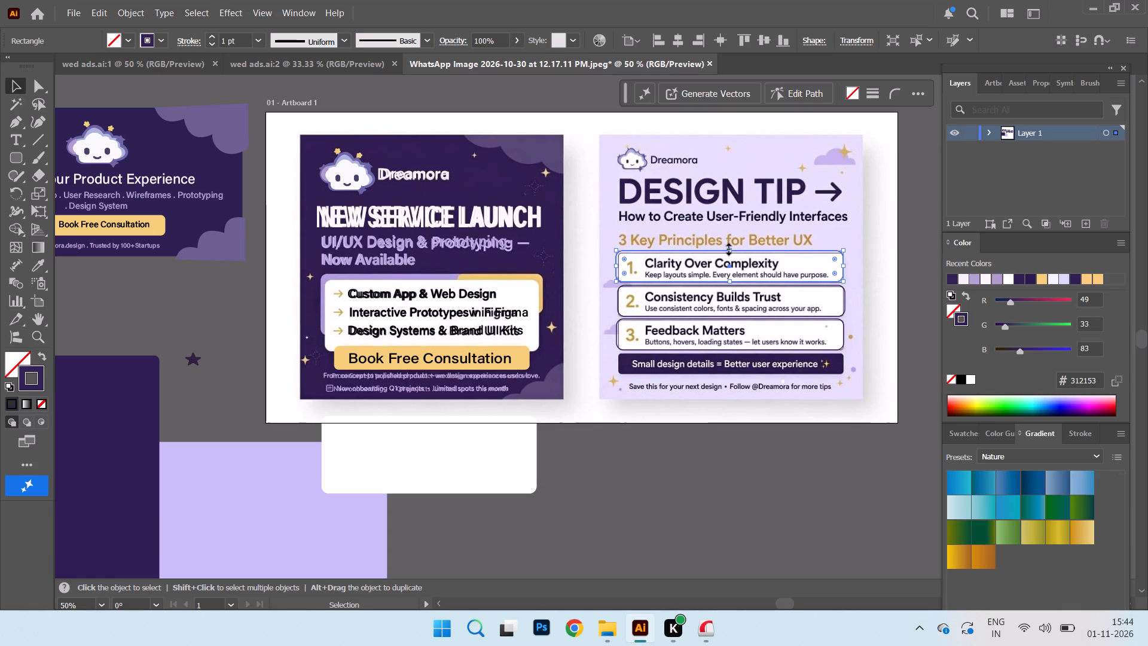
left_click(627, 259)
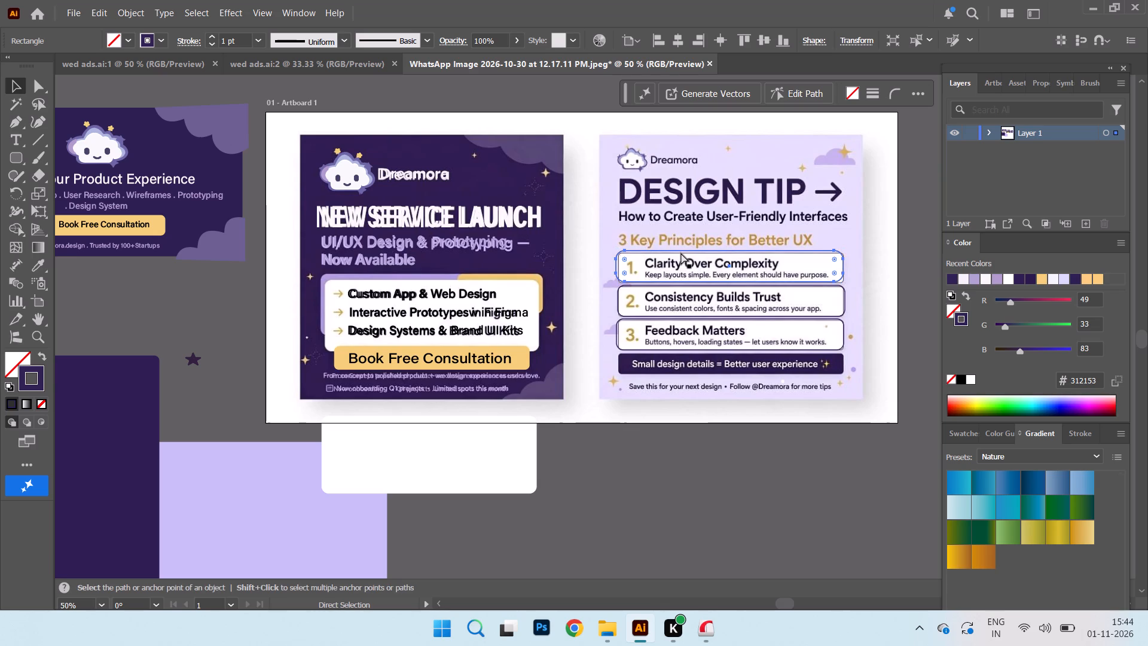
key("Return")
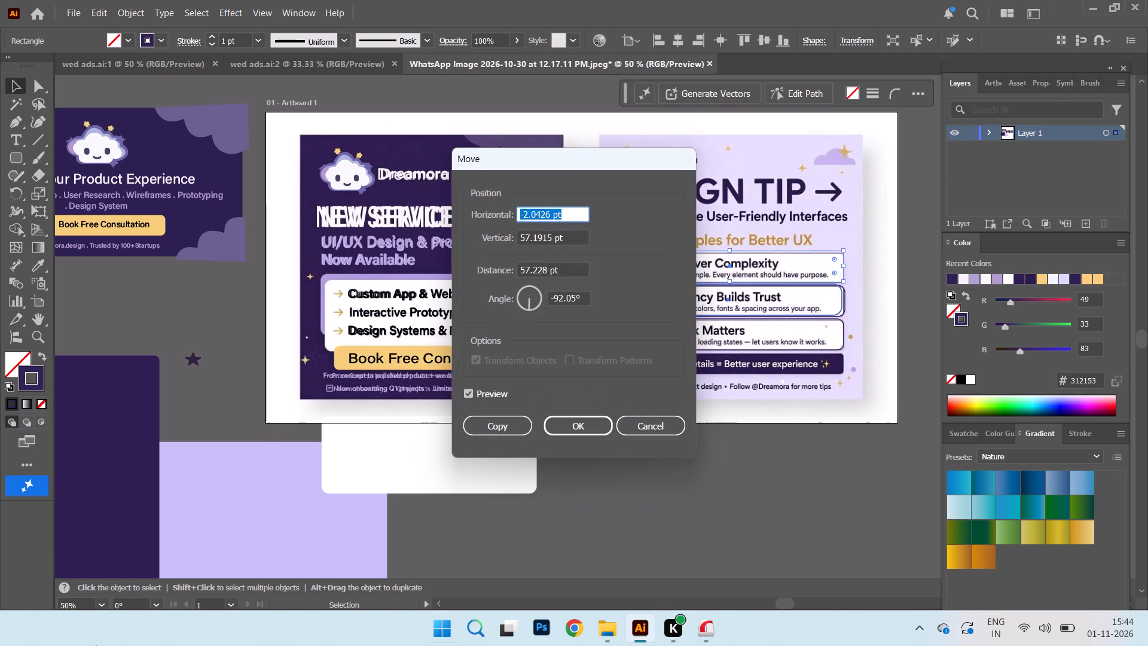
left_click(648, 434)
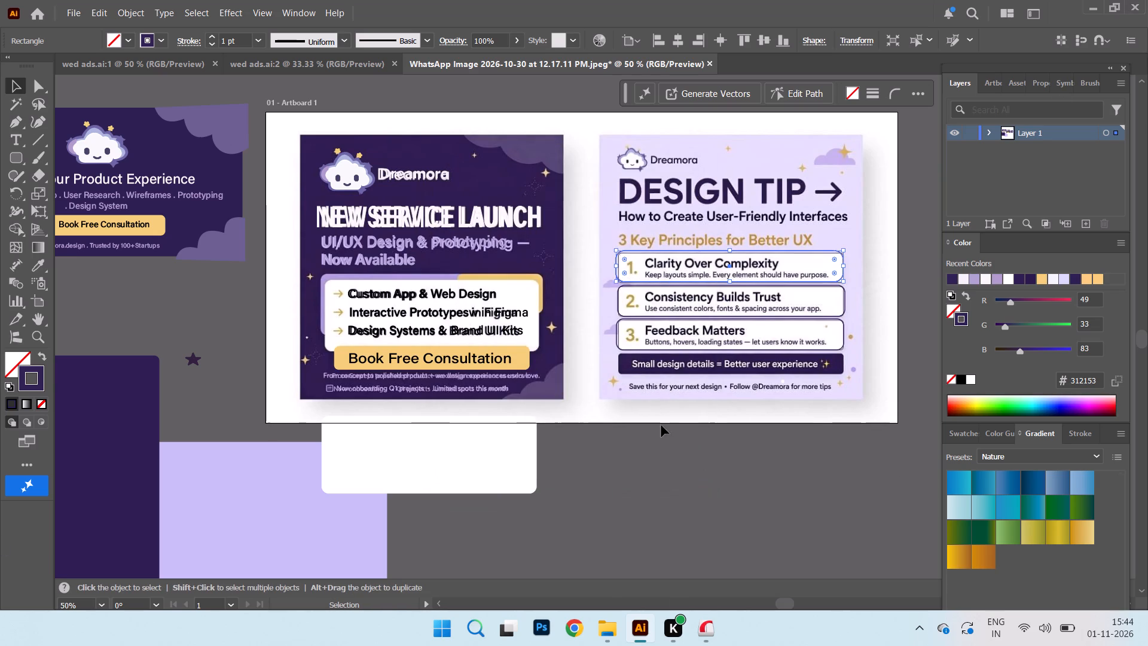
key("ctrl+equal")
key("ctrl+equal")
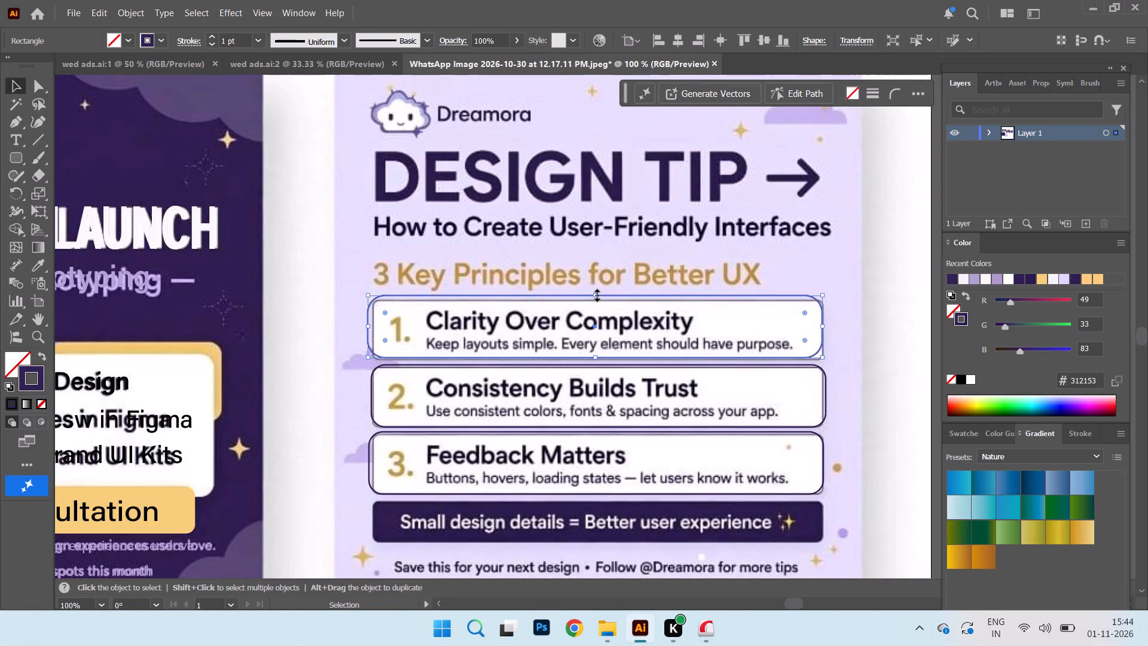
left_click_drag(596, 294, 596, 300)
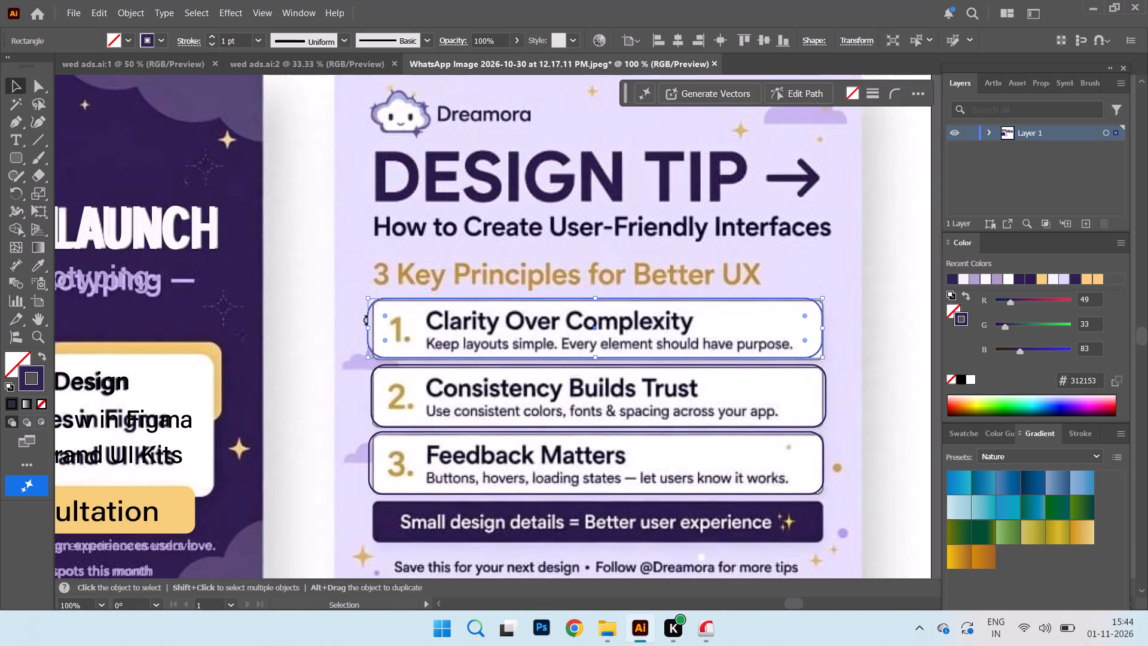
left_click_drag(386, 314, 381, 305)
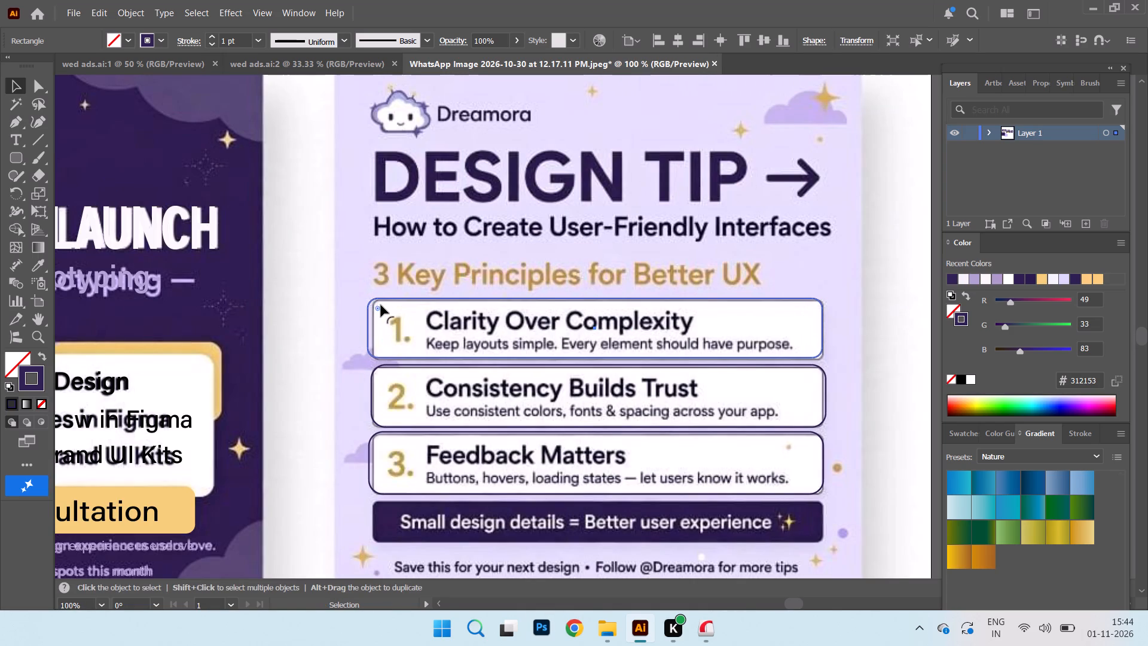
left_click_drag(381, 305, 377, 304)
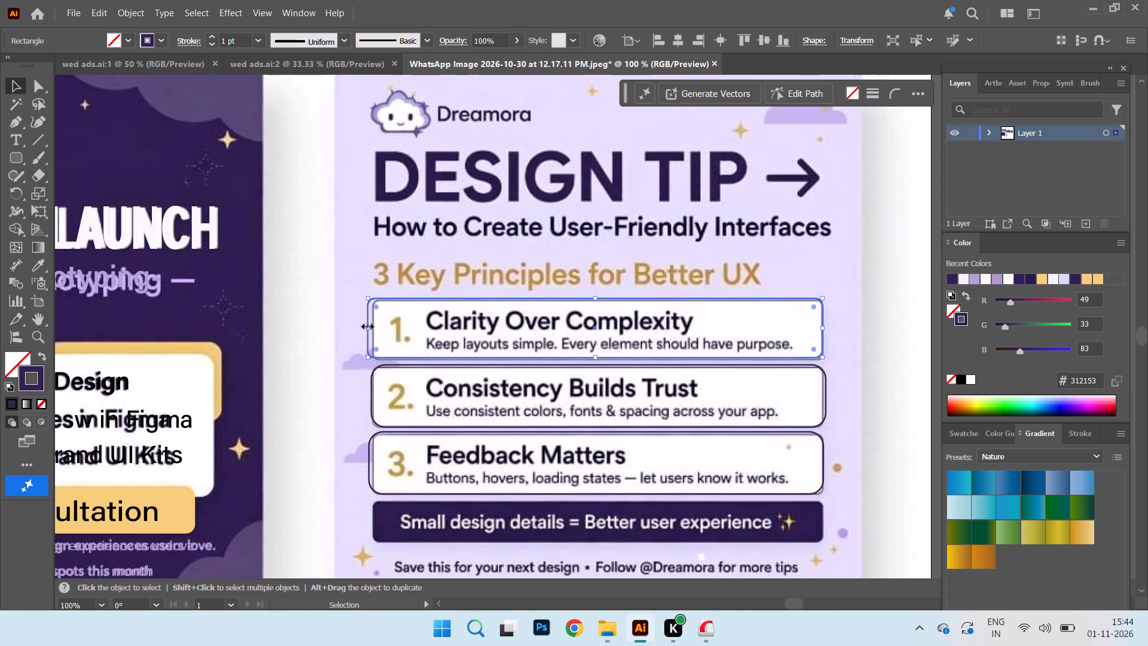
left_click(367, 324)
left_click(597, 298)
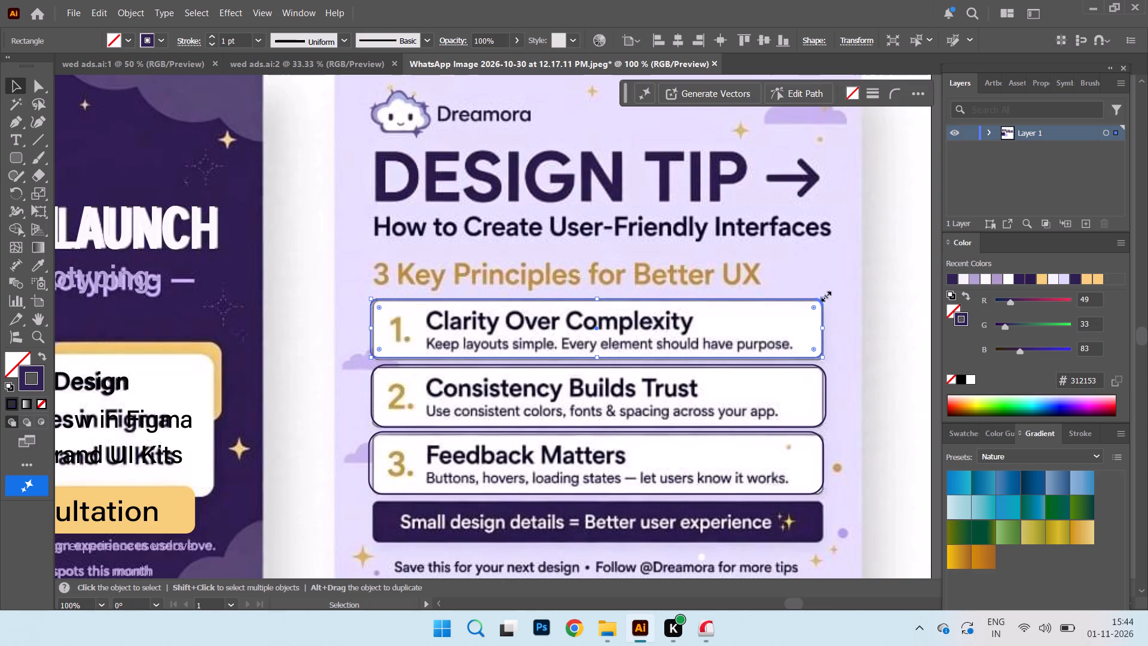
left_click(888, 275)
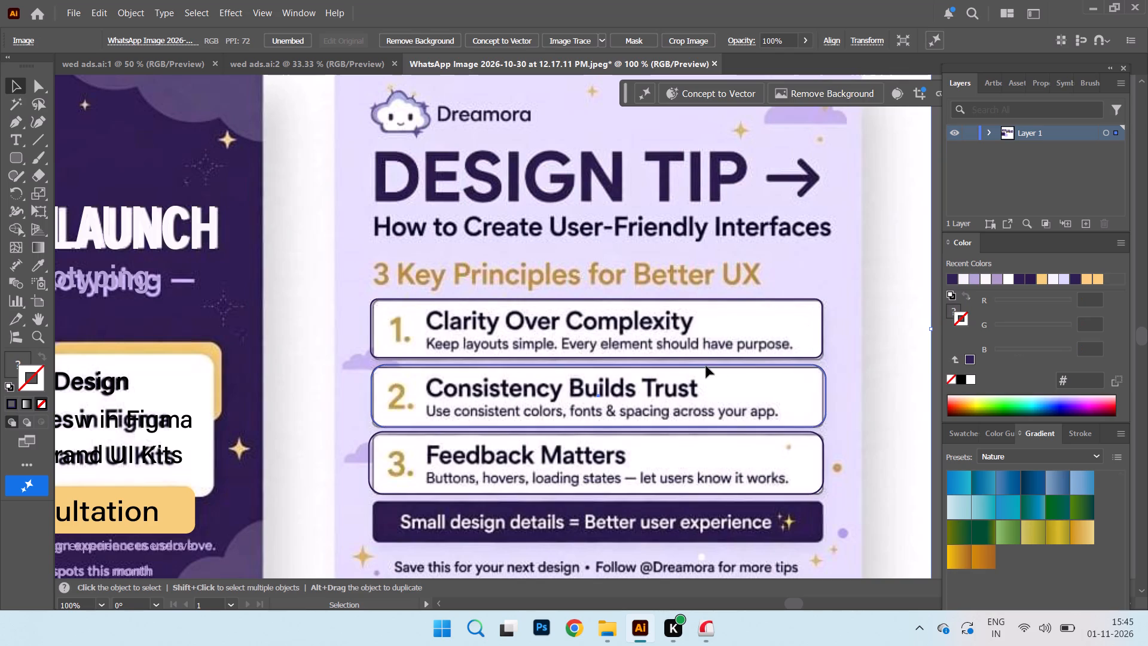
Delete the ill-fitting outlines around the "Consistency Builds Trust" and "Feedback Matters" boxes.
left_click(706, 366)
key("Delete")
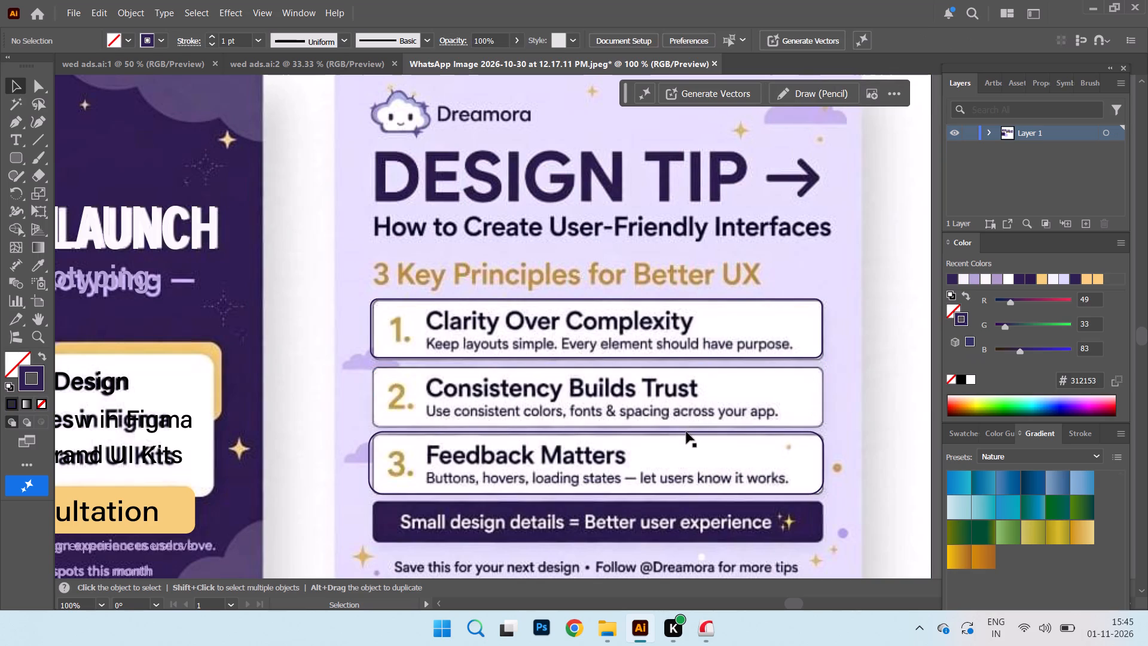
left_click(686, 432)
key("Delete")
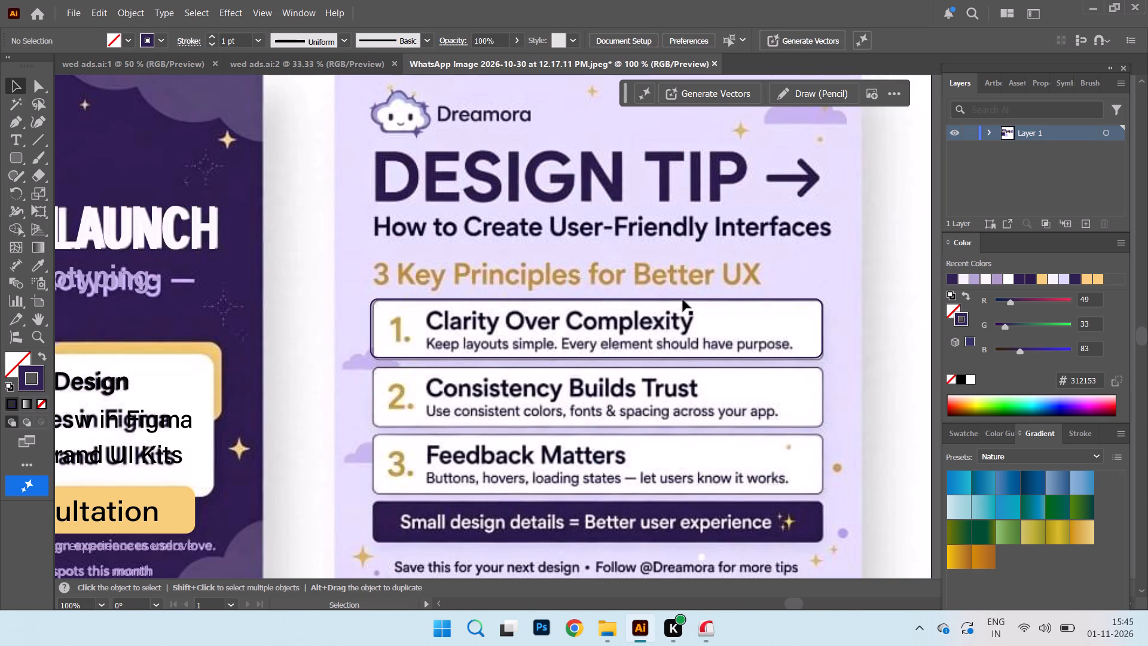
Duplicate the refined "Clarity Over Complexity" outline onto the "Consistency Builds Trust" and "Feedback Matters" boxes.
left_click(683, 300)
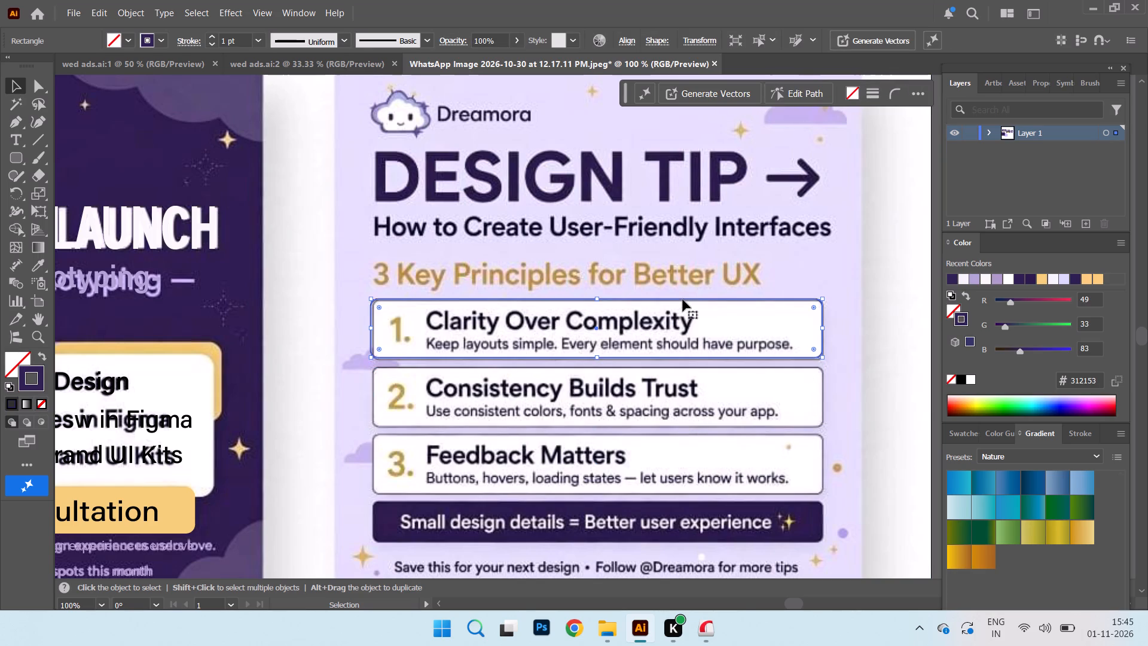
left_click_drag(683, 300, 684, 370, "alt")
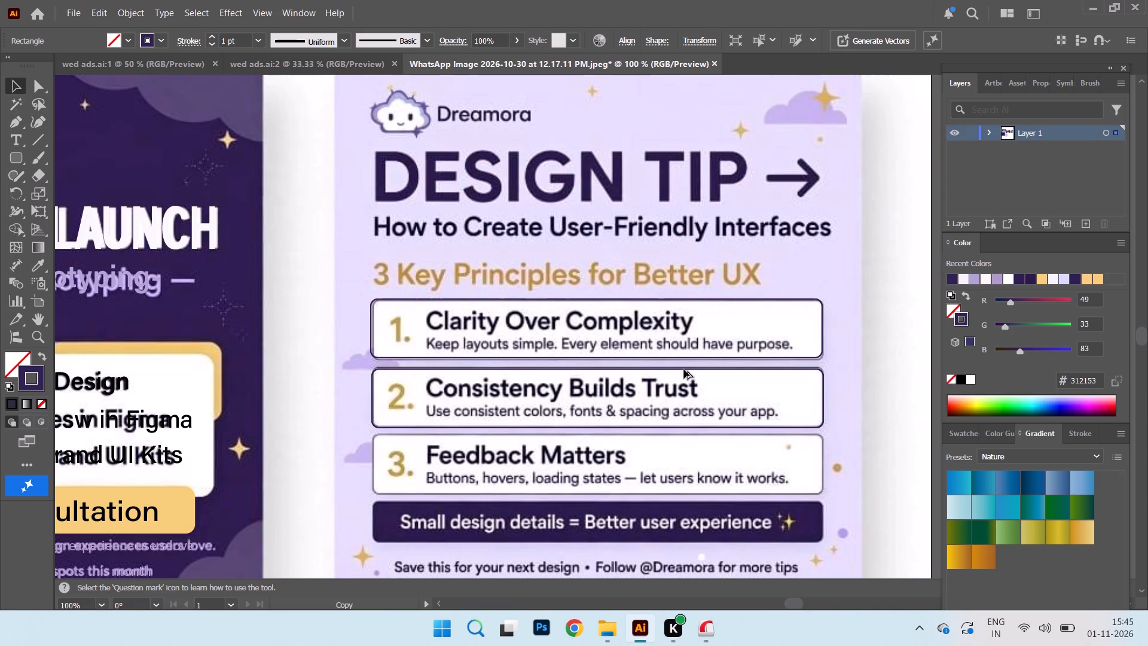
left_click_drag(684, 370, 685, 367, "alt")
left_click_drag(685, 367, 685, 405, "alt")
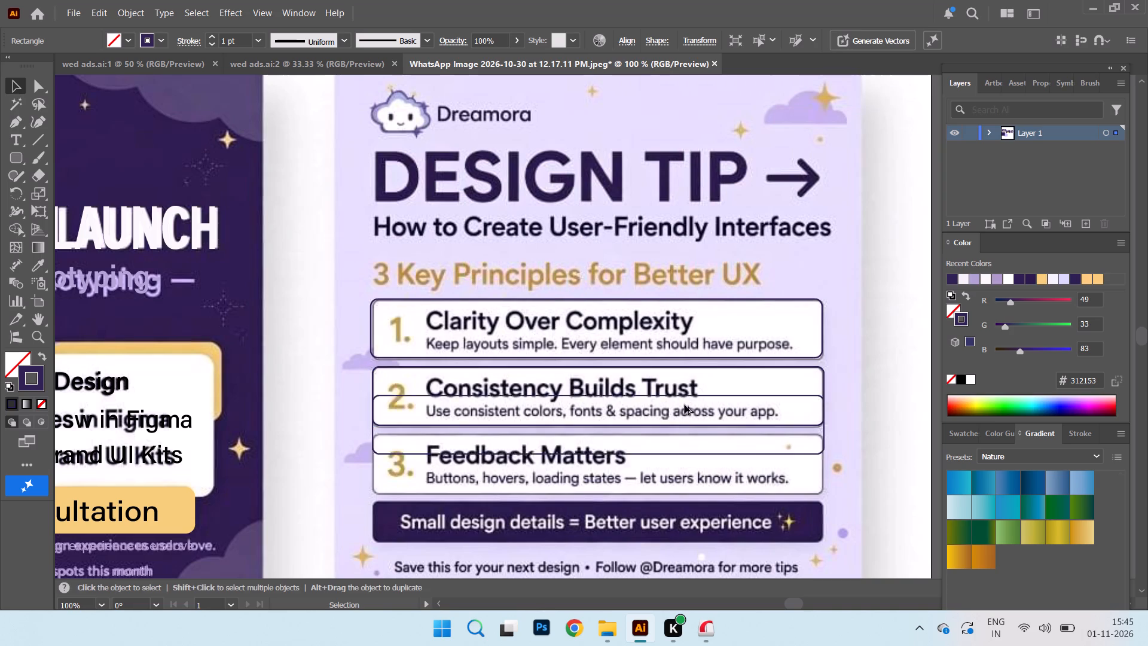
left_click_drag(685, 405, 685, 433, "alt")
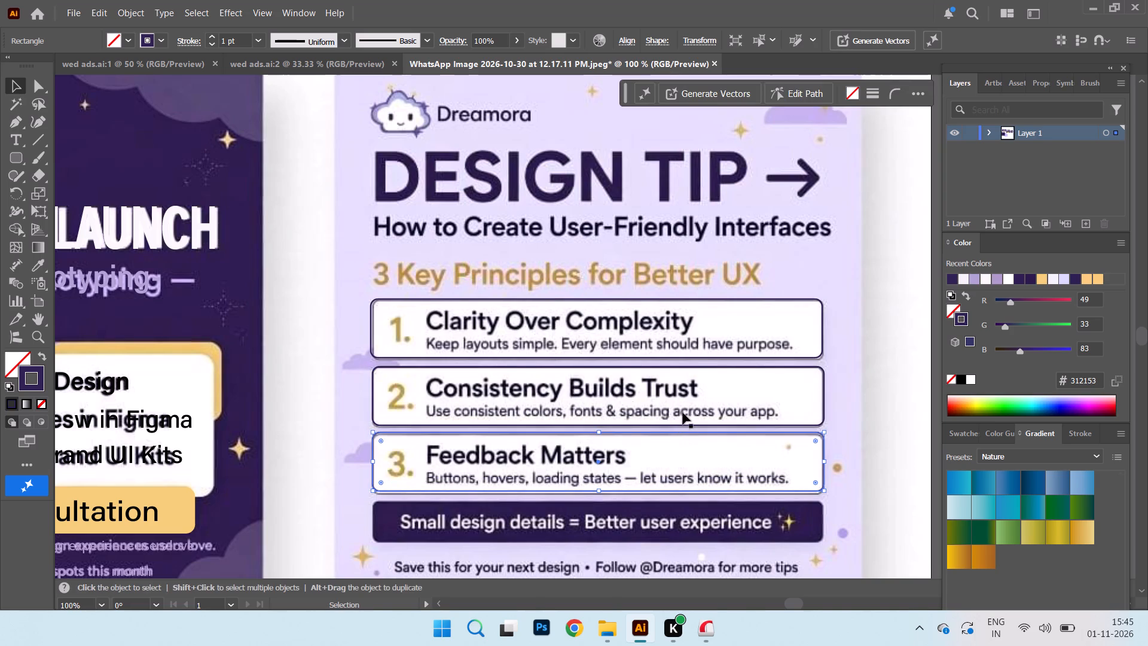
Add the text "Clarity Over Complexity" just above the first principle box on the Design Tip card.
left_click(16, 140)
left_click(390, 263)
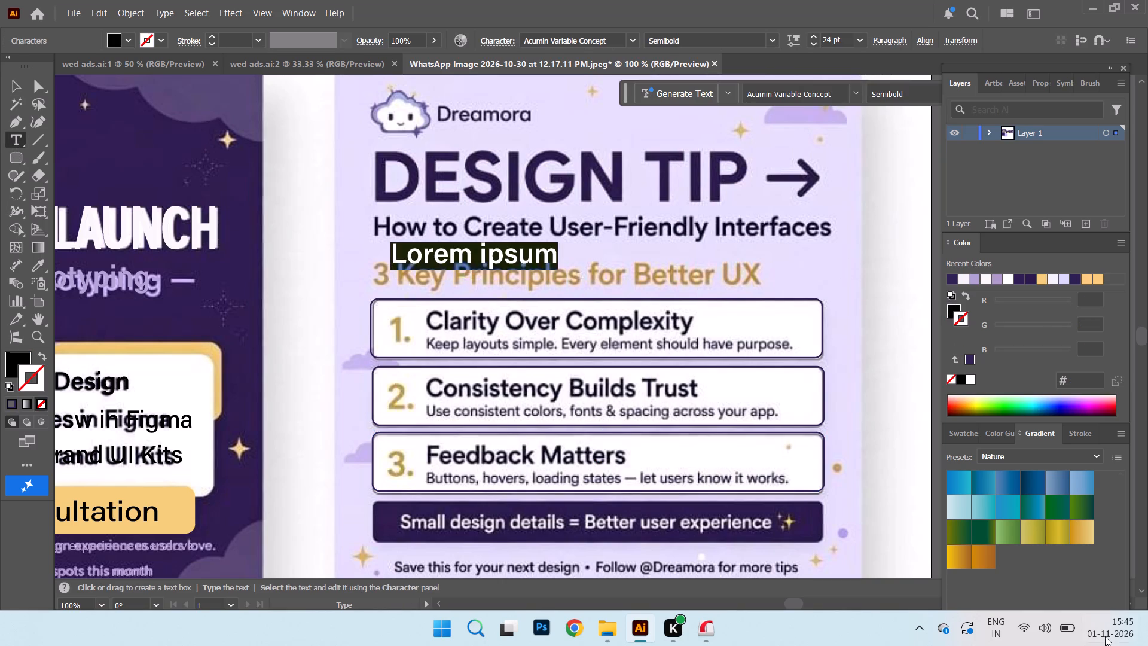
type("la")
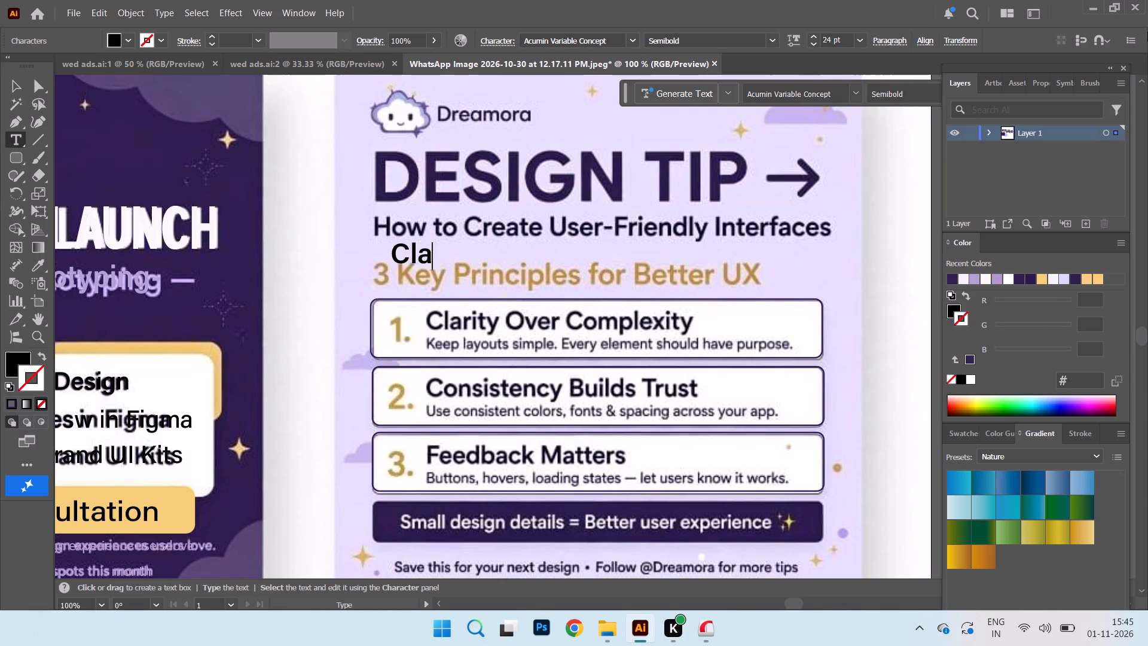
type("rity")
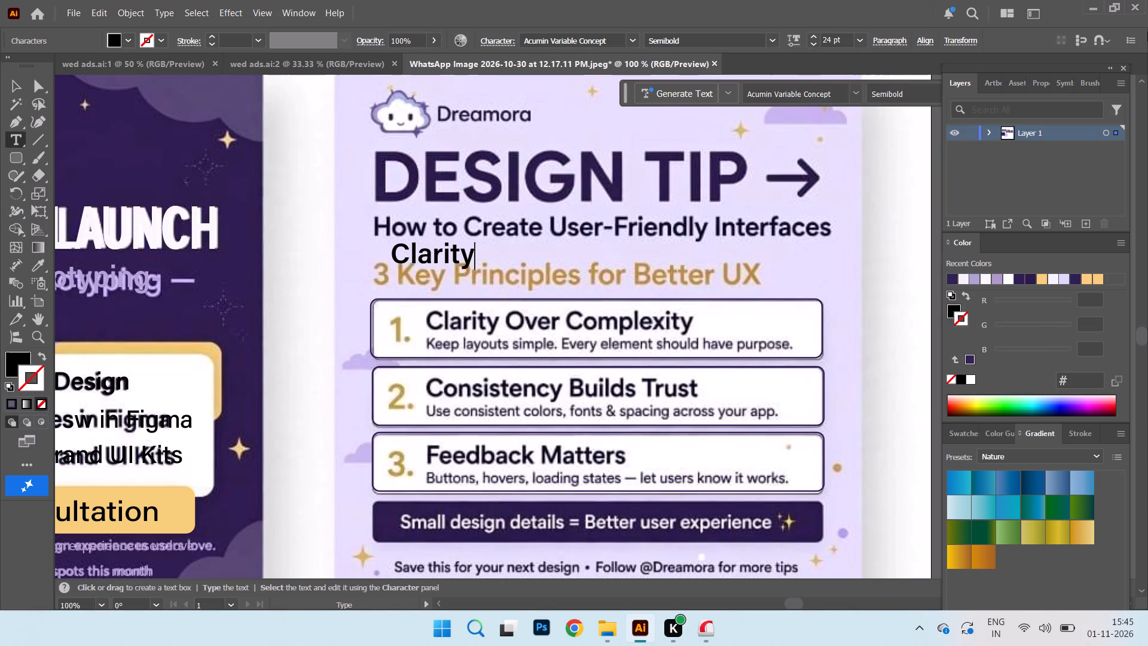
key("space")
key("o")
type("ver")
key("space")
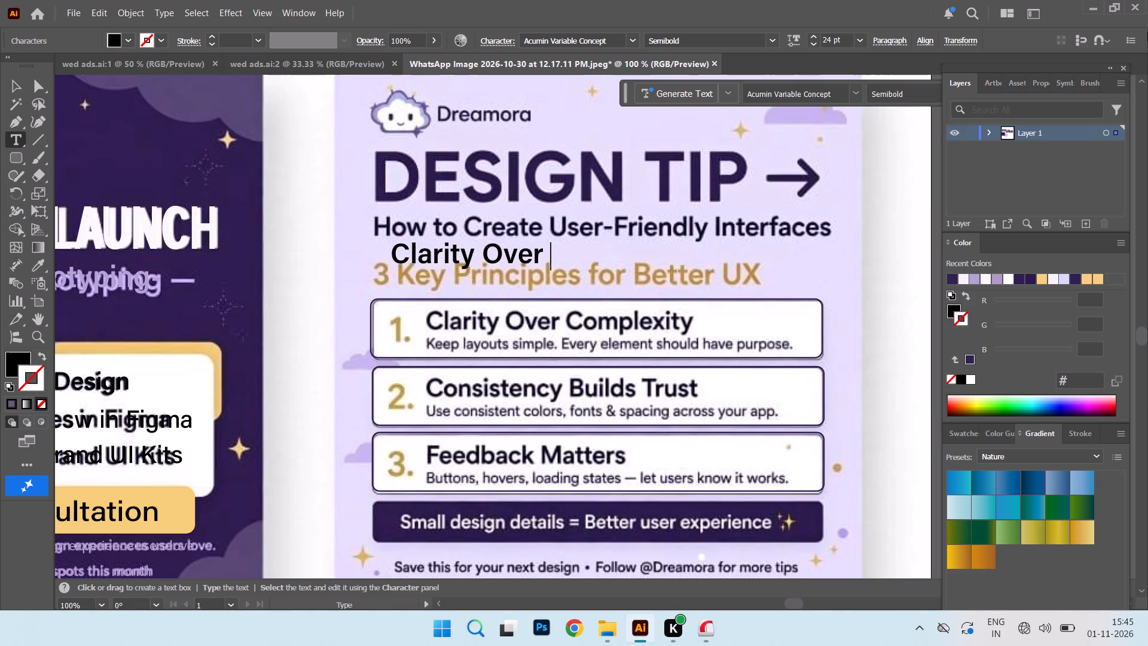
key("o")
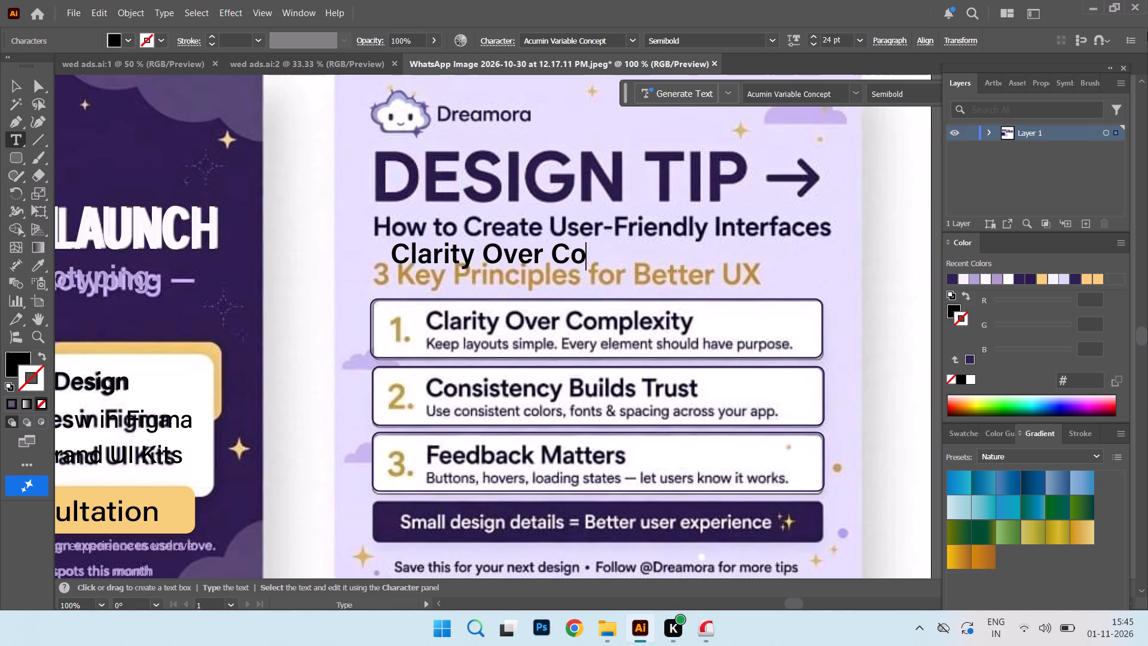
key("m")
type("pl")
type("exi")
type("ty")
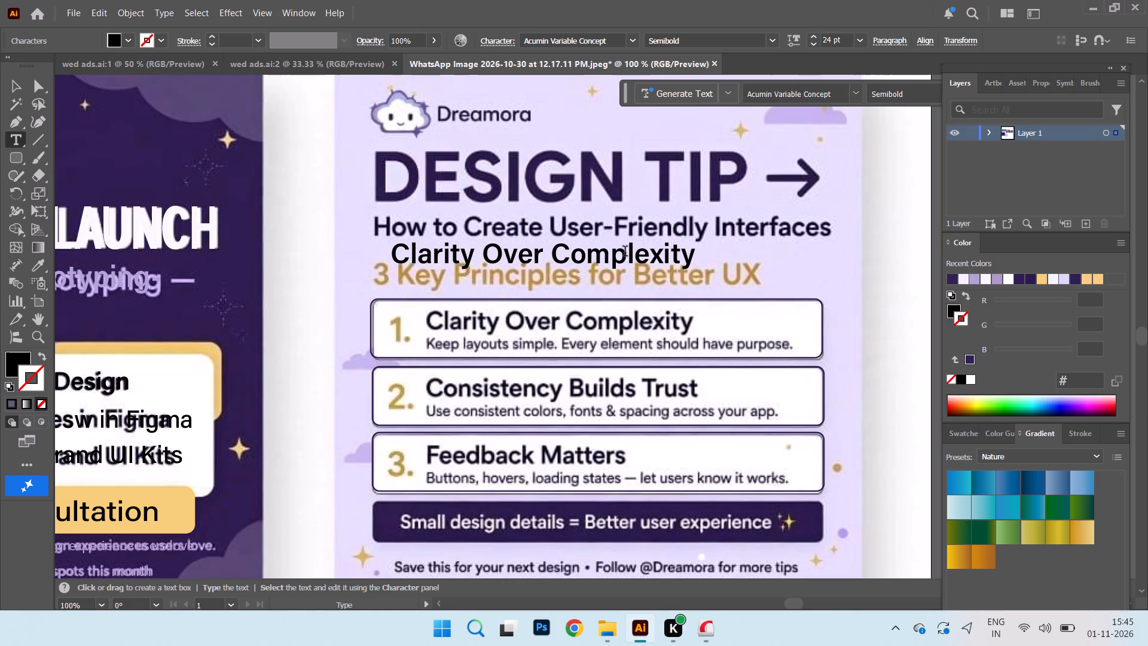
Add a separate text line "Consistency Build Trust" just above the second principle's heading.
left_click(420, 370)
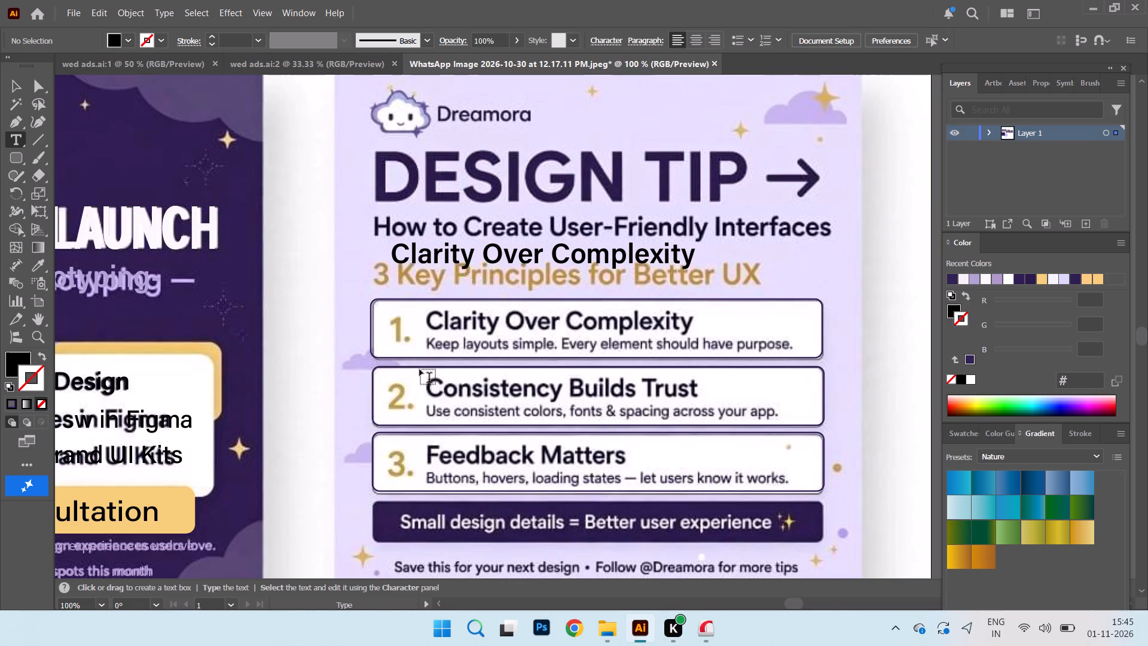
left_click(420, 370)
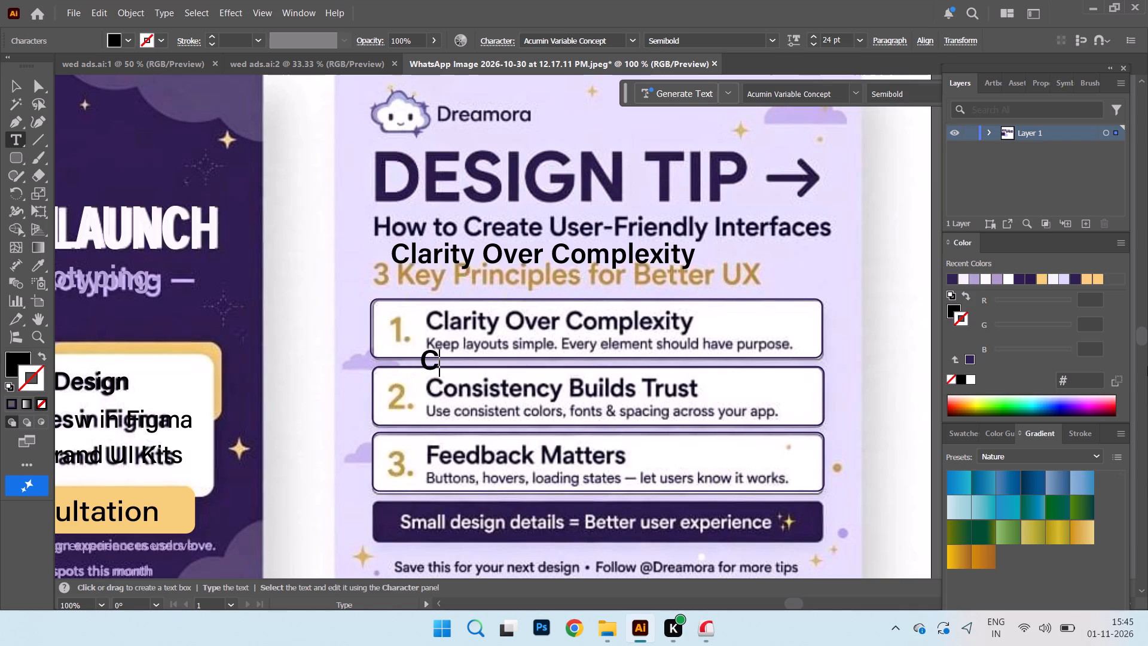
type("on")
type("sis")
type("ten")
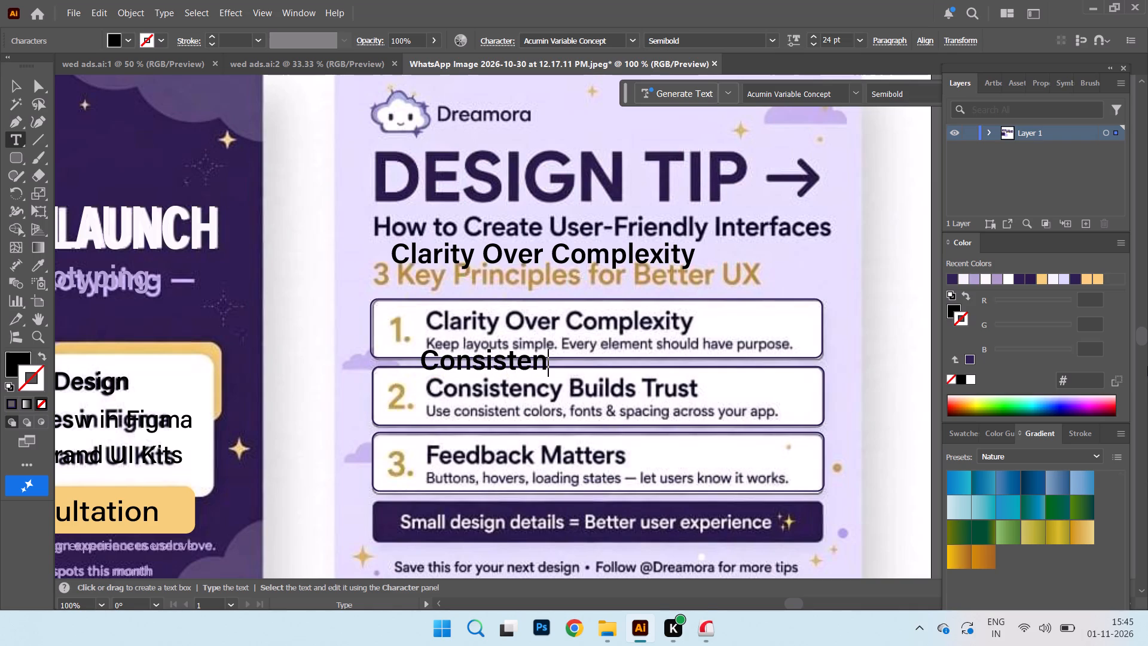
type("cy")
key("space")
type("uild")
key("space")
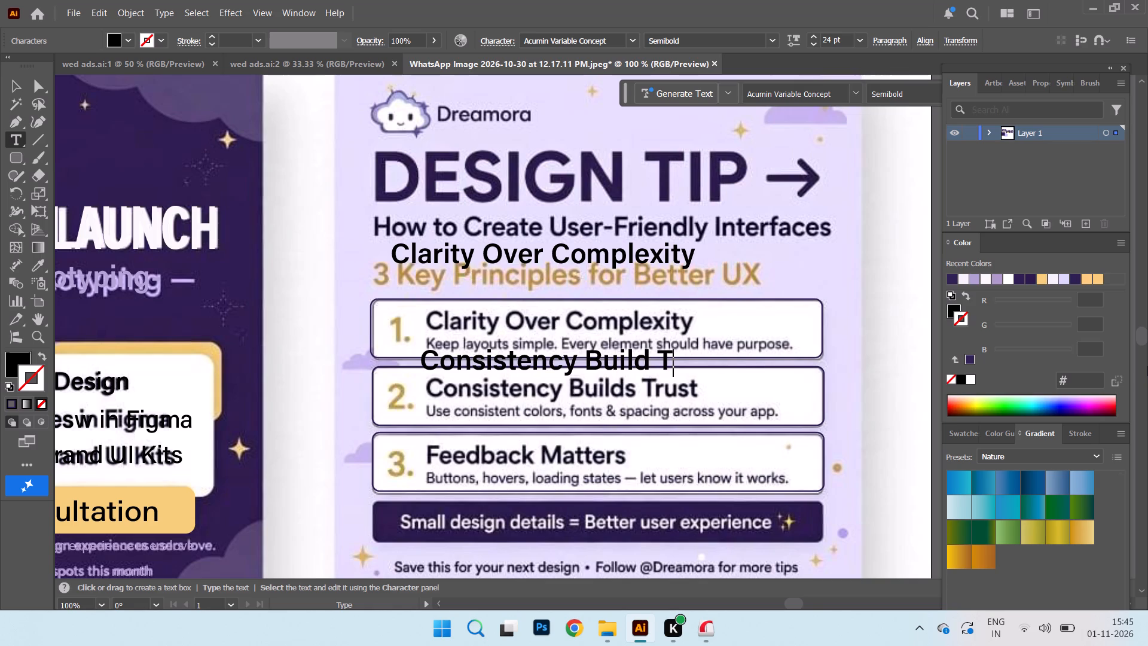
type("rust")
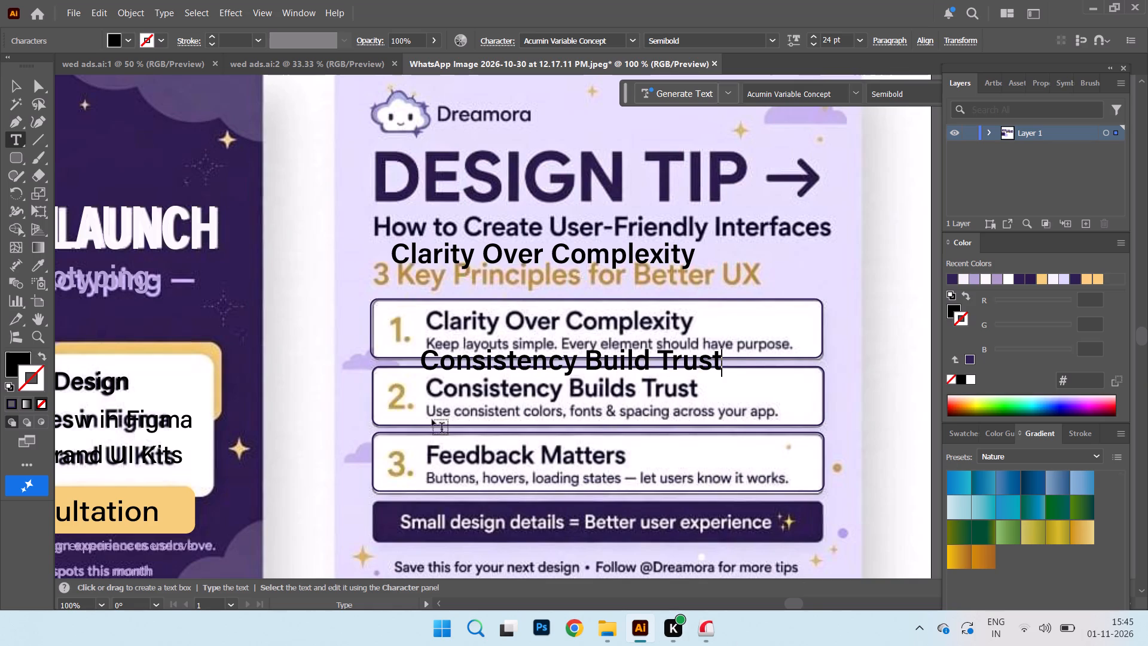
Add a separate text line "Feedback Matters" just above the third principle's heading.
double_click(423, 437)
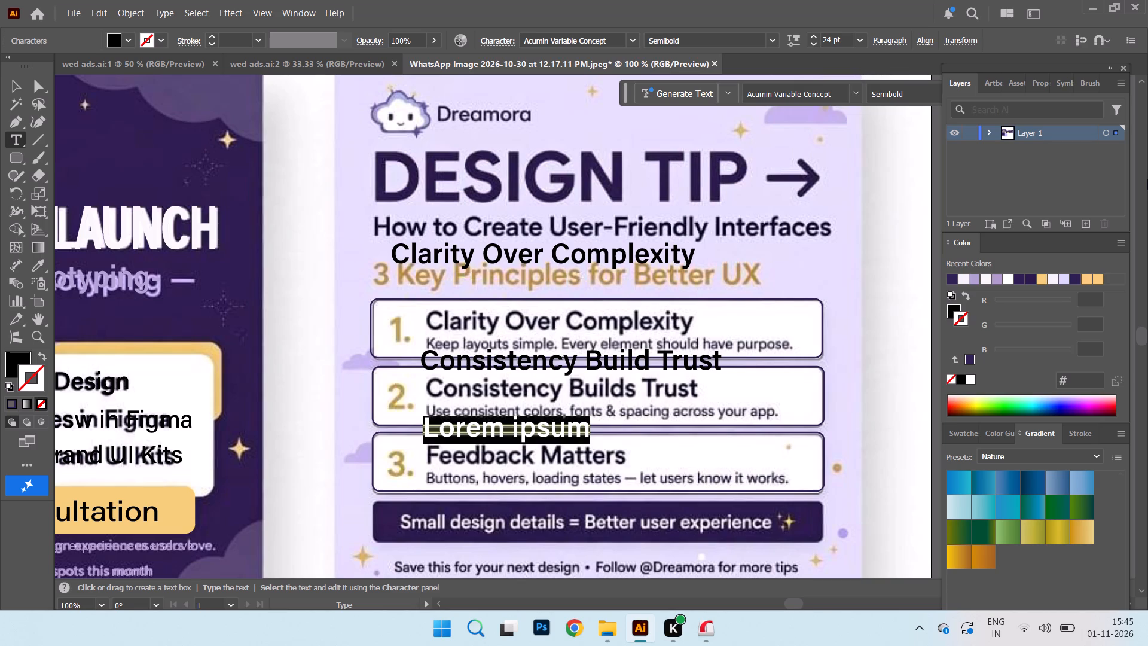
key("f")
type("ee")
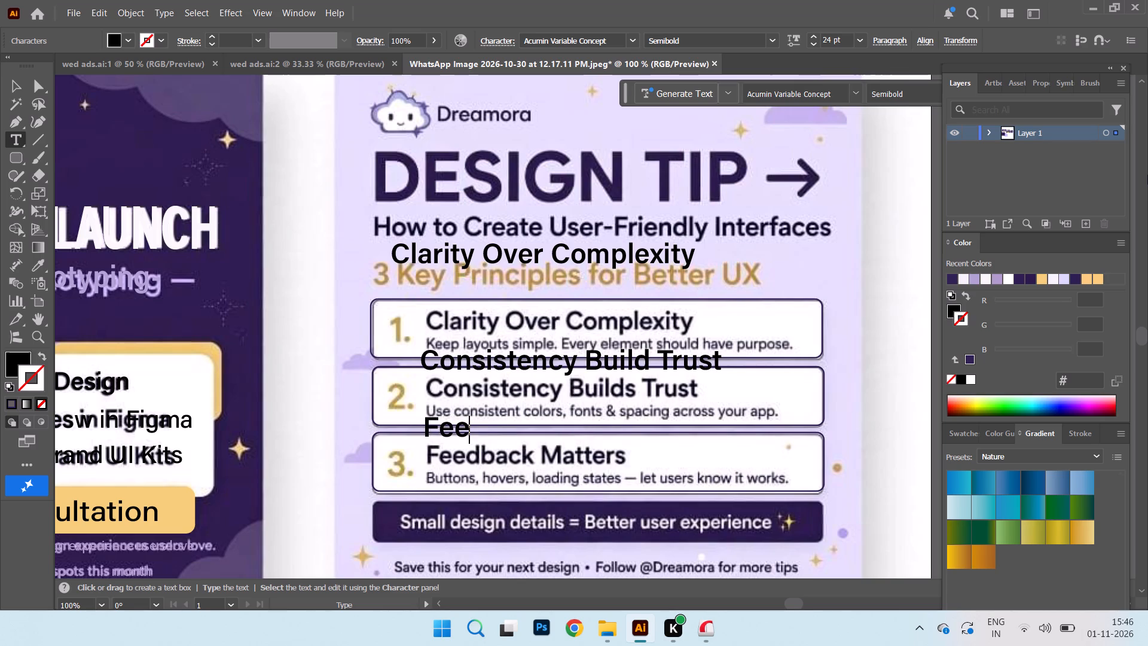
type("d")
key("space")
key("BackSpace")
type("bac")
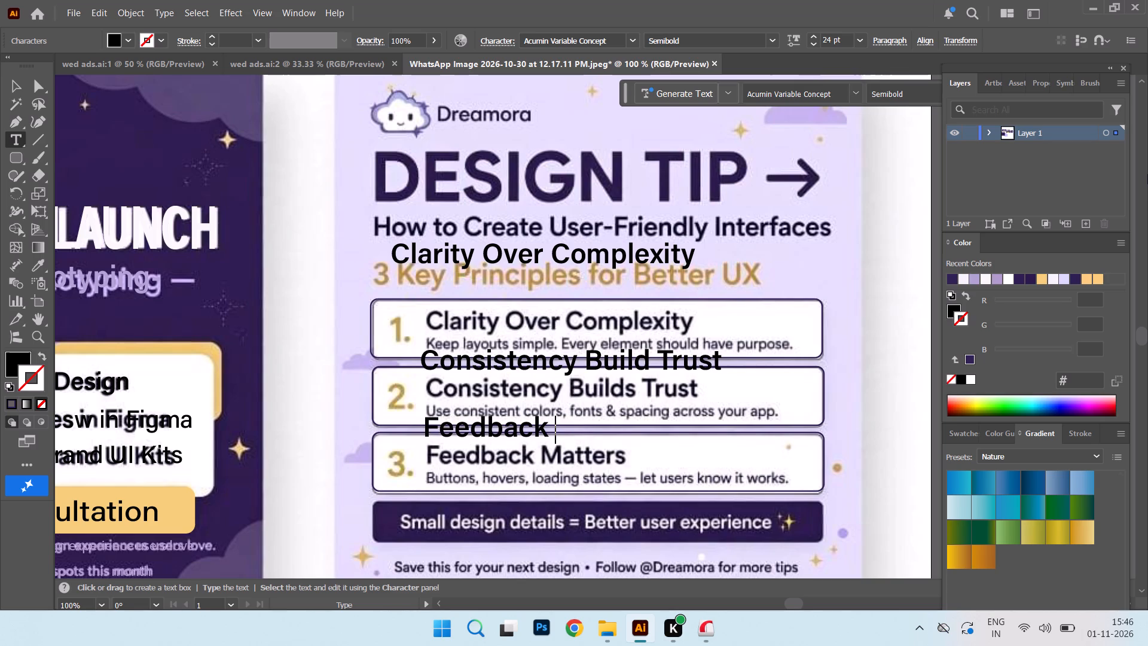
type("atters")
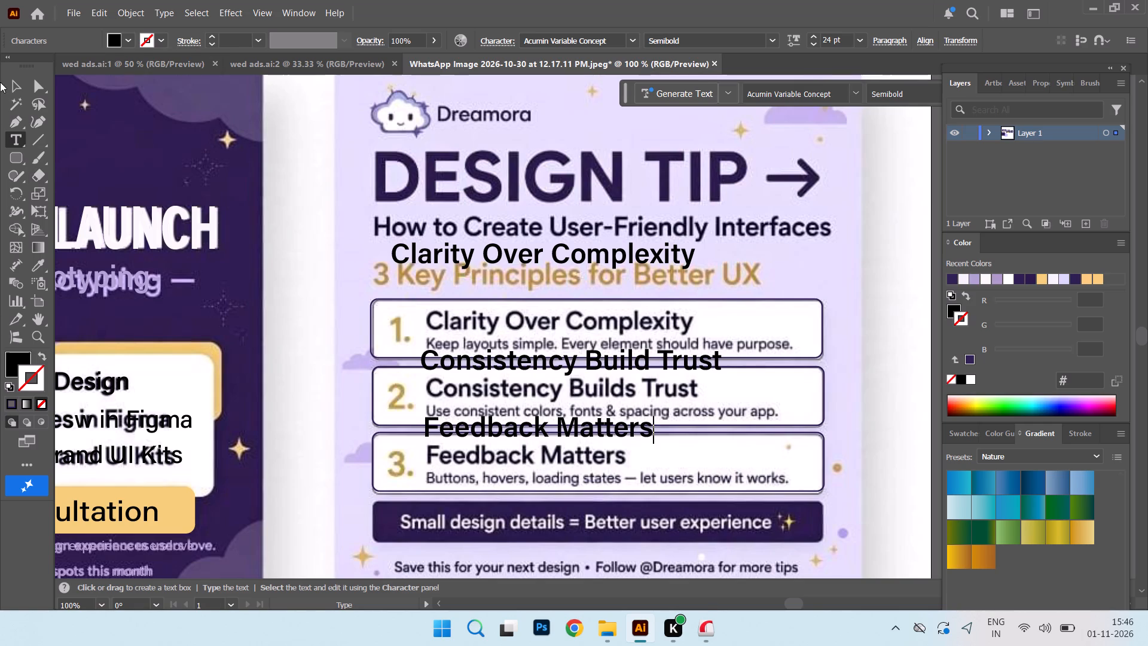
Move the three principle text lines down onto their matching reference headings inside the three boxes.
left_click(16, 86)
left_click_drag(505, 251, 535, 311)
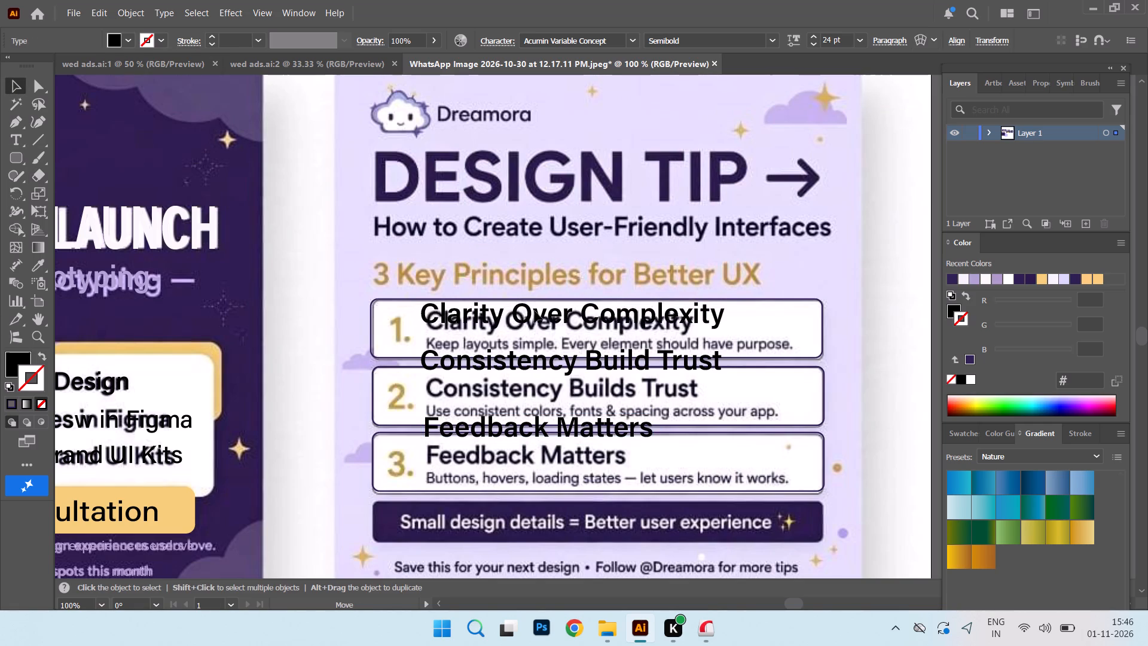
left_click_drag(535, 311, 535, 317)
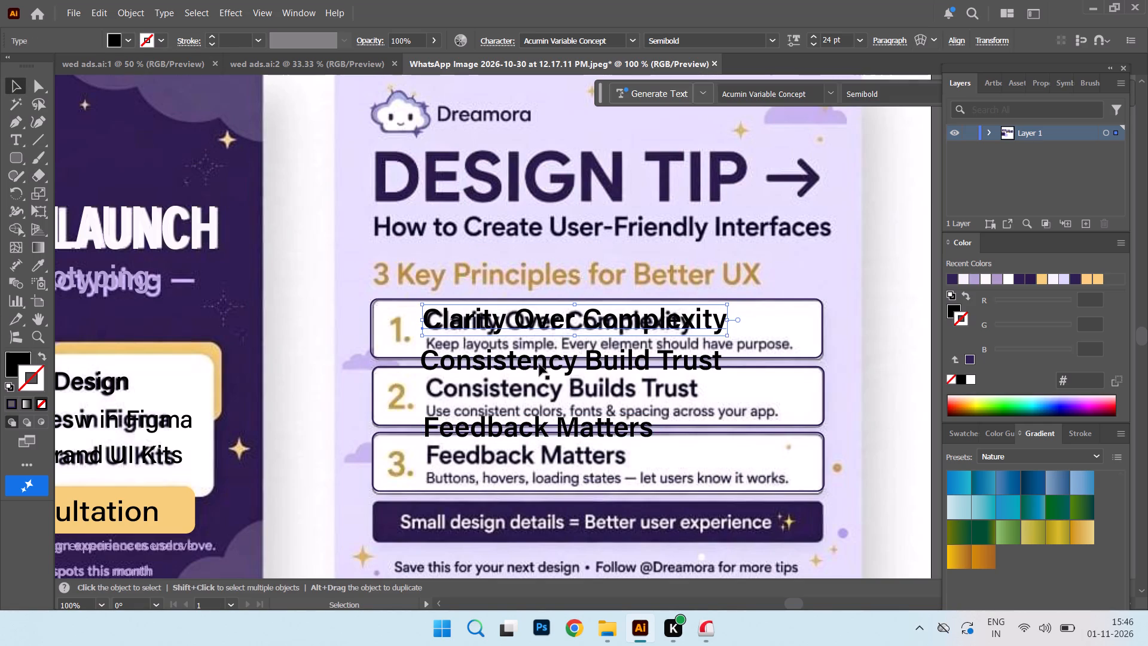
left_click_drag(541, 359, 546, 385)
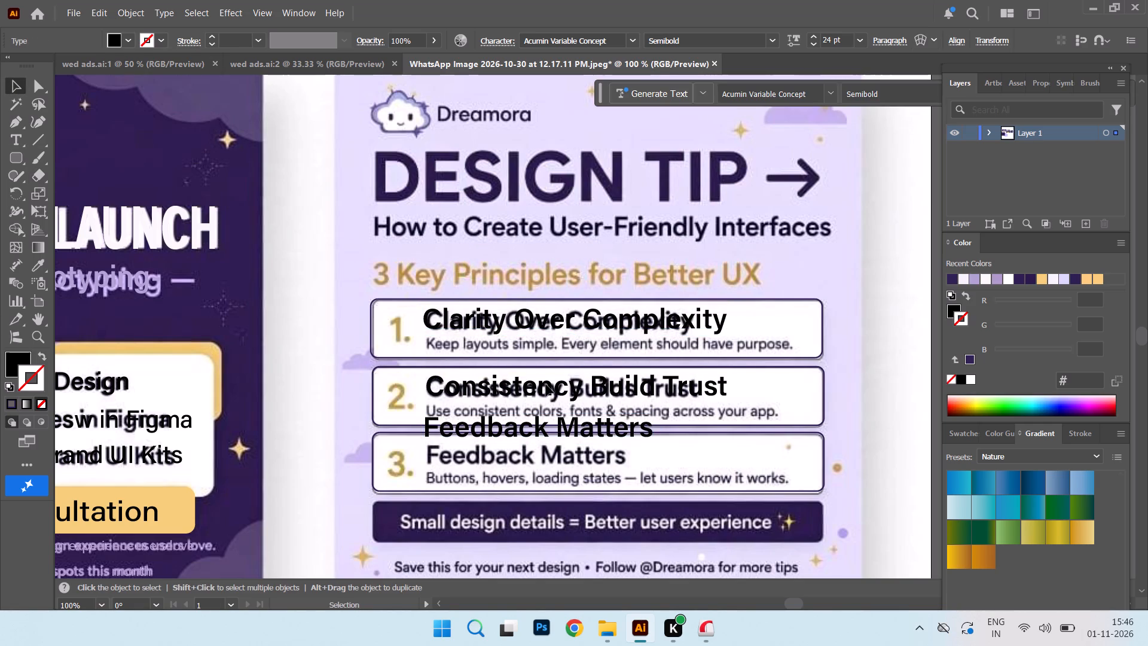
left_click_drag(583, 428, 584, 456)
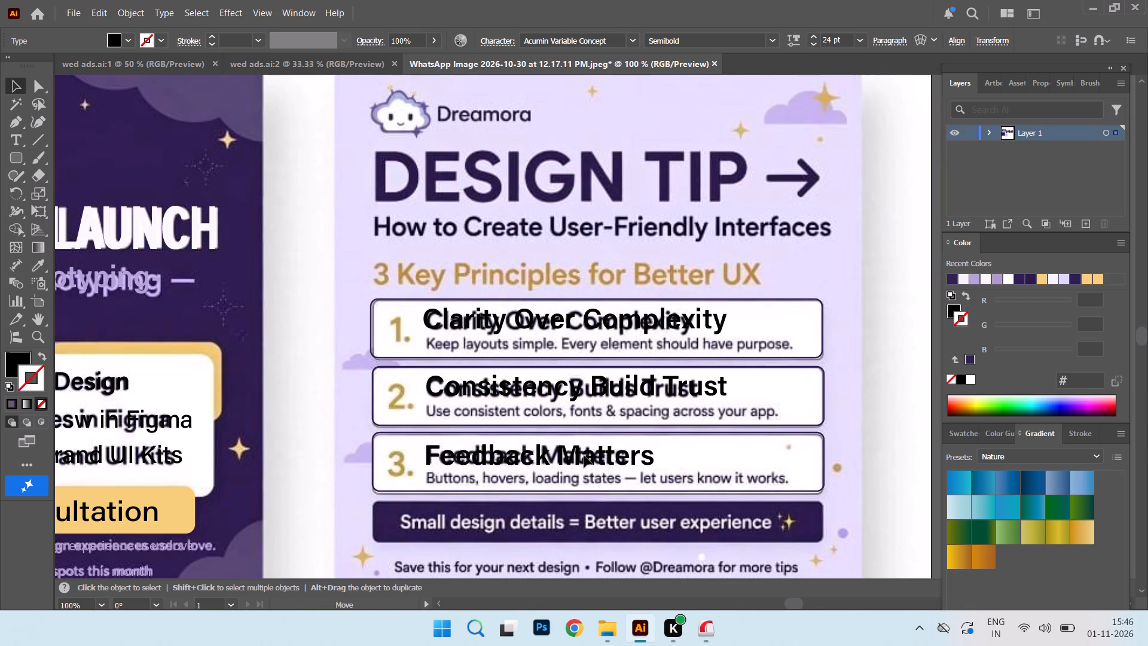
left_click_drag(584, 456, 584, 455)
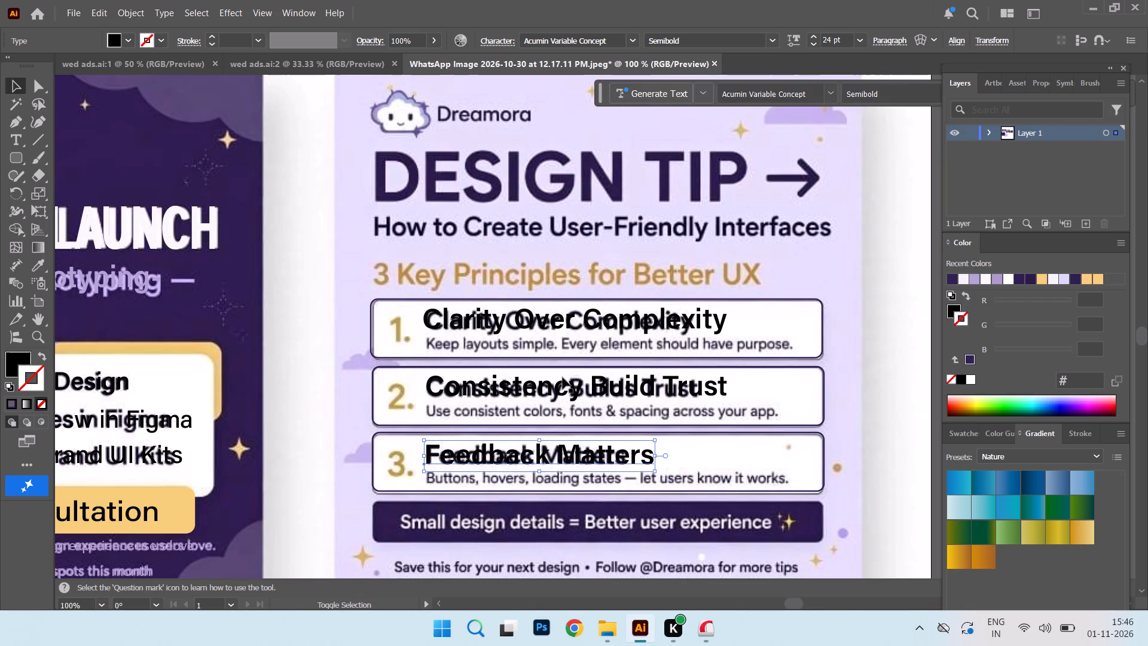
Set the font size of all three principle heading texts to 21 pt.
left_click(563, 386, "shift")
left_click(564, 321, "shift")
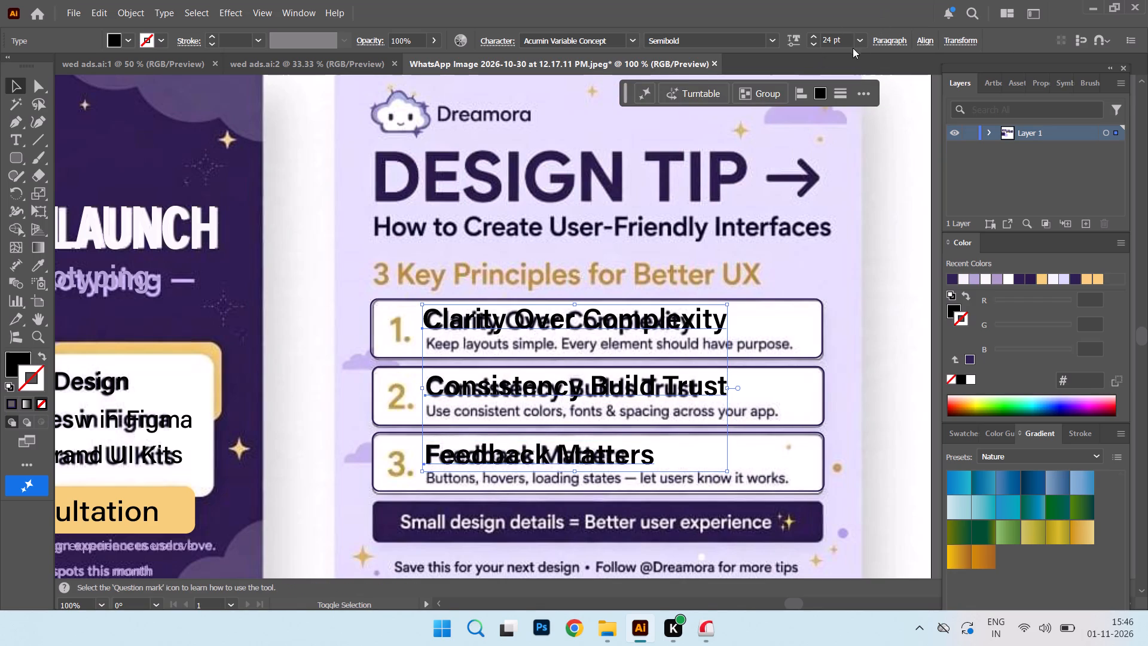
left_click(856, 35)
left_click(893, 226)
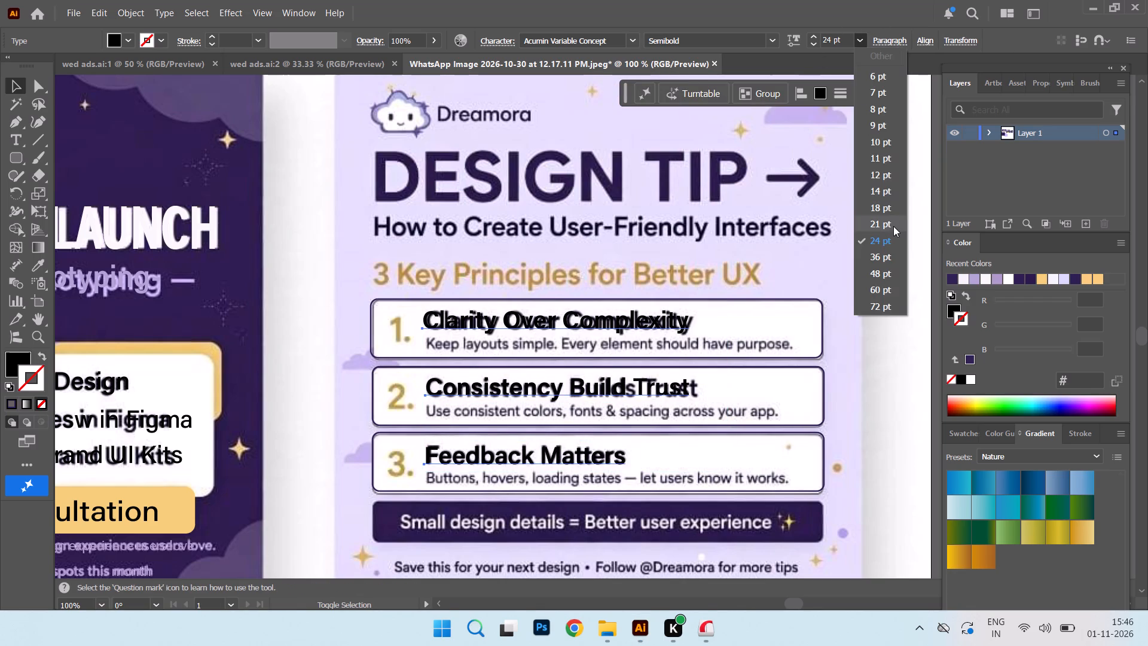
Add the text "keep layouts" for the first principle's description and move it just below the first box.
left_click(8, 144)
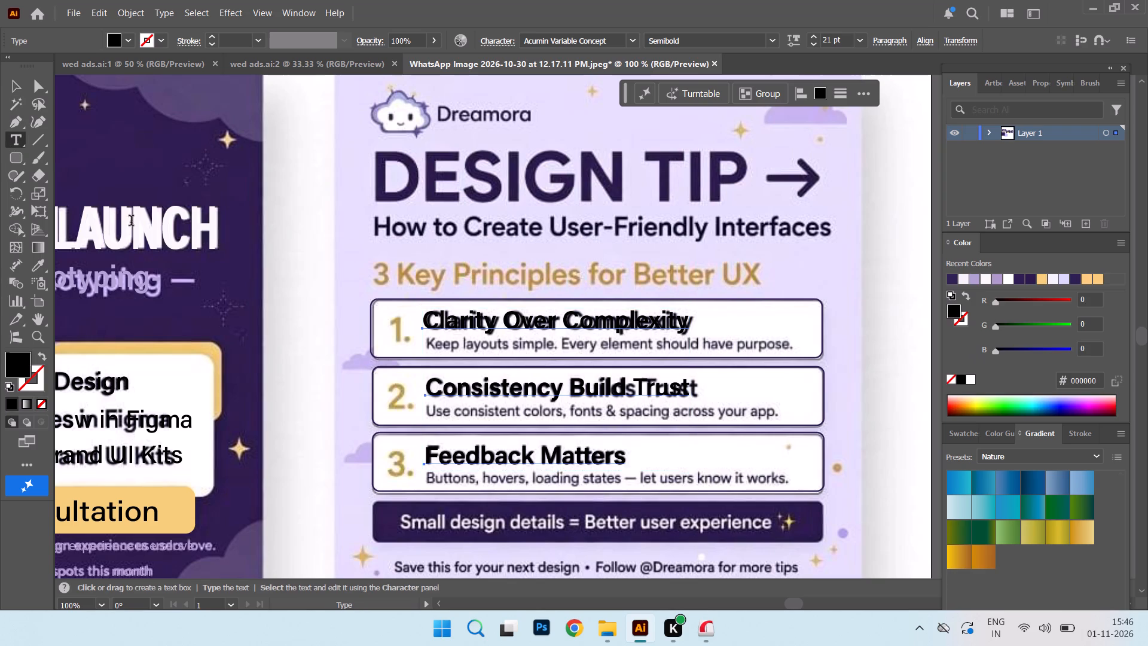
left_click(400, 352)
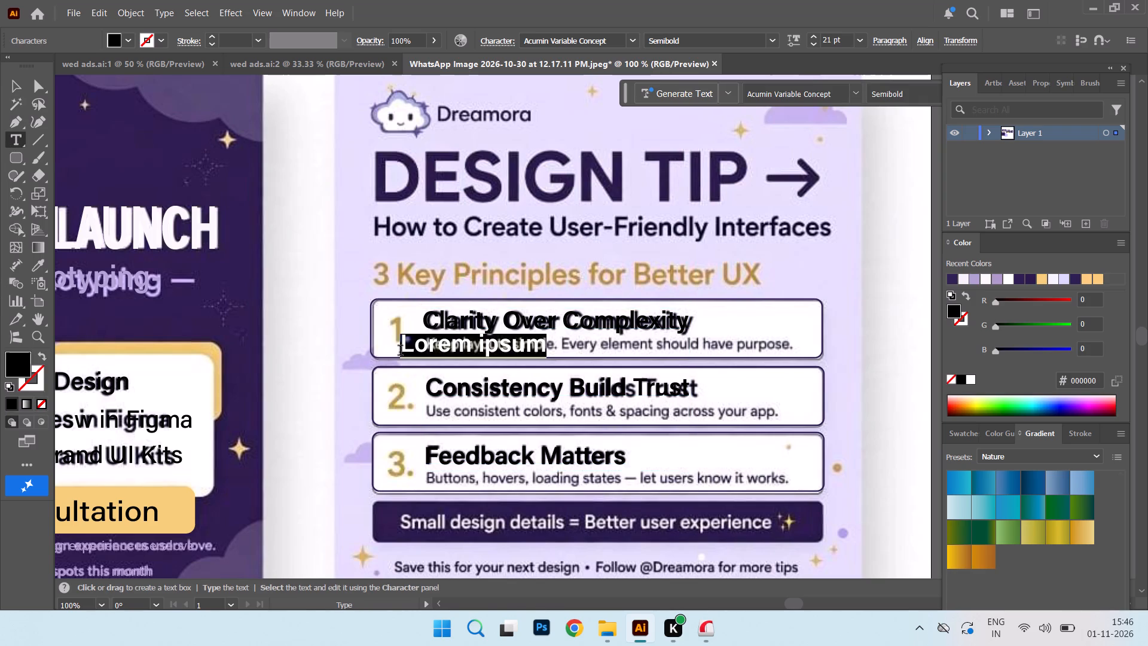
key("k")
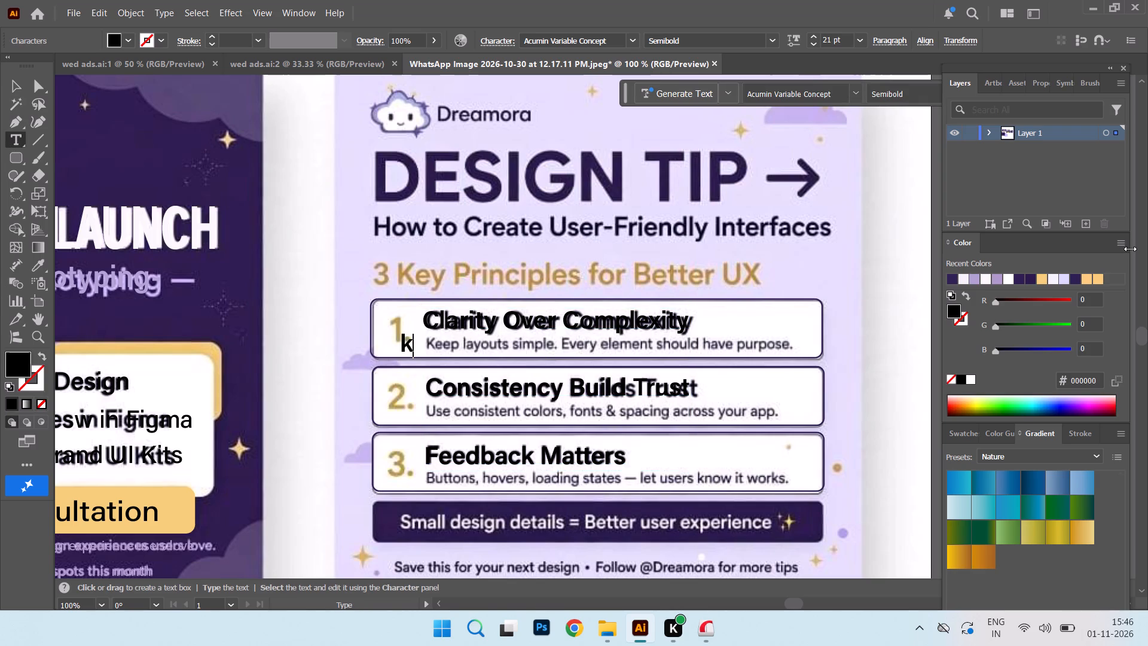
type("ee")
key("p")
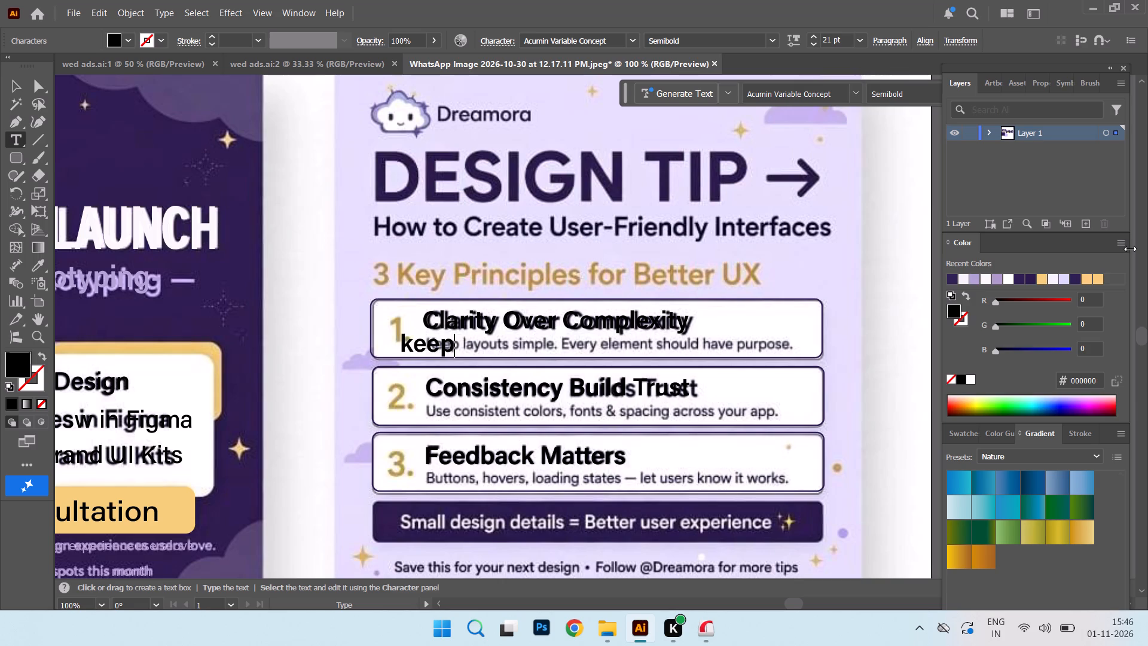
key("space")
key("l")
type("ay")
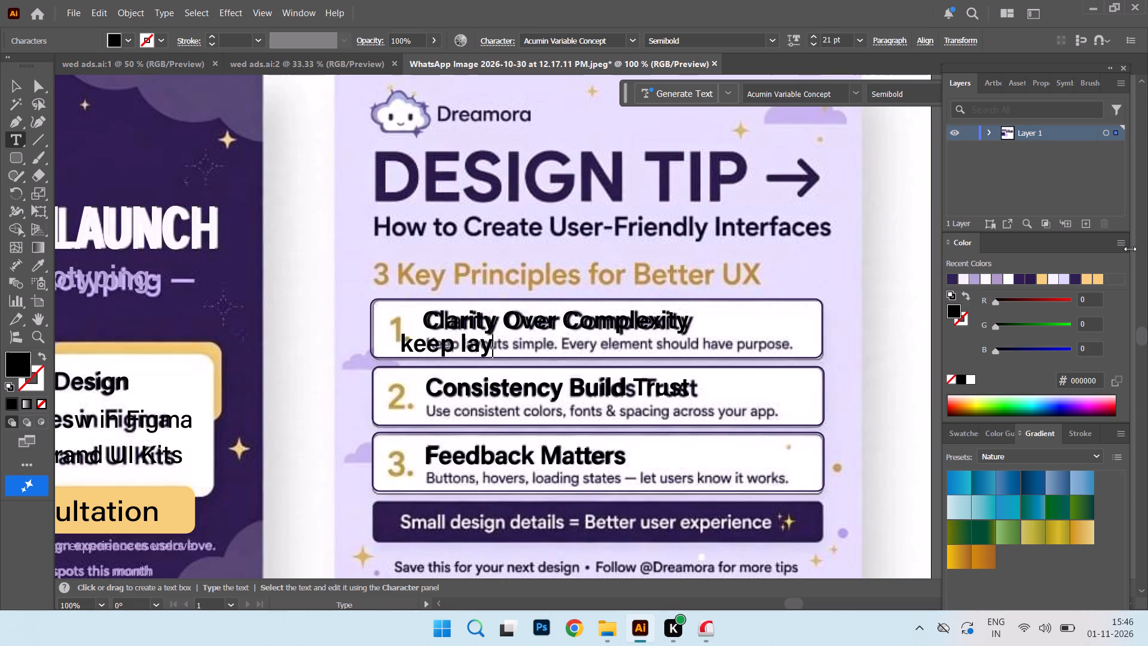
type("ou")
type("ts")
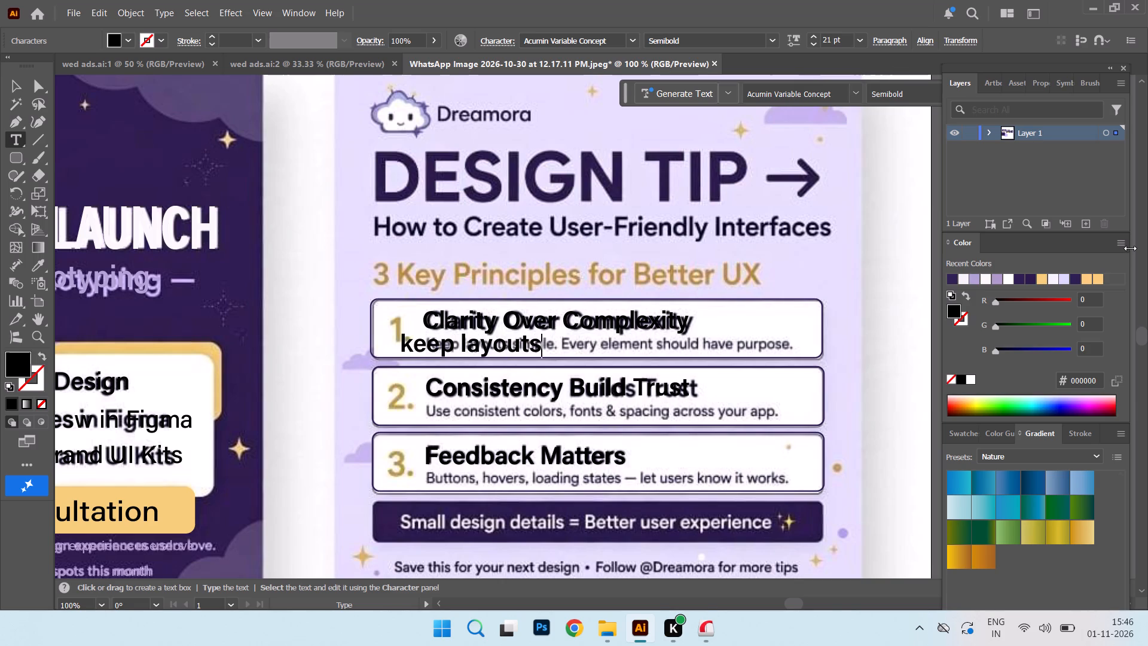
key("space")
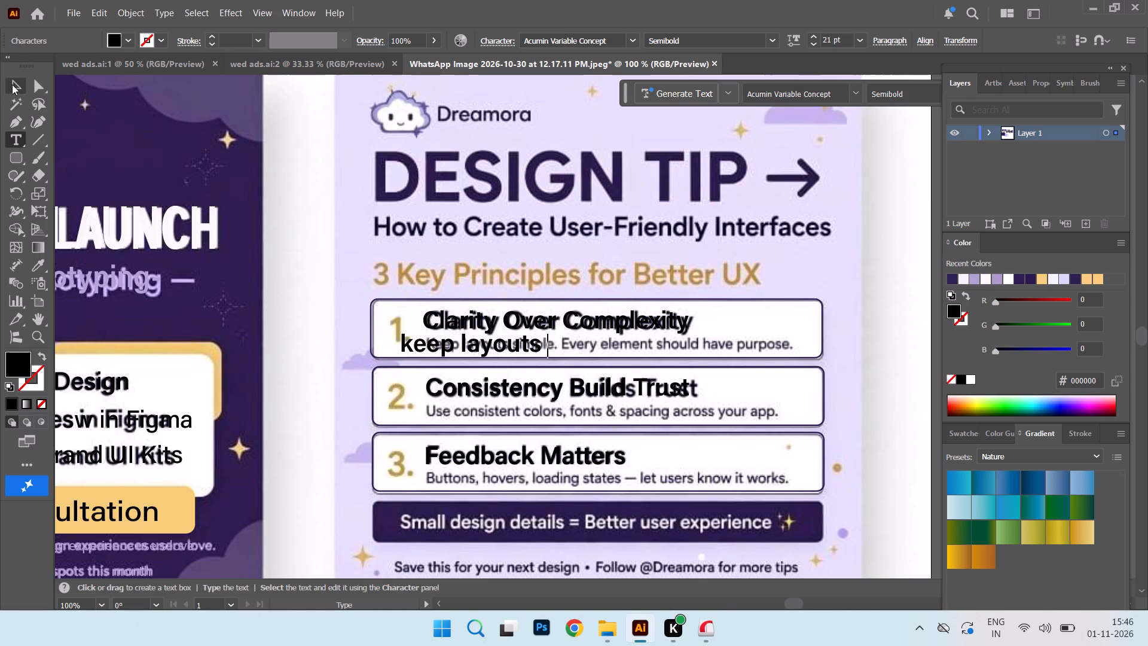
left_click(16, 89)
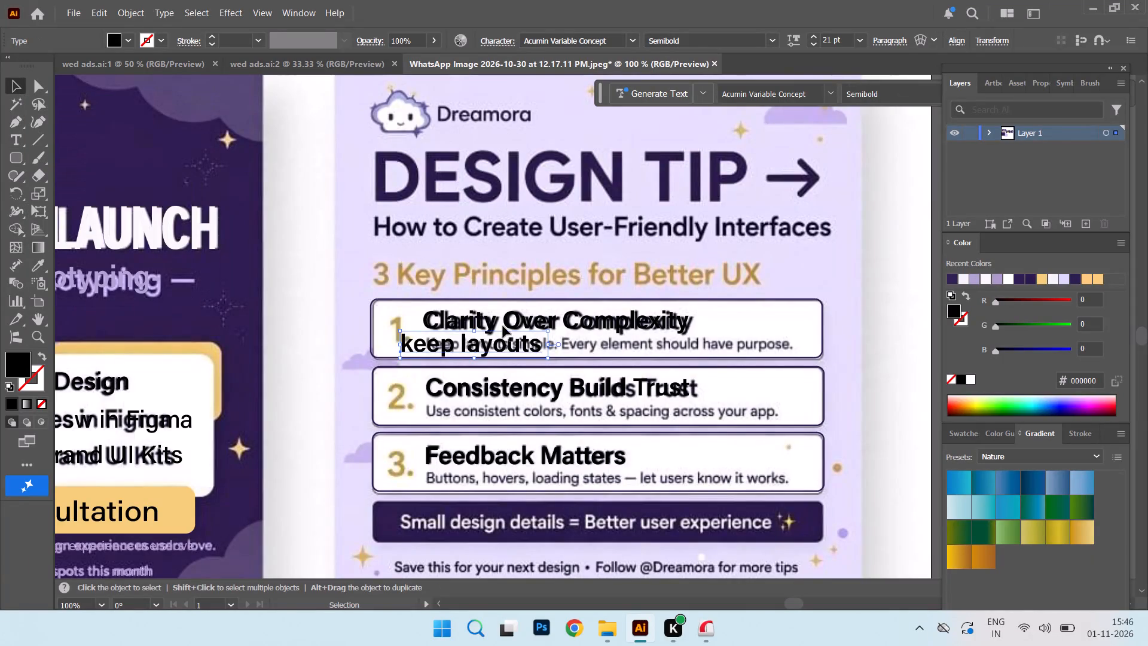
left_click_drag(494, 349, 493, 373)
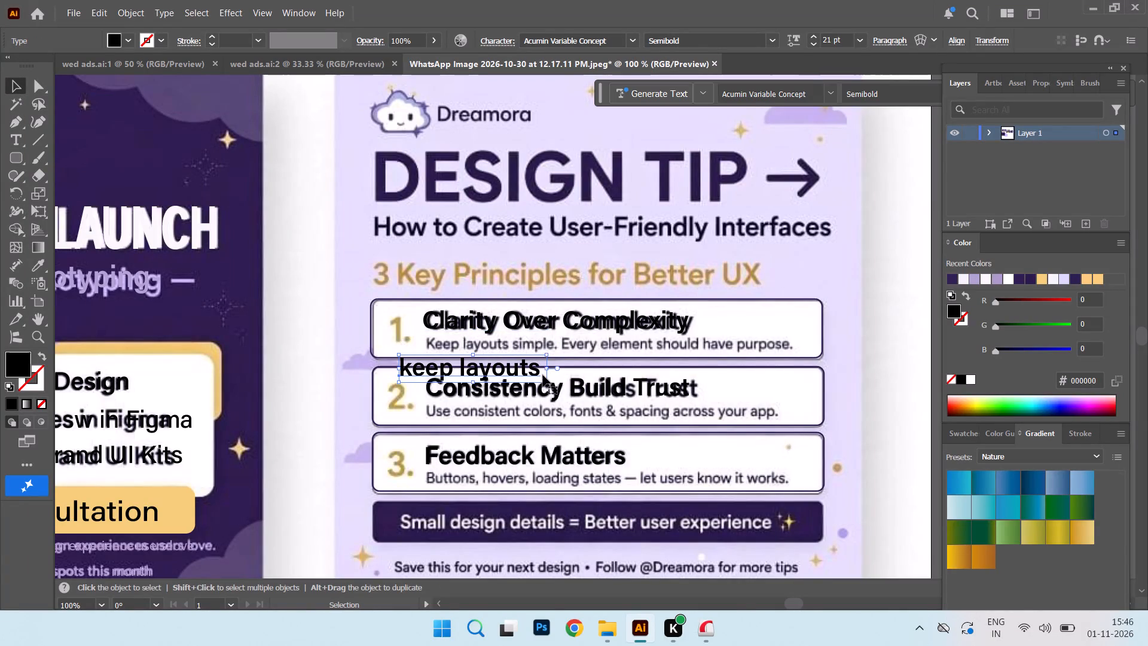
Extend the "keep layouts" line with "simple.every elements should have purpose".
left_click(17, 141)
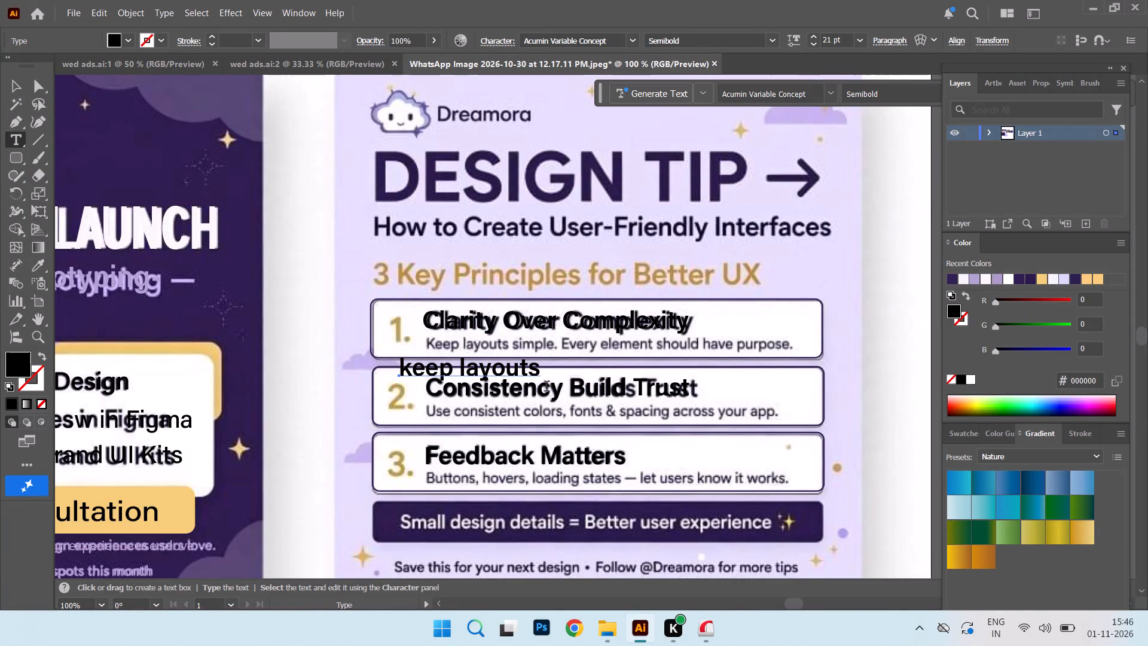
left_click(537, 373)
key("space")
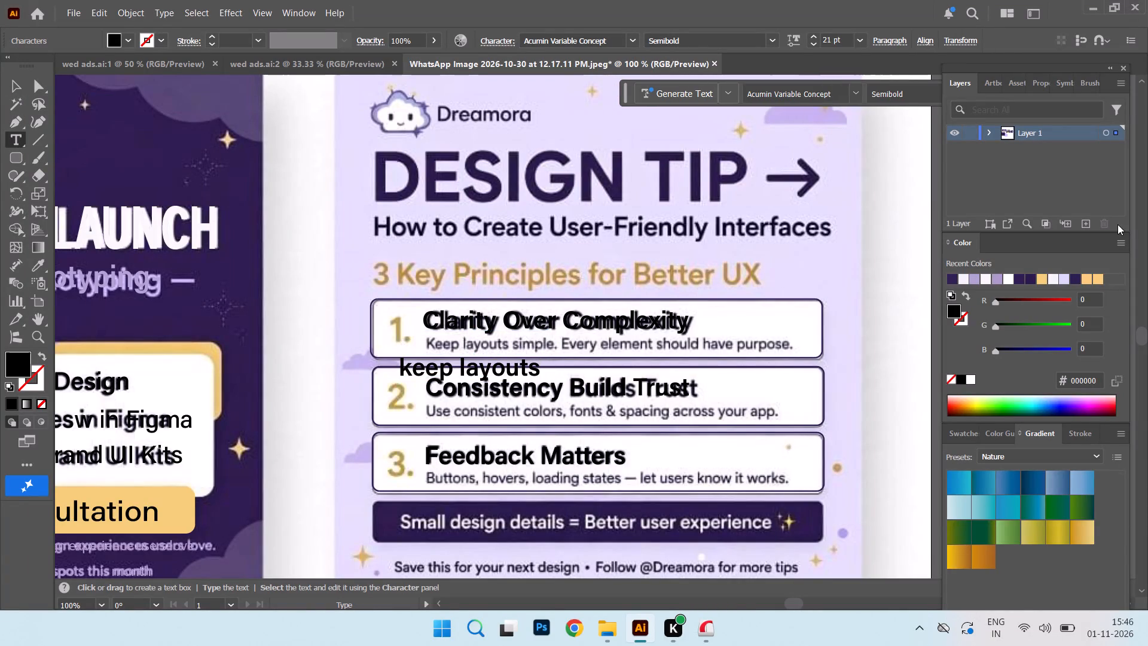
type("simple")
key("period")
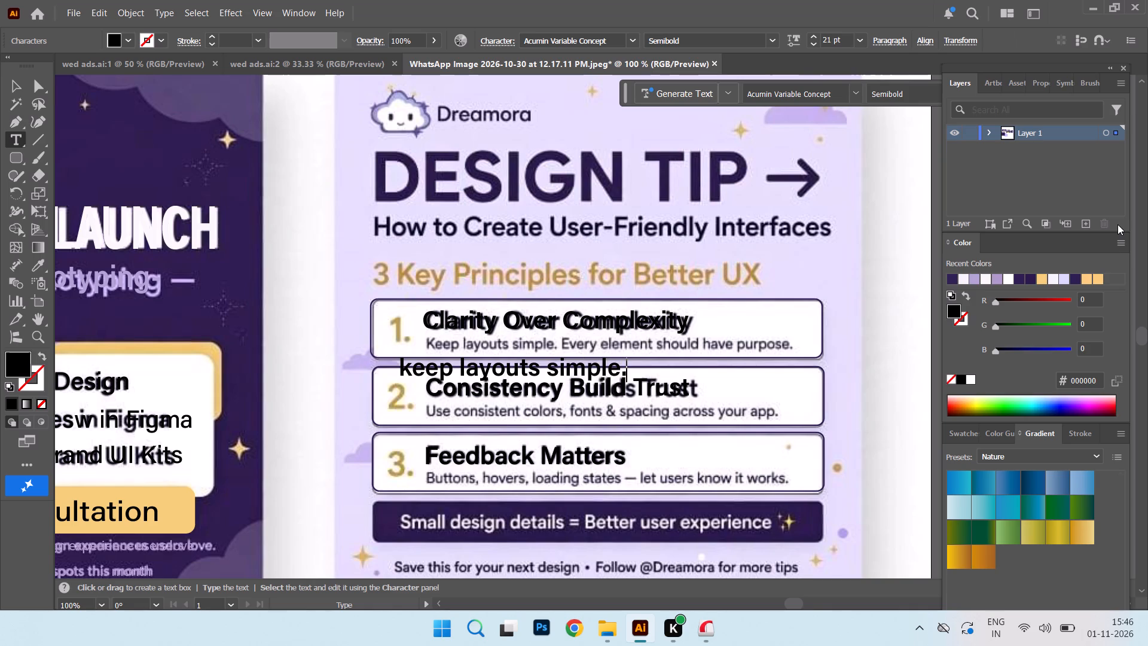
type("every")
key("space")
type("el")
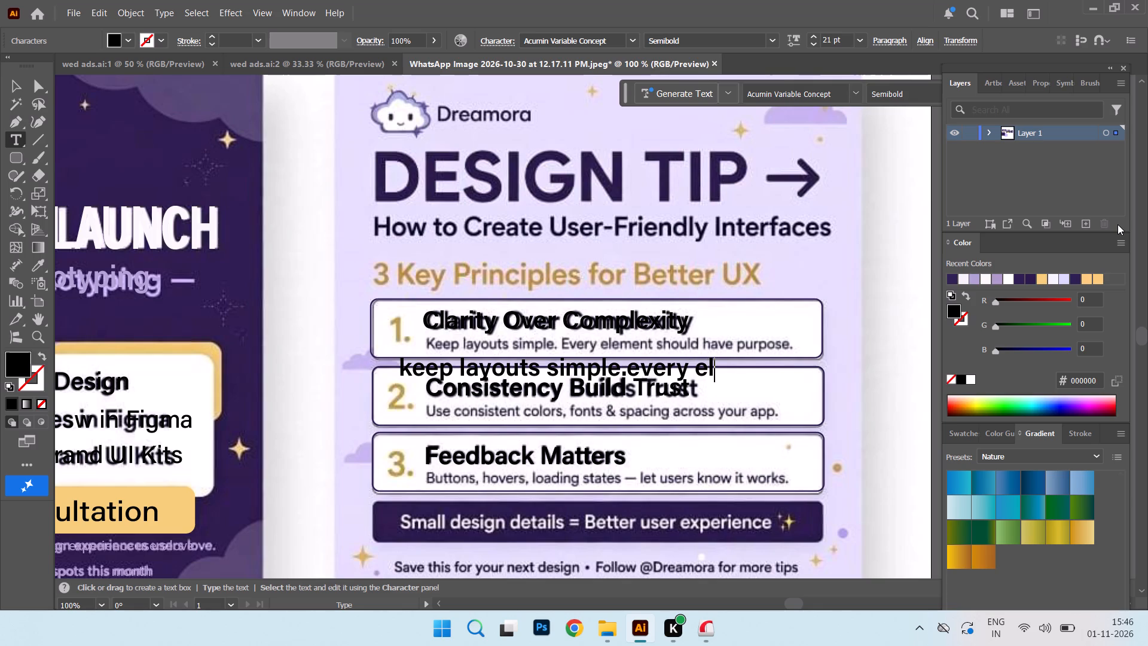
type("em")
type("en")
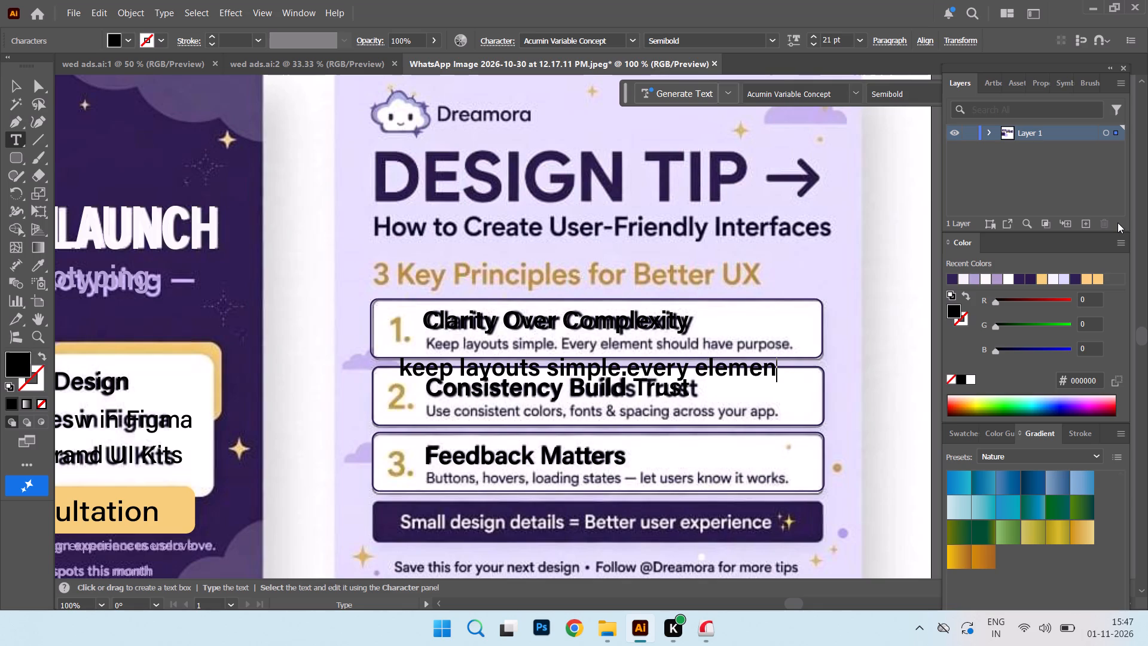
key("t")
type("s shou")
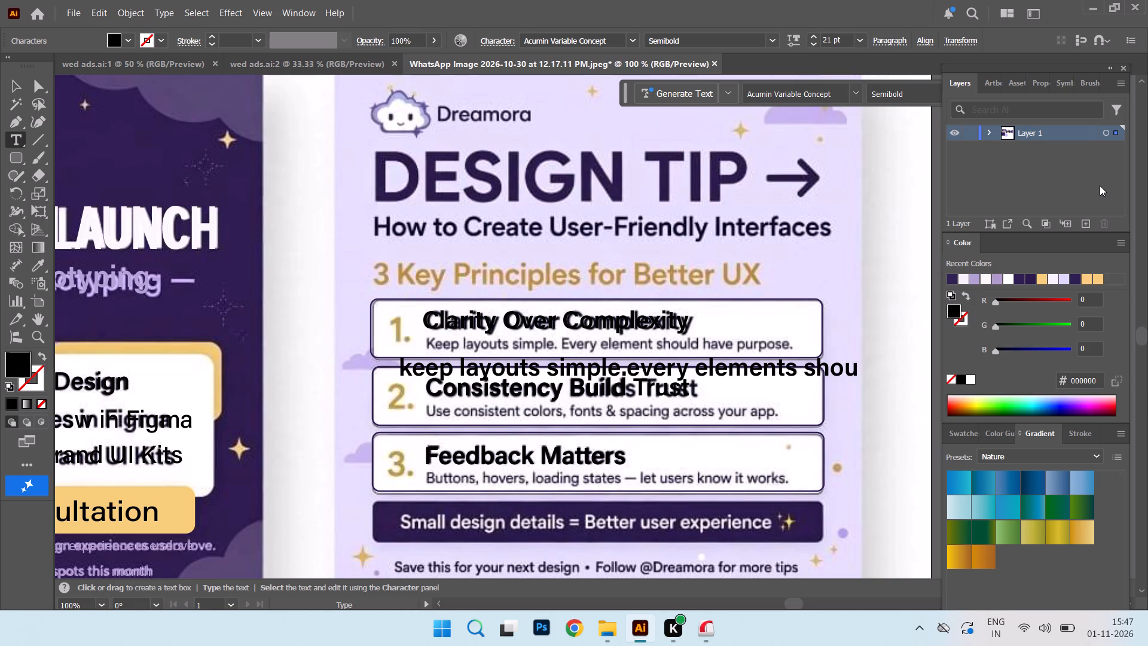
type("ld")
key("space")
type("have")
key("space")
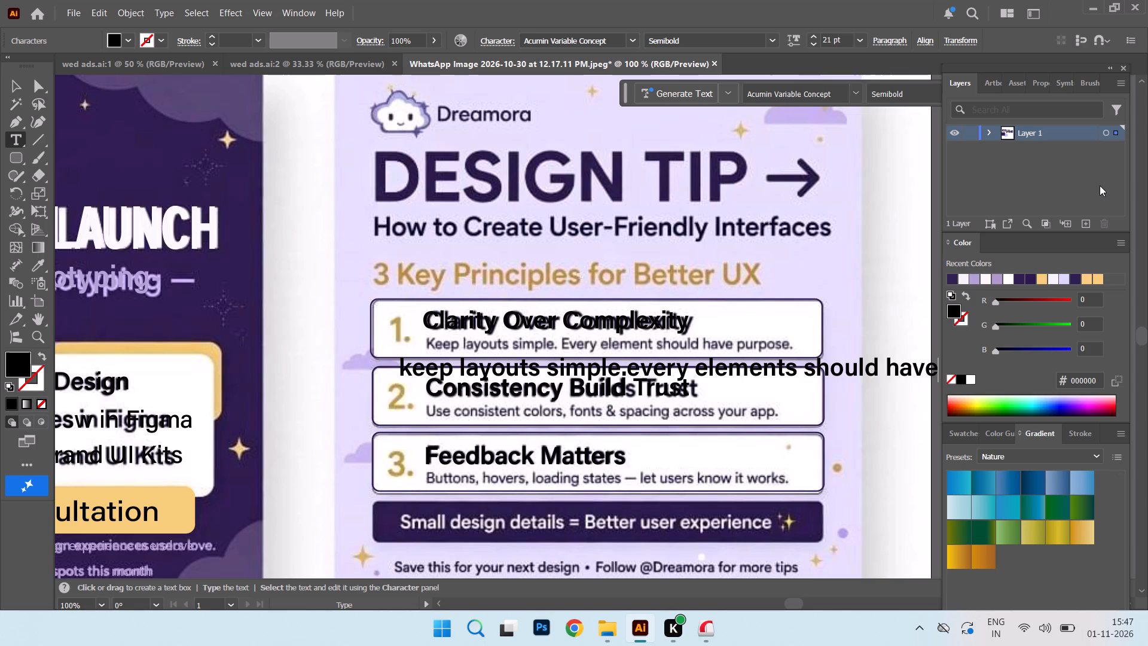
type("pur")
type("pose")
Start the second principle's description inside the second box with the text "Use consistent colors,".
left_click(404, 423)
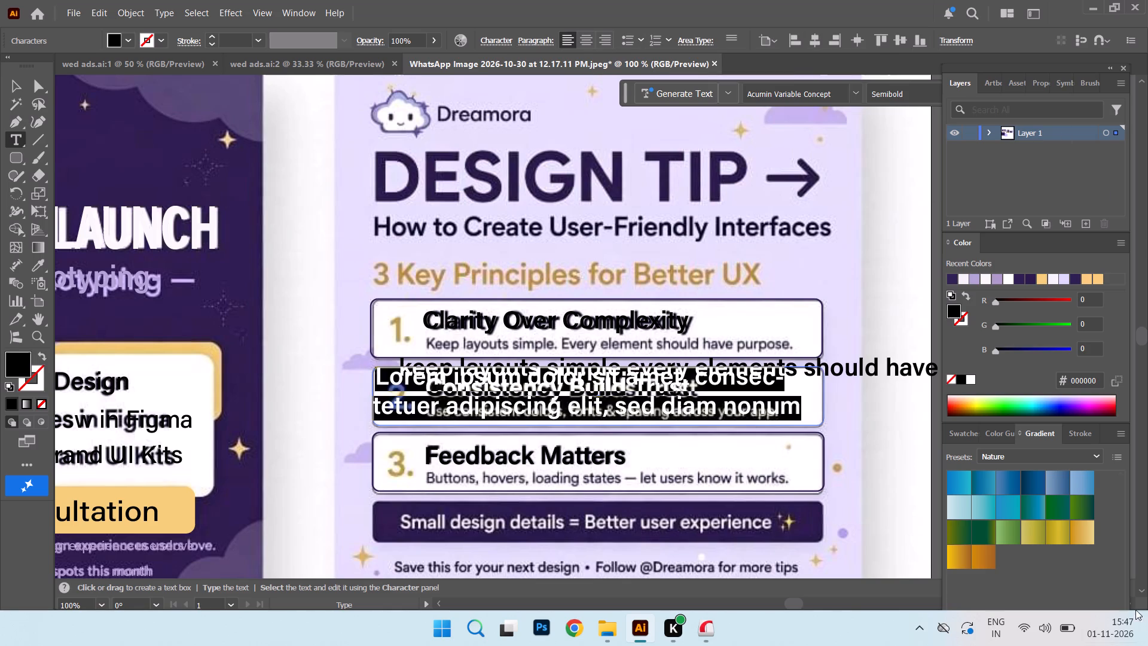
key("k")
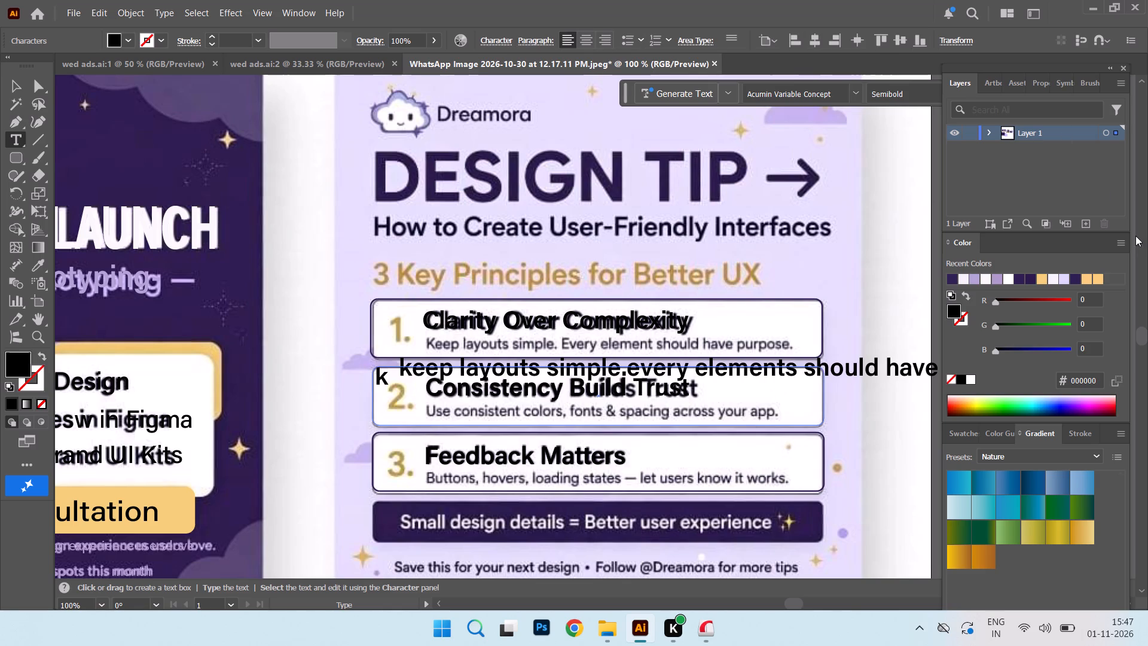
key("BackSpace")
type("use")
key("space")
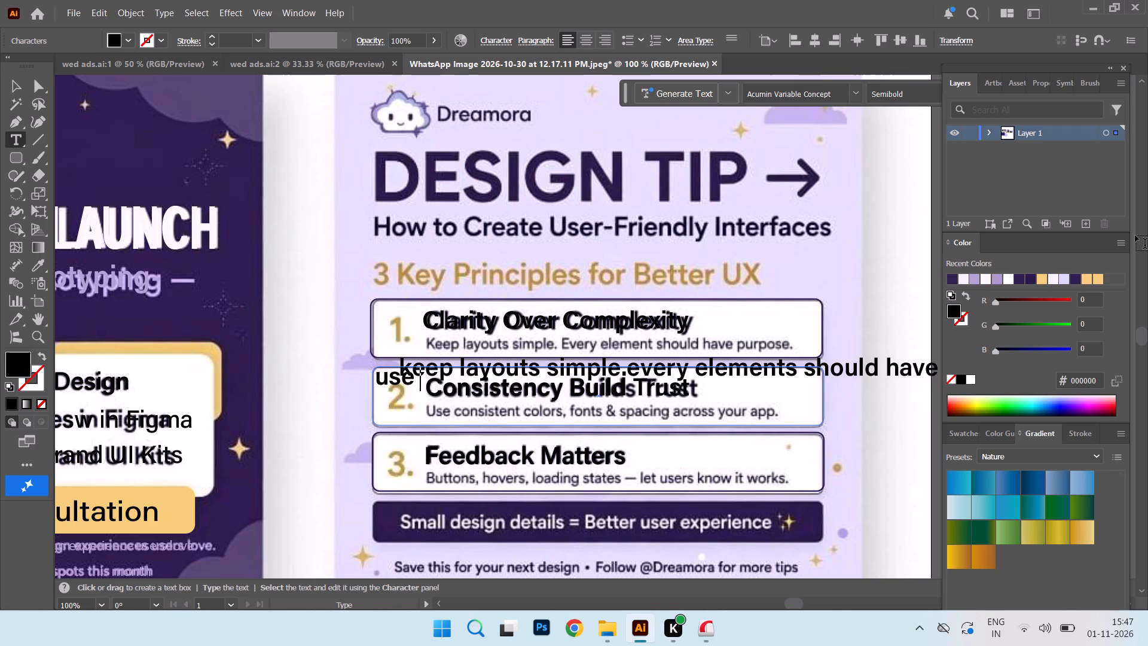
key("Left")
key("Left")
key("Left")
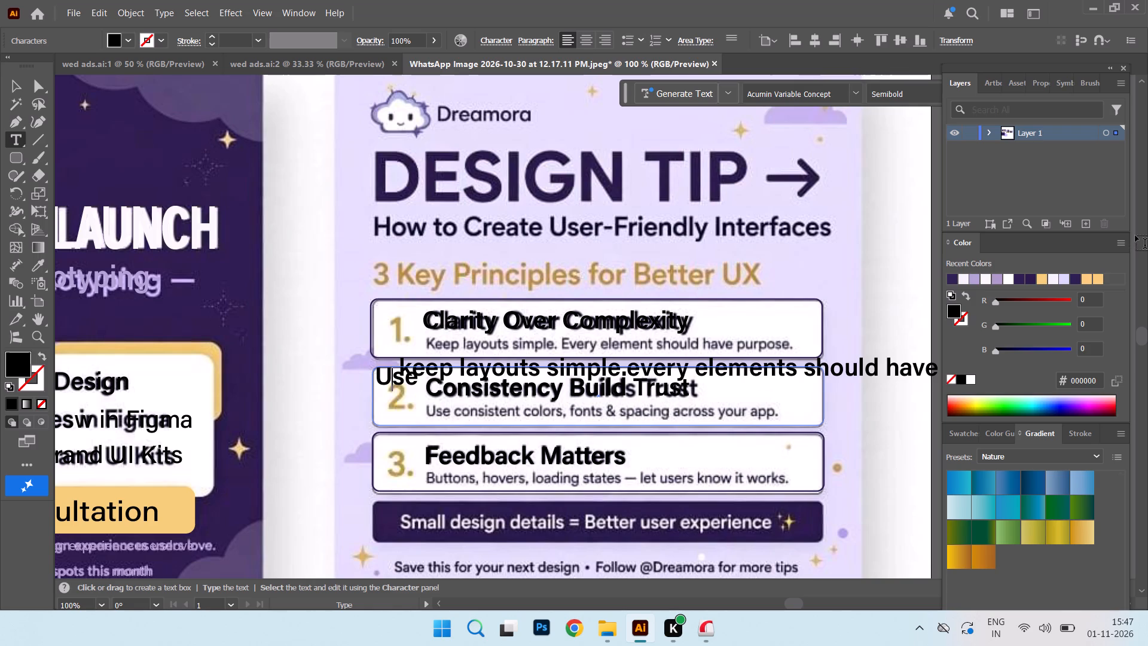
key("Right")
key("Right")
key("space")
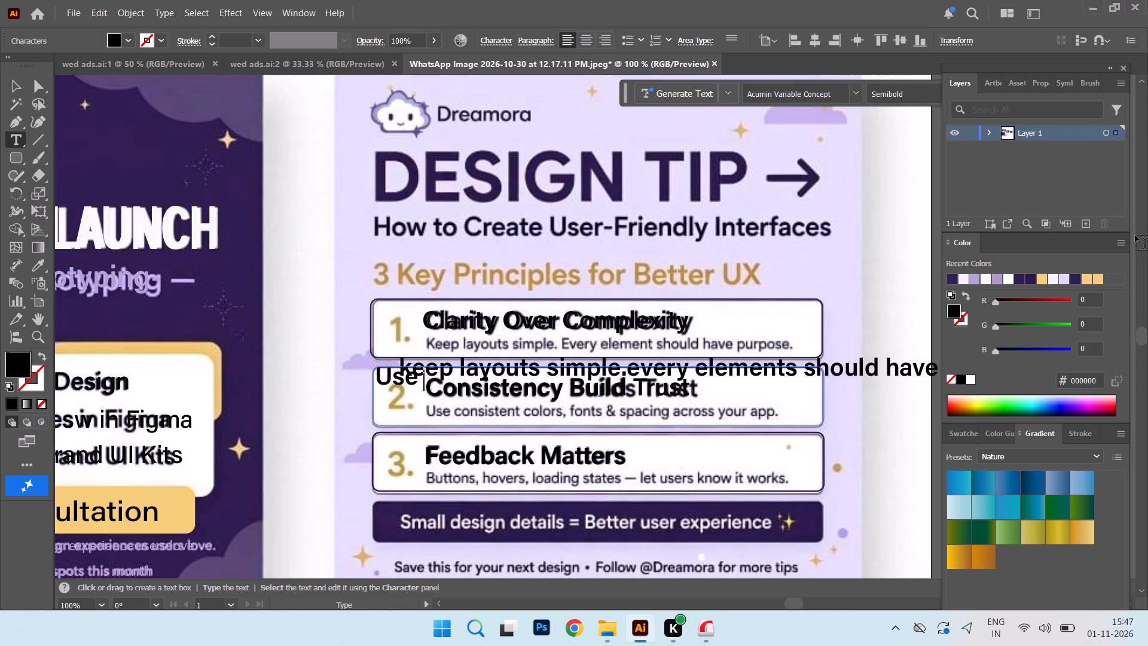
type("co")
type("nsis")
type("ten")
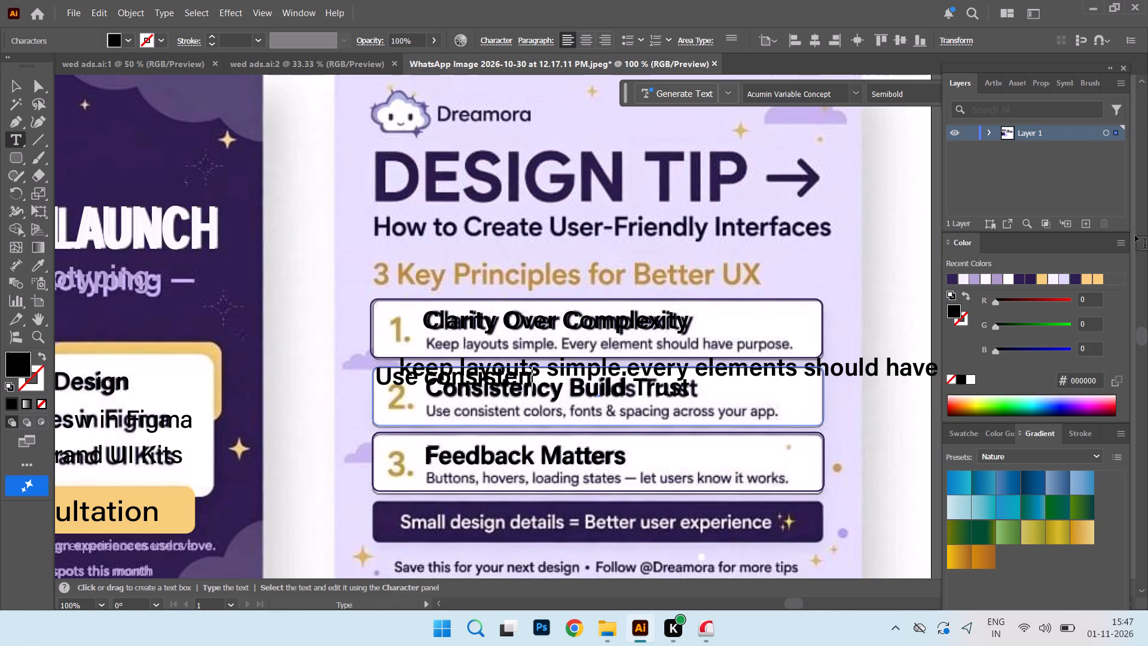
type("t colo")
type("rs,")
key("space")
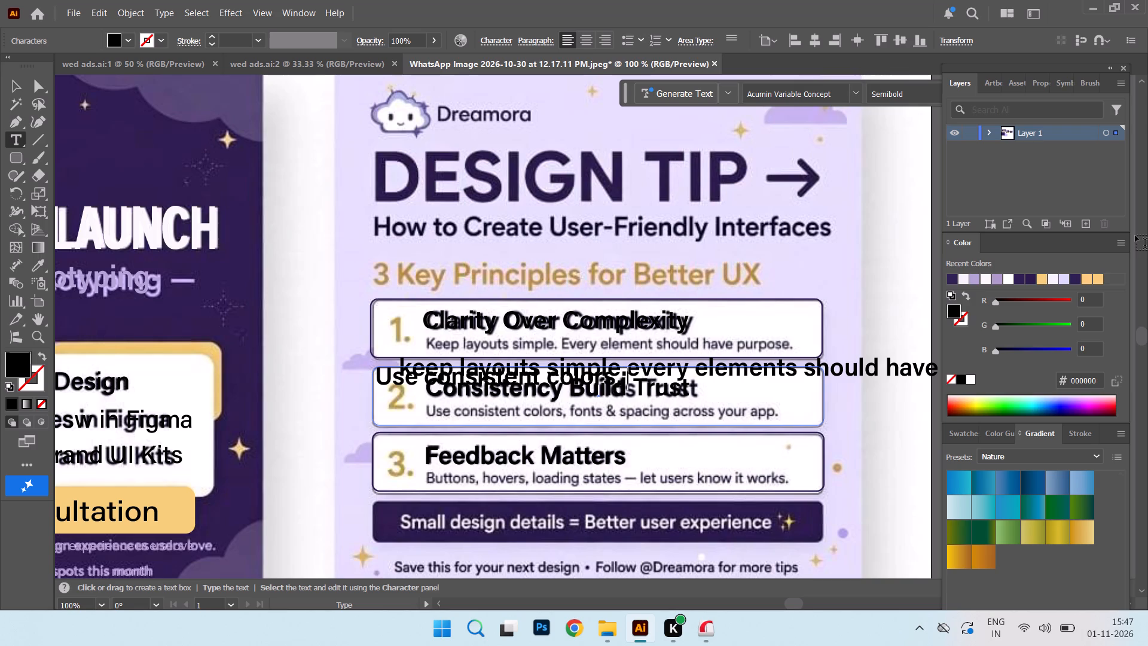
Continue the second principle's description with "fonts & spacing".
type("font")
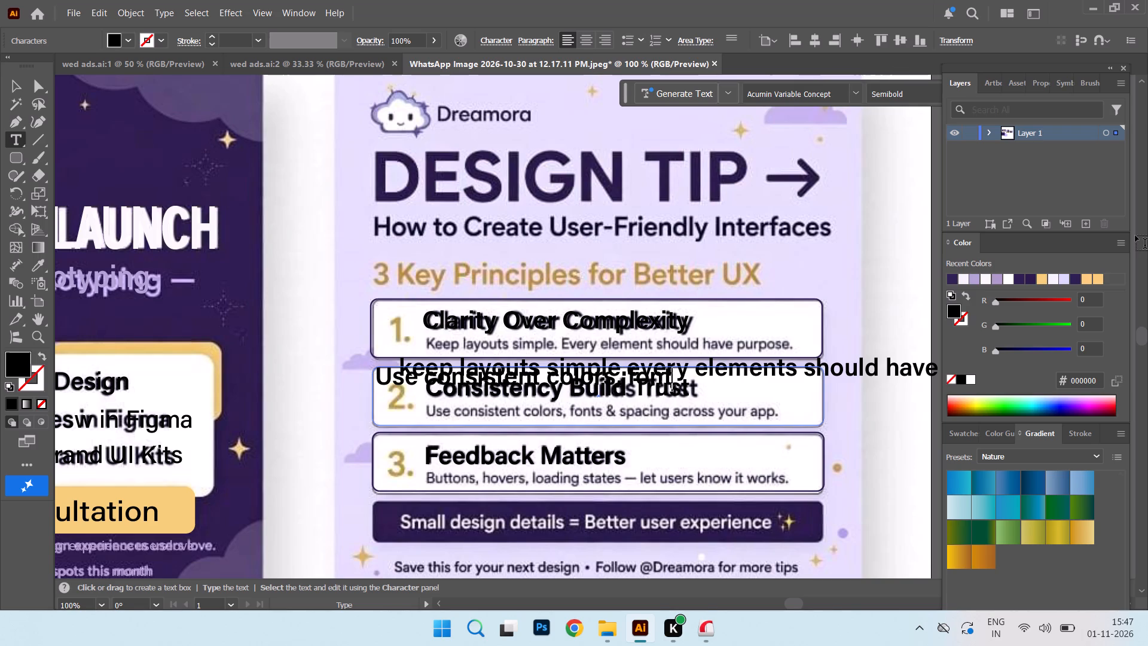
key("s")
key("space")
key("shift+ampersand")
key("space")
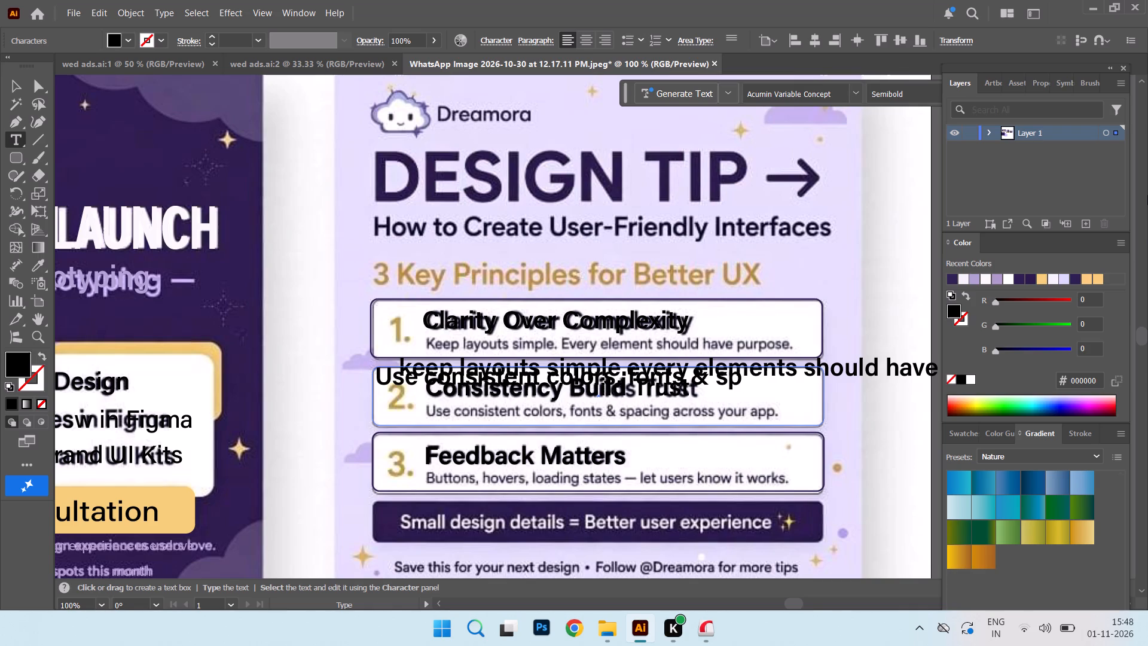
key("a")
type("cing")
key("space")
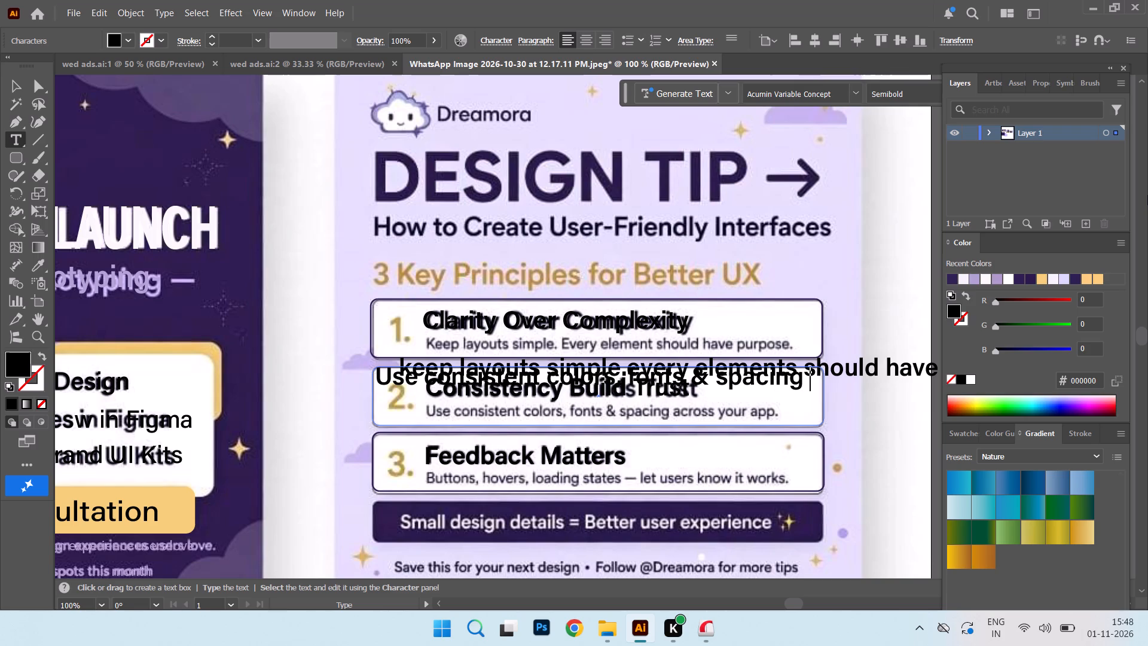
End the second principle's description with "your app" in lowercase.
key("y")
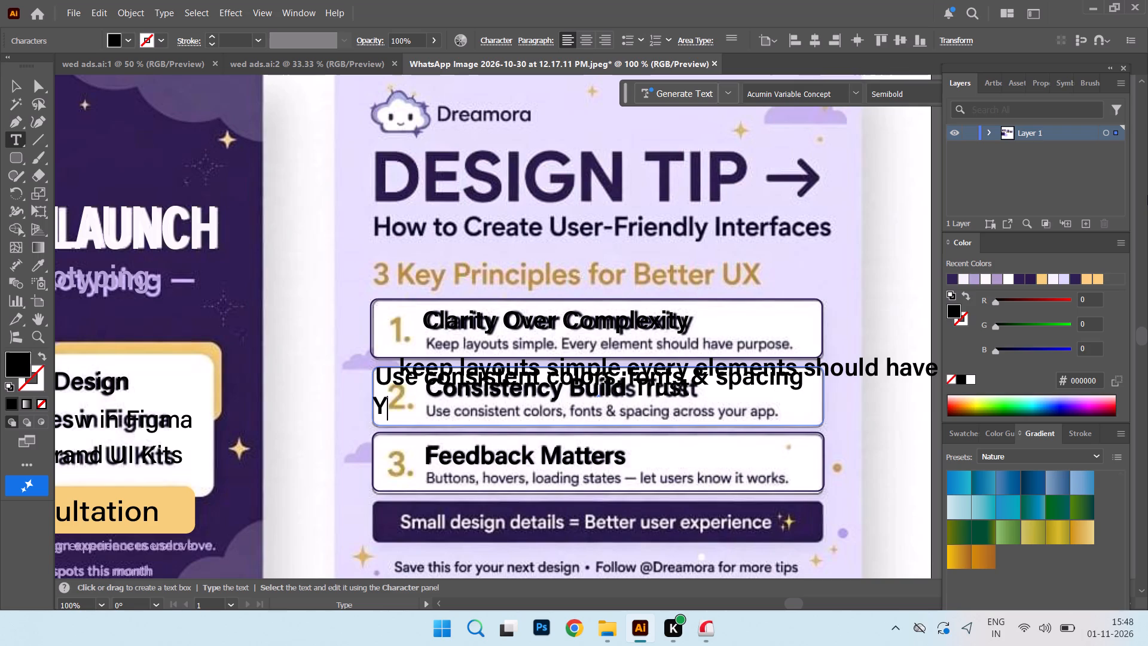
type("OUR")
key("space")
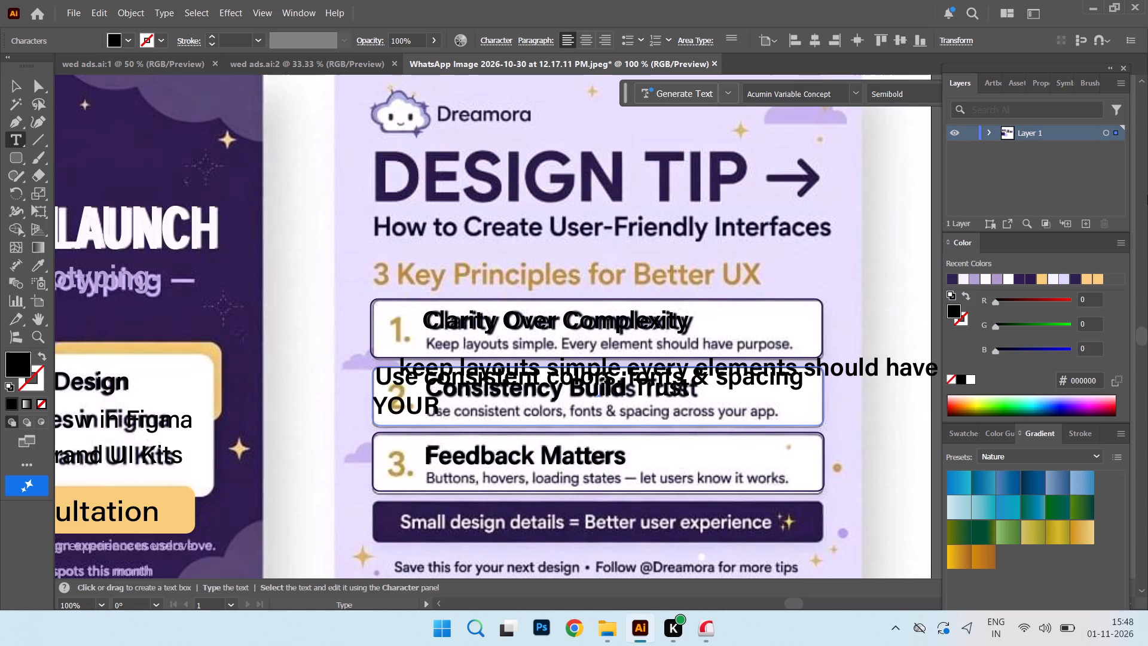
key("BackSpace")
key("BackSpace")
key("BackSpace")
key("BackSpace")
key("BackSpace")
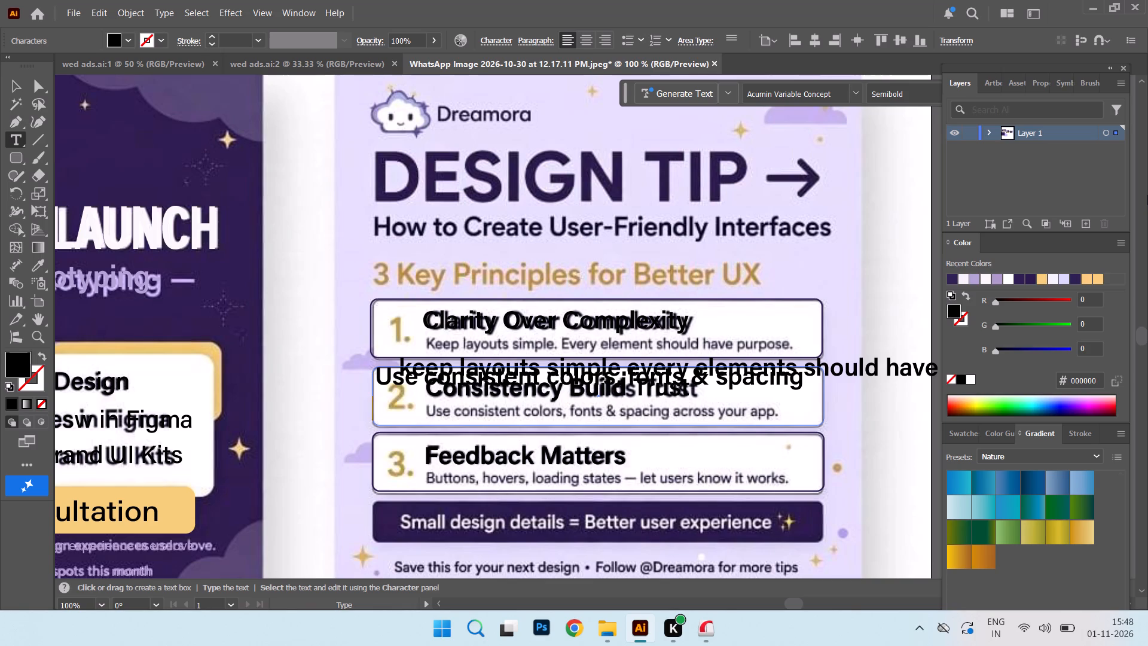
key("BackSpace")
type("you")
type("r")
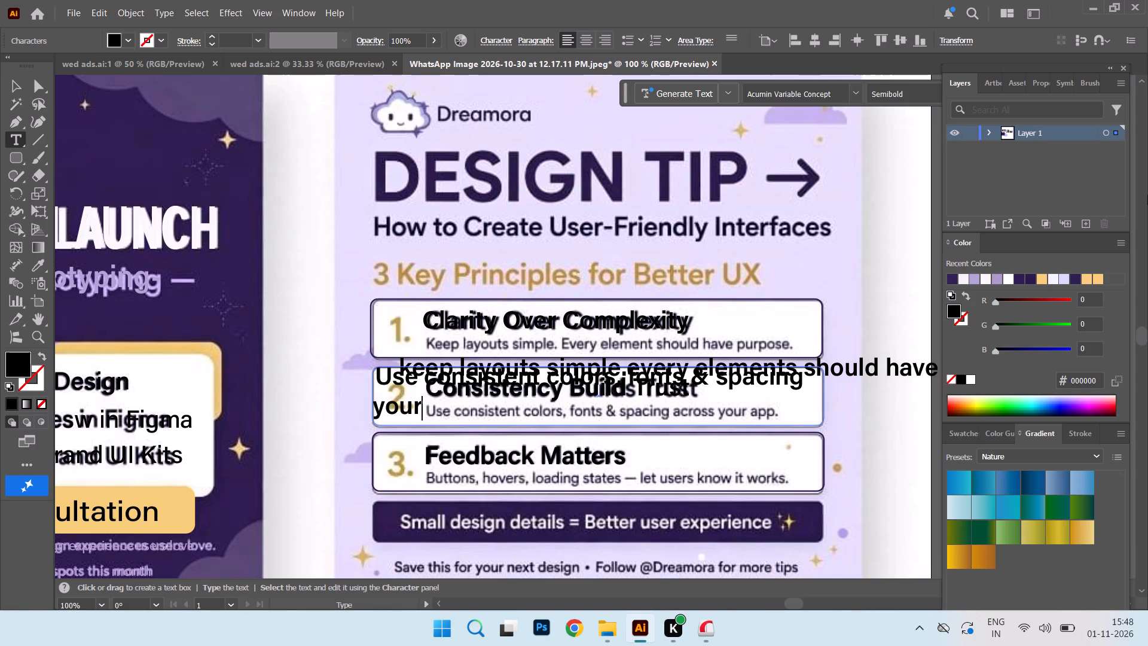
key("space")
key("a")
type("pp")
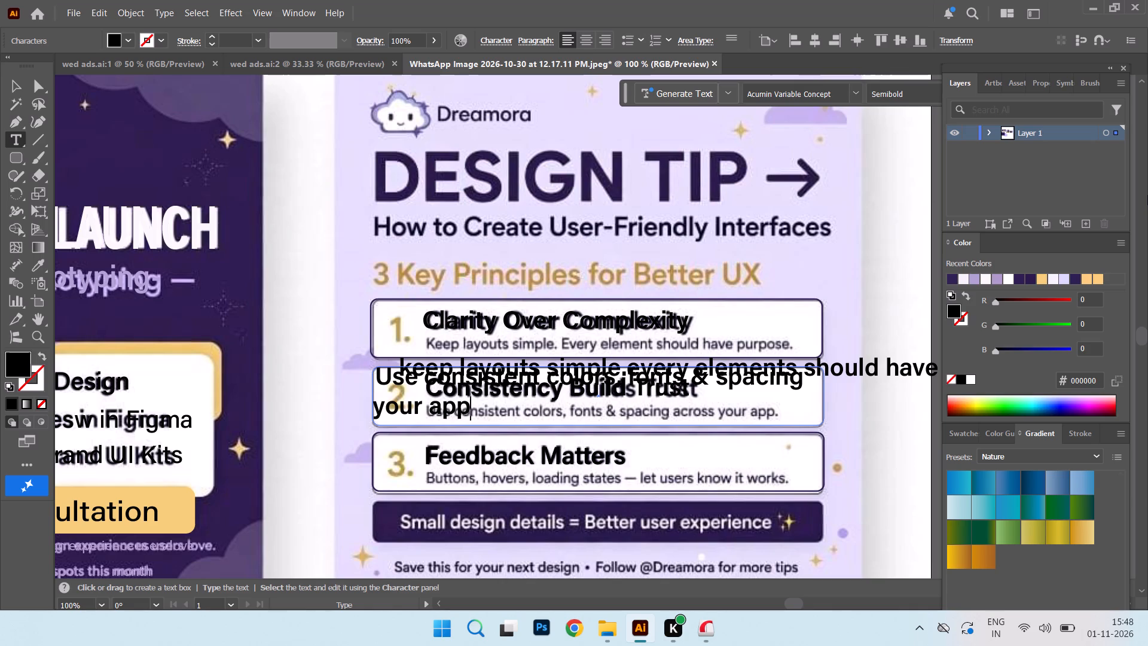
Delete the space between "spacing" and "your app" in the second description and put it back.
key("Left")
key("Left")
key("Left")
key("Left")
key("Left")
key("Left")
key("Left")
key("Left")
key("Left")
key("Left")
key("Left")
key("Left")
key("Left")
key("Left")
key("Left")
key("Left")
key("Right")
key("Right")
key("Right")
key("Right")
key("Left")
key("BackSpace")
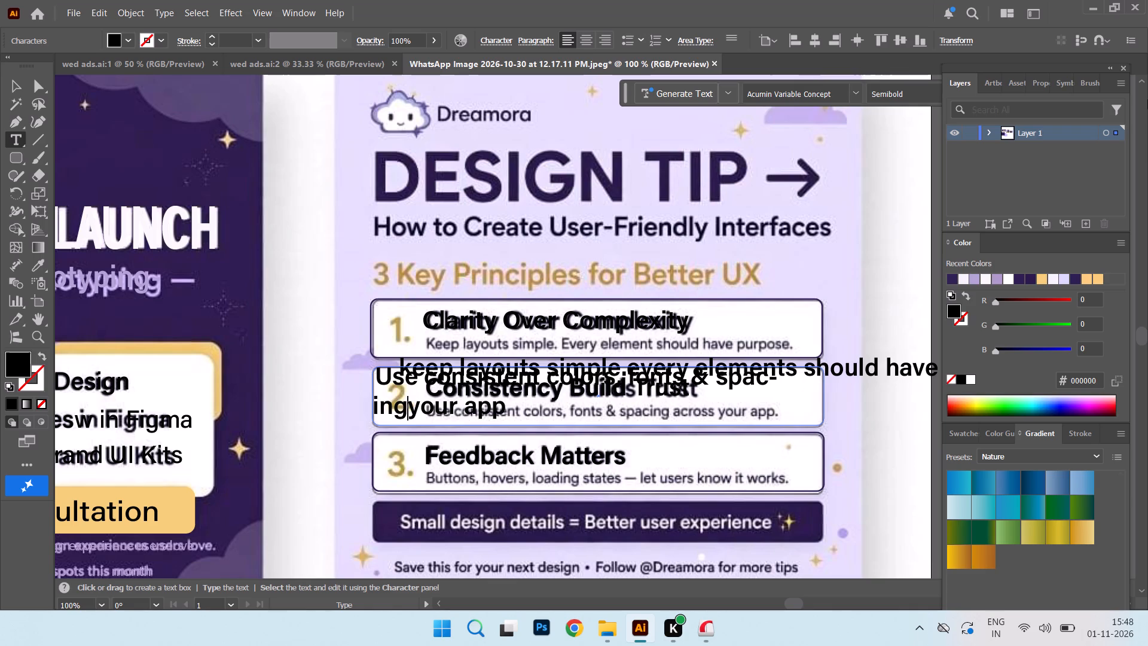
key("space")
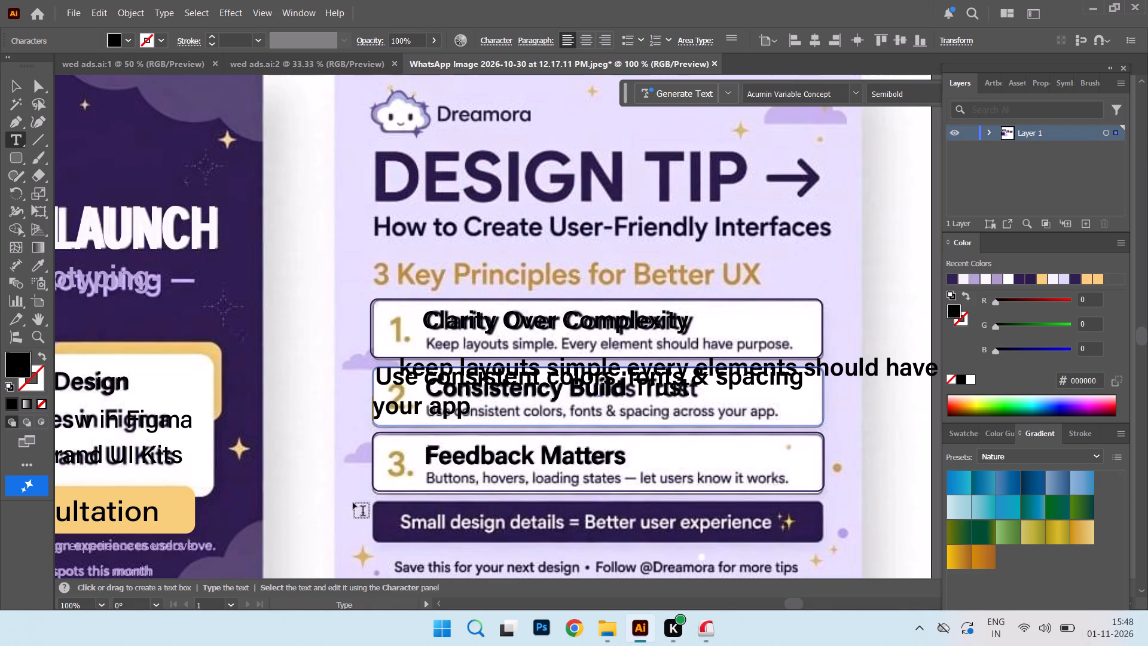
Add a separate text line starting just outside the third box, reading "Buttons, Hover, Loading states-".
left_click(282, 451)
left_click(282, 451)
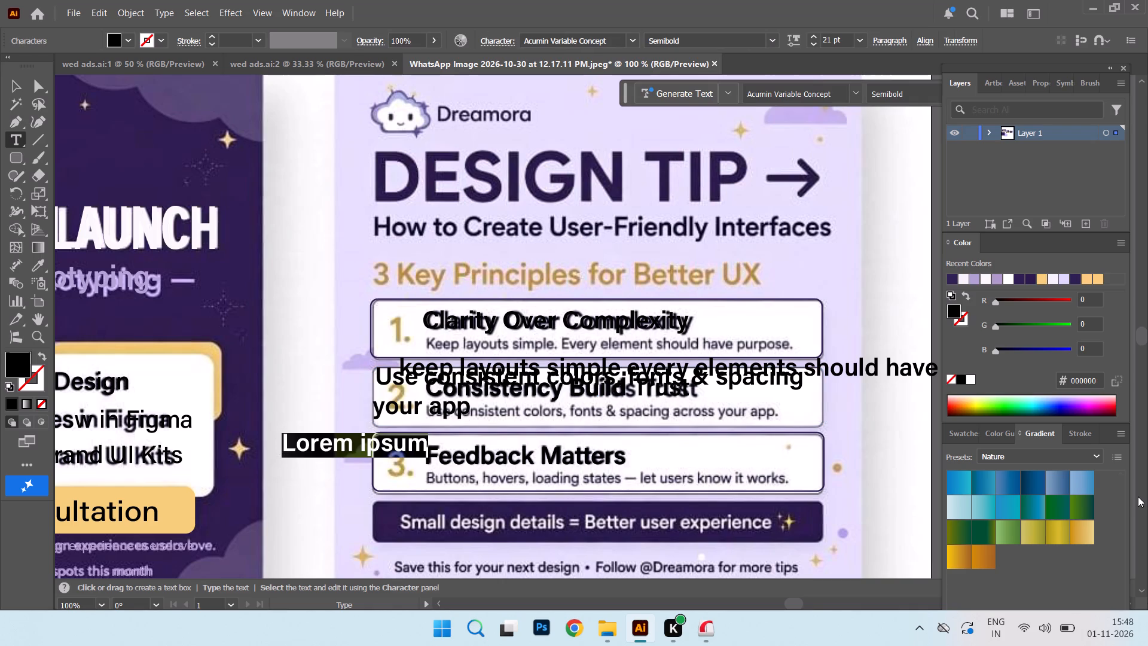
key("u")
type("tto")
key("n")
type("s,")
key("space")
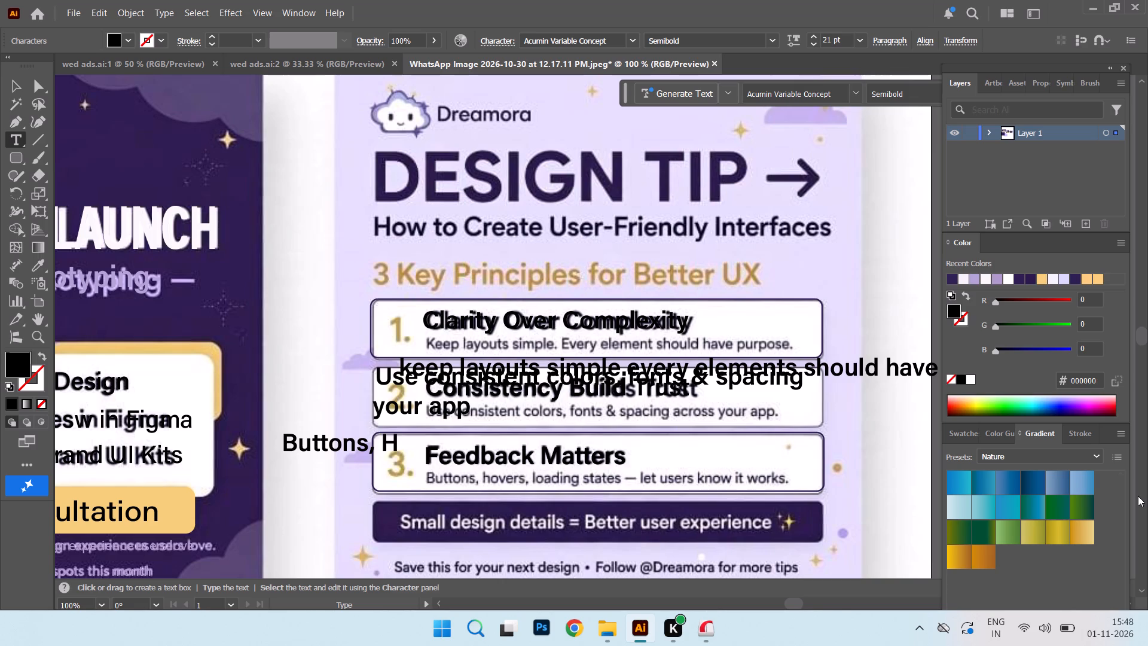
key("o")
type("ver,")
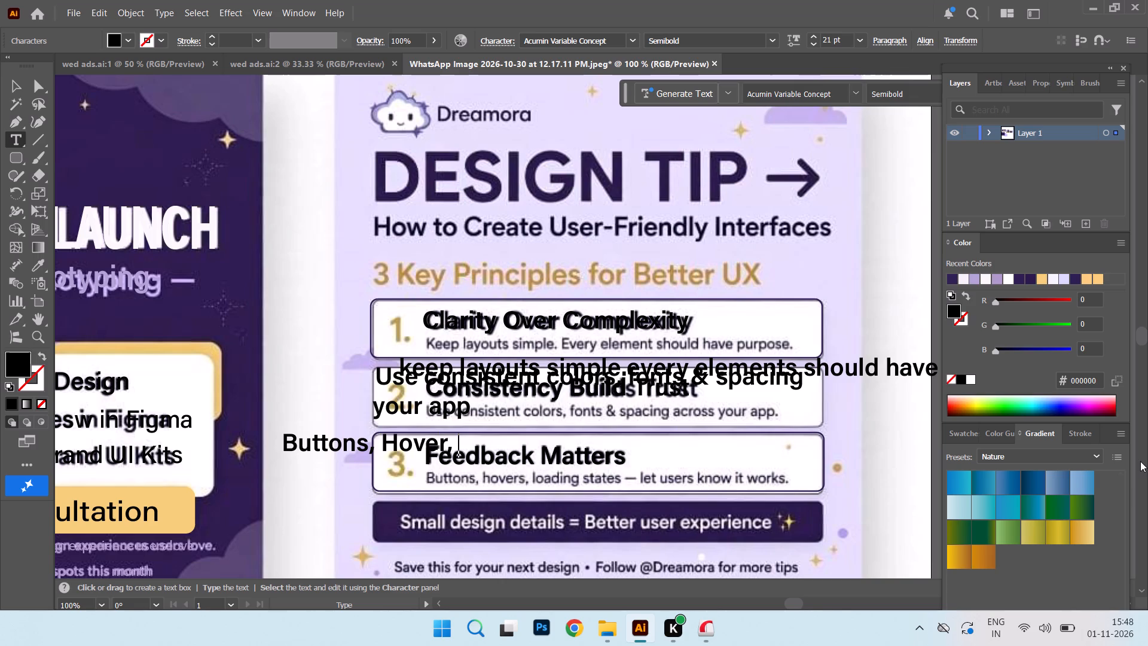
key("l")
type("ading")
key("space")
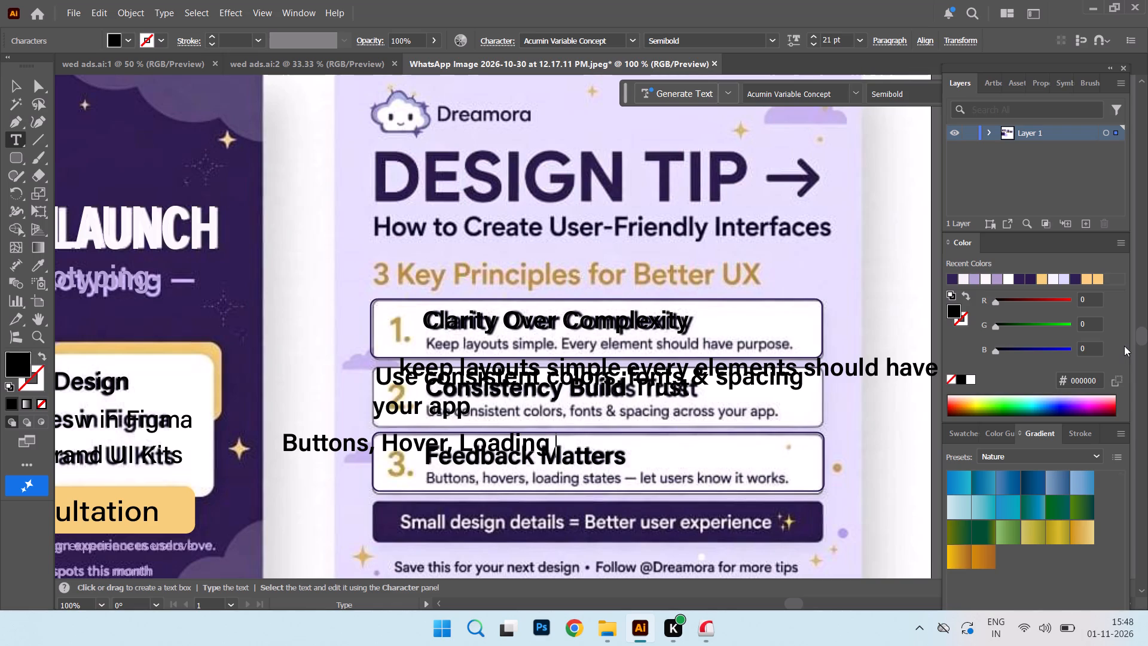
type("states")
key("minus")
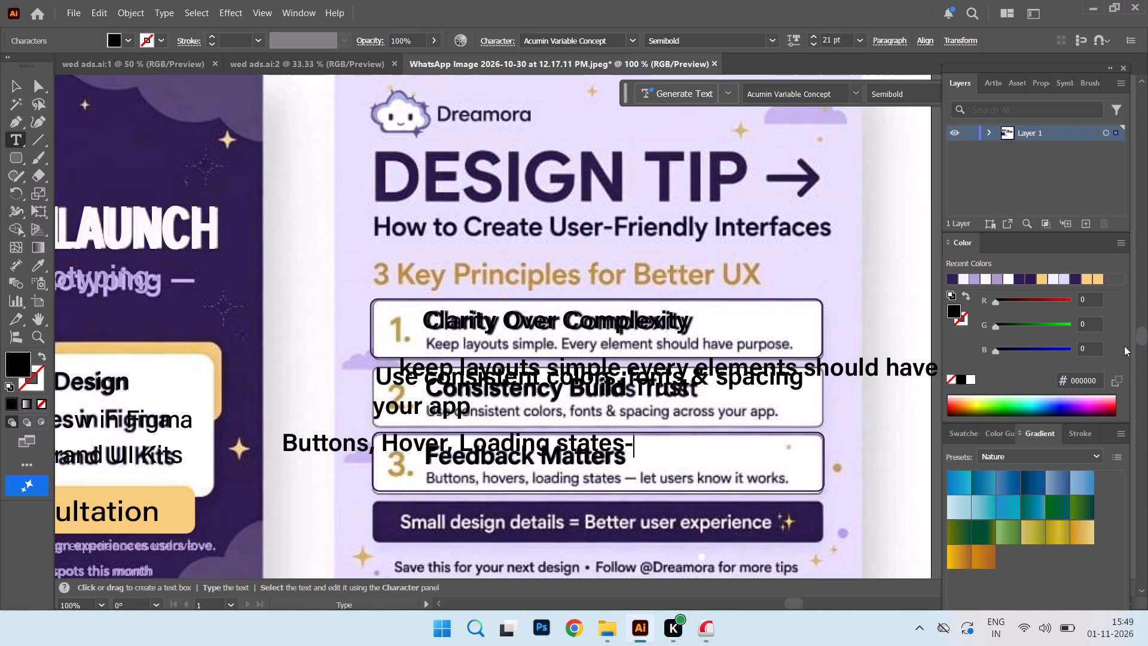
Complete the third principle's description with "let users know it works.", correcting typing slips along the way.
type("let")
key("space")
type("users")
key("space")
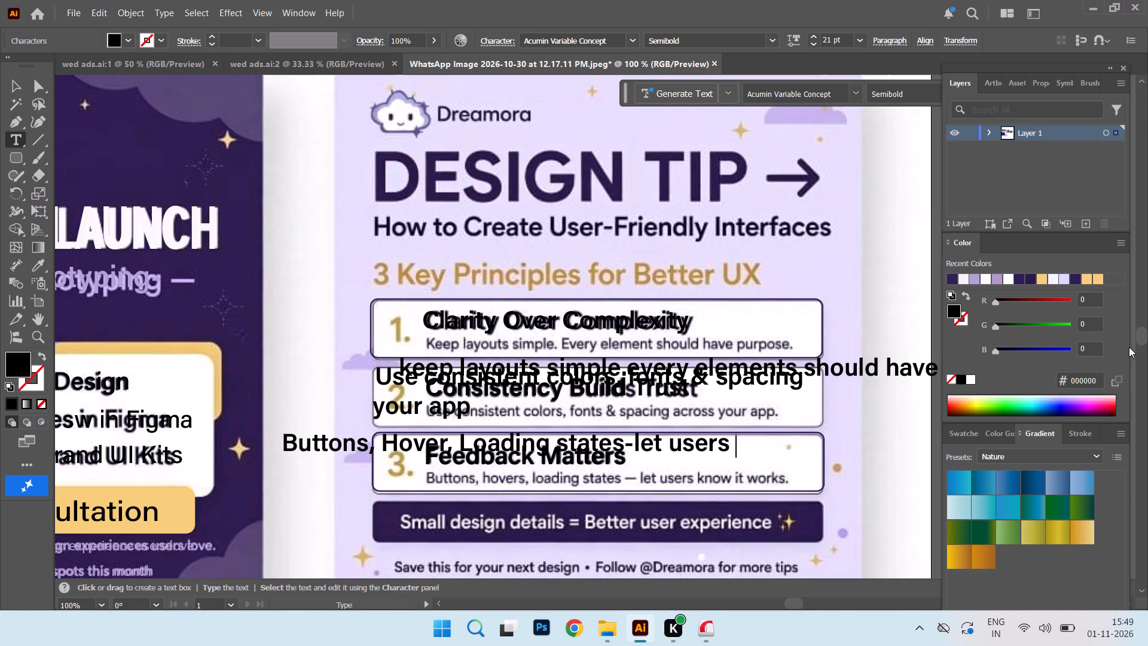
type("no")
key("equal")
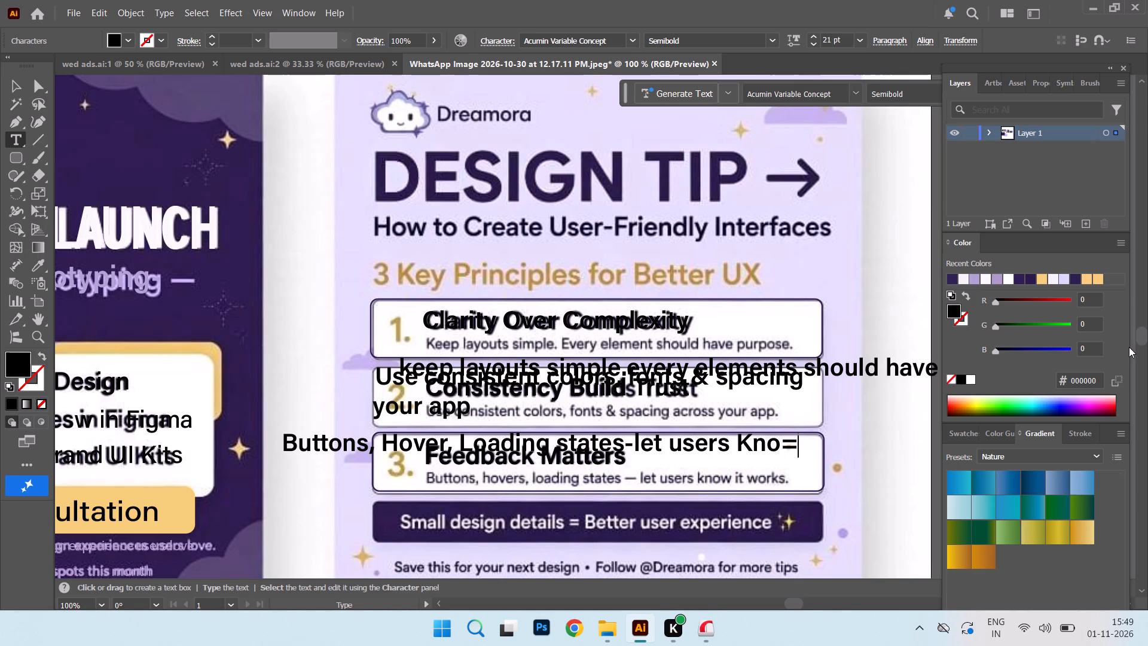
key("BackSpace")
key("BackSpace")
key("BackSpace")
key("BackSpace")
type("know ir")
key("space")
key("equal")
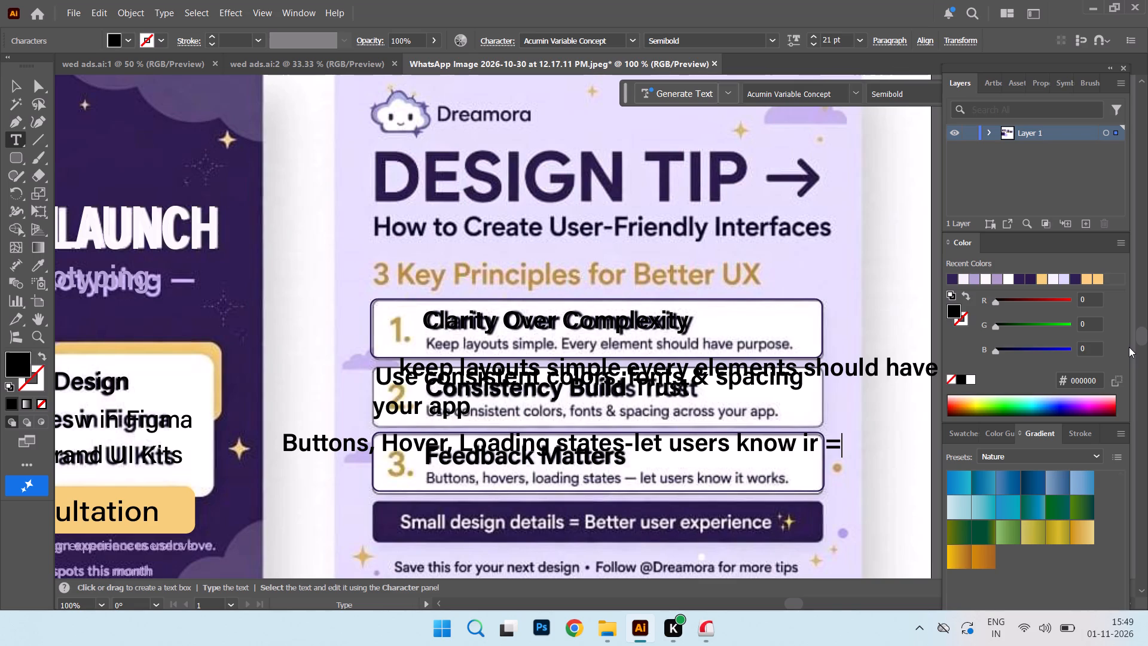
key("BackSpace")
key("BackSpace")
key("BackSpace")
type("t")
key("space")
type("work")
key("s")
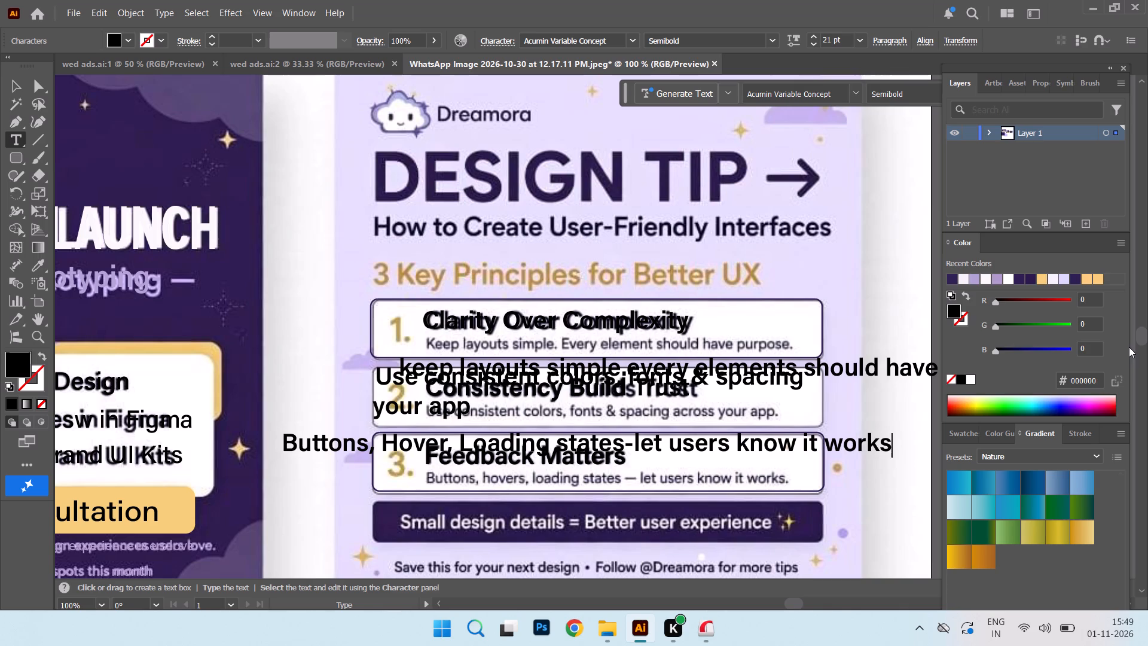
key("period")
left_click(13, 92)
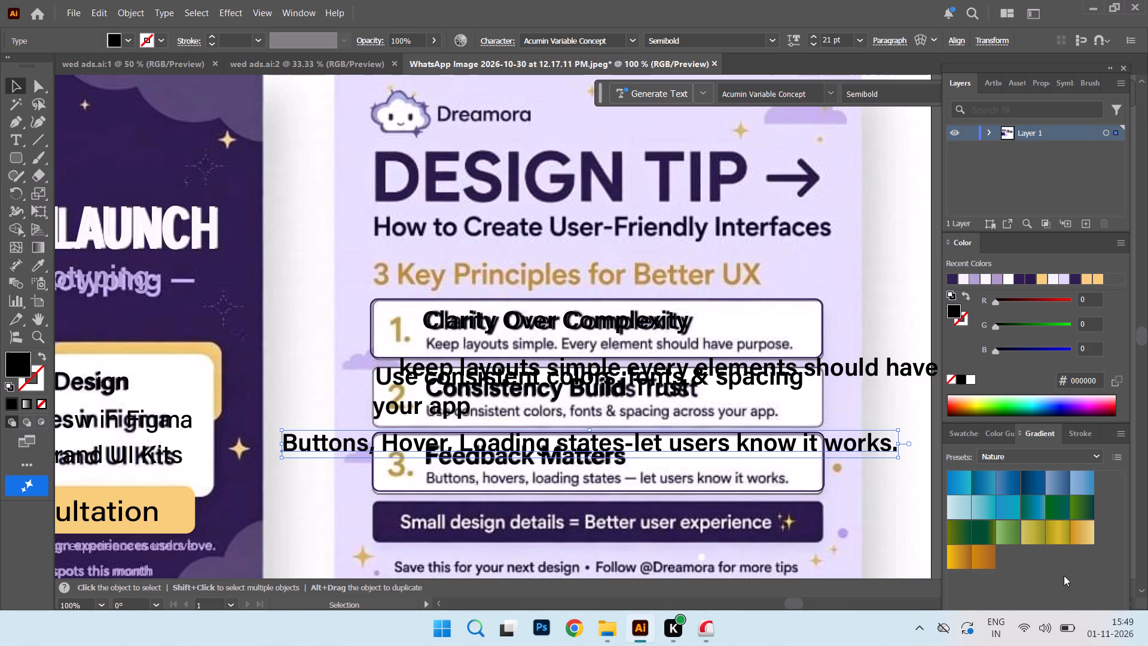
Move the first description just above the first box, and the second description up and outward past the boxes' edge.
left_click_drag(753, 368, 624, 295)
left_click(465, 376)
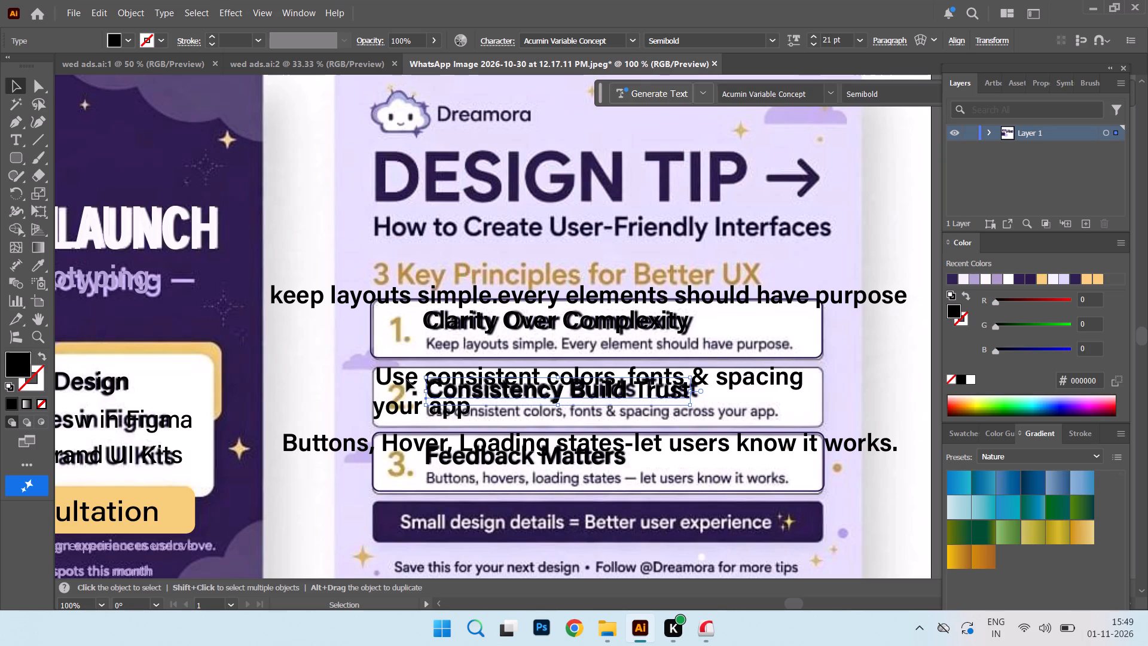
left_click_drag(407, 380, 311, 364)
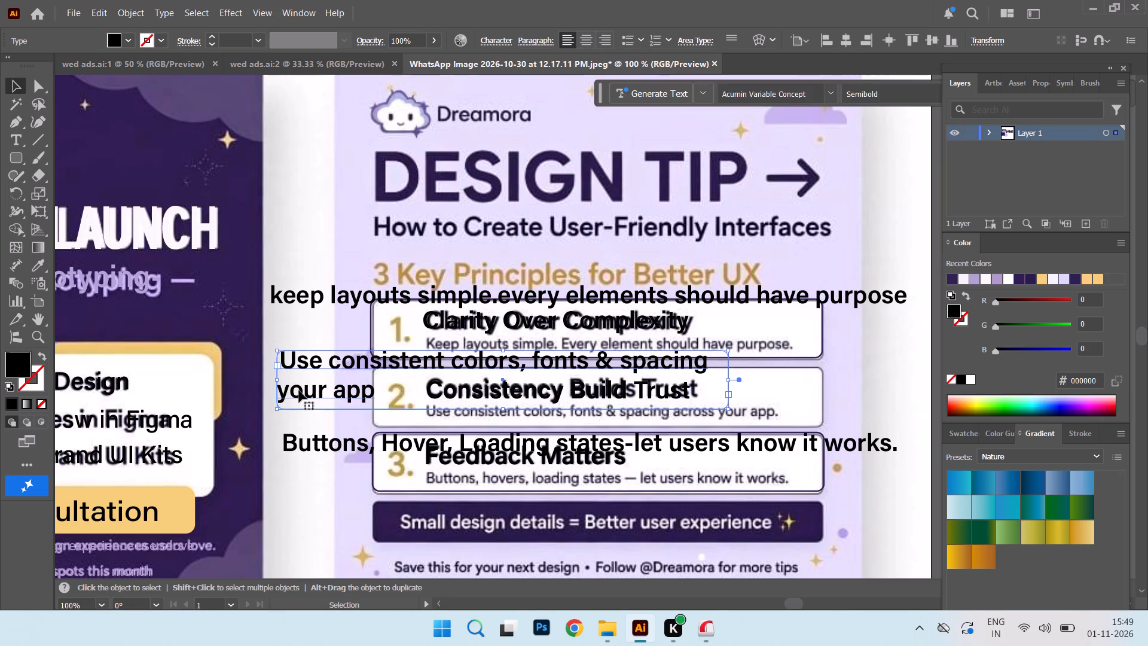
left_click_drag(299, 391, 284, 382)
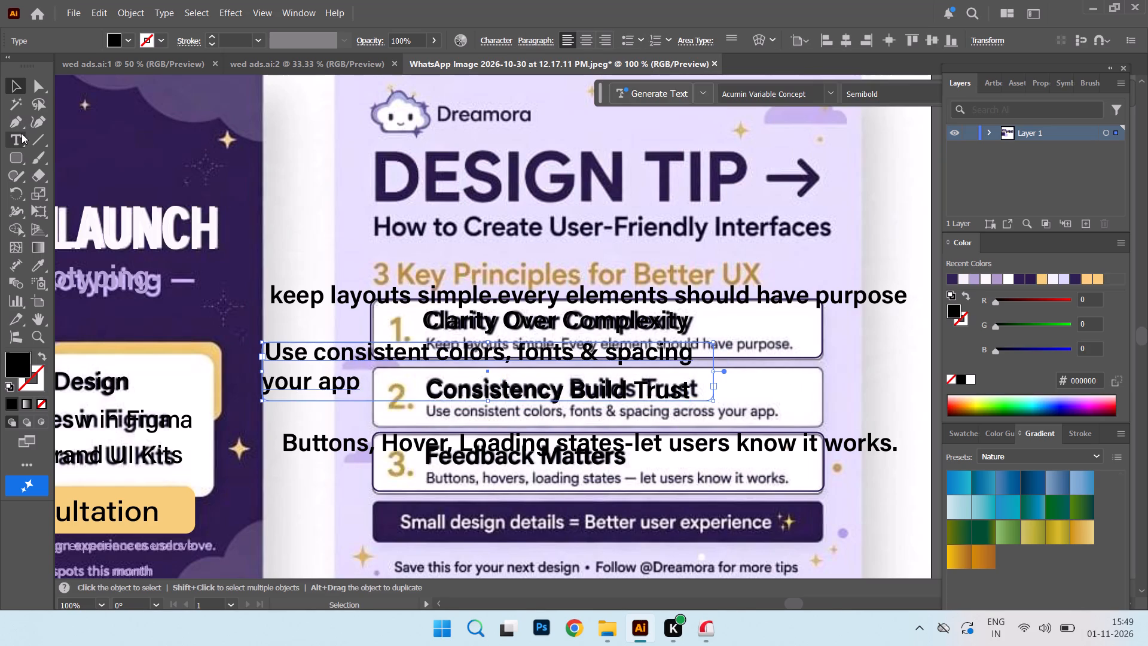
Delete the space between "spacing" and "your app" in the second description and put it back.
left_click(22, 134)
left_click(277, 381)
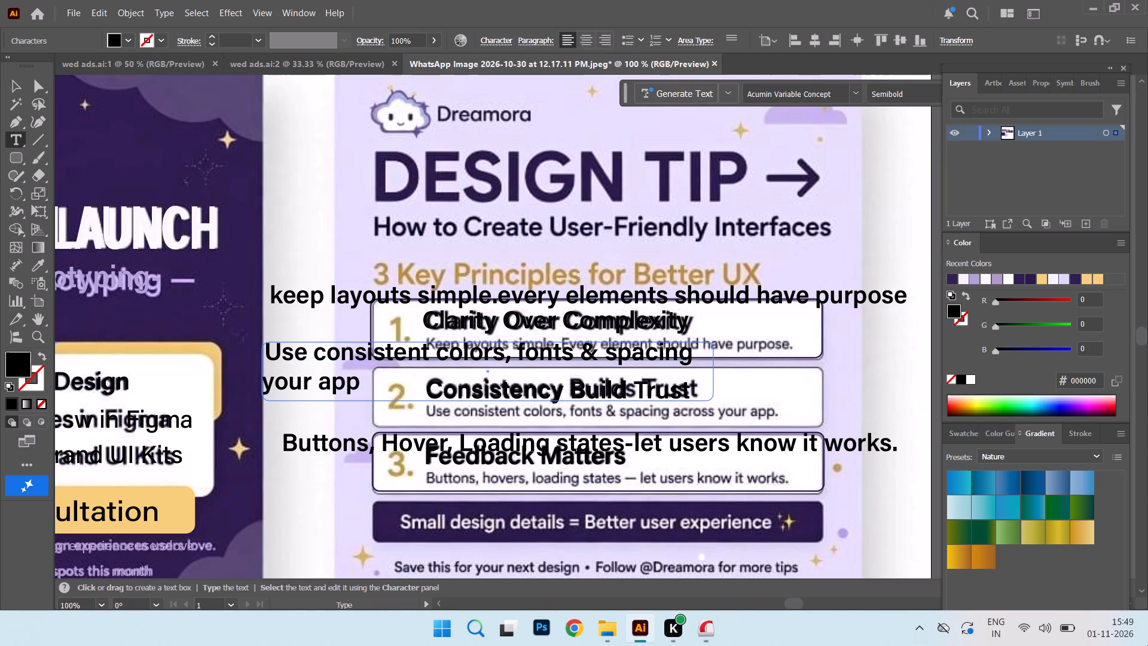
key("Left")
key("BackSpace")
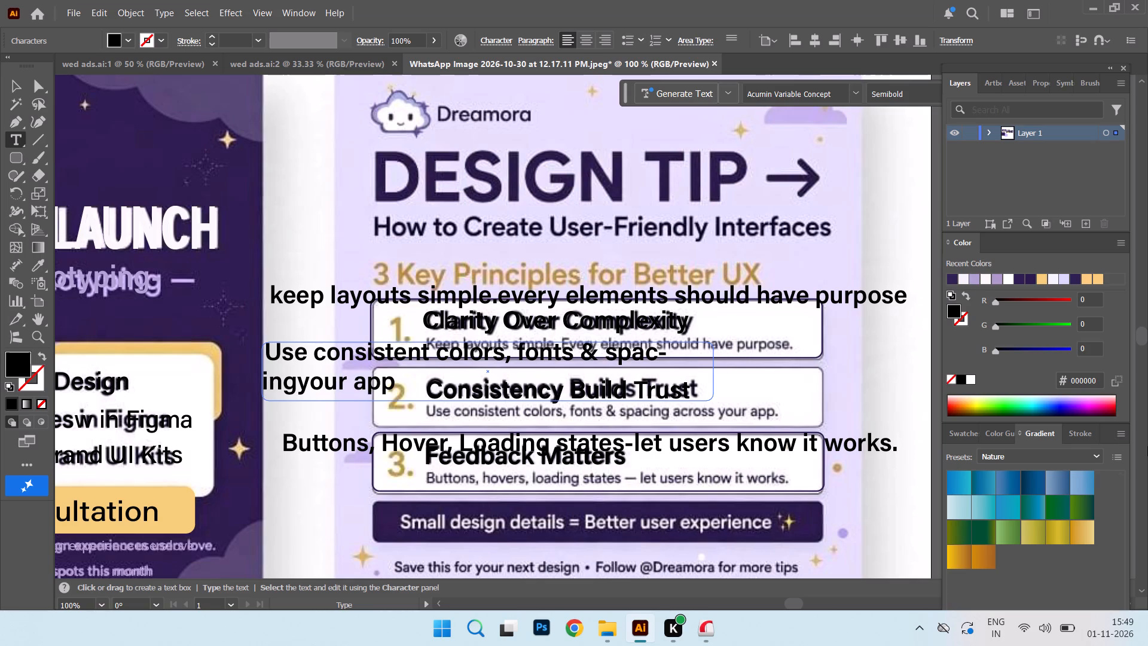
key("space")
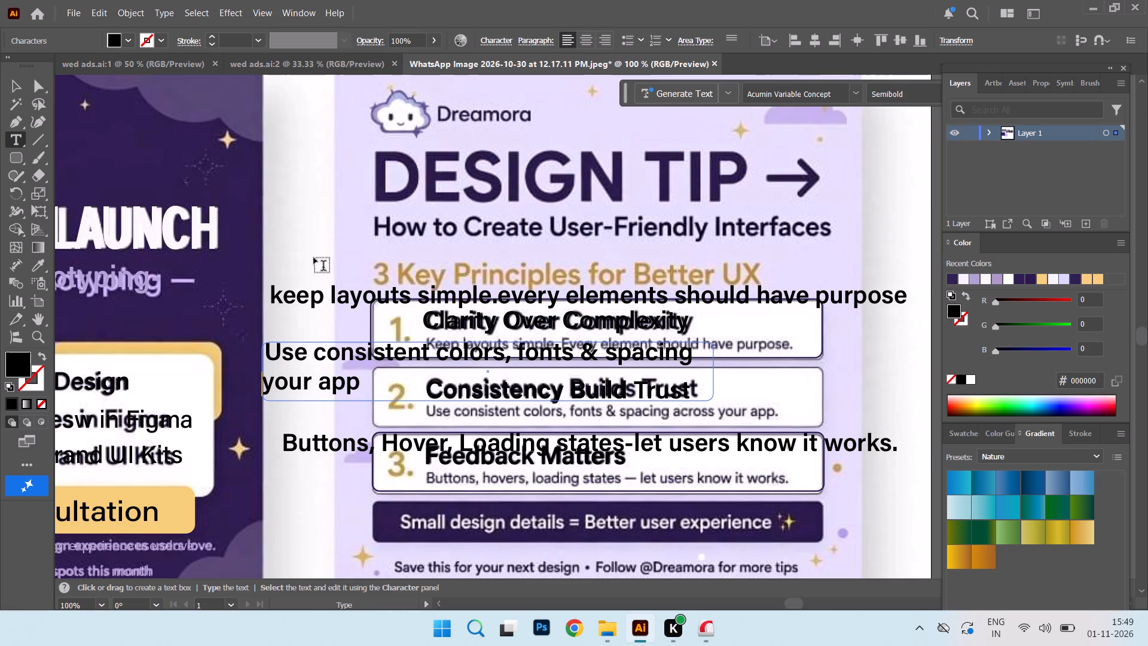
Widen the second description's text frame so that its text fits on one line.
left_click(17, 87)
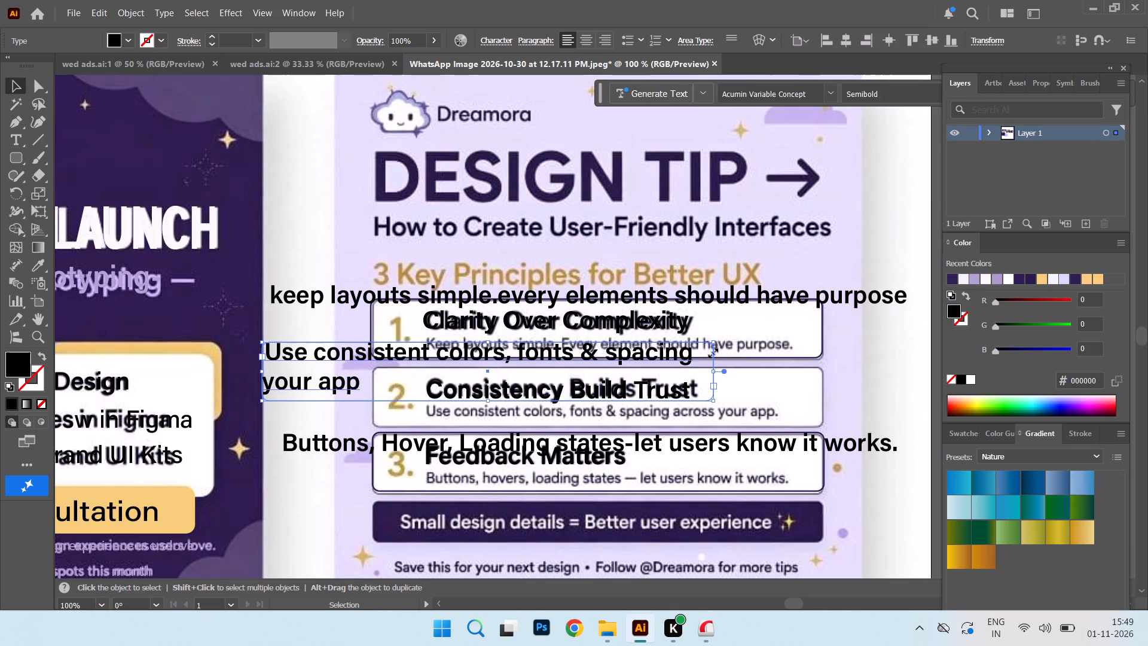
left_click_drag(712, 373, 829, 368)
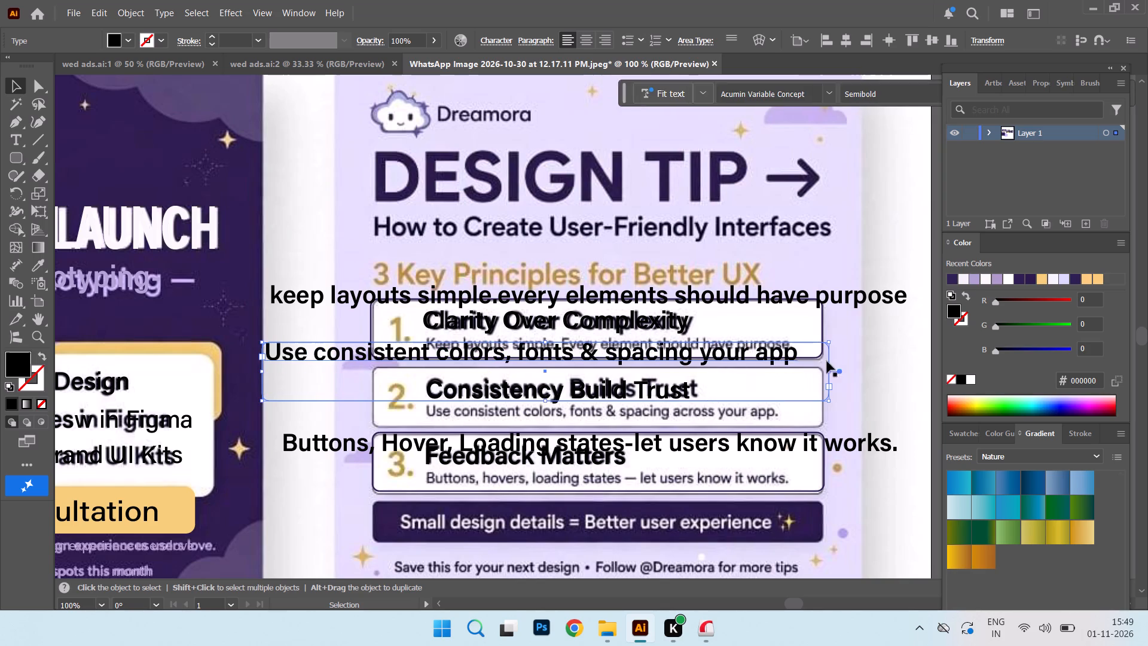
left_click(886, 336)
Move the second and first descriptions down onto their reference description lines inside the second and first boxes.
left_click_drag(741, 356, 780, 375)
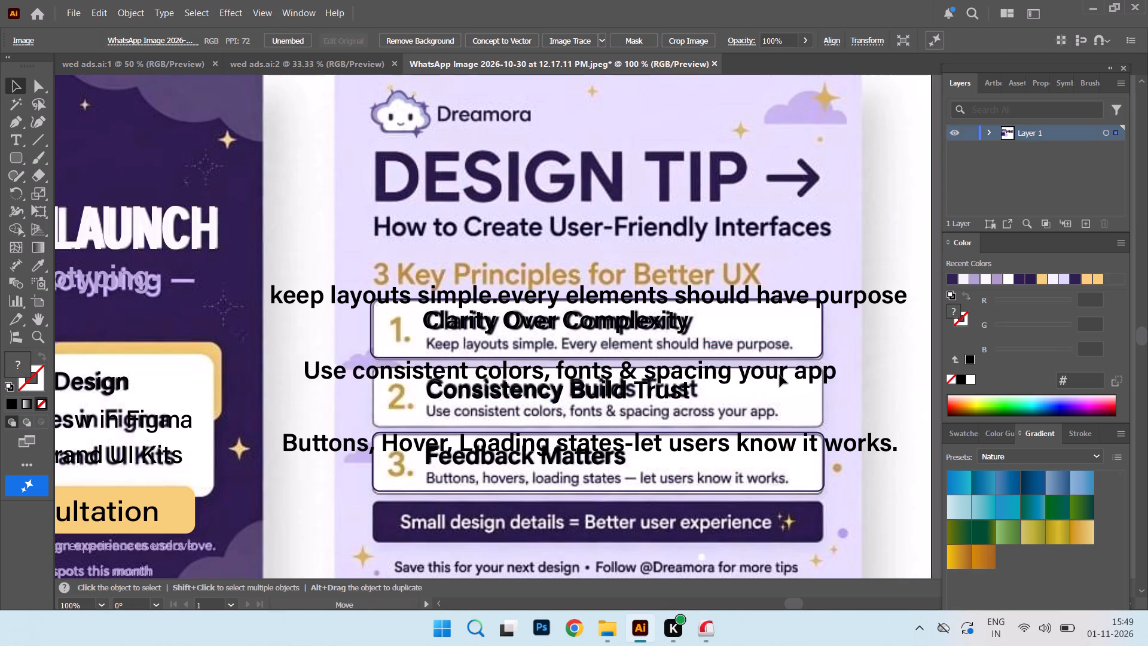
left_click_drag(780, 375, 799, 406)
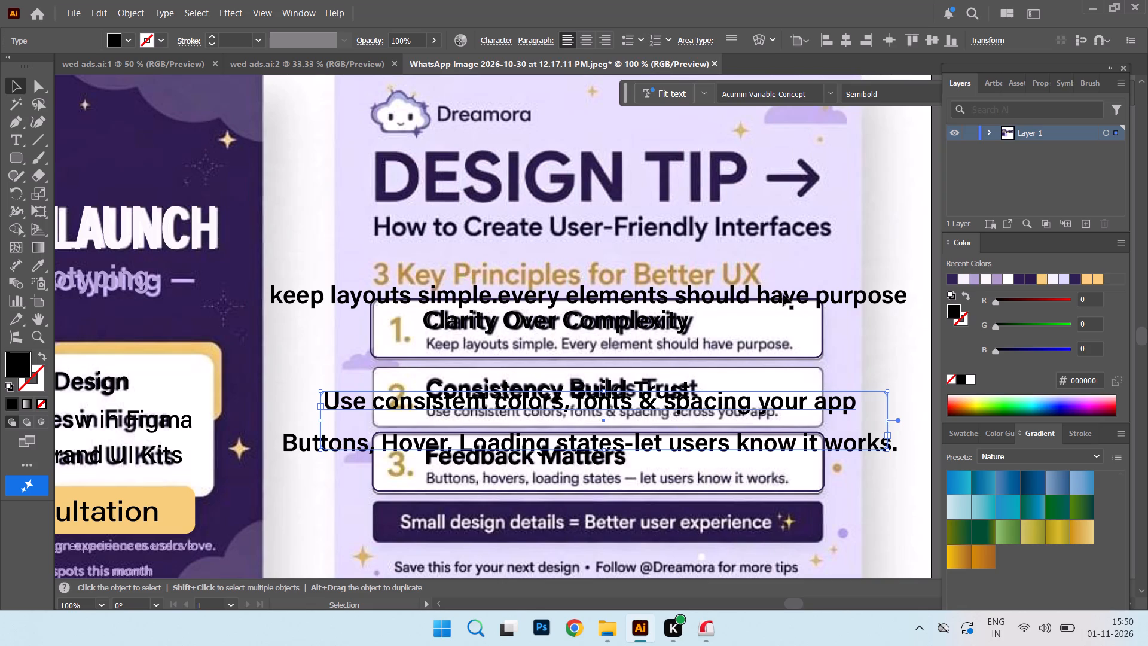
left_click_drag(783, 294, 817, 345)
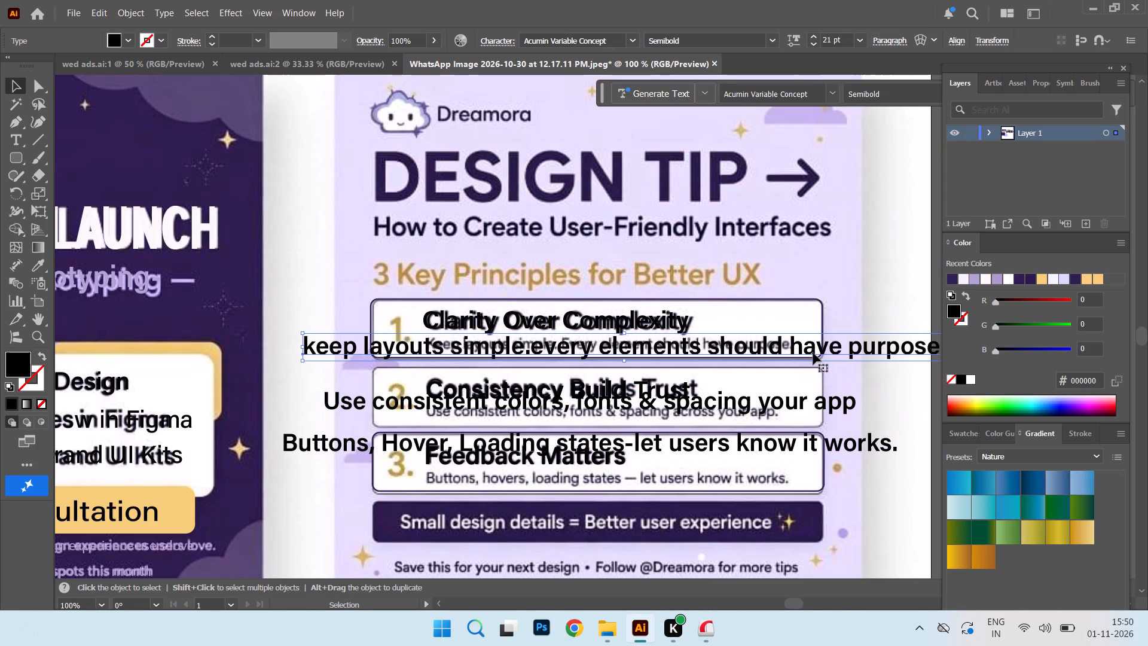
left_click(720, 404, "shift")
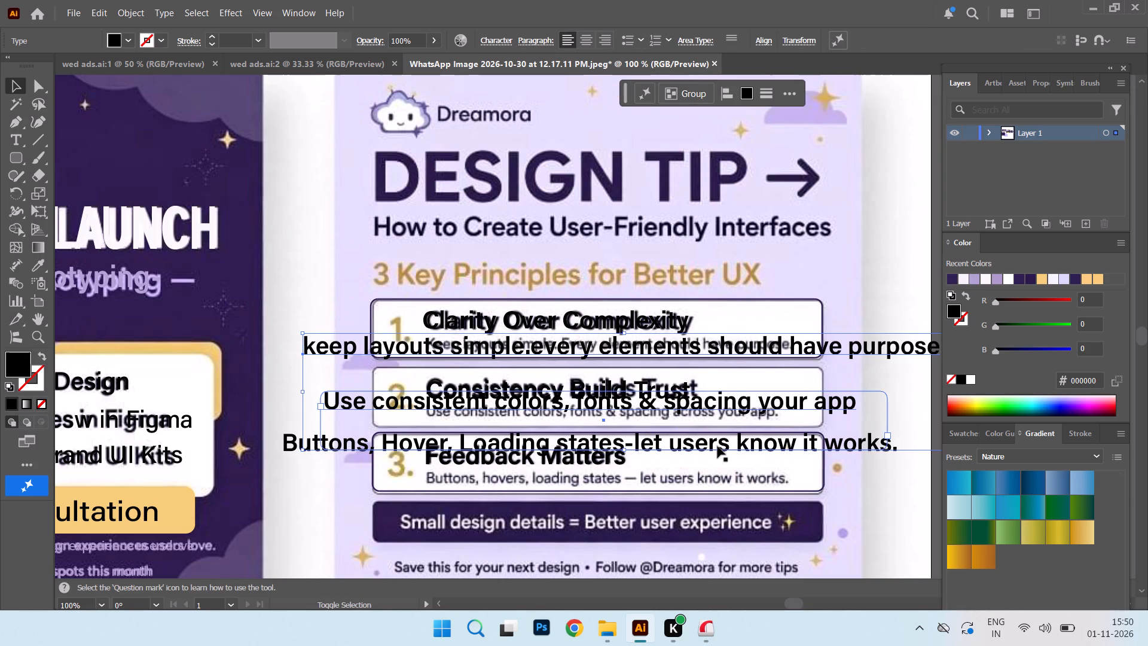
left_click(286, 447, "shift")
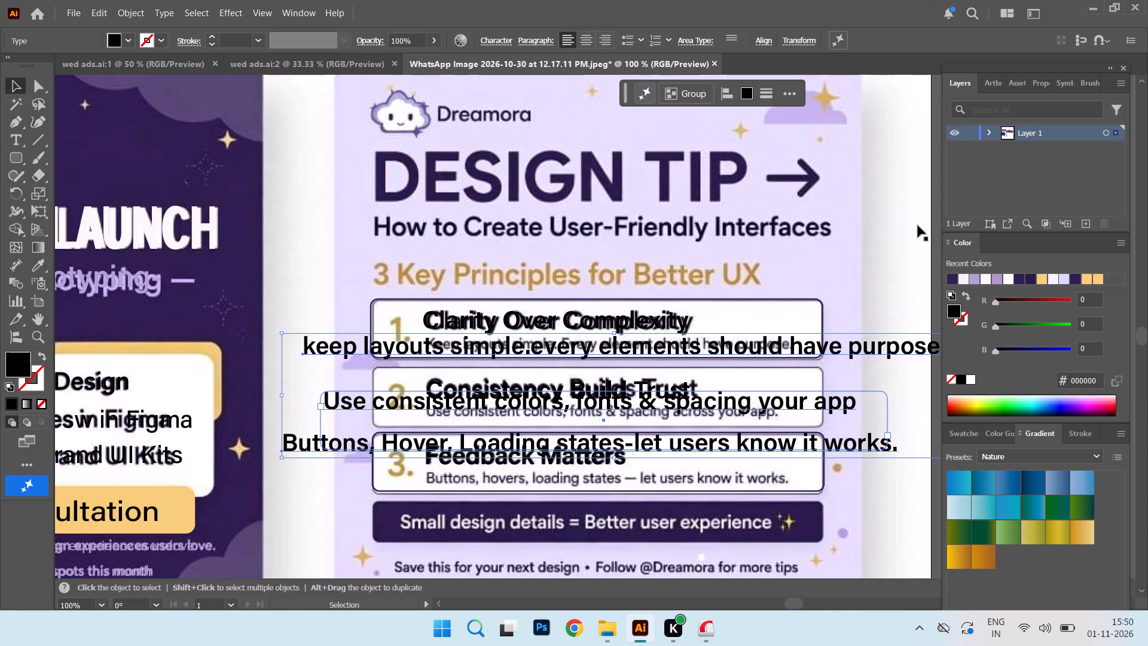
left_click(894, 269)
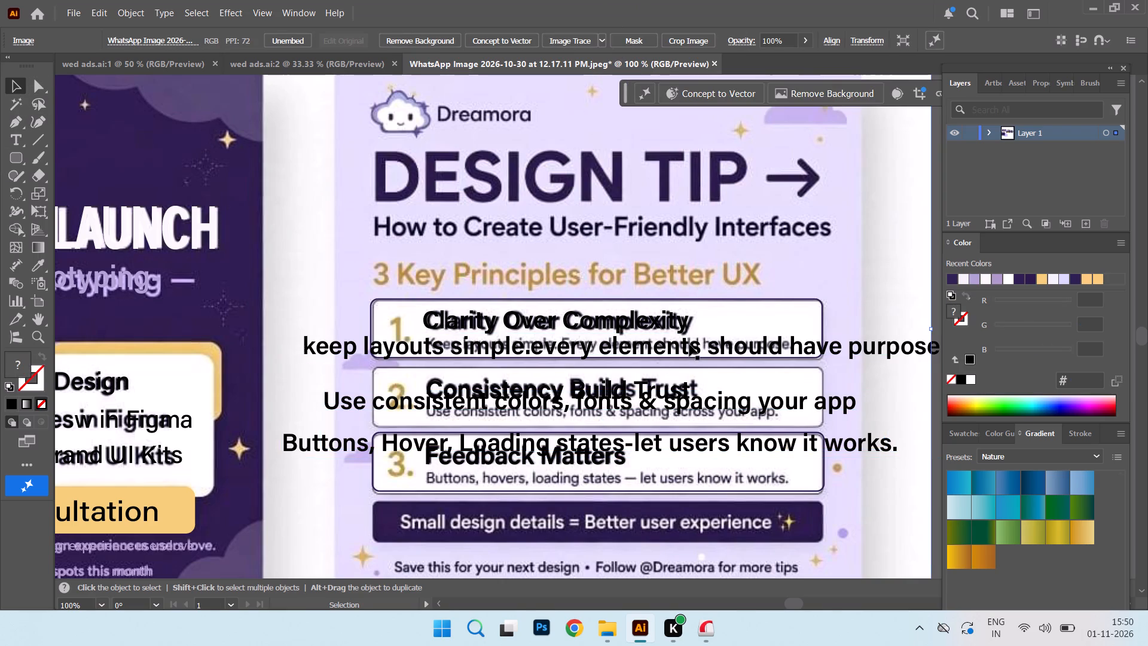
Set the first description's font size to 12 pt and align it over the reference description in the first box.
left_click(689, 345)
left_click(860, 43)
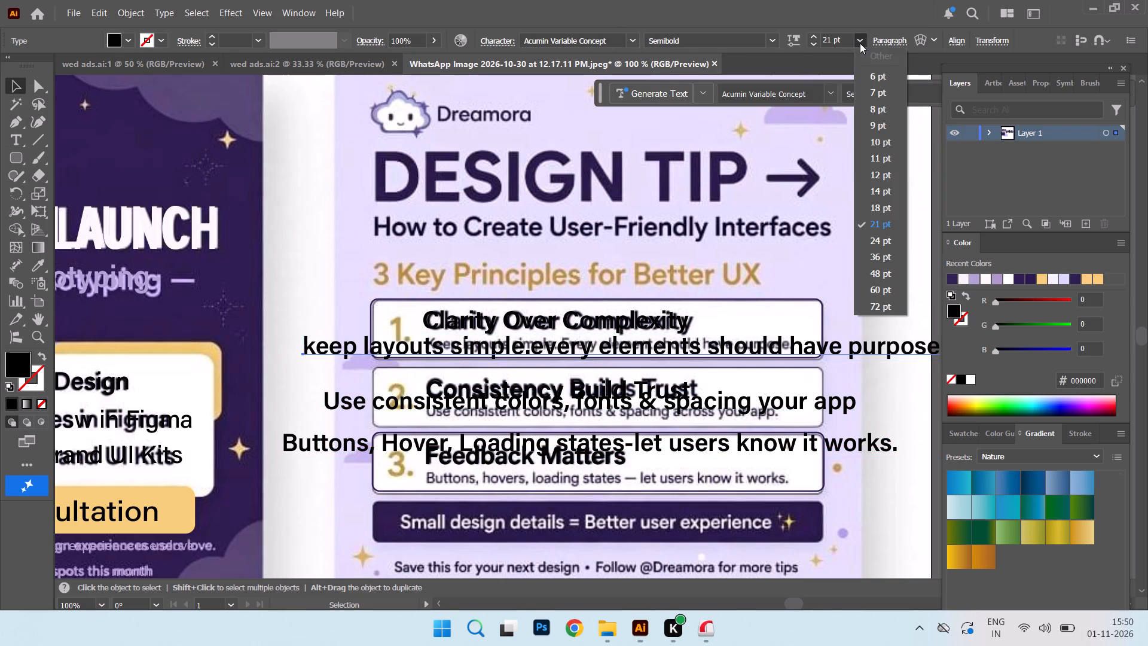
left_click(883, 177)
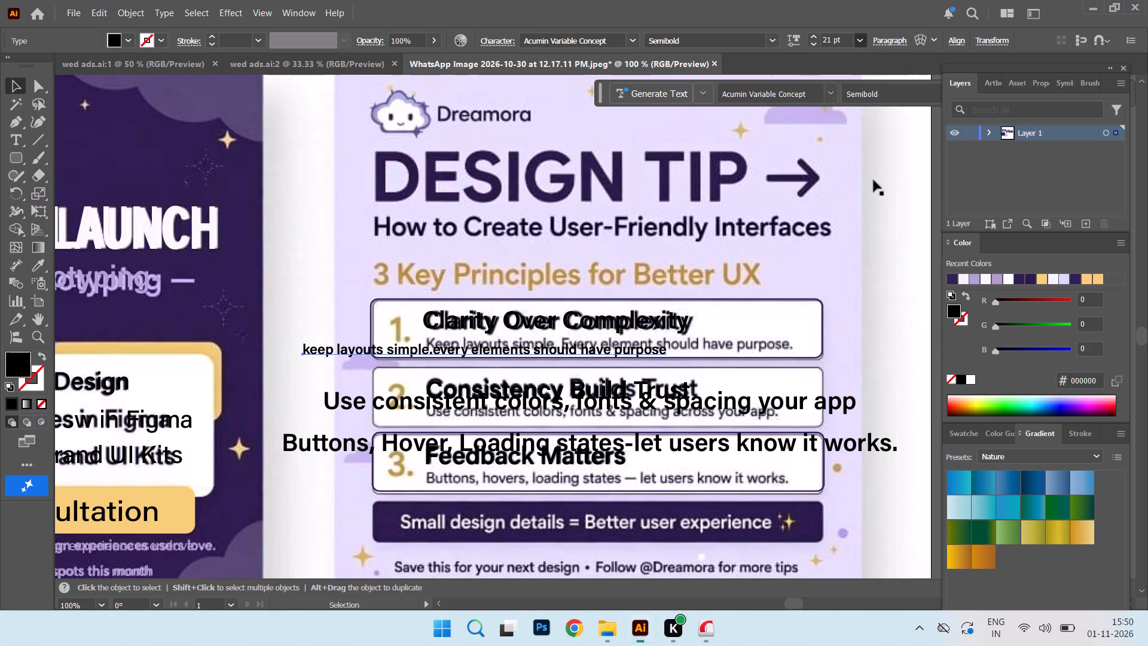
left_click_drag(592, 351, 710, 345)
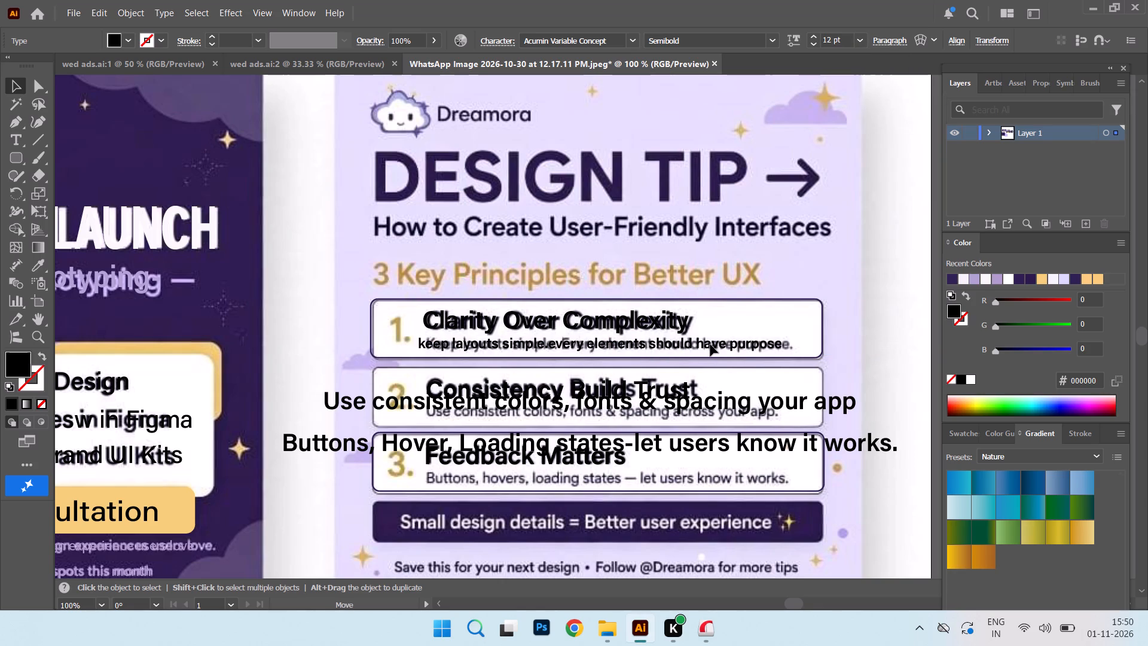
left_click_drag(710, 345, 717, 344)
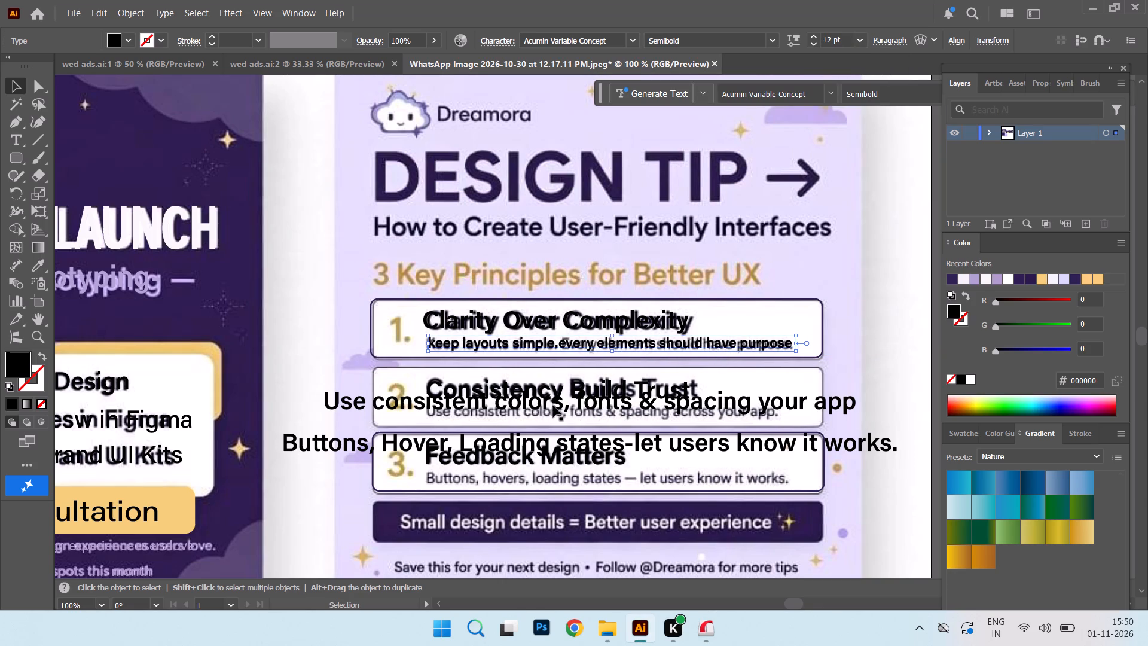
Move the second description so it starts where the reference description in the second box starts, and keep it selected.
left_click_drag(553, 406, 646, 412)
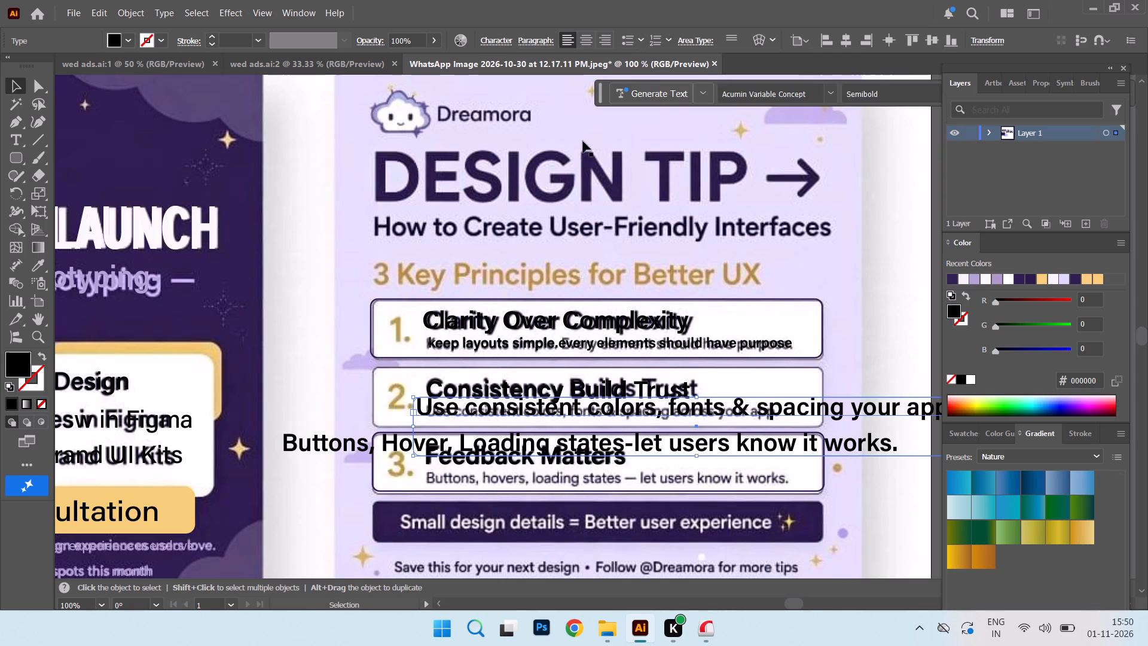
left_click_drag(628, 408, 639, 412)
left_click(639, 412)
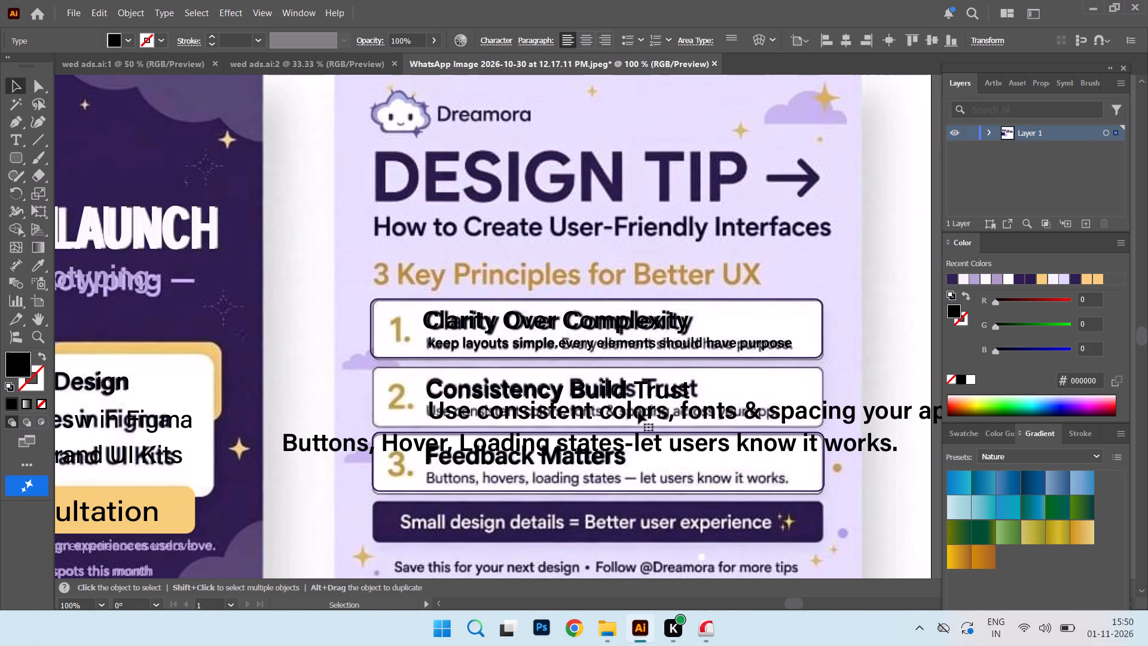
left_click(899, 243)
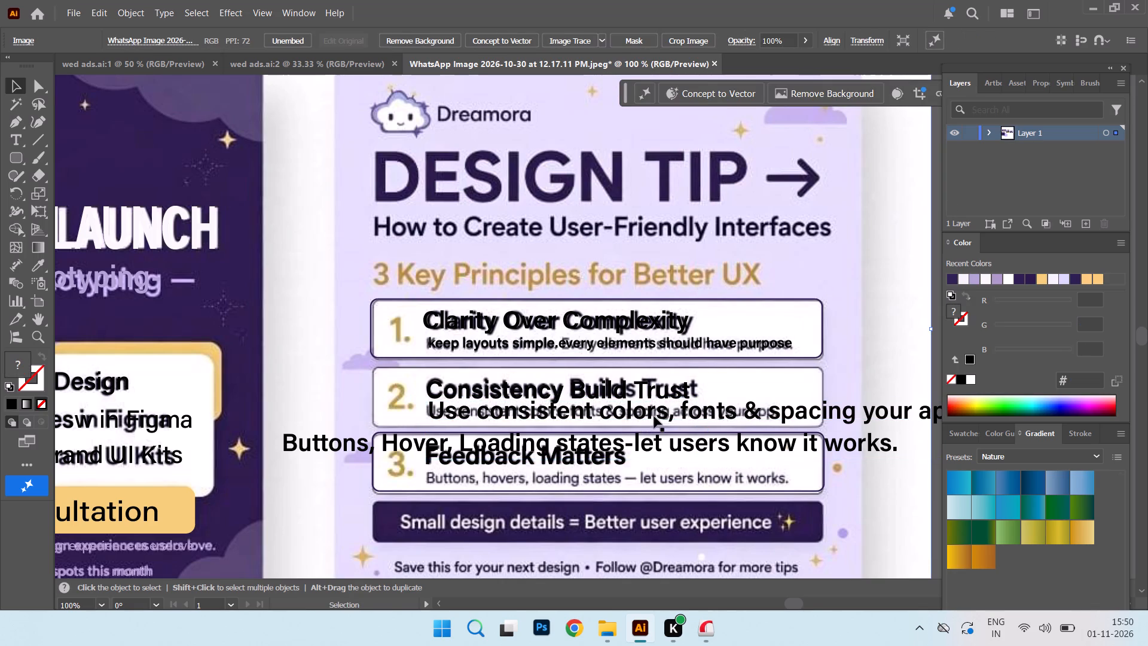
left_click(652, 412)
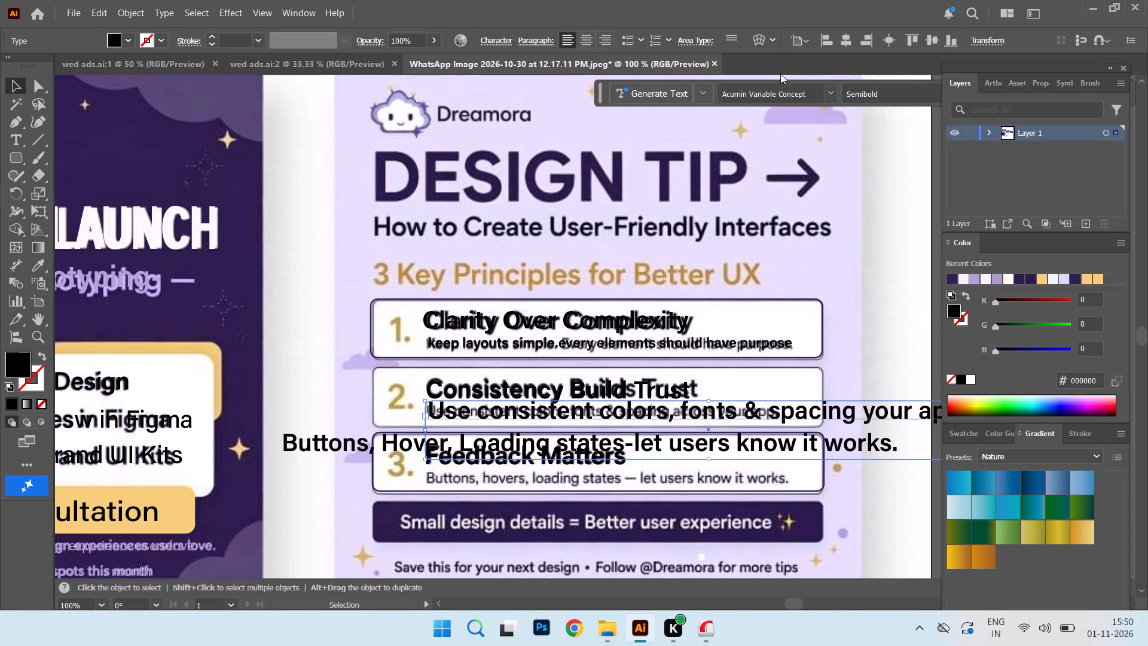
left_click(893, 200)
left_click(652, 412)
Move the second principle description clear of its box and set its font size to 12 pt.
left_click_drag(497, 420, 13, 310)
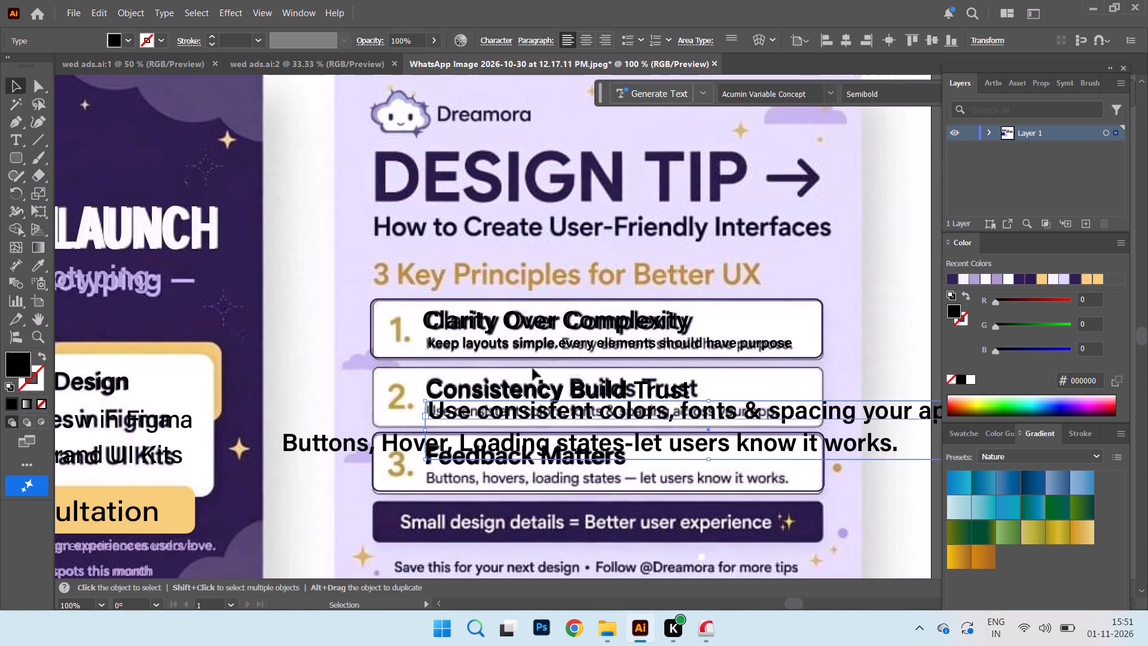
left_click_drag(555, 412, 554, 405)
left_click_drag(557, 412, 268, 264)
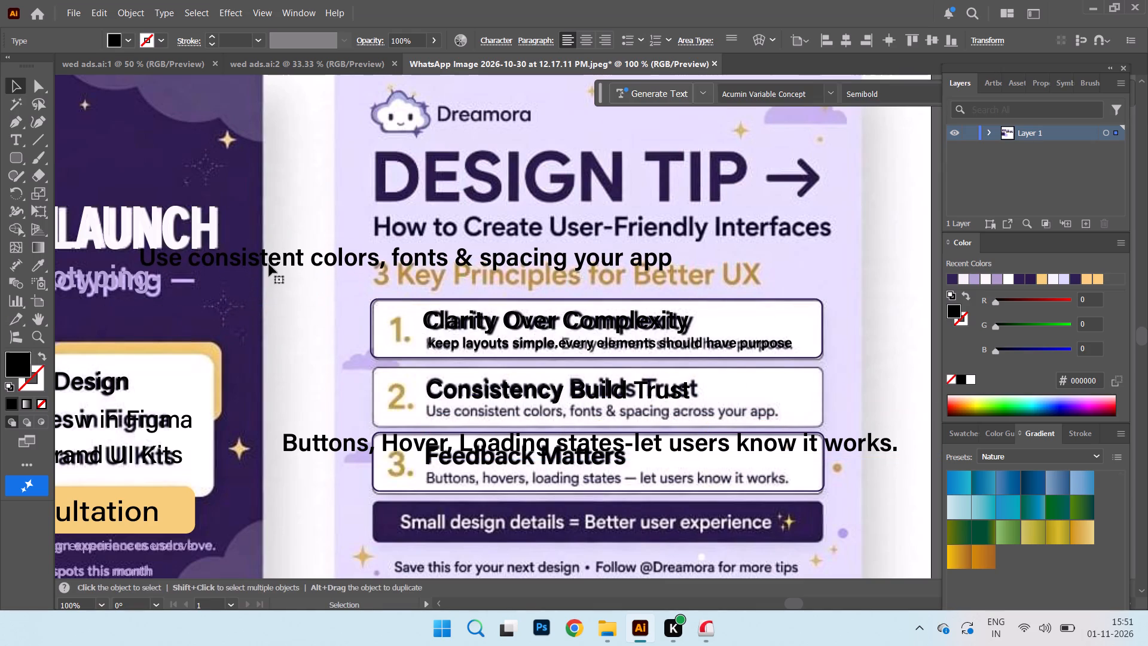
key("Return")
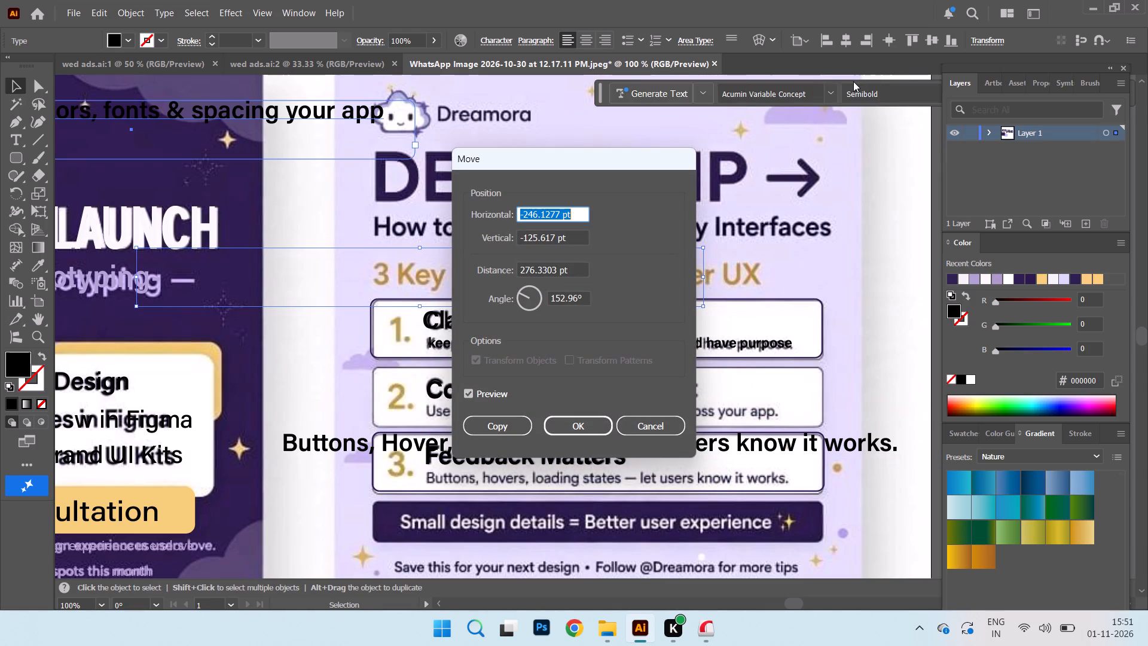
left_click_drag(853, 81, 787, 85)
left_click_drag(799, 81, 764, 86)
left_click(655, 423)
left_click_drag(828, 81, 753, 86)
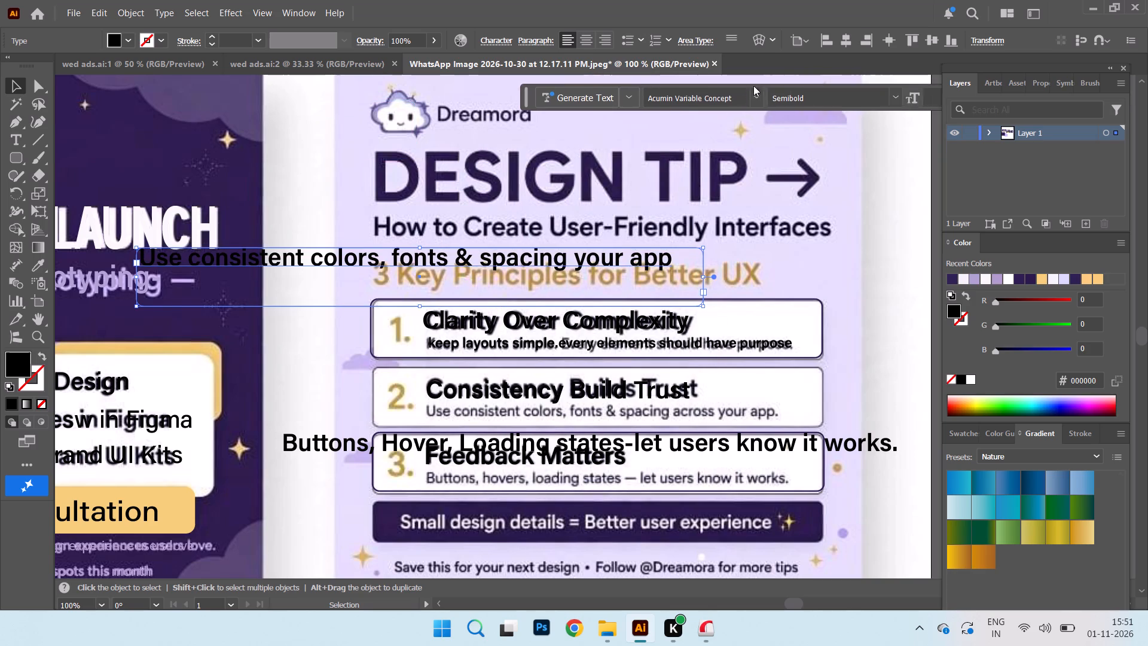
left_click_drag(753, 86, 660, 69)
left_click(870, 83)
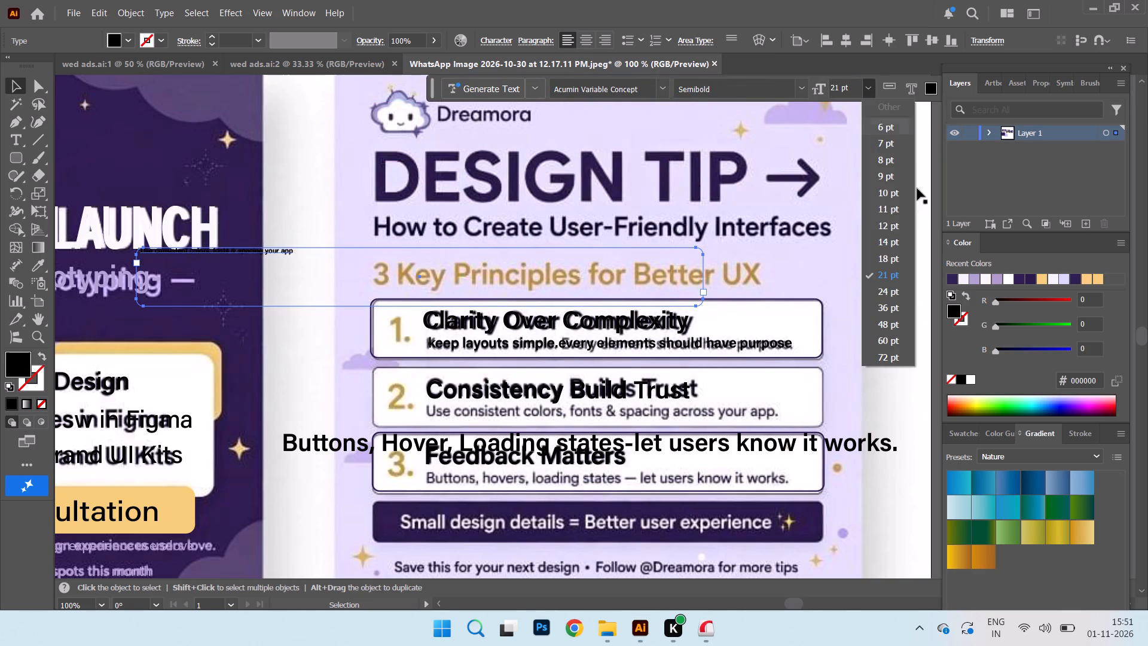
left_click(906, 221)
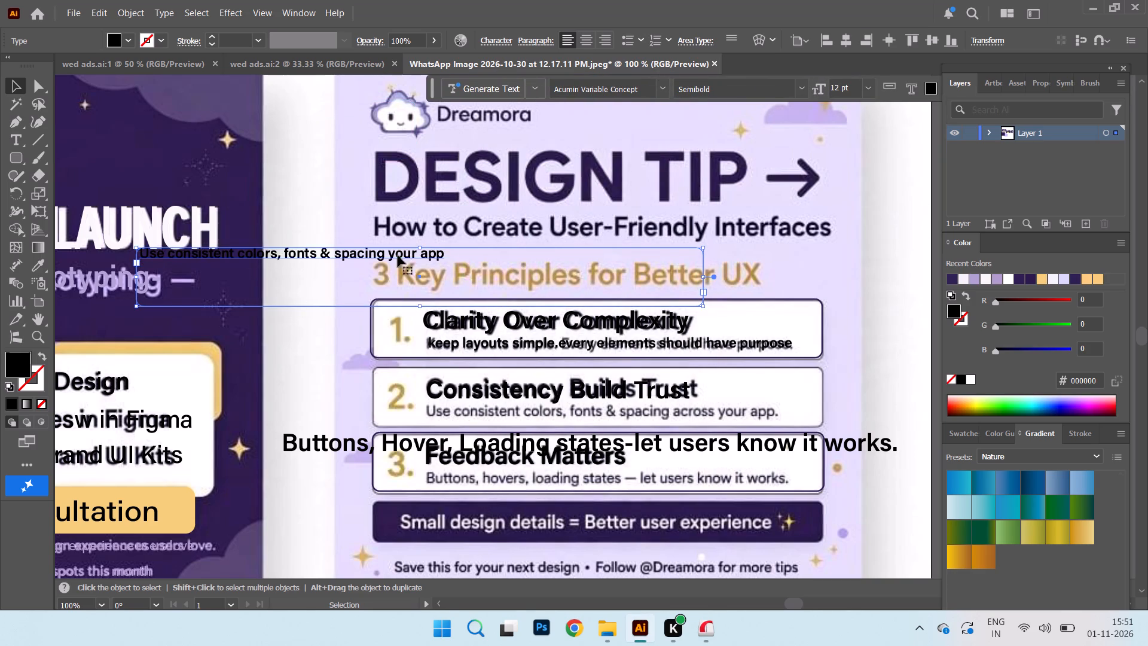
Move the second description back onto its reference description line inside the second box.
left_click_drag(398, 255, 690, 415)
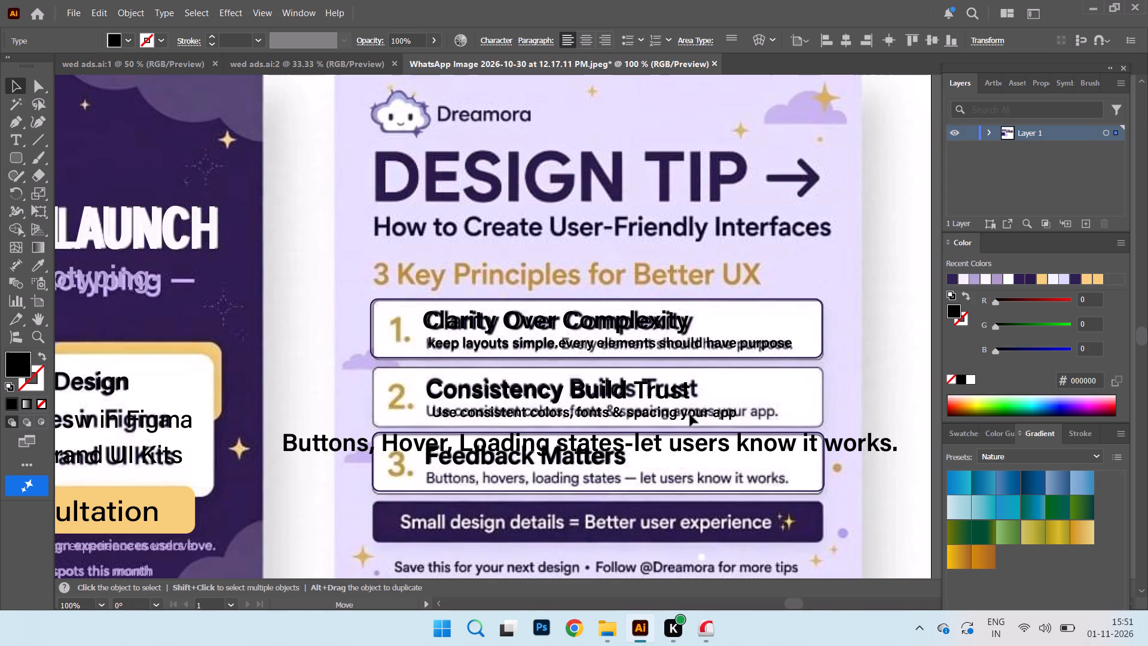
left_click_drag(690, 415, 689, 413)
left_click(721, 343)
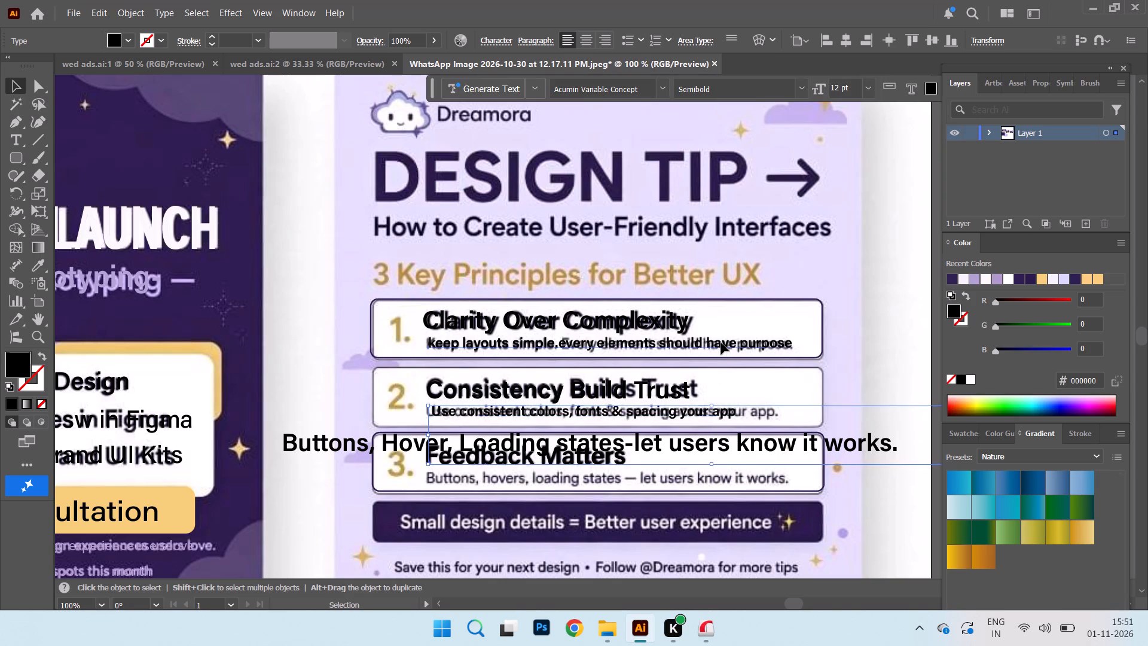
left_click(706, 416)
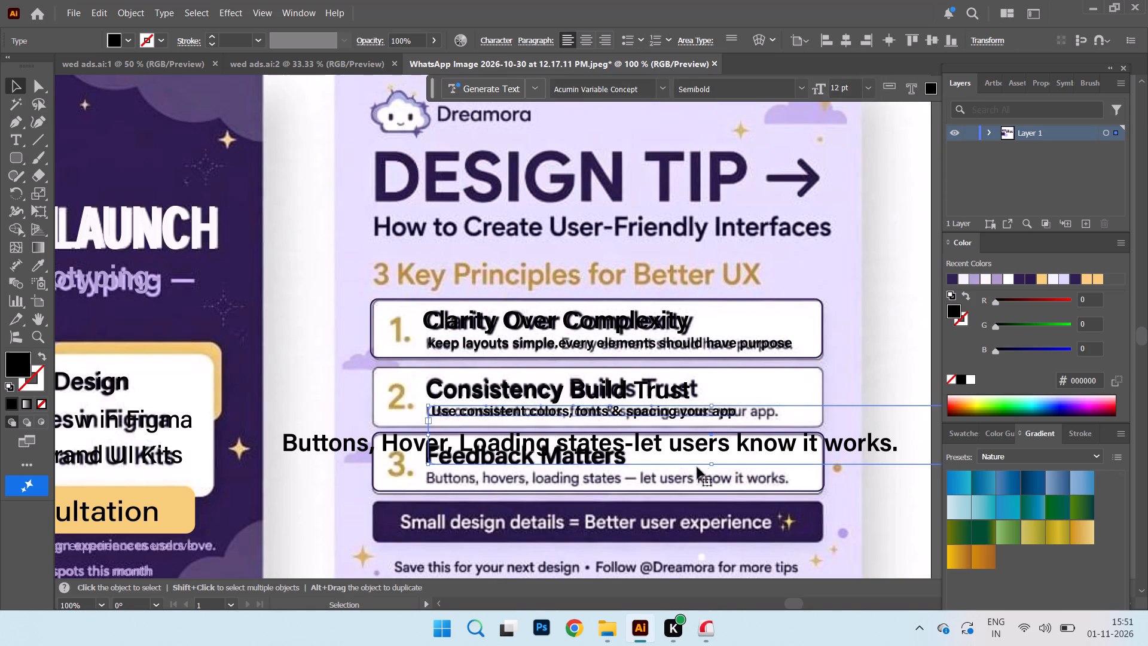
Place the third description over its reference line in the third box and set its font size to 12 pt.
left_click(578, 344)
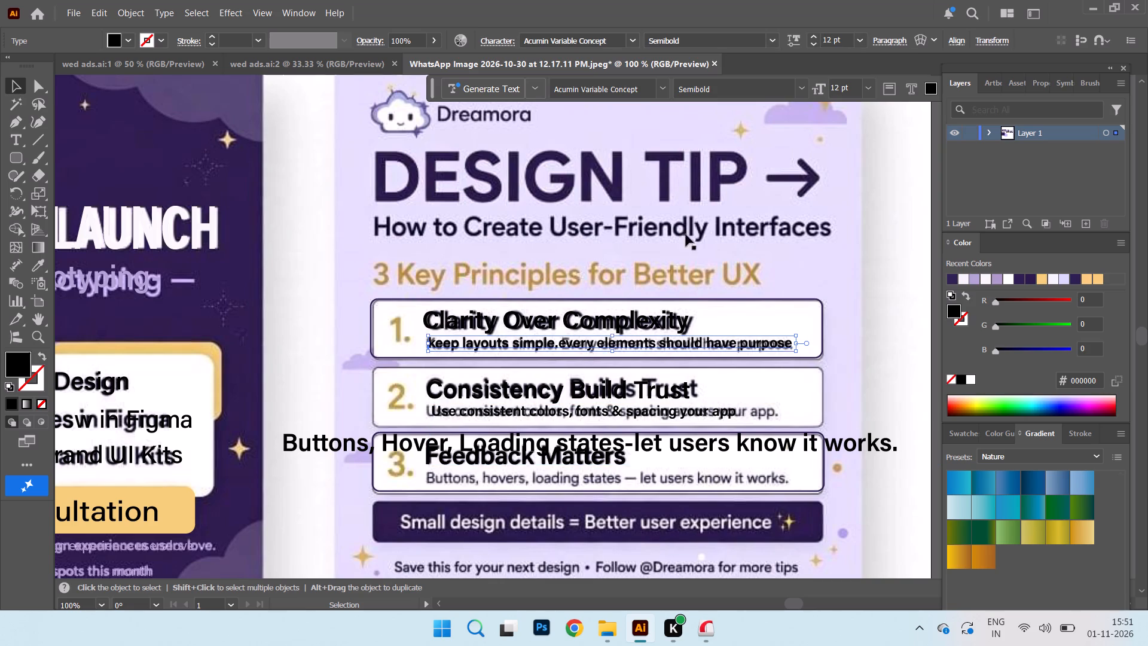
left_click_drag(348, 448, 474, 497)
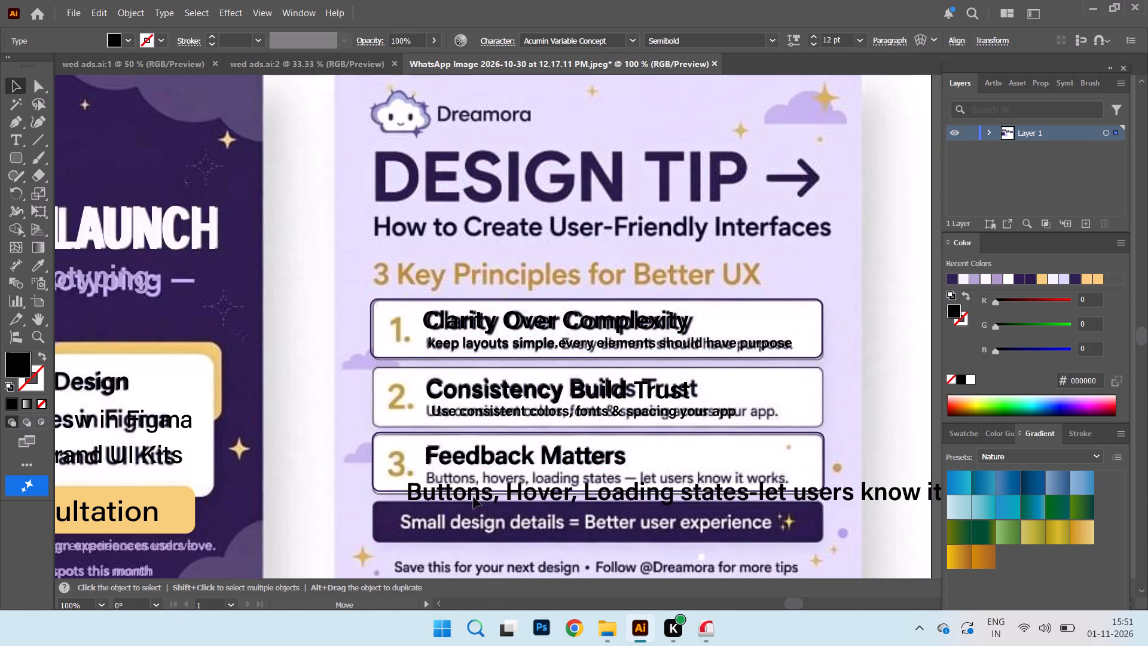
left_click_drag(474, 497, 492, 483)
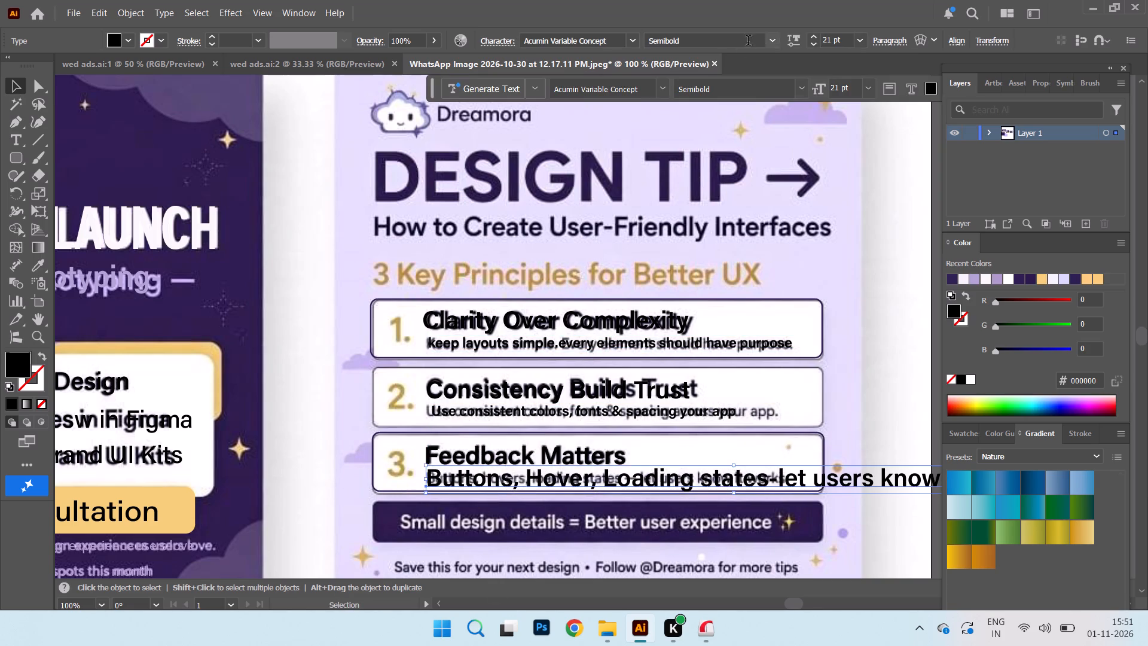
left_click(860, 41)
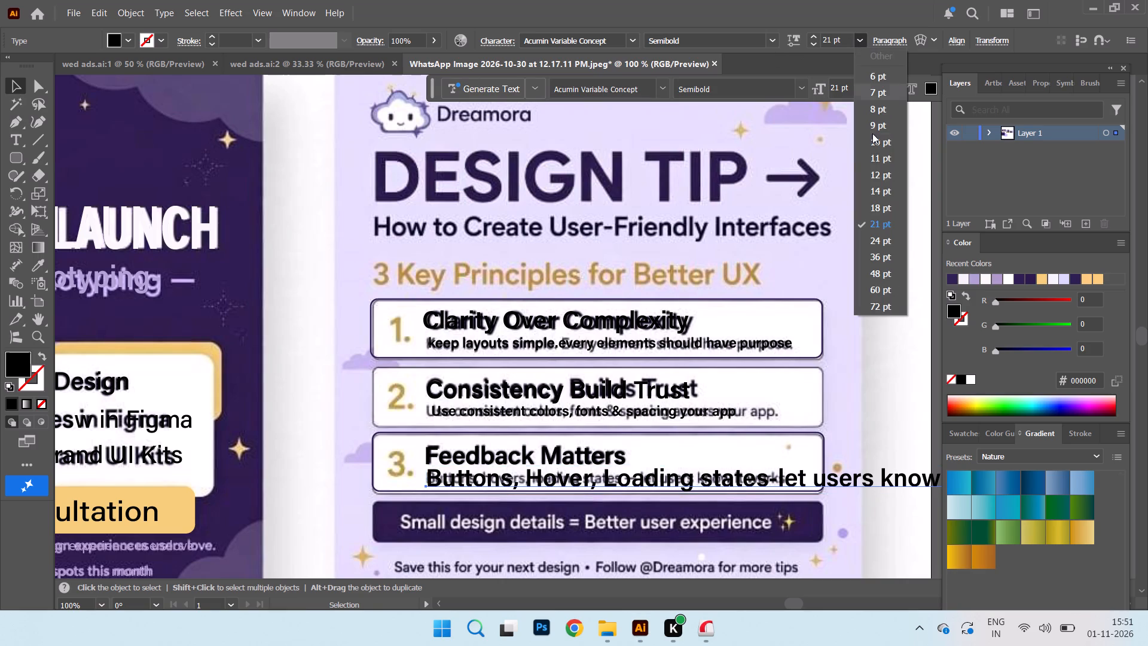
left_click(877, 175)
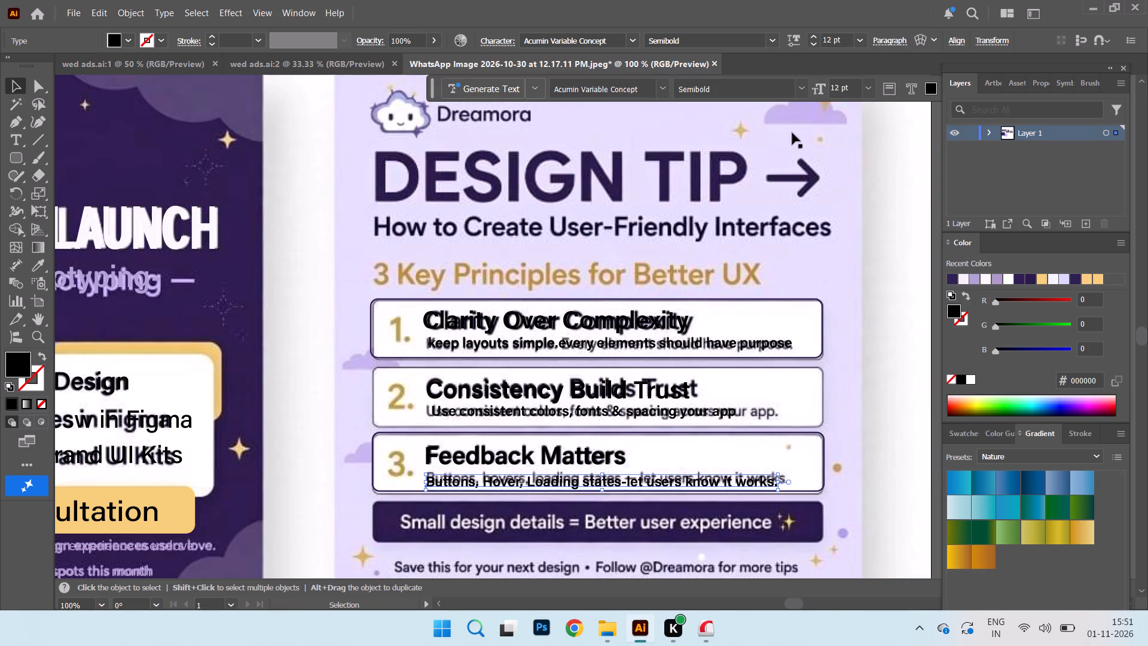
left_click(514, 477)
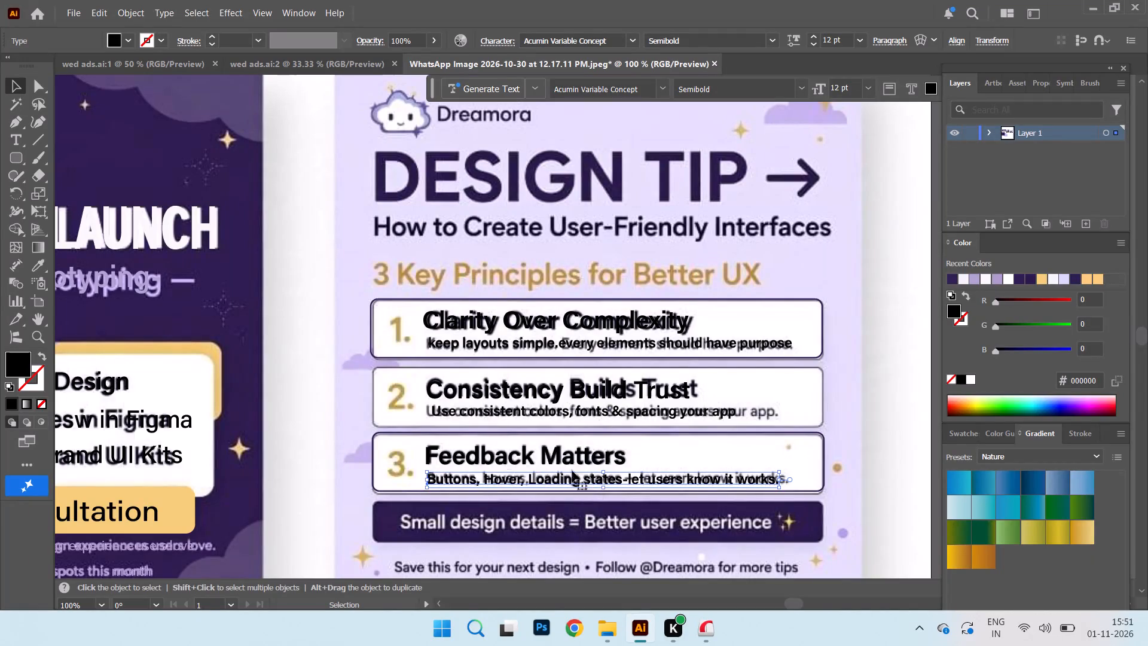
Nudge the second description sideways so it starts exactly where its reference line starts.
left_click_drag(472, 410, 465, 411)
double_click(464, 411)
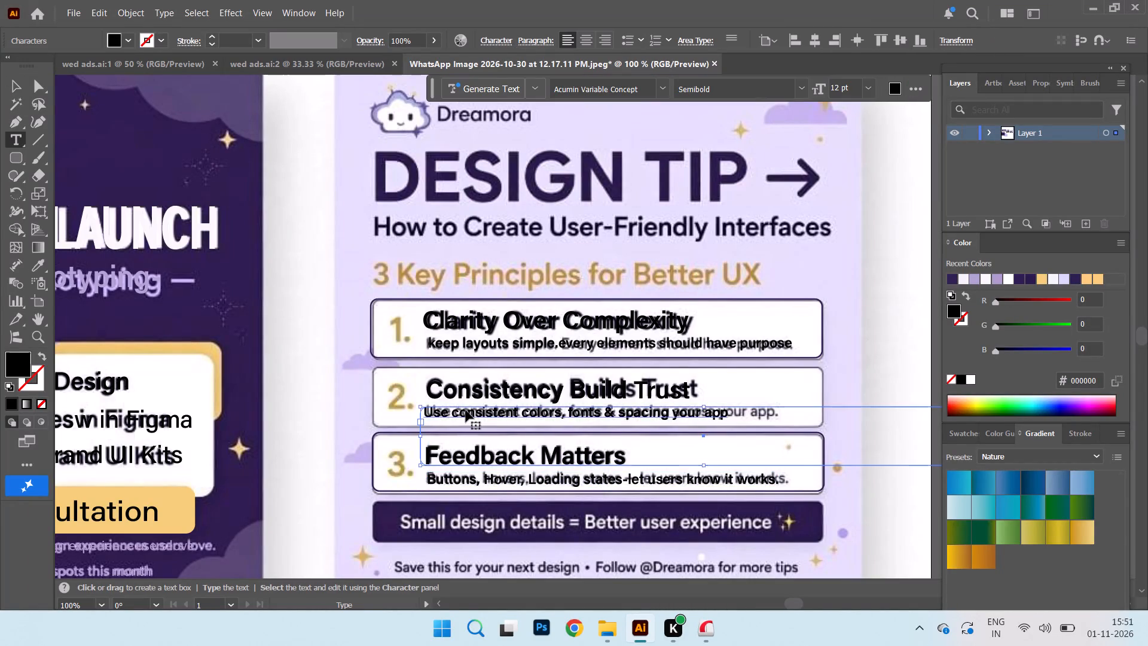
left_click(468, 410)
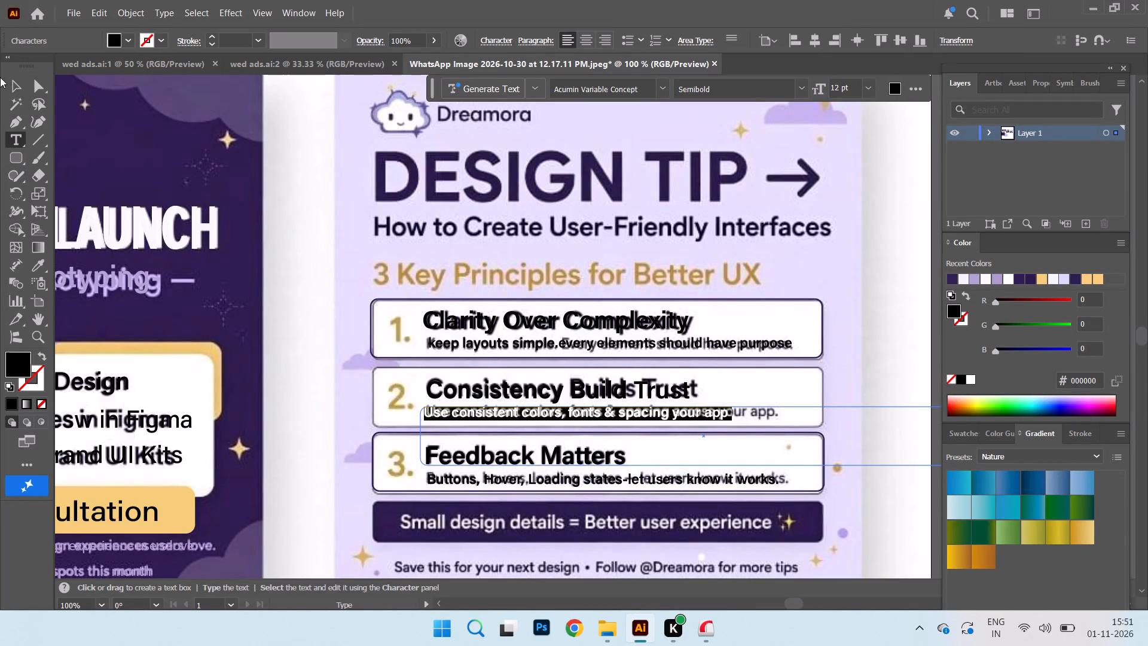
left_click(13, 78)
left_click(563, 415)
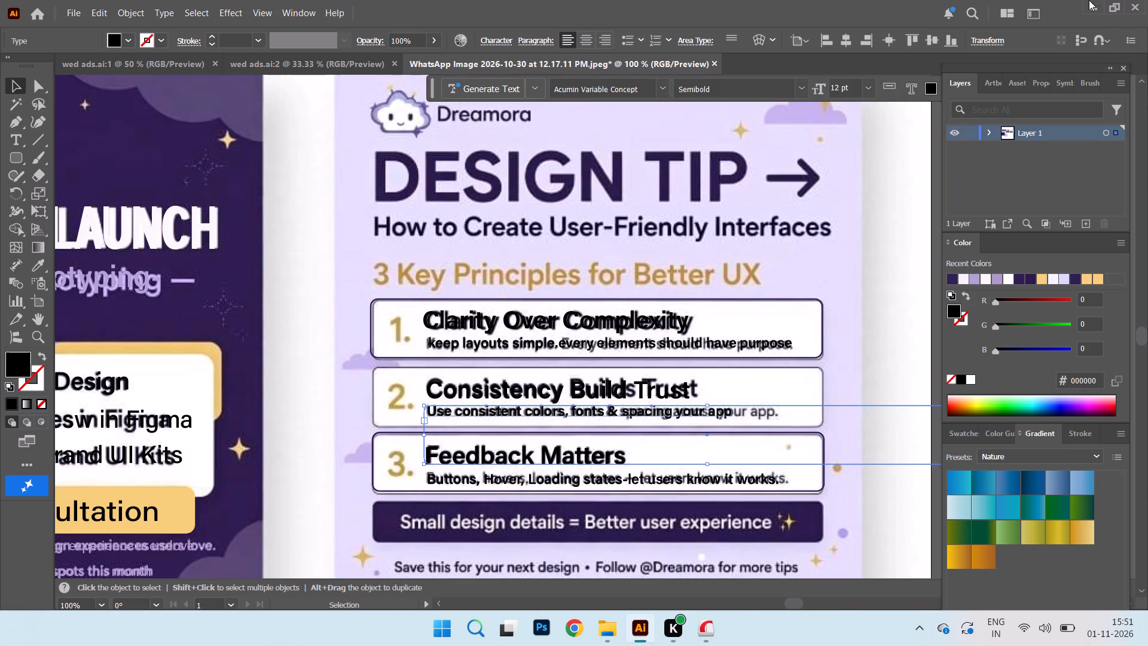
Duplicate the first principle box's rounded outline onto the reference box around Consistency Builds Trust.
scroll(129, 443, "down", 2)
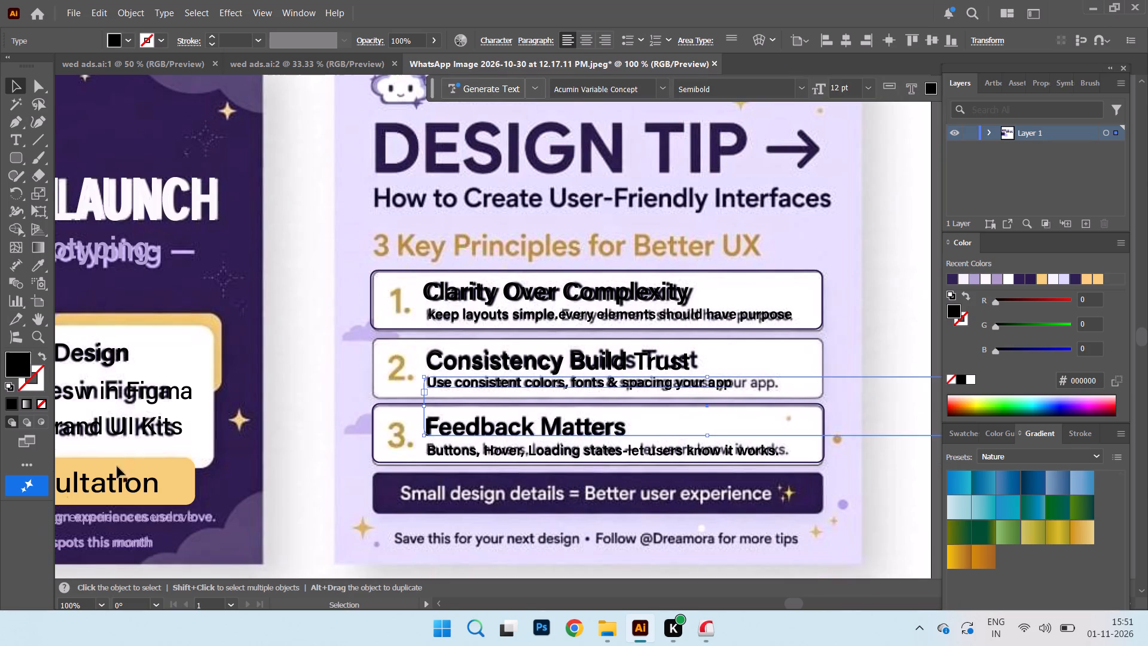
scroll(35, 379, "down", 4)
scroll(467, 336, "down", 2)
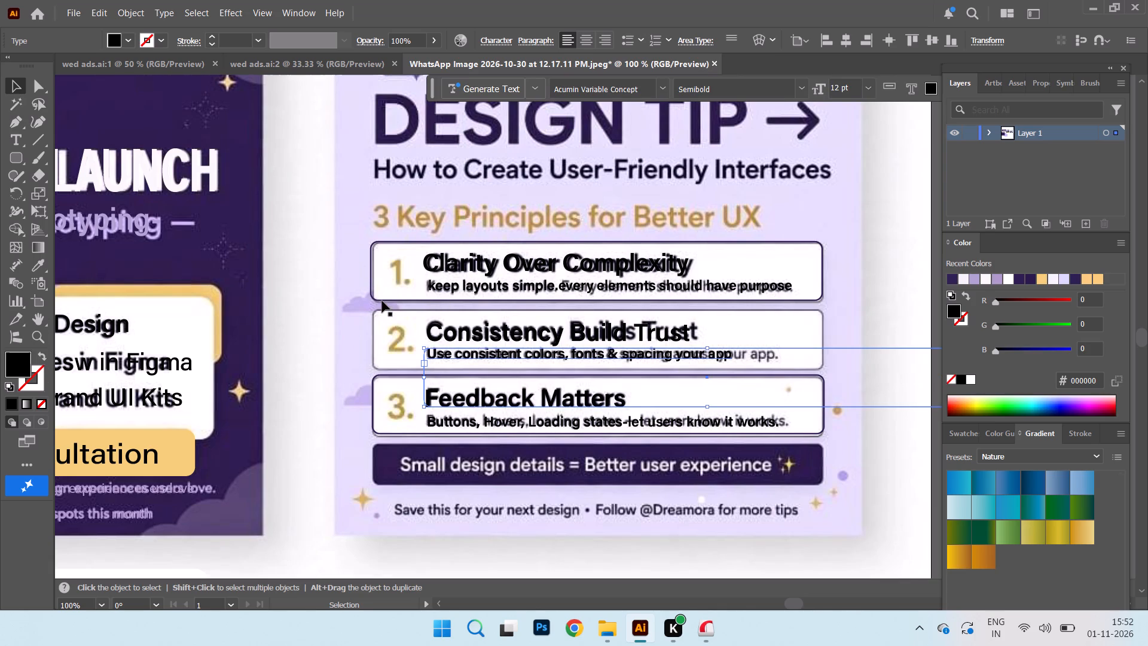
left_click(382, 301)
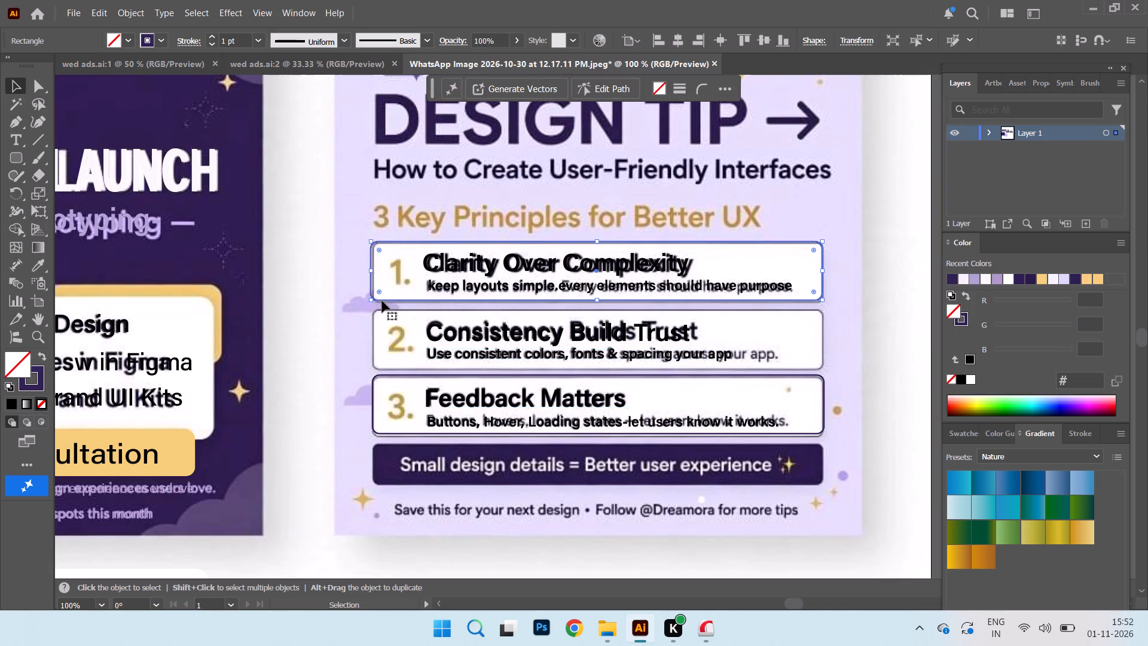
left_click_drag(382, 301, 385, 373, "alt")
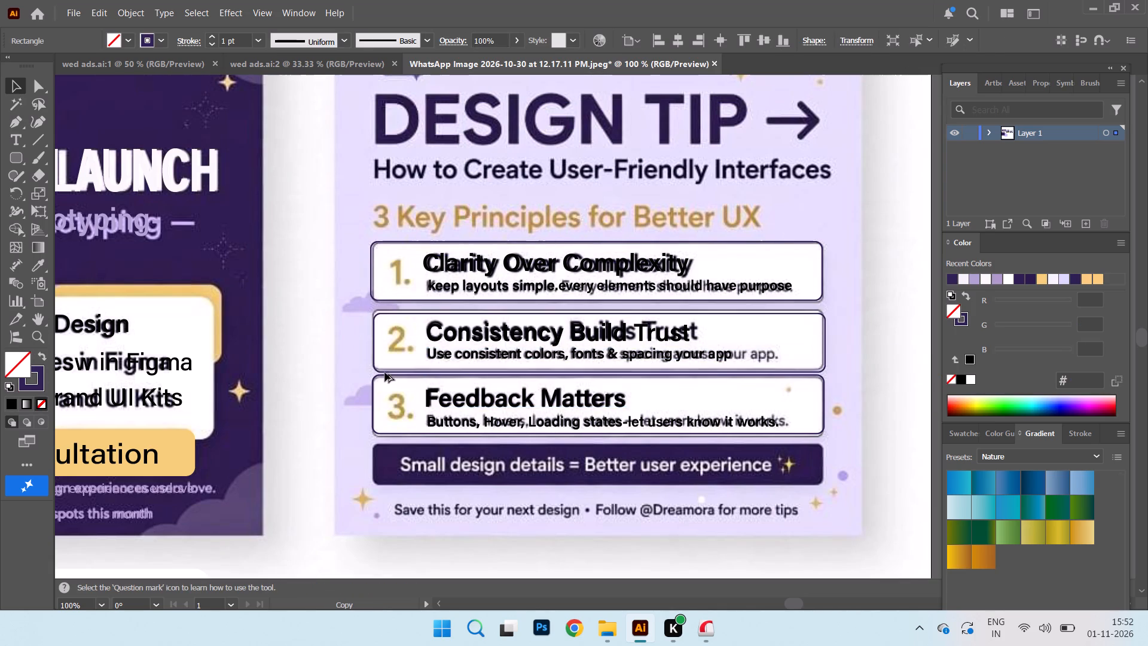
left_click_drag(385, 373, 385, 370, "alt")
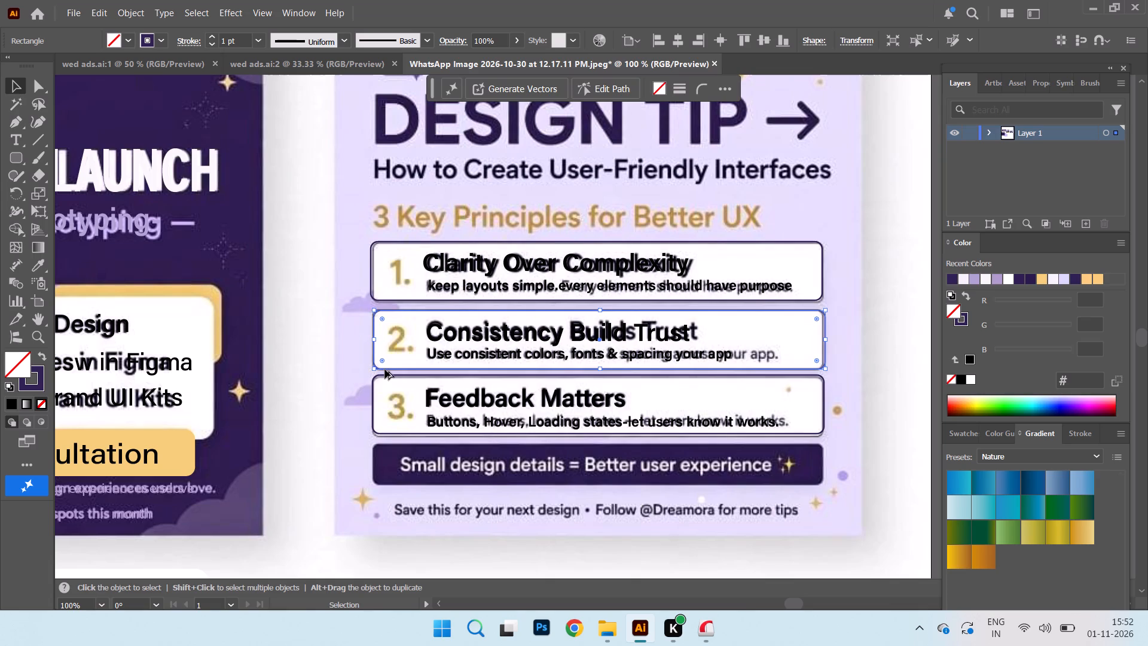
Duplicate the second box's outline onto the dark banner below the boxes and shorten it to about 34 pt high.
left_click_drag(385, 369, 386, 508, "alt")
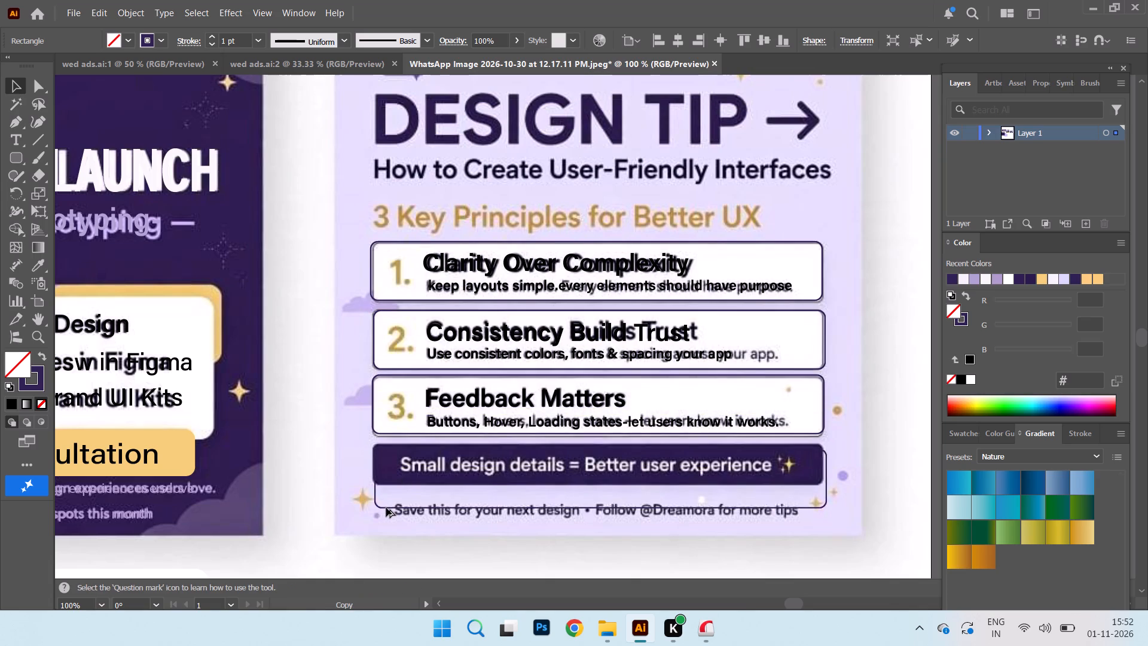
left_click_drag(386, 508, 382, 504, "alt")
left_click(381, 504, "alt")
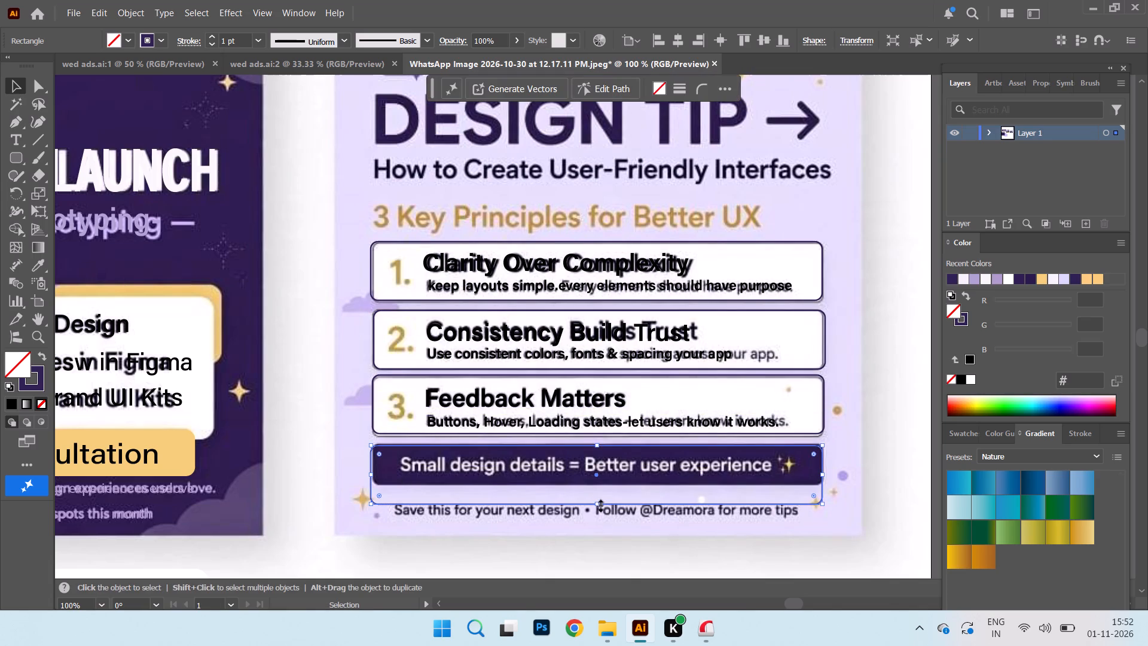
left_click_drag(598, 508, 597, 490)
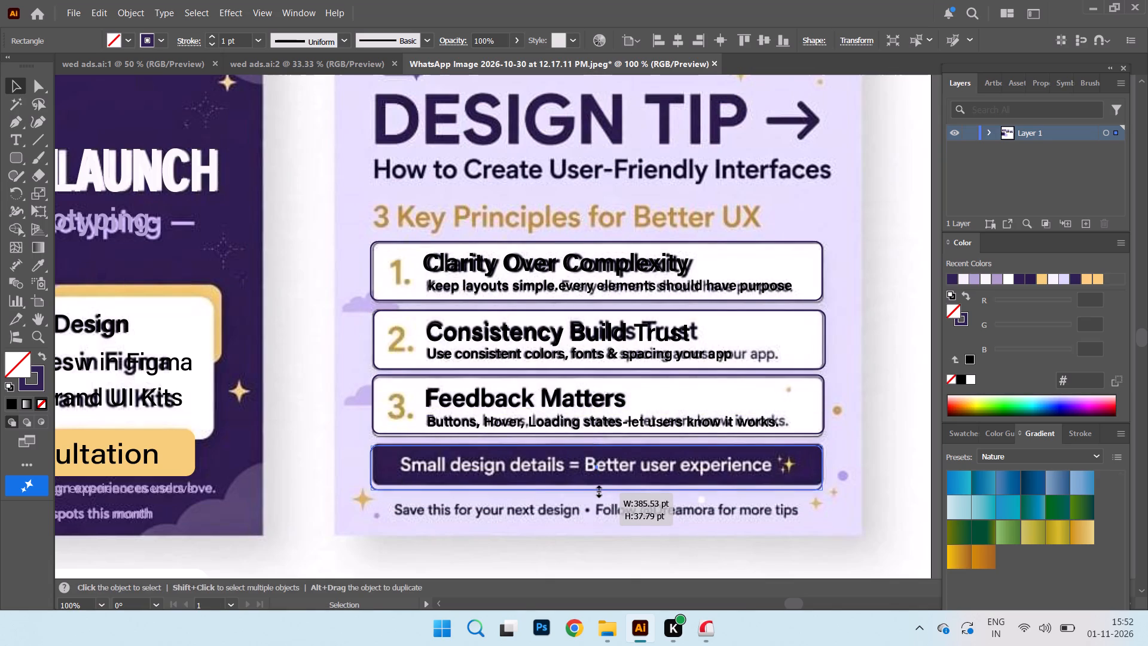
left_click_drag(597, 490, 603, 482)
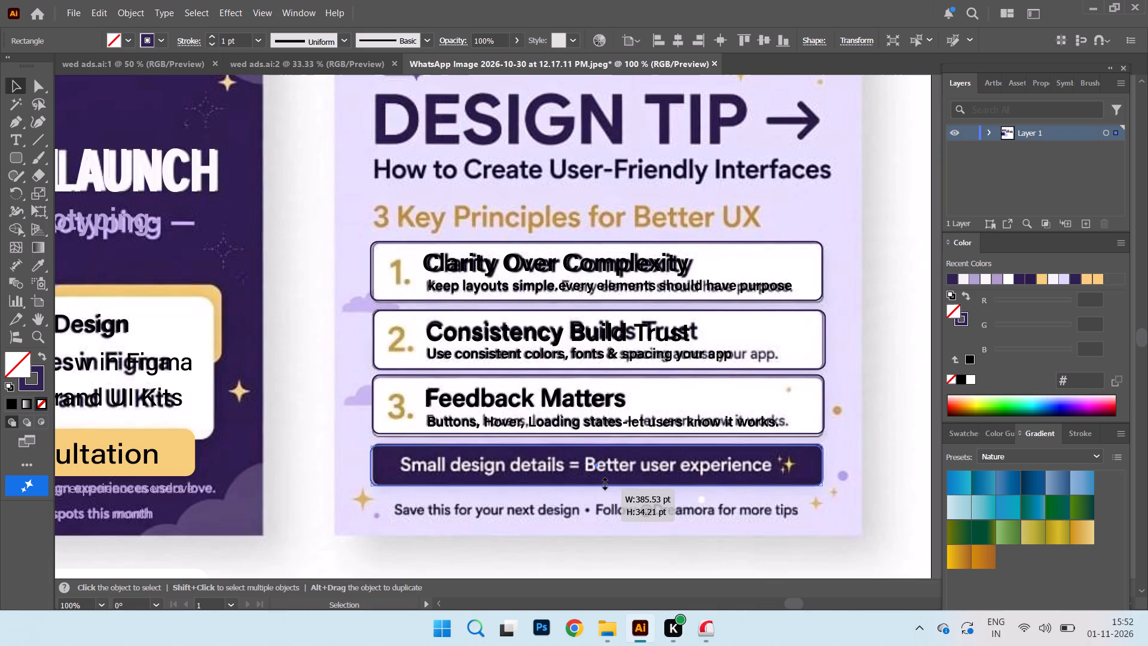
left_click_drag(603, 482, 604, 485)
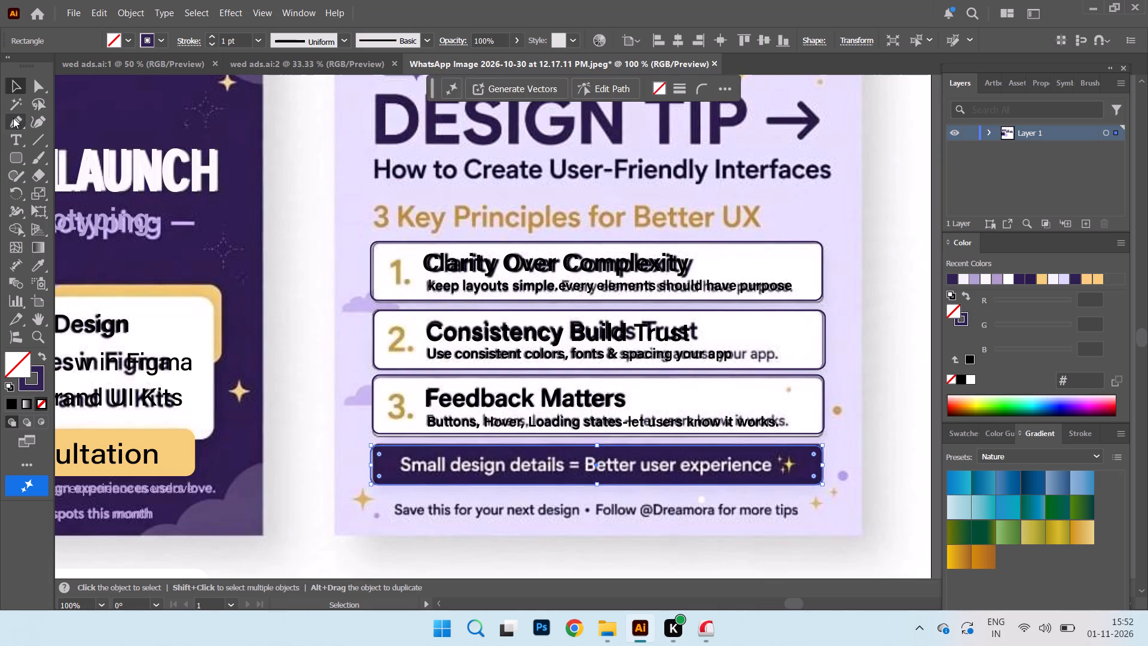
Add the text line "Small design details = Better user experience" near the Design Tip card's lower edge.
left_click(23, 146)
left_click(362, 534)
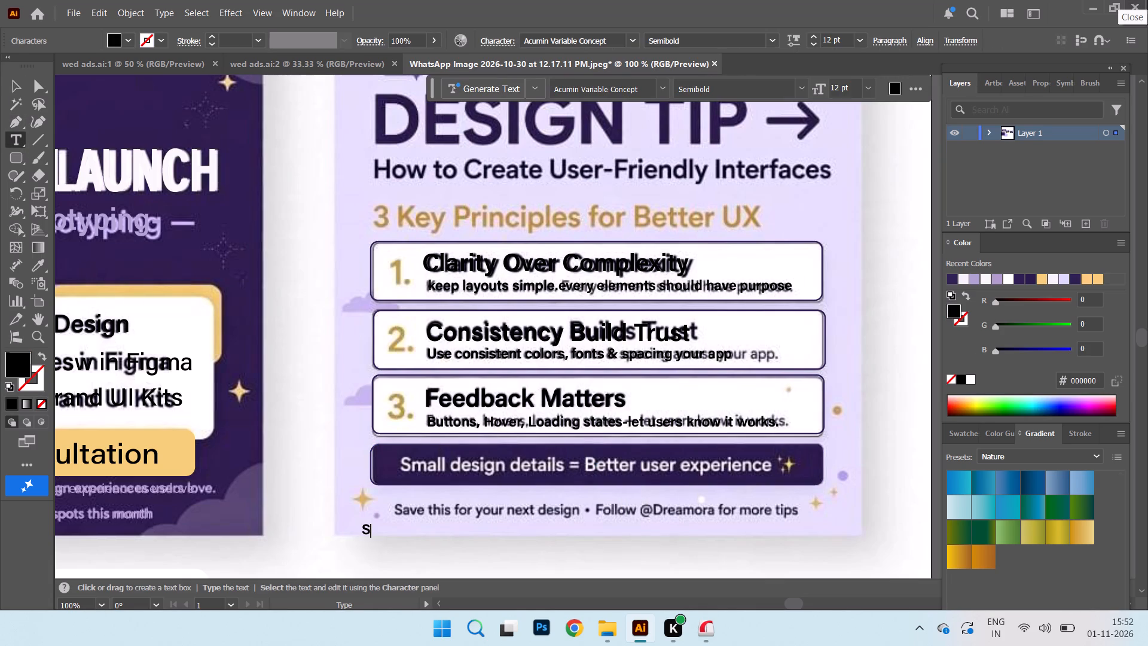
type("mall")
key("space")
type("des")
type("ign")
key("space")
type("details")
key("space")
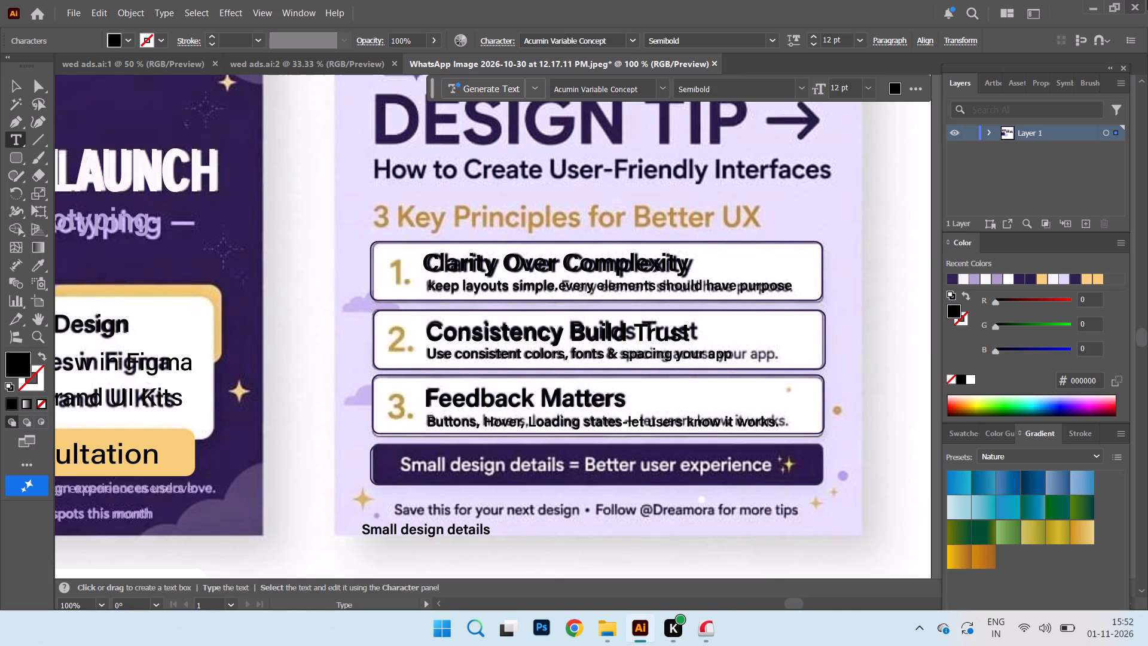
key("equal")
key("space")
type("etter")
key("space")
type("user")
key("space")
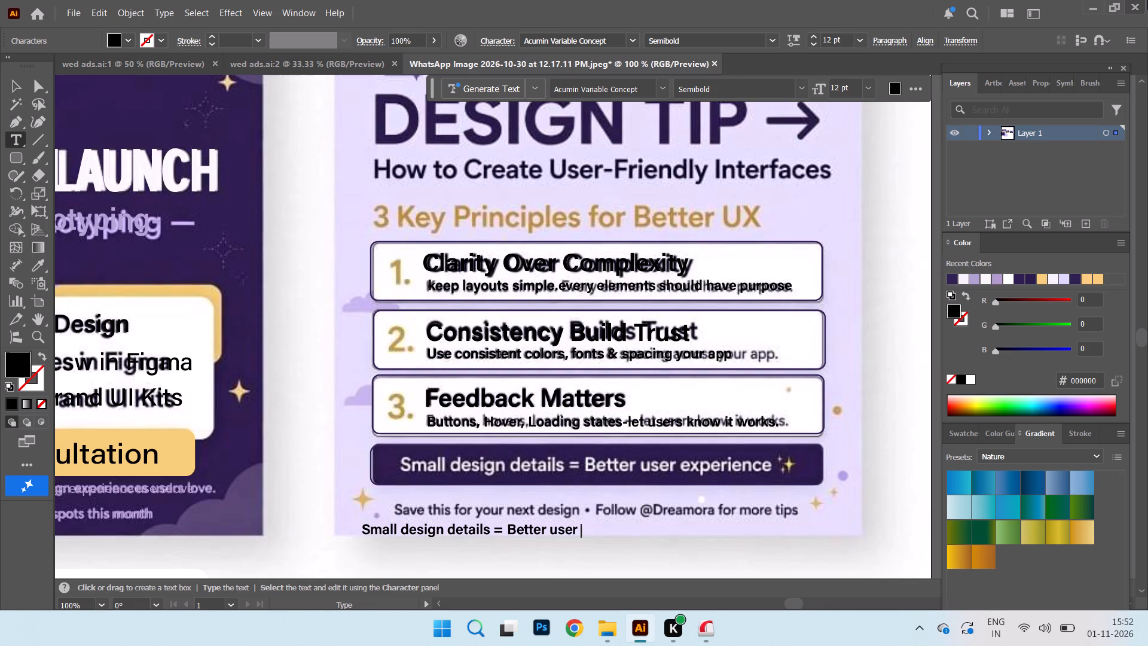
key("e")
key("x")
type("per")
type("ience")
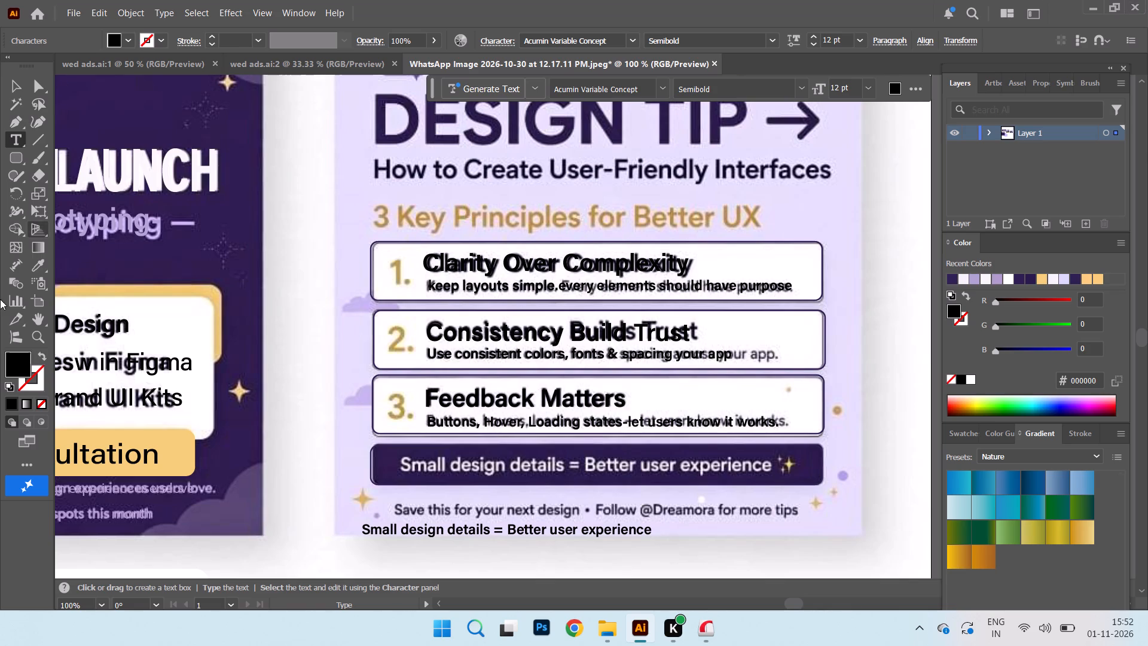
Fill the "Small design details" line with the pale lavender colour eeebf7.
double_click(17, 363)
double_click(18, 365)
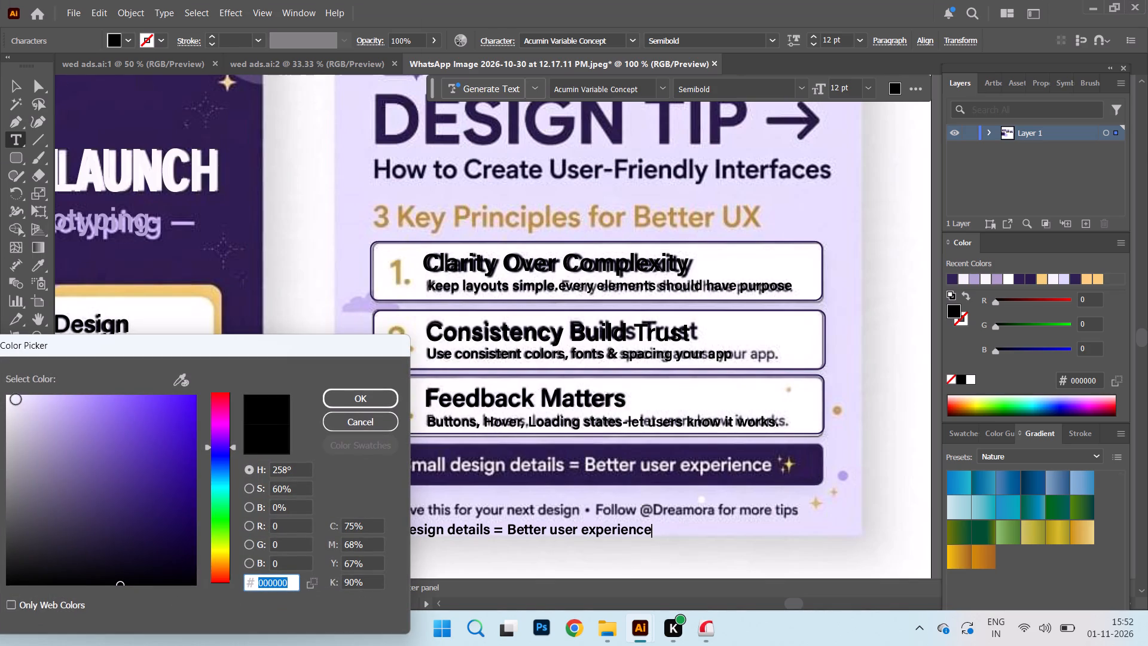
left_click(16, 400)
left_click(368, 400)
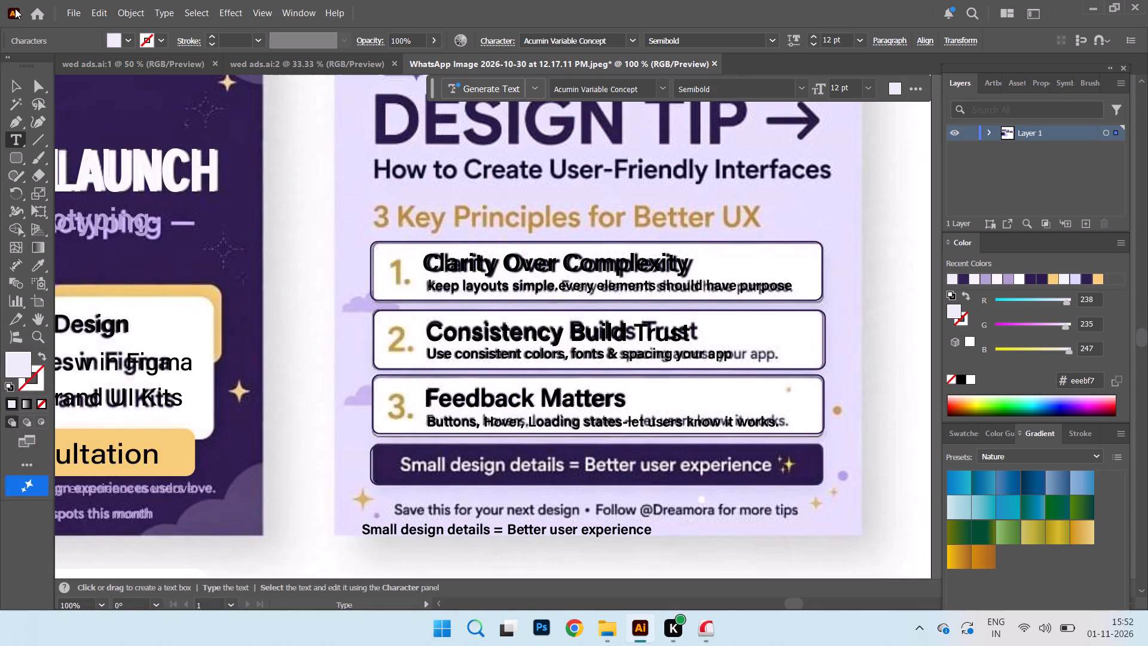
left_click(16, 81)
left_click(133, 43)
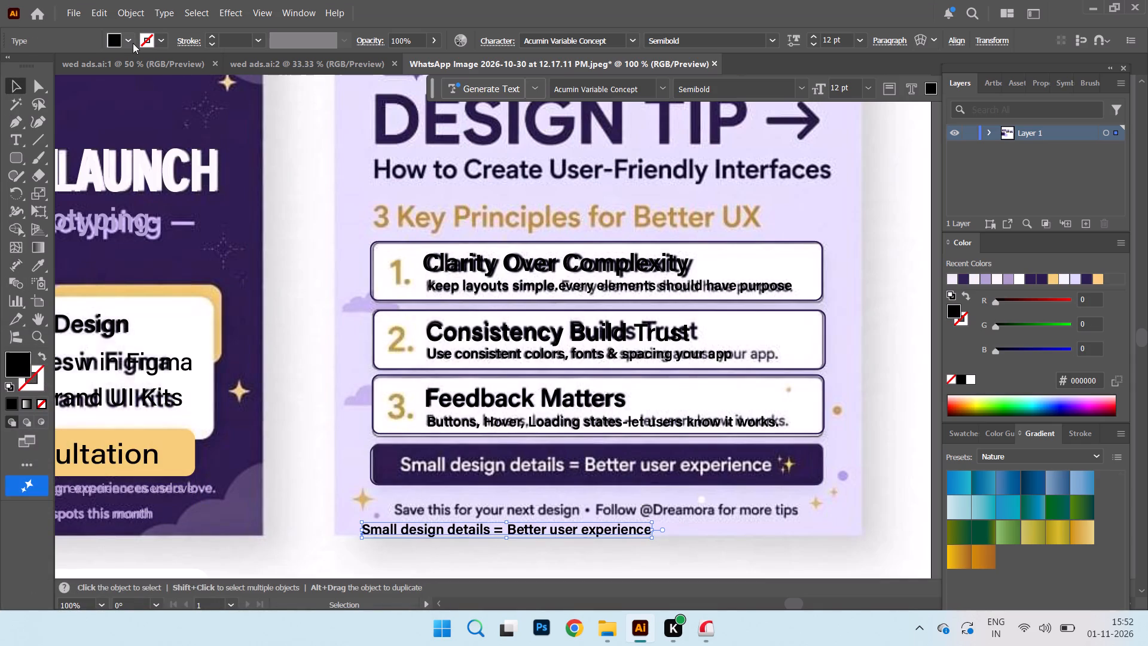
left_click(8, 112)
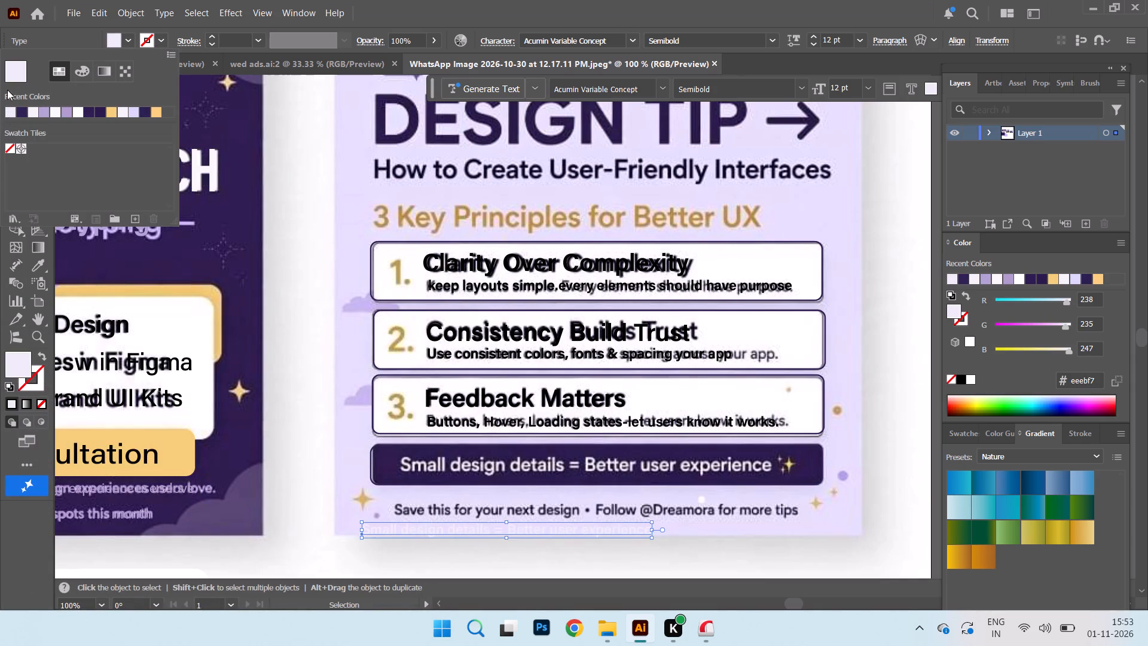
left_click(264, 367)
Place the pale line over the dark banner's reference text, set it to 18 pt, and fit it within the banner.
left_click_drag(569, 526, 663, 462)
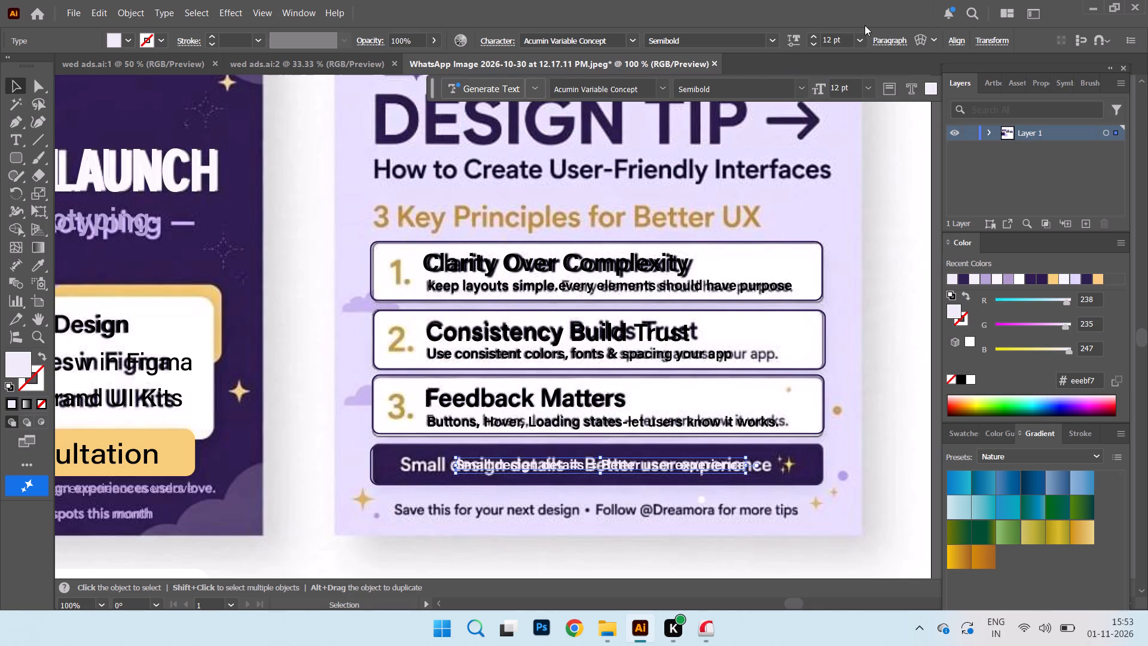
left_click(863, 40)
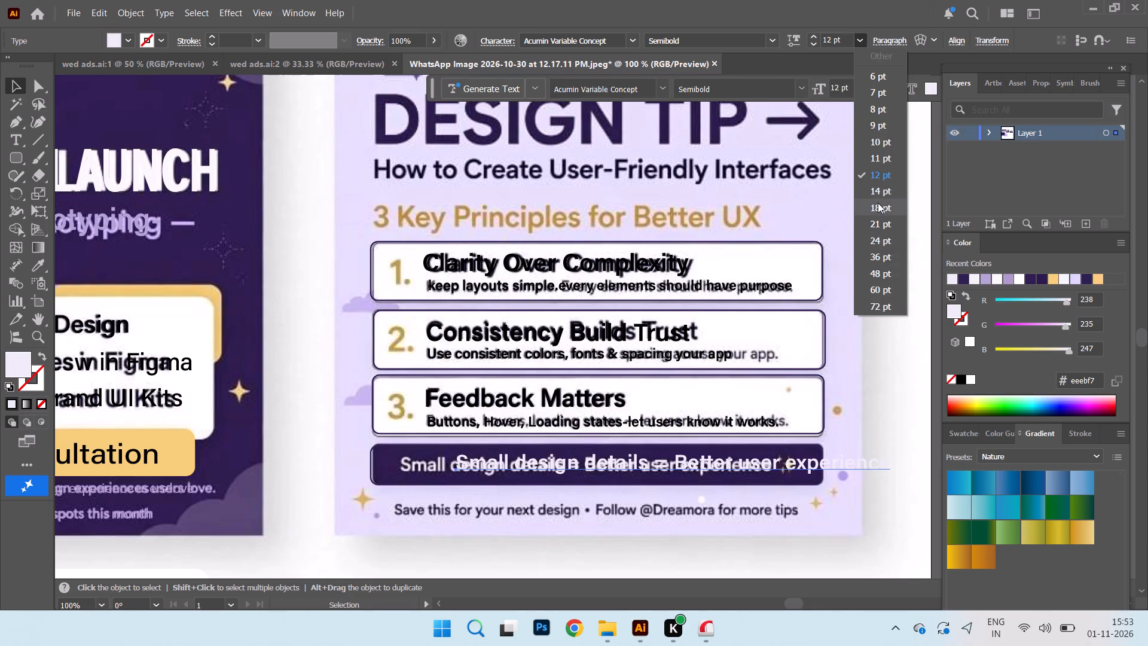
left_click(878, 203)
left_click_drag(761, 462, 698, 464)
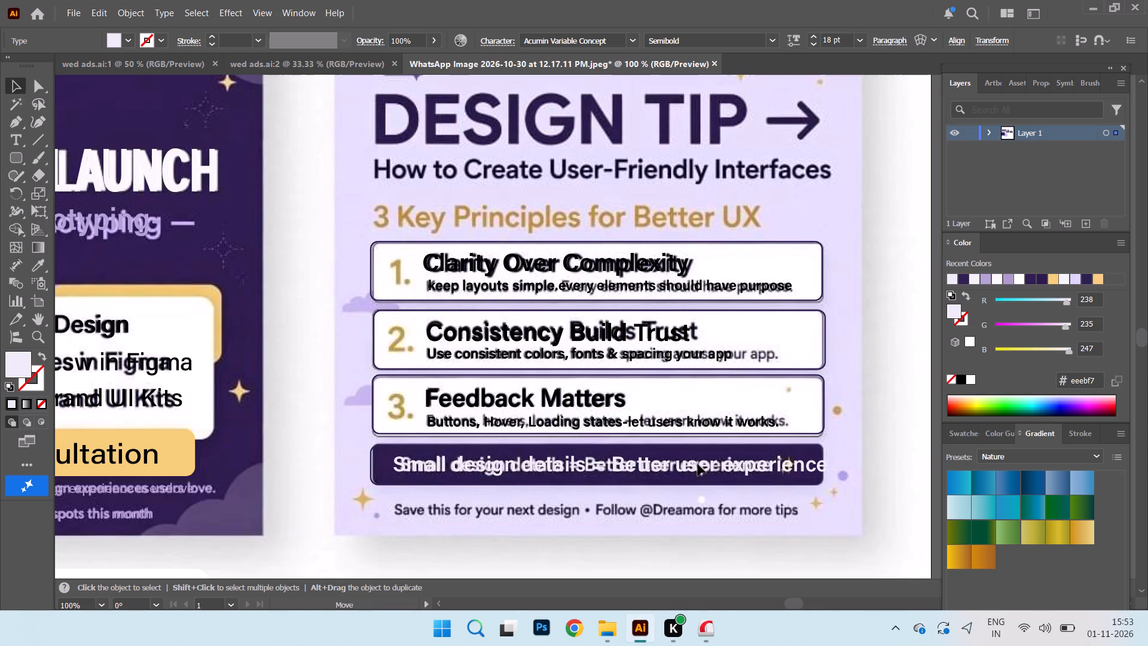
left_click_drag(698, 464, 686, 465)
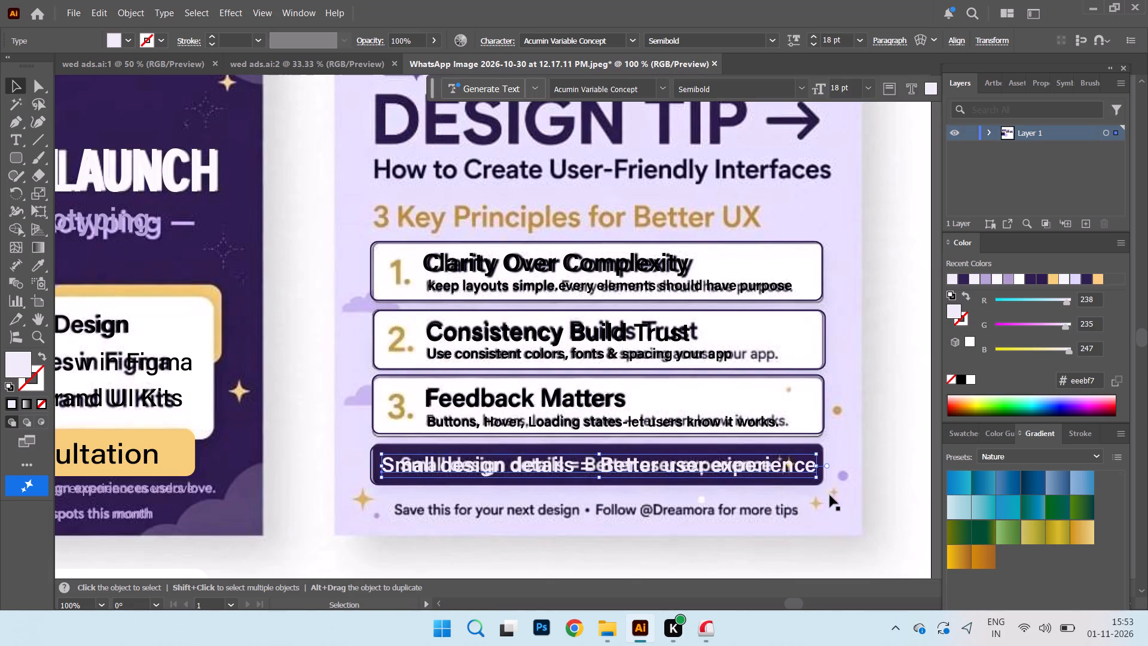
left_click(20, 142)
left_click(533, 503)
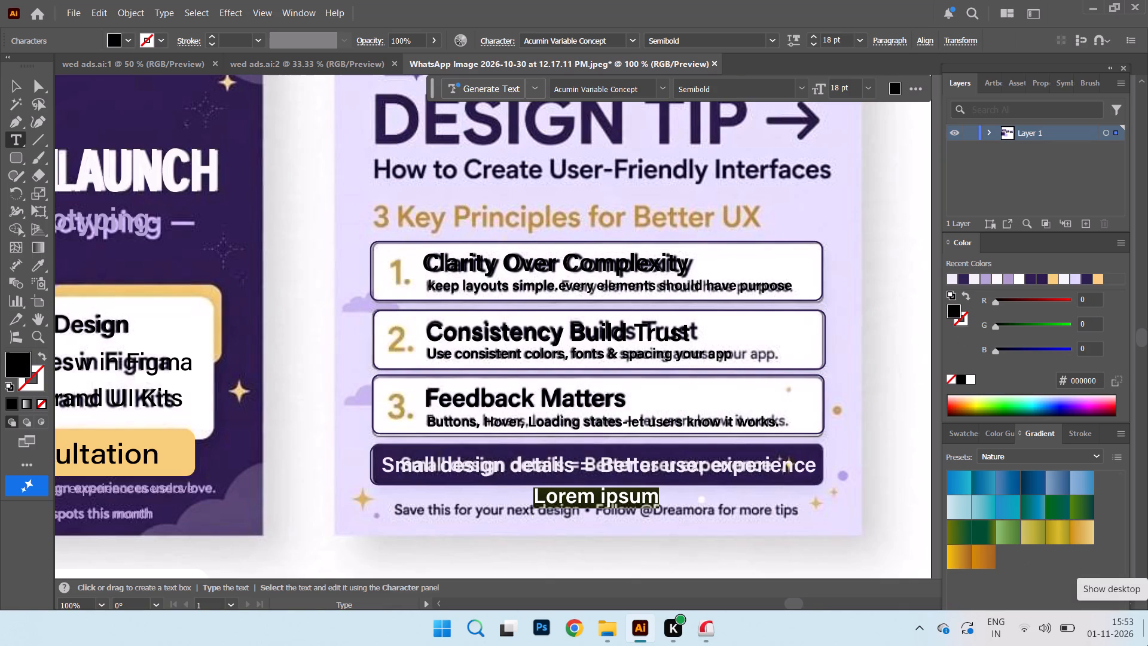
type("ave this")
key("space")
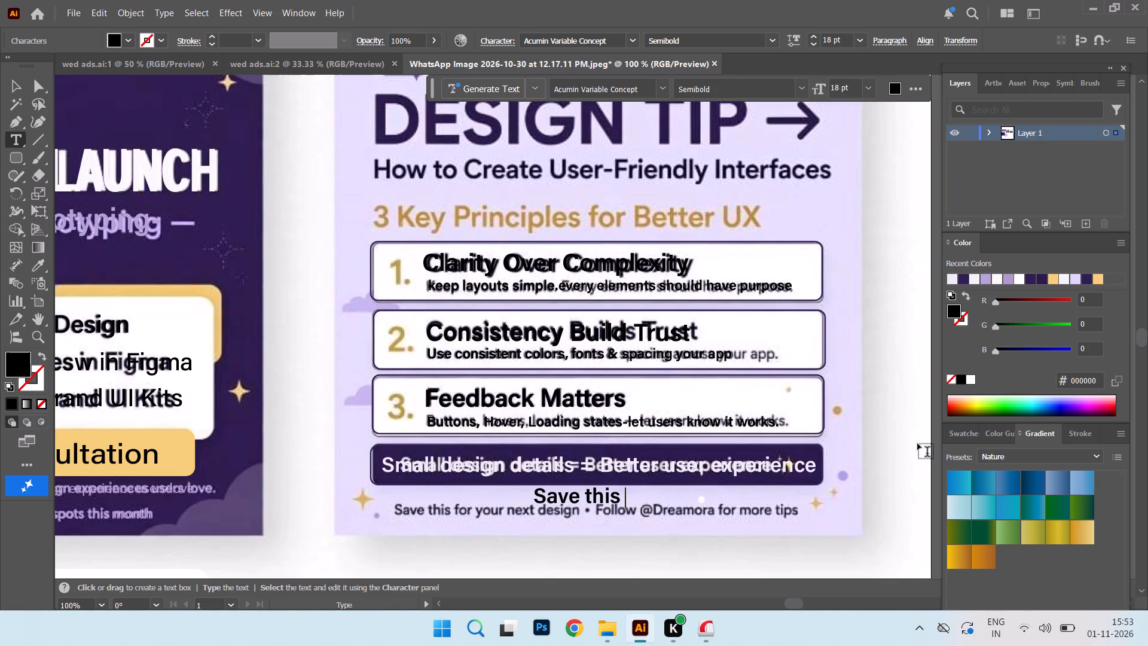
type("for")
key("space")
type("your")
key("space")
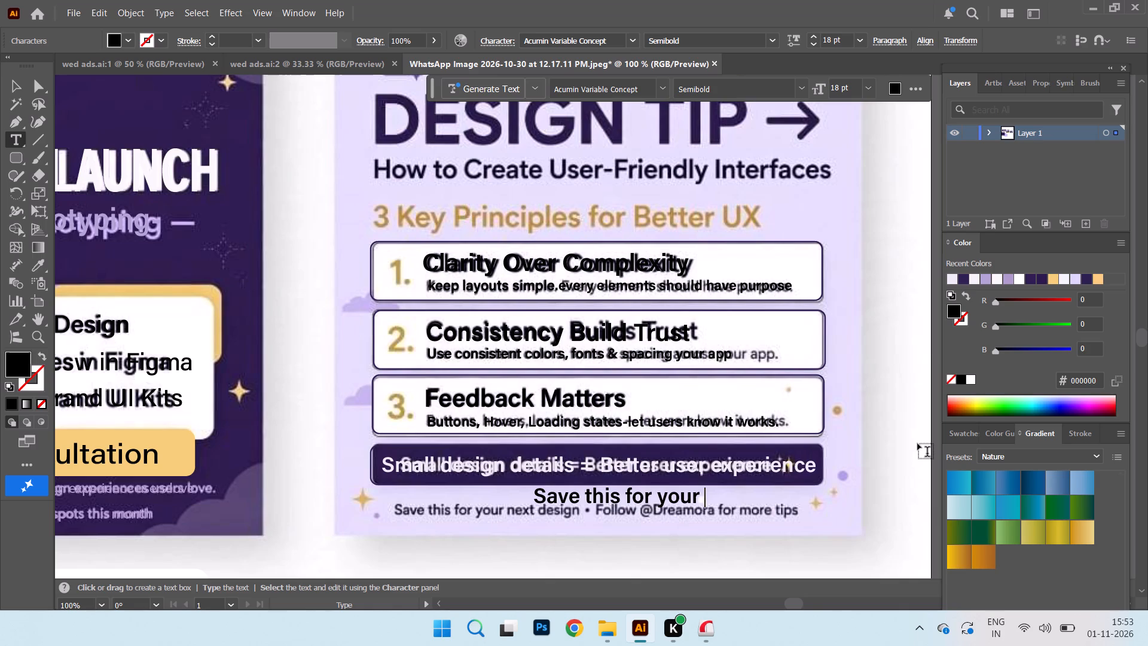
type("next design .")
key("space")
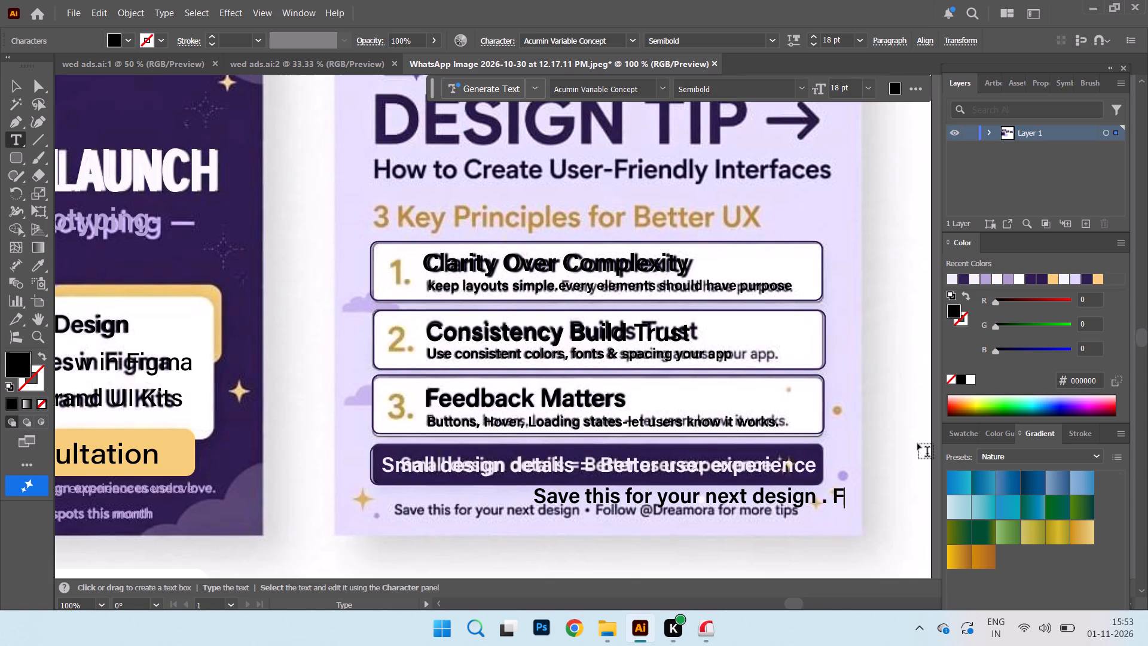
type("ollow")
key("space")
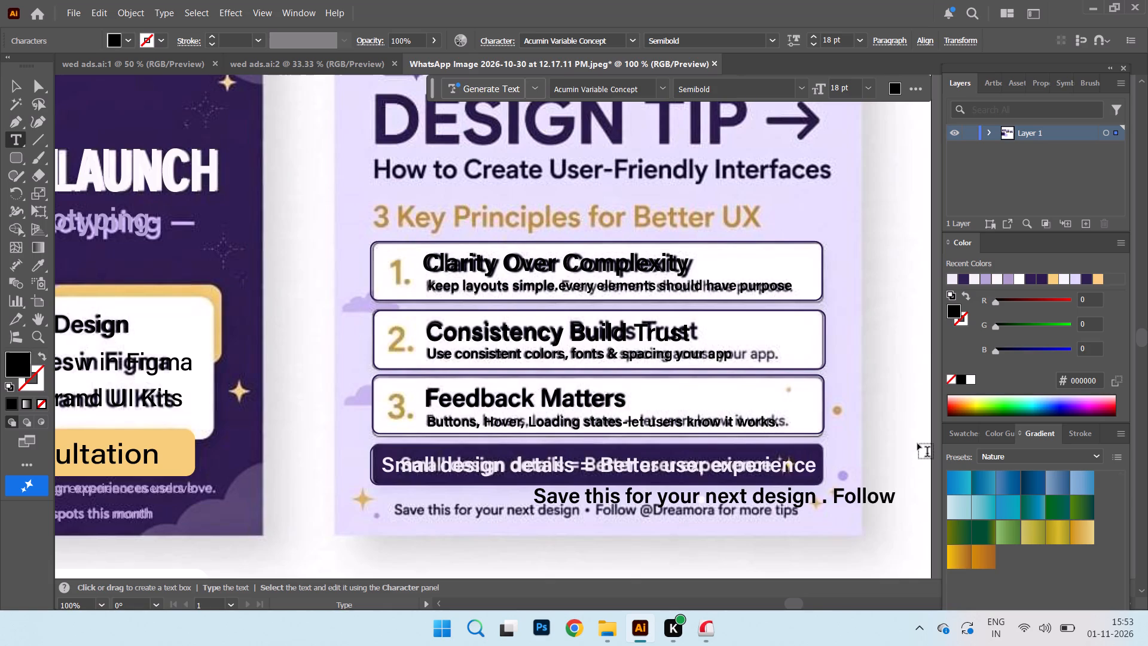
key("shift+at")
type("for more")
key("space")
type("tips")
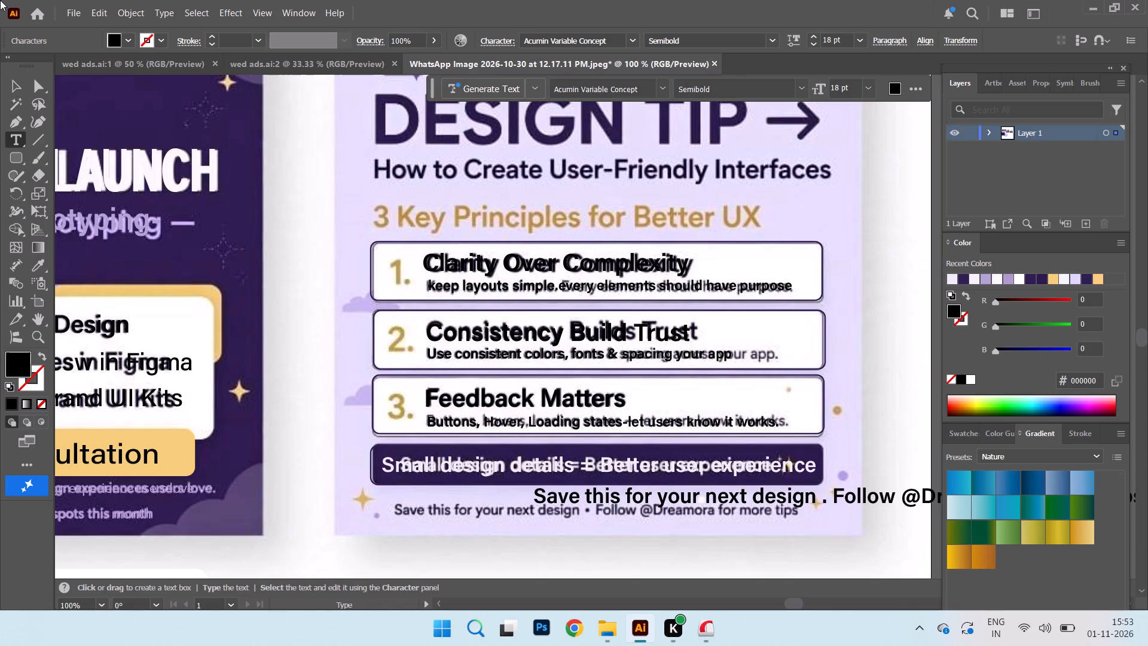
Set the footer line's font size to 12 pt and align it over its reference line below the banner.
left_click(8, 85)
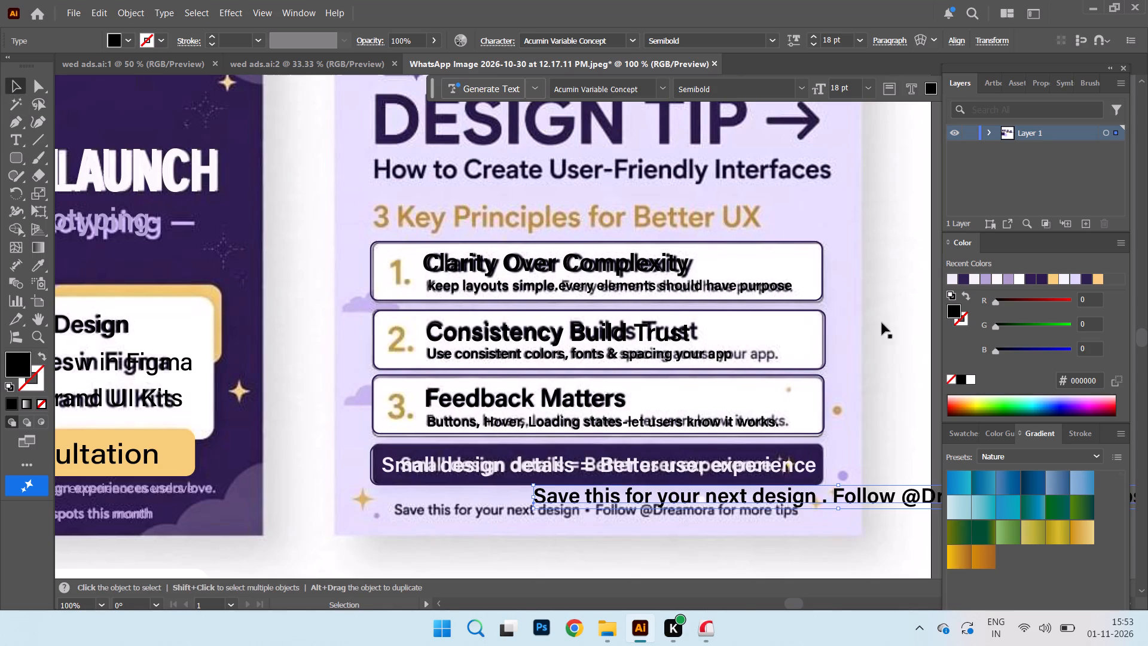
left_click_drag(784, 498, 634, 519)
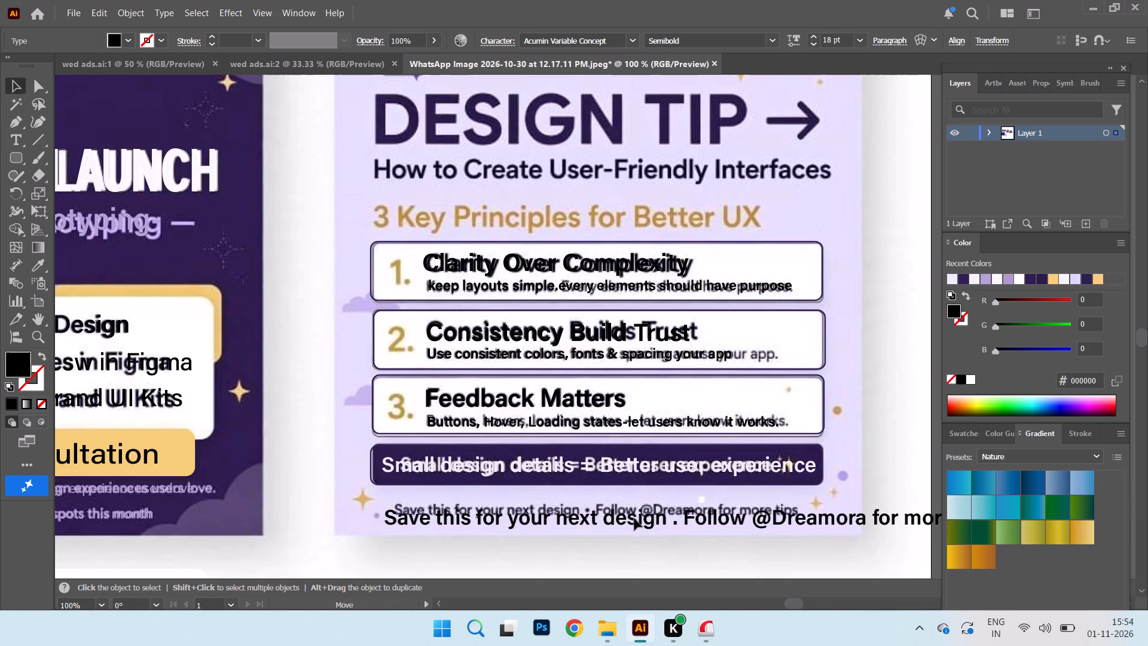
left_click_drag(634, 519, 634, 518)
left_click(860, 36)
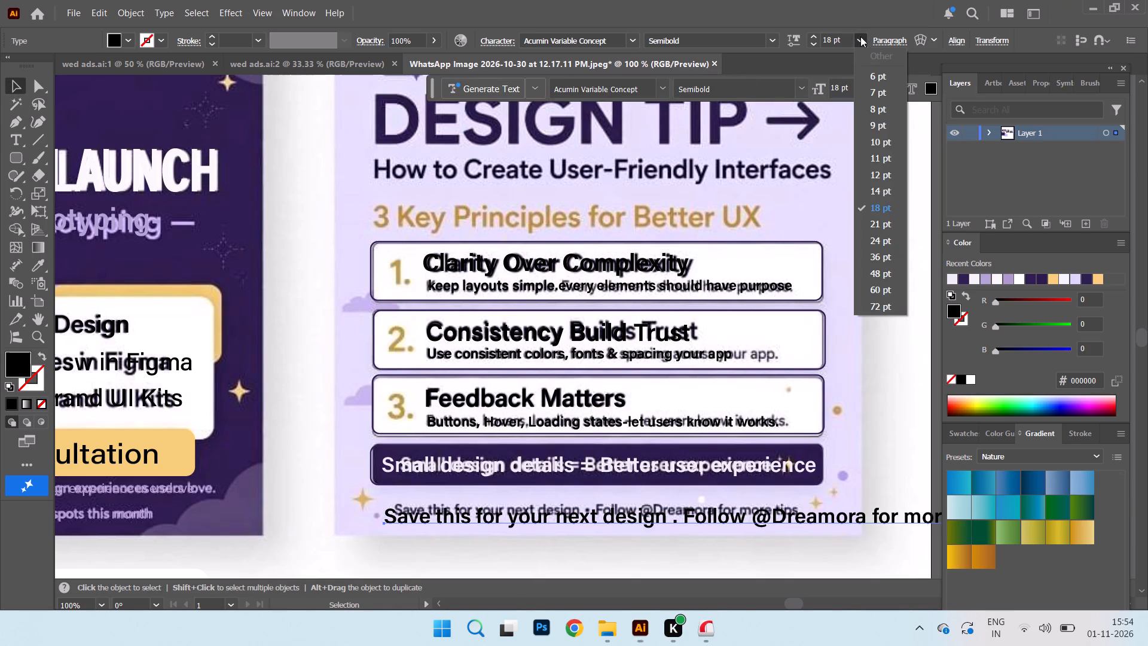
left_click(890, 182)
left_click_drag(724, 522, 728, 514)
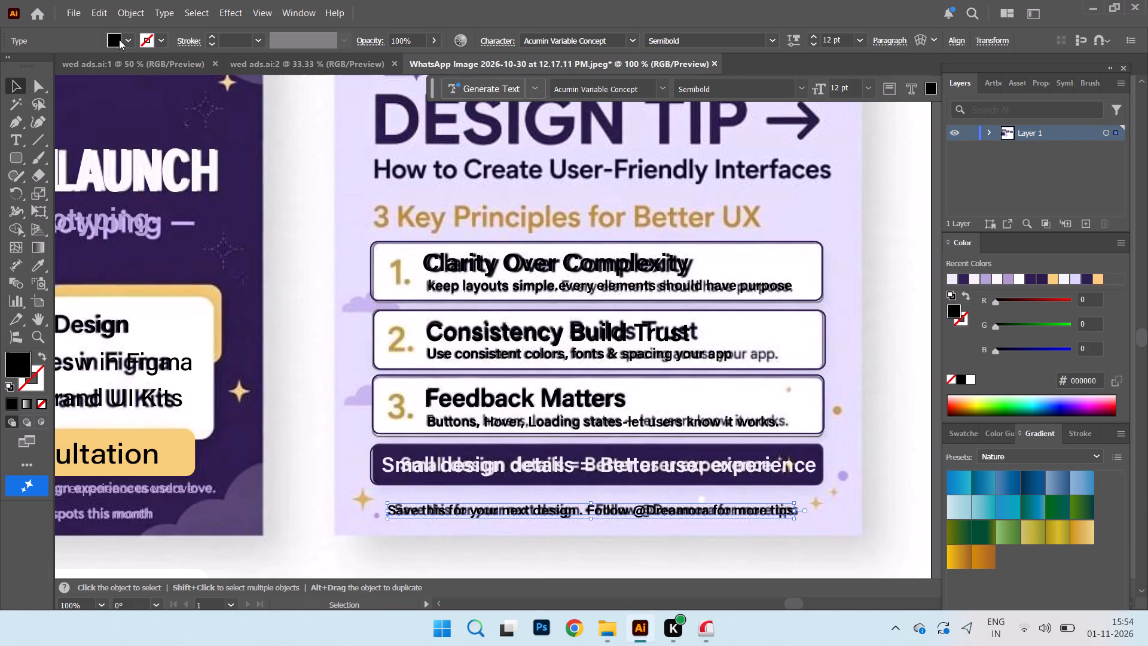
Try to fill the footer line with the recently used dark purple.
left_click(126, 41)
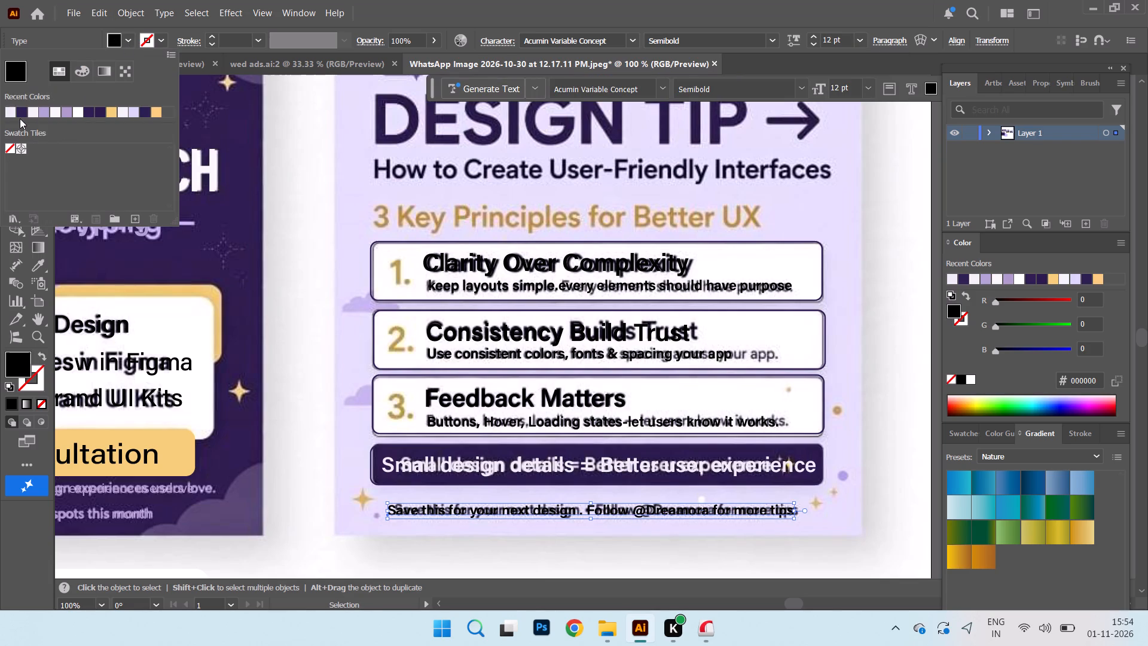
left_click(21, 118)
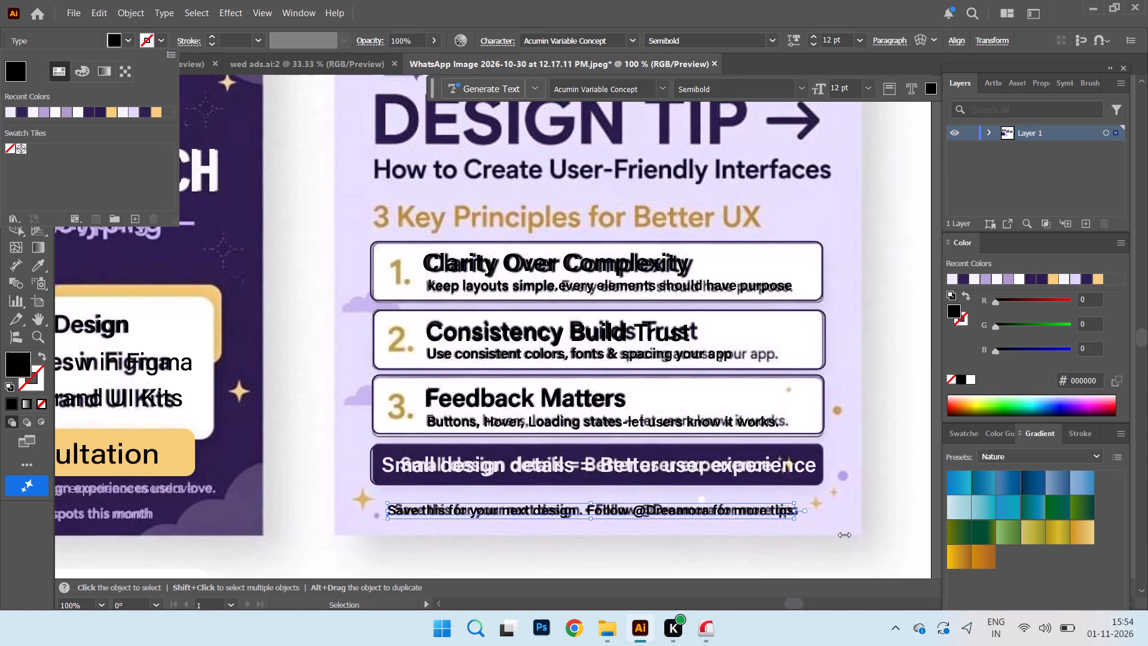
Add the numerals 1, 2 and 3 as three separate text objects on the empty canvas below the Design Tip card.
key("ctrl+minus")
key("ctrl+minus")
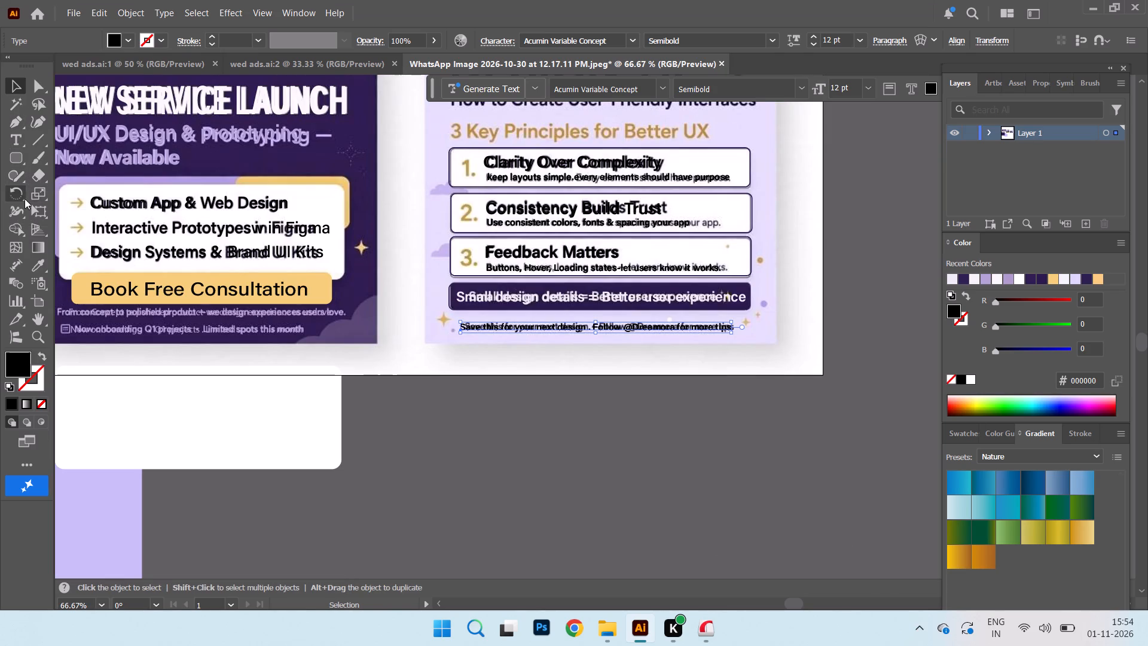
left_click(10, 142)
left_click(539, 437)
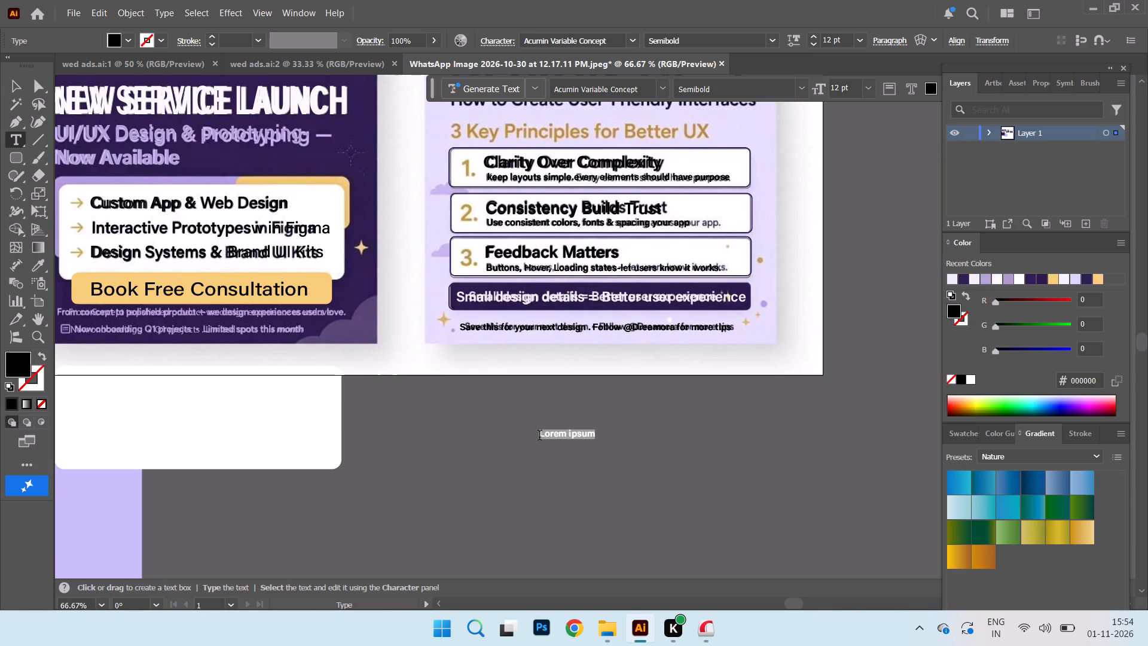
key("1")
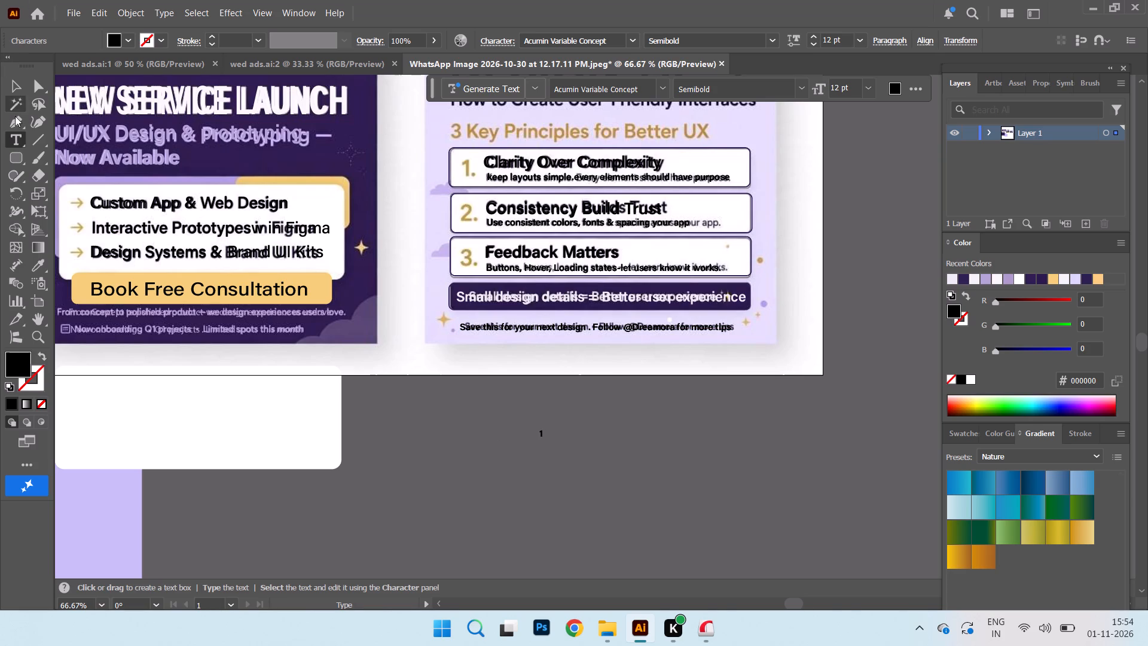
left_click(16, 80)
left_click(22, 137)
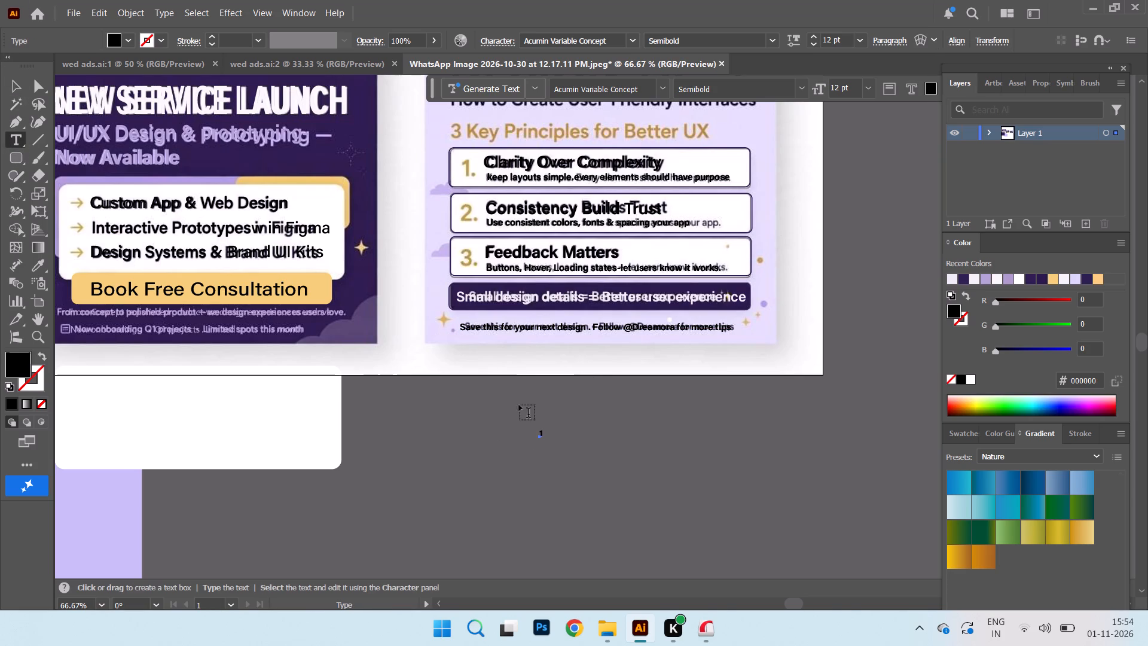
left_click(533, 445)
key("2")
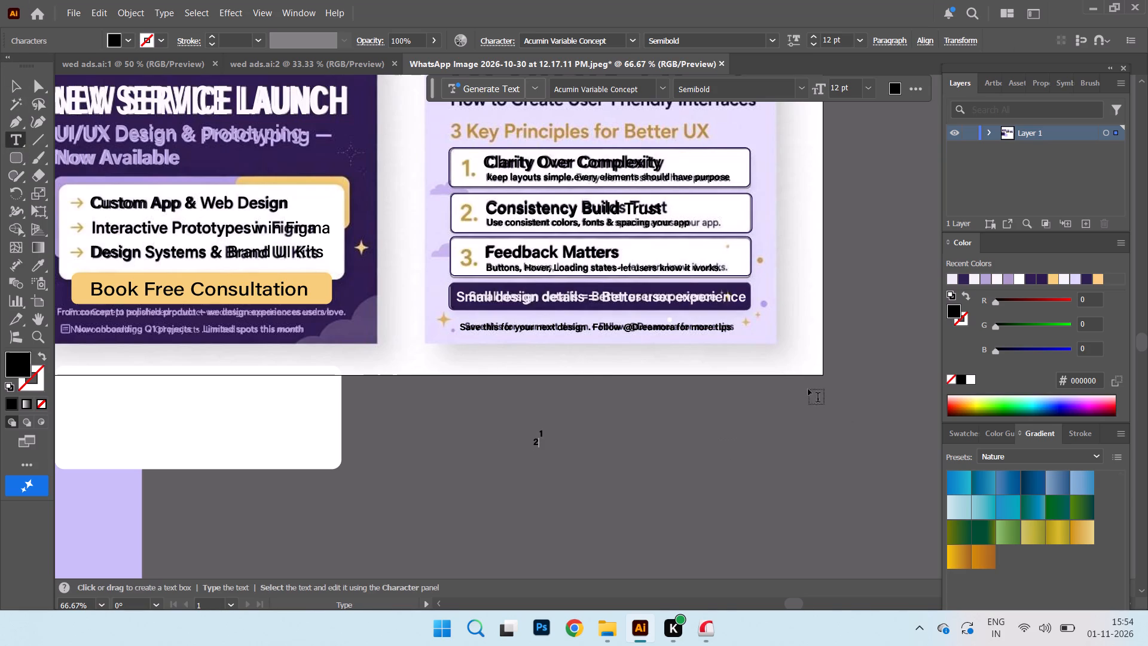
left_click(11, 94)
left_click(17, 141)
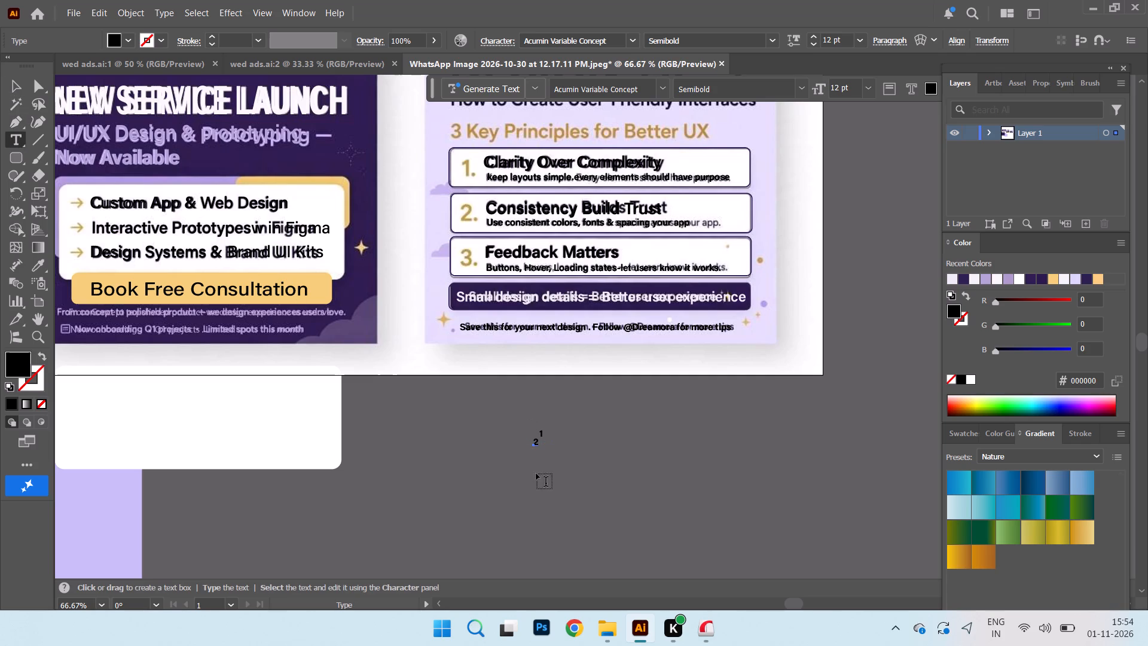
left_click(532, 452)
key("3")
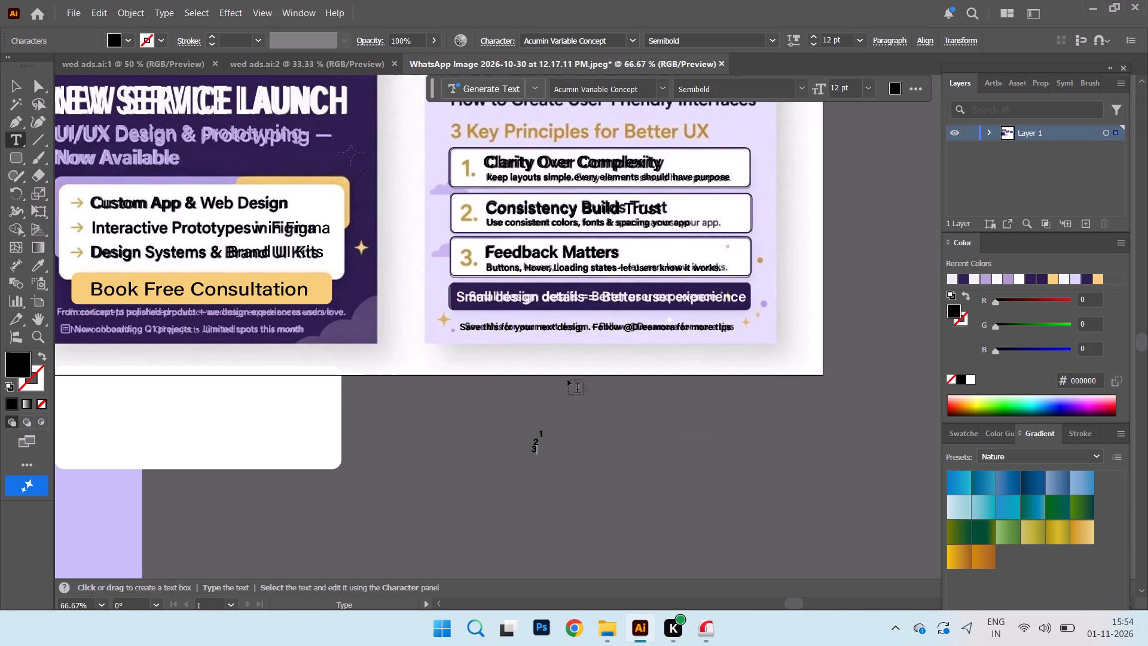
left_click(6, 94)
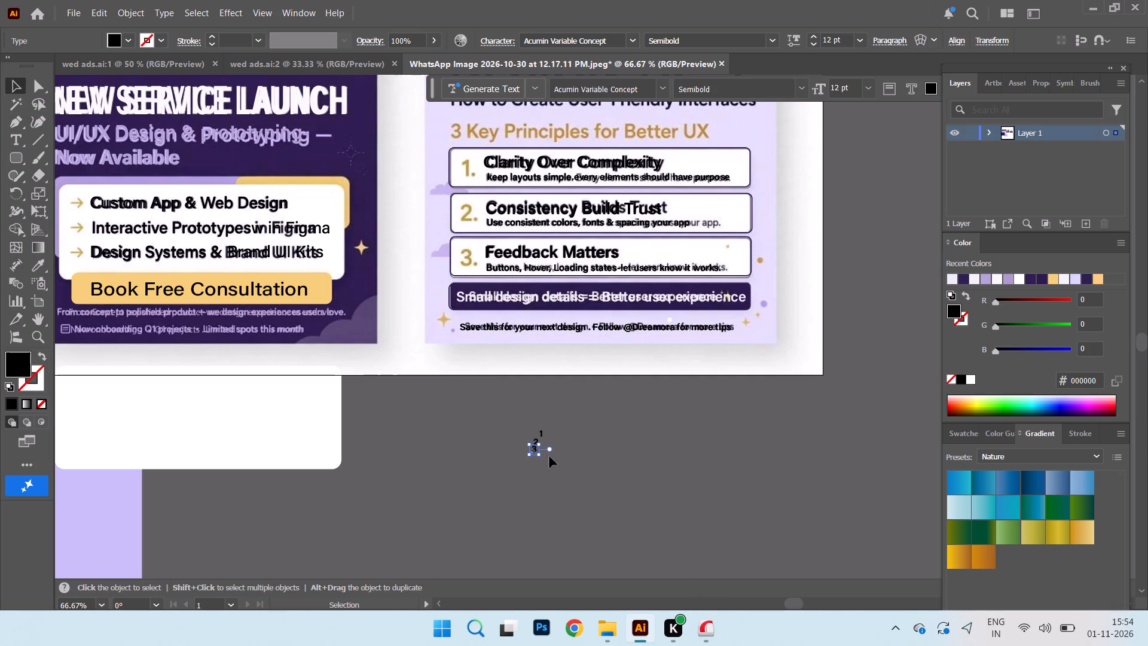
Centre the paragraph text of the three numerals and align the numerals to each other along their left edges.
left_click_drag(521, 418, 623, 534)
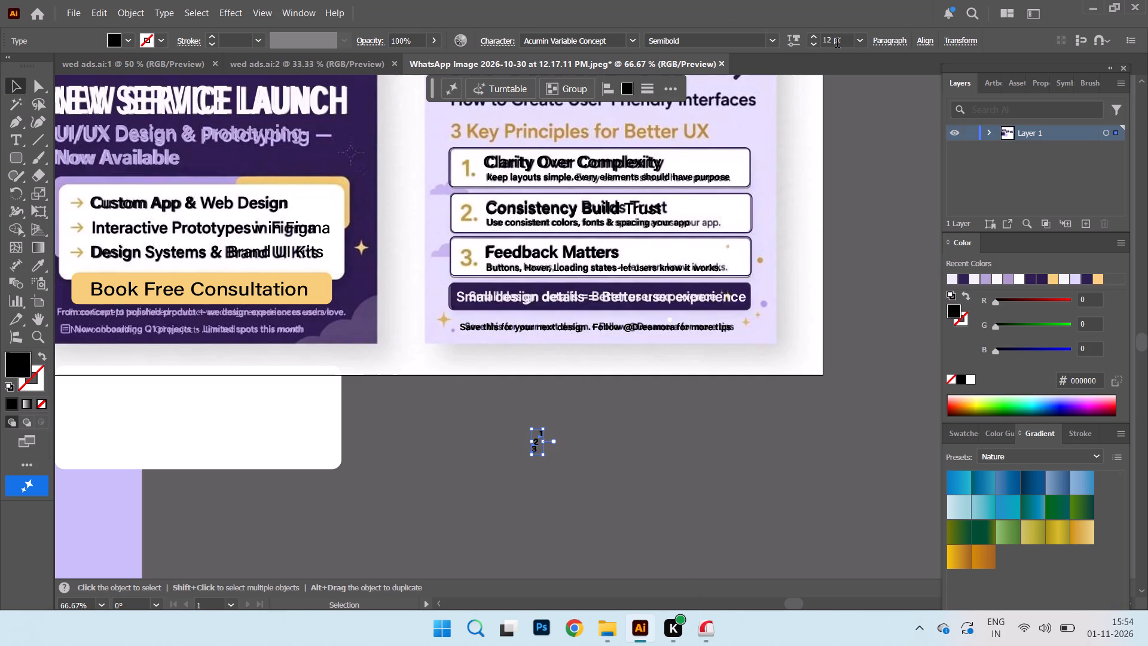
left_click(887, 45)
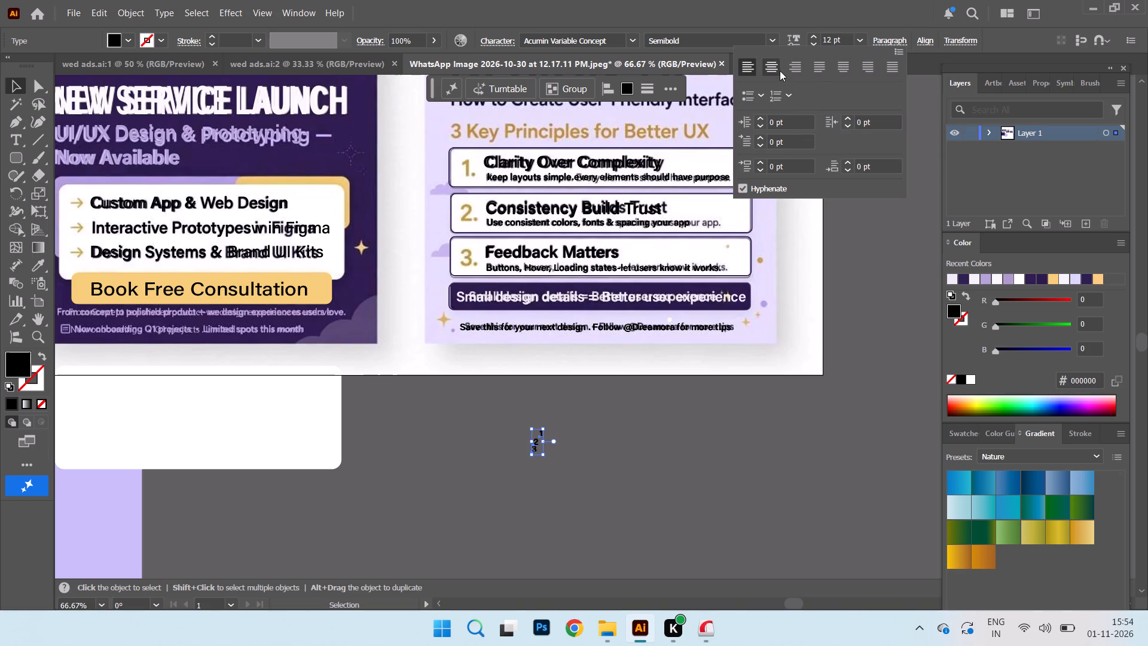
left_click(778, 70)
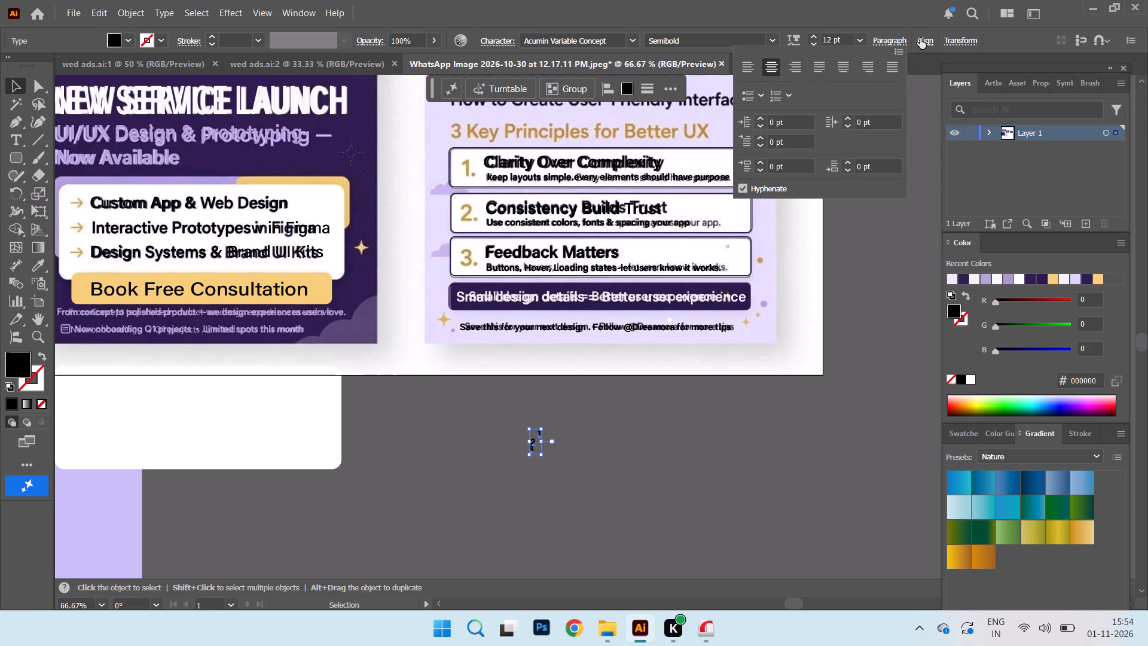
left_click(920, 37)
left_click(923, 35)
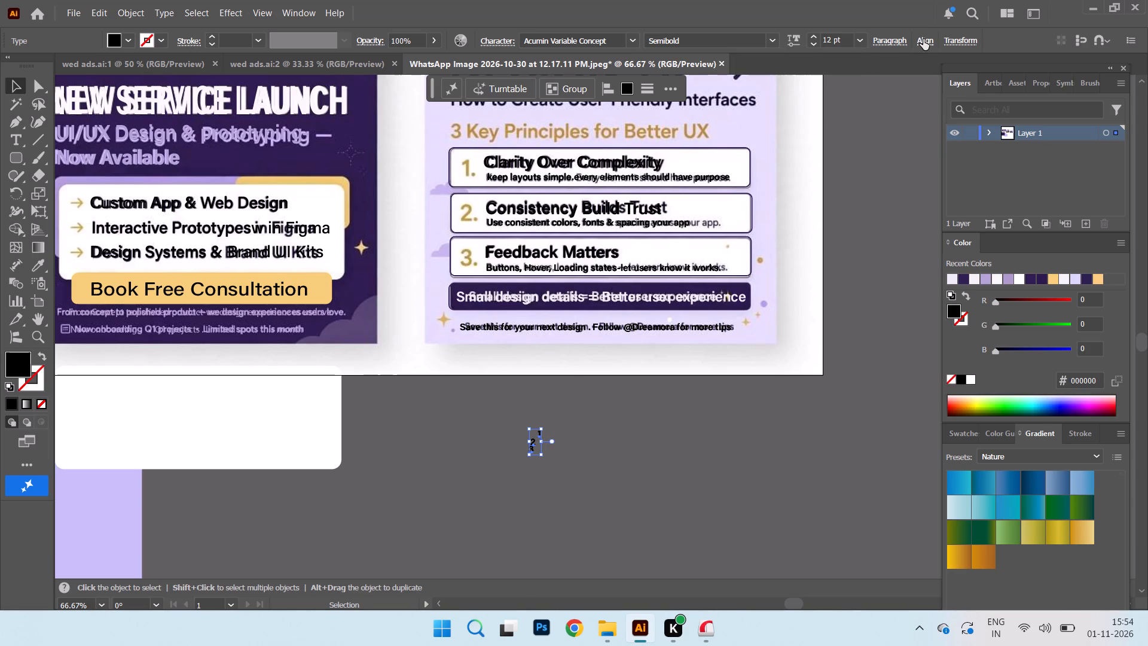
left_click(923, 39)
left_click(774, 90)
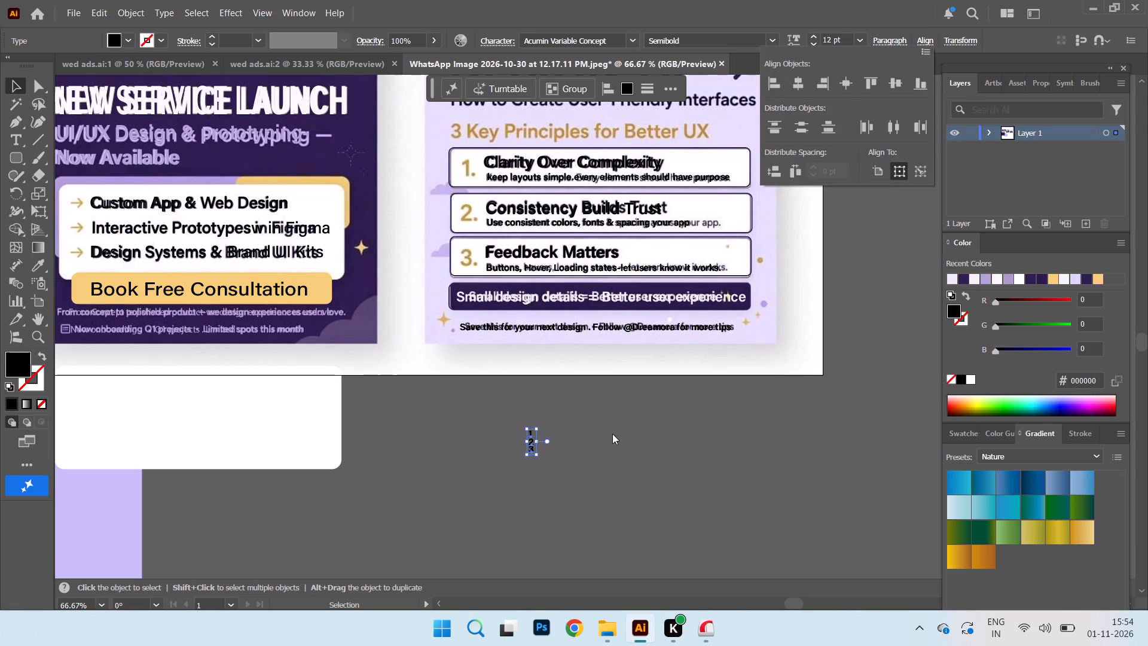
Move the three numerals onto the number column of the principle boxes and enlarge them together to about 48 pt.
left_click_drag(530, 443, 497, 264)
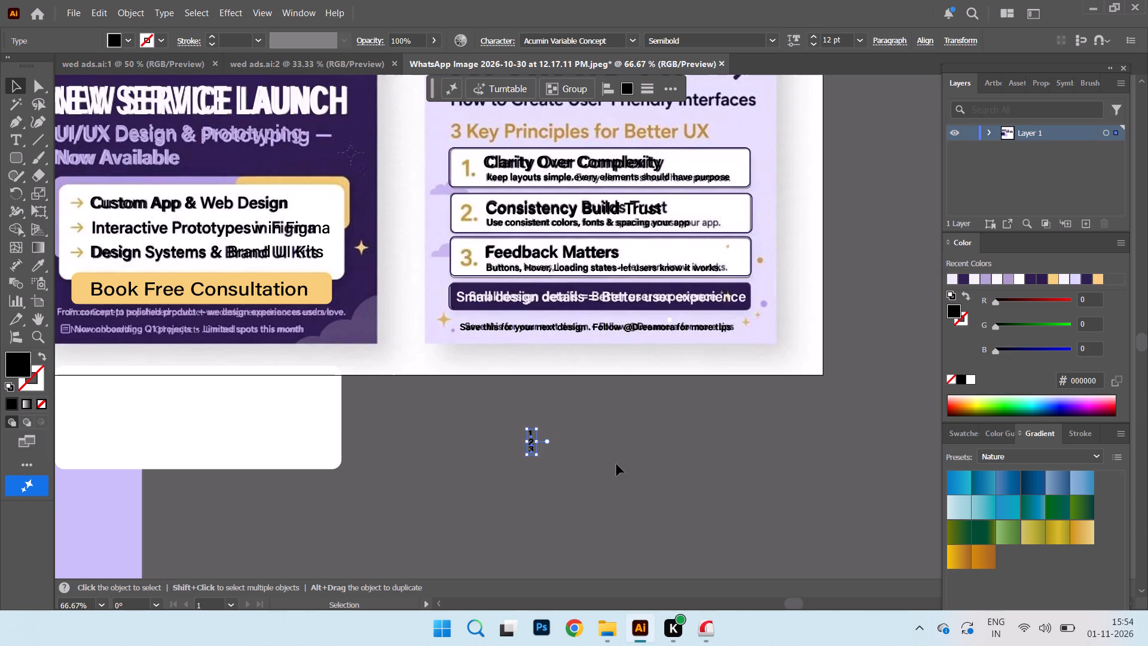
left_click(616, 464)
left_click_drag(526, 418, 619, 489)
left_click_drag(532, 443, 532, 382)
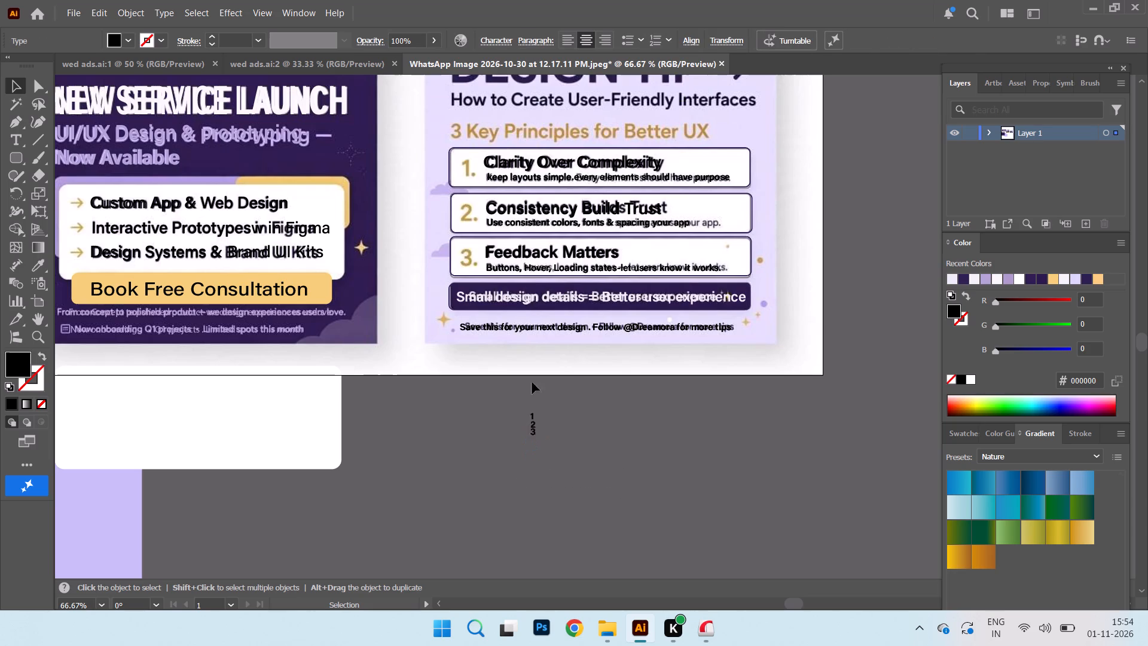
left_click_drag(532, 382, 468, 181)
left_click_drag(474, 193, 470, 211)
left_click_drag(470, 211, 500, 269)
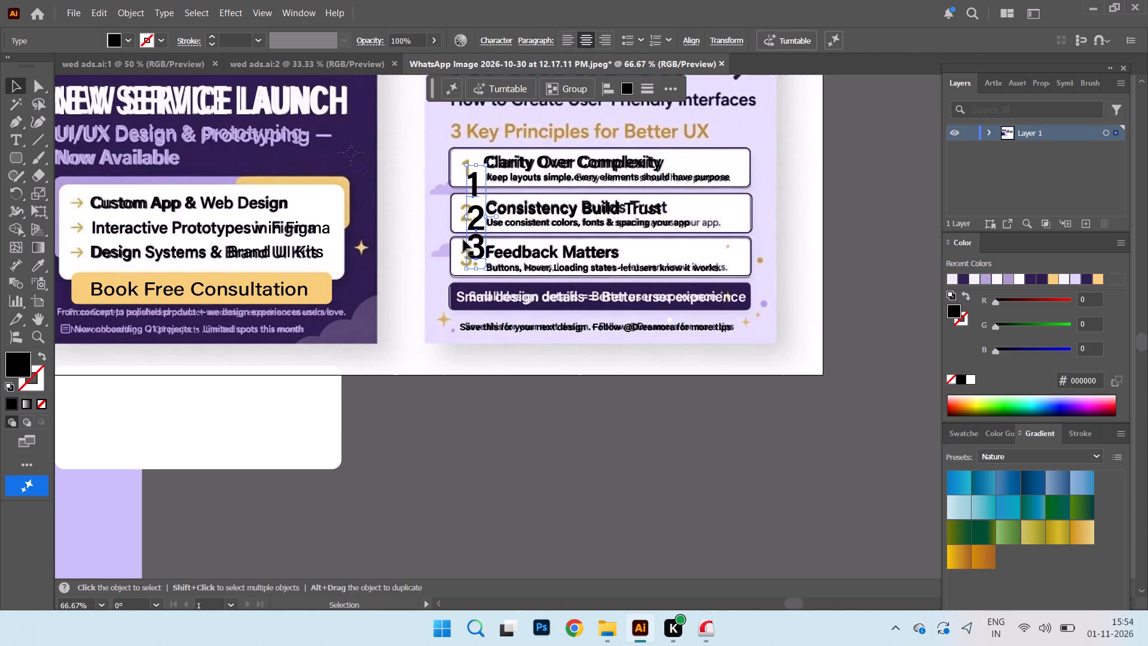
left_click_drag(465, 218, 457, 215)
left_click_drag(475, 267, 472, 273)
left_click_drag(662, 501, 647, 470)
Place each numeral over its golden reference number in the matching principle box.
left_click_drag(467, 195, 472, 173)
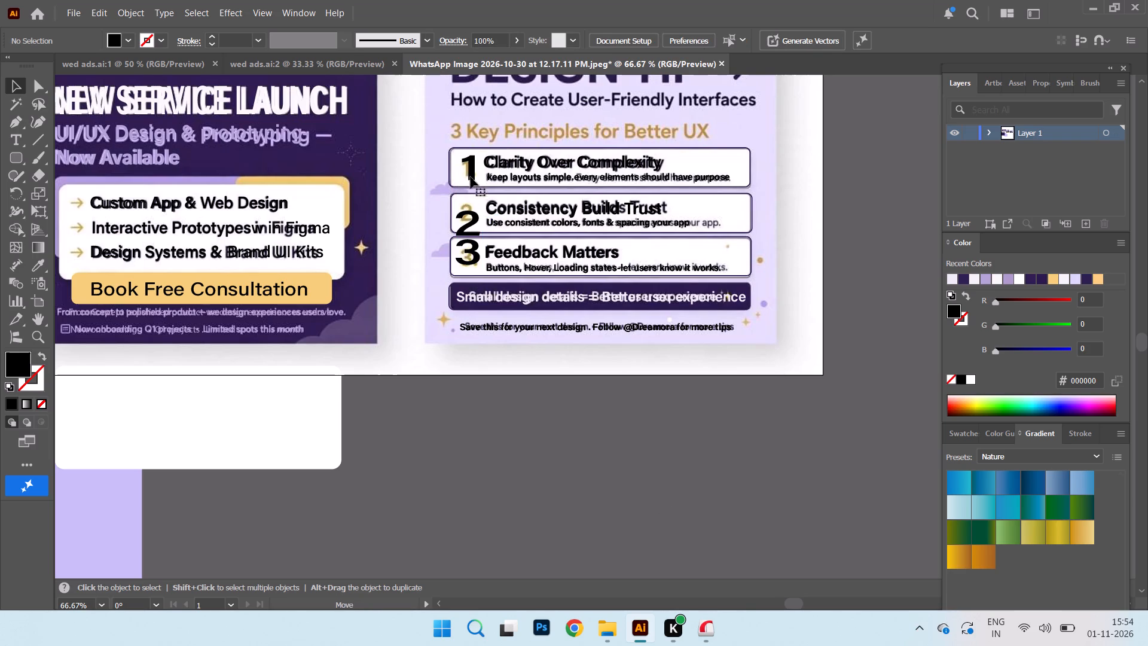
left_click_drag(472, 223, 475, 211)
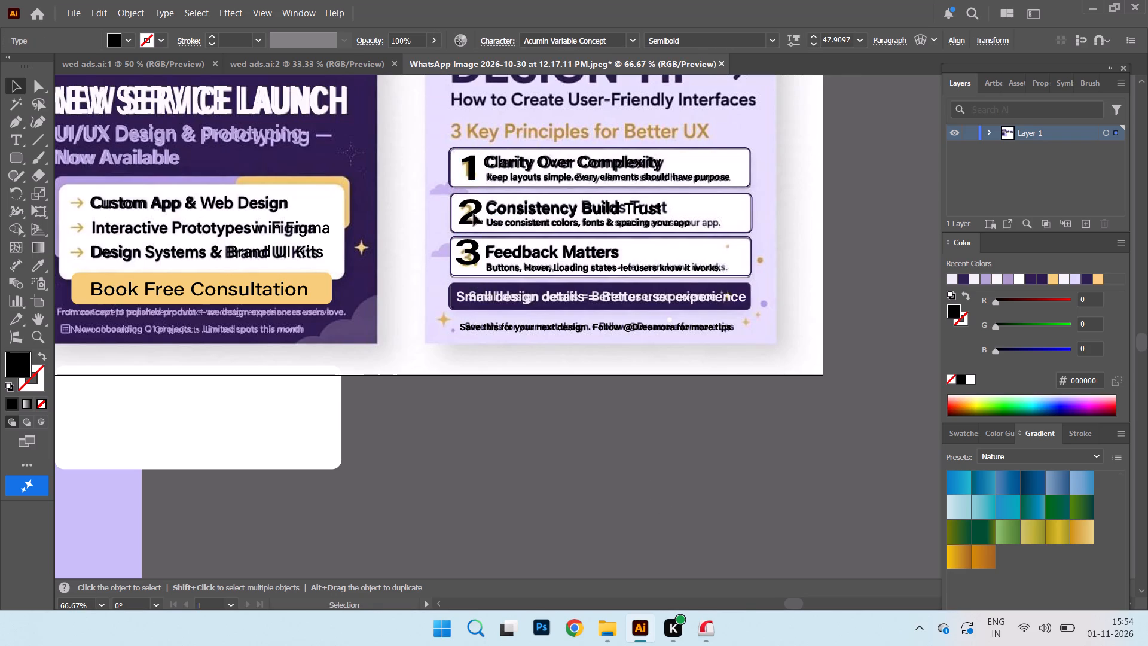
left_click_drag(475, 258, 475, 263)
Set the font size of the numerals 1, 2 and 3 to 36 pt.
left_click(468, 217, "shift")
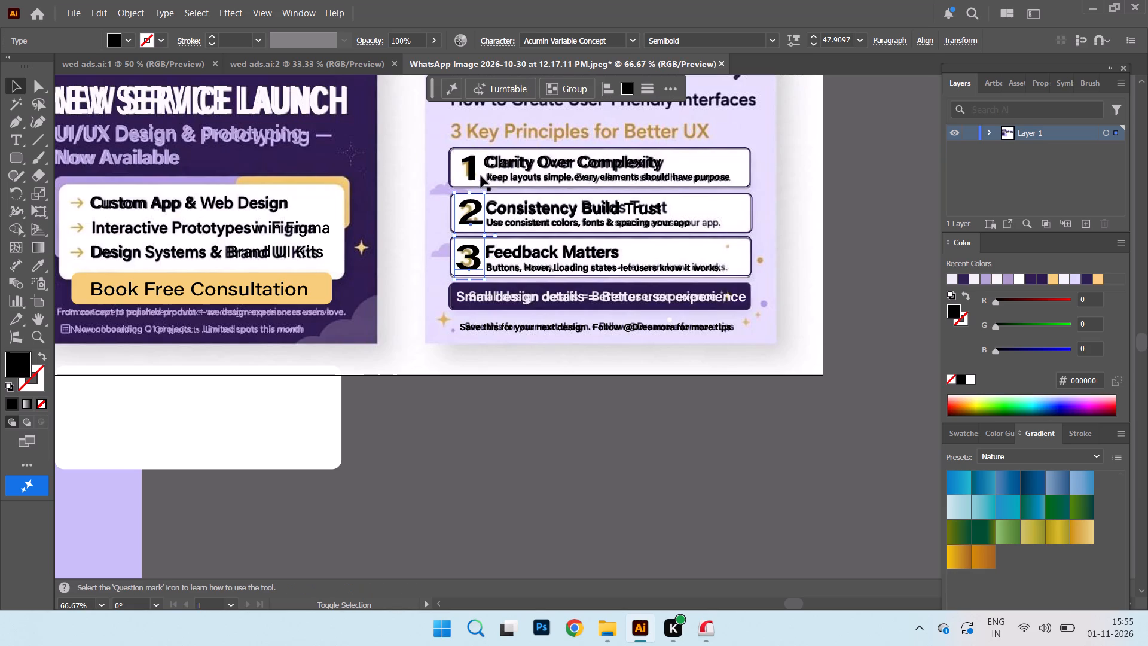
left_click(472, 173, "shift")
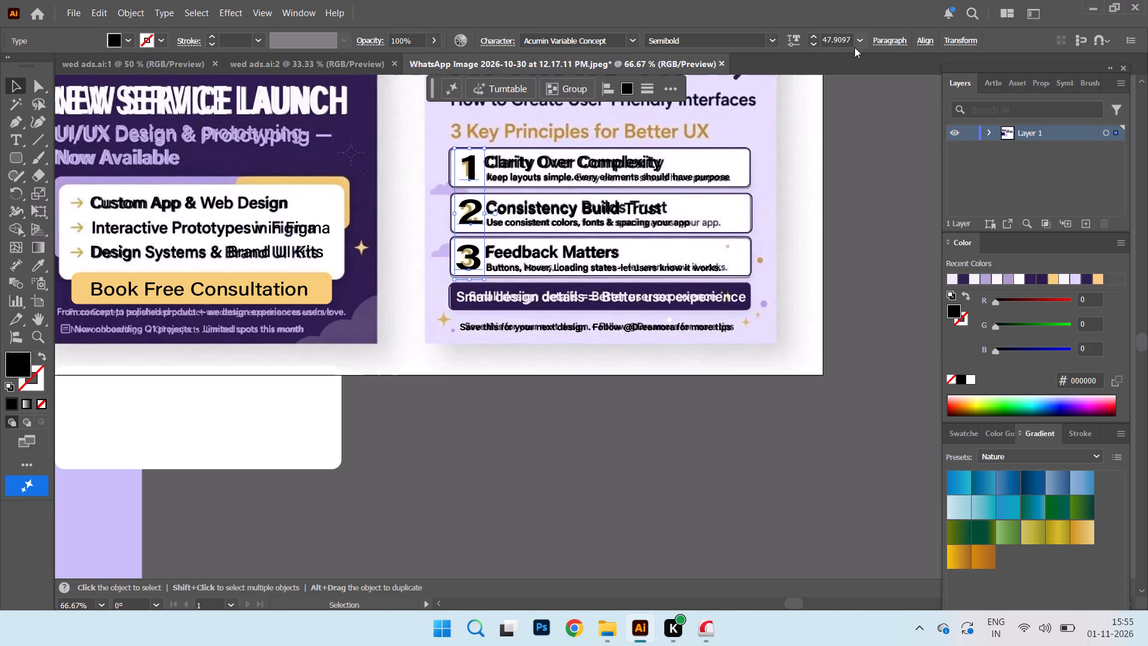
left_click(857, 42)
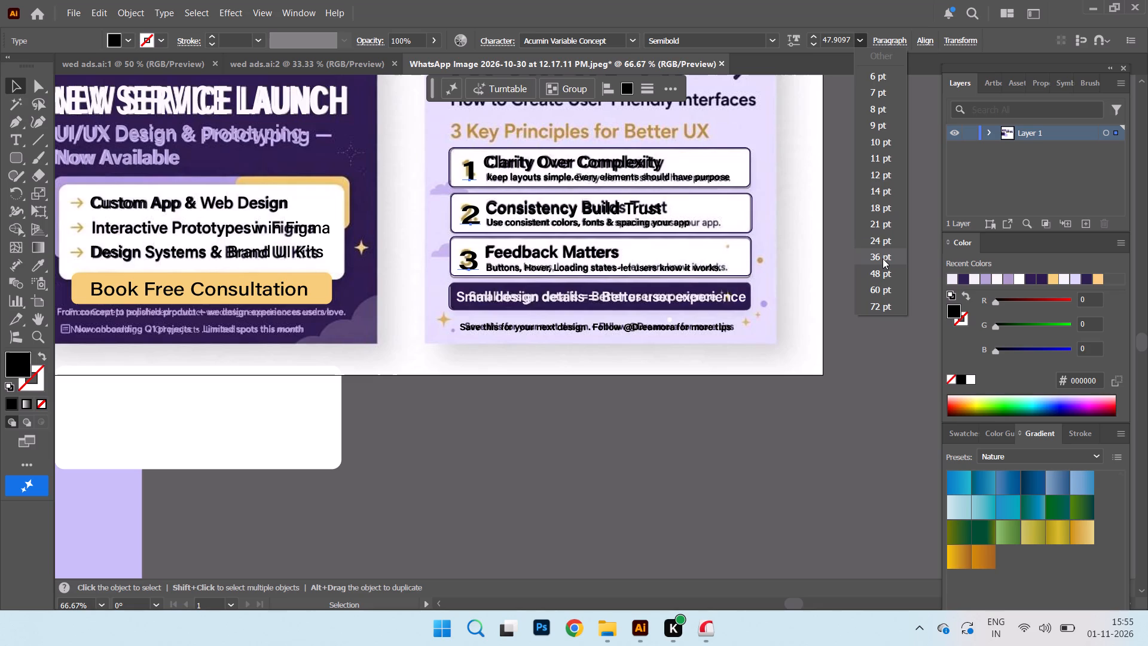
left_click(883, 258)
left_click(476, 402)
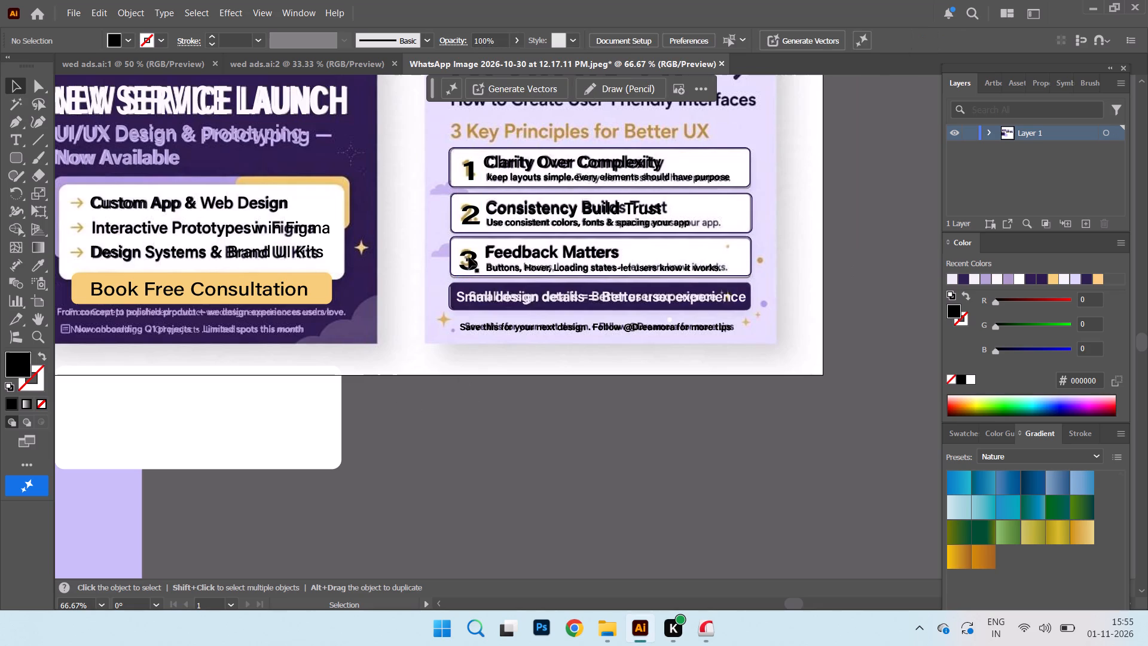
Reposition the resized numerals 3, 2 and 1 over the golden reference numbers in their boxes.
left_click(471, 258)
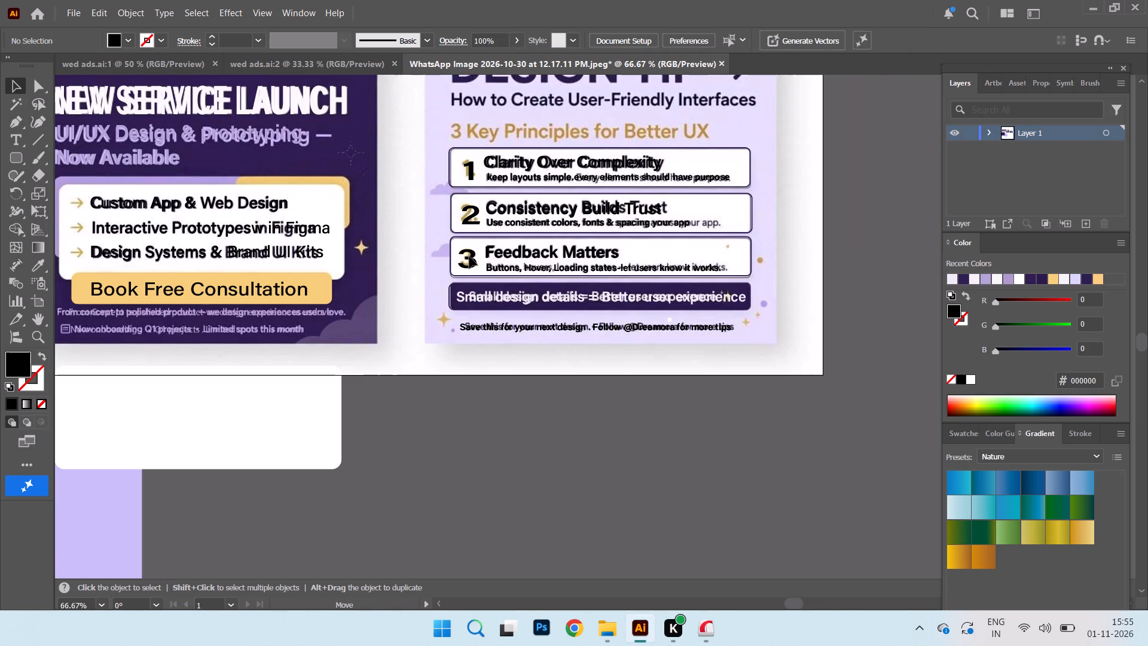
left_click(471, 214)
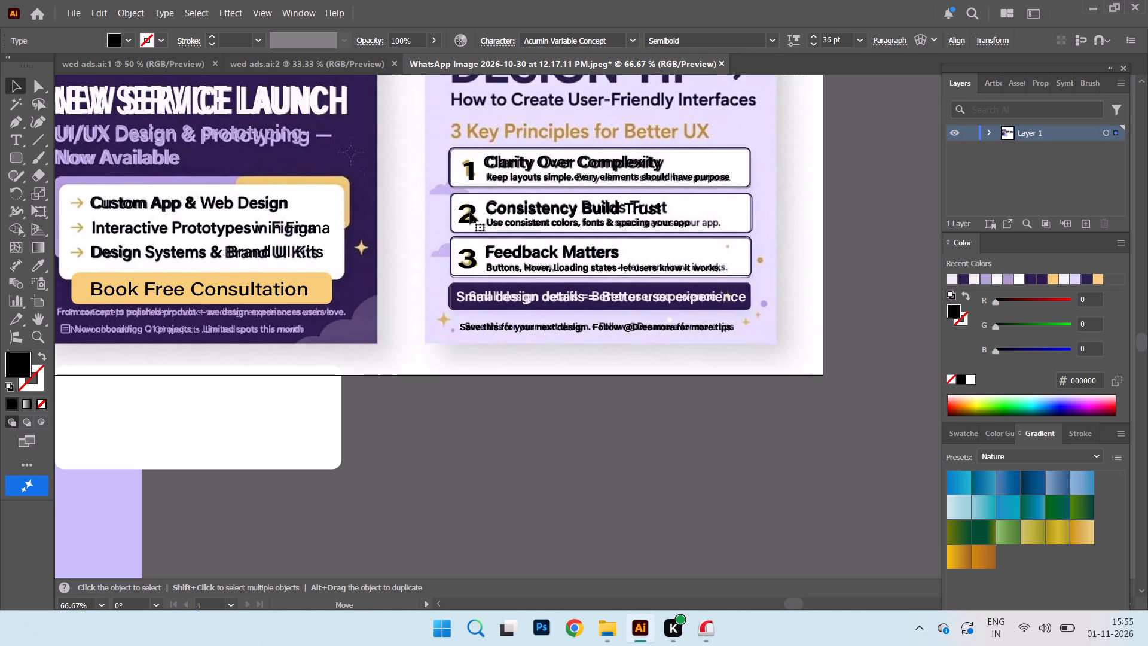
left_click(470, 213)
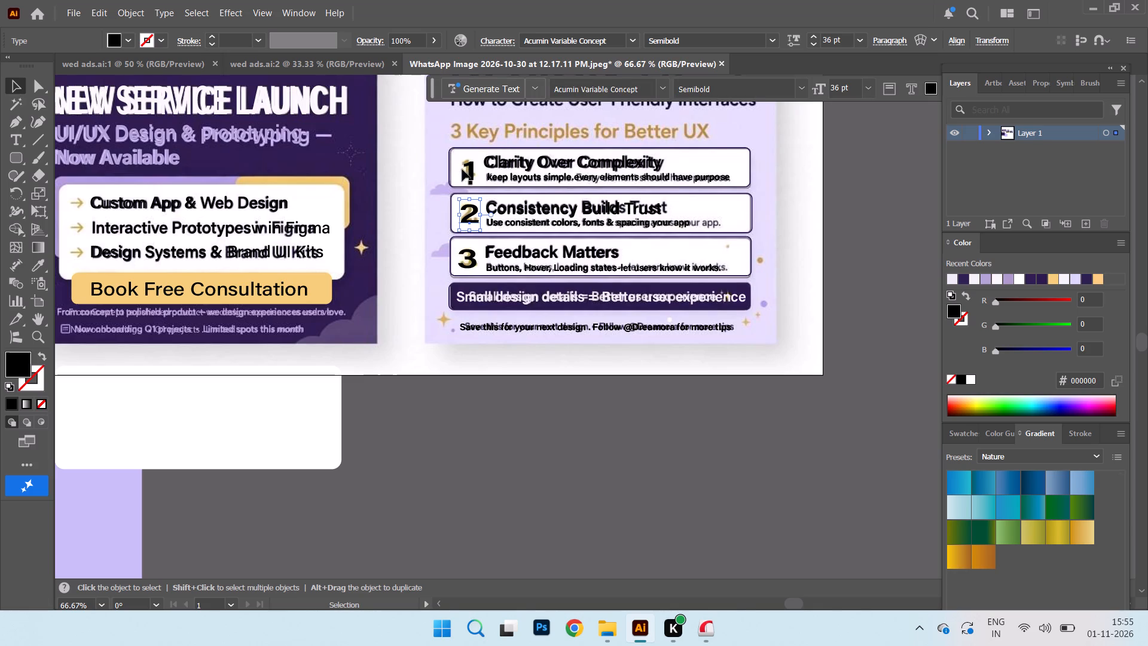
left_click(472, 172)
left_click(472, 275)
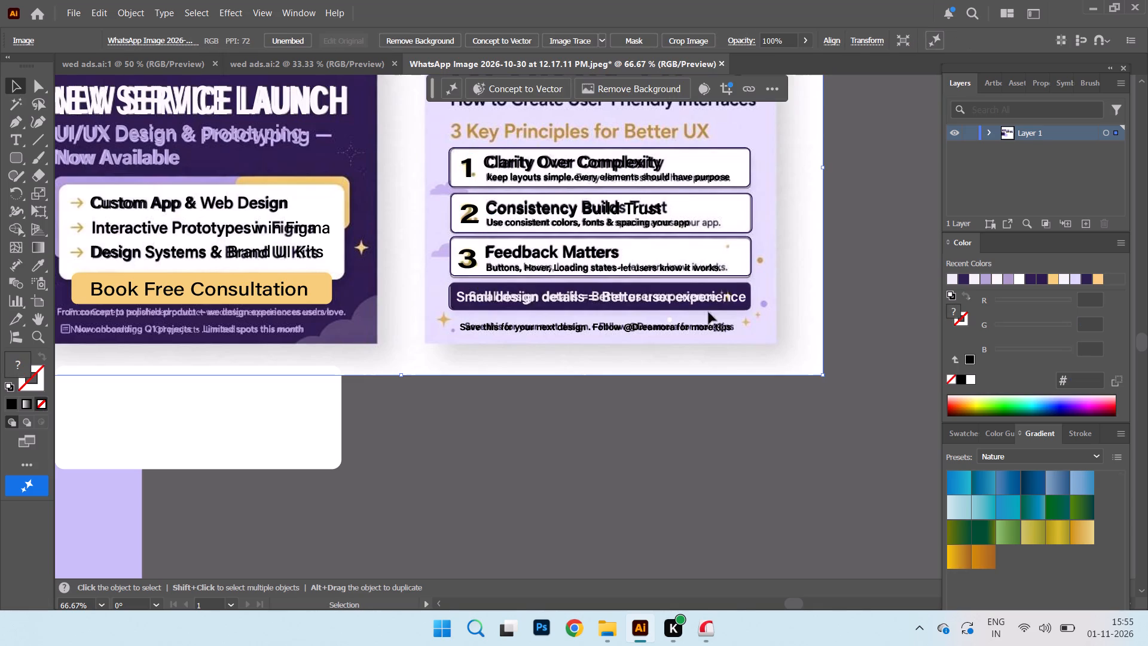
Nudge the Feedback Matters box outline slightly down and the Consistency Builds Trust box outline slightly left to line up the boxes.
left_click(747, 274)
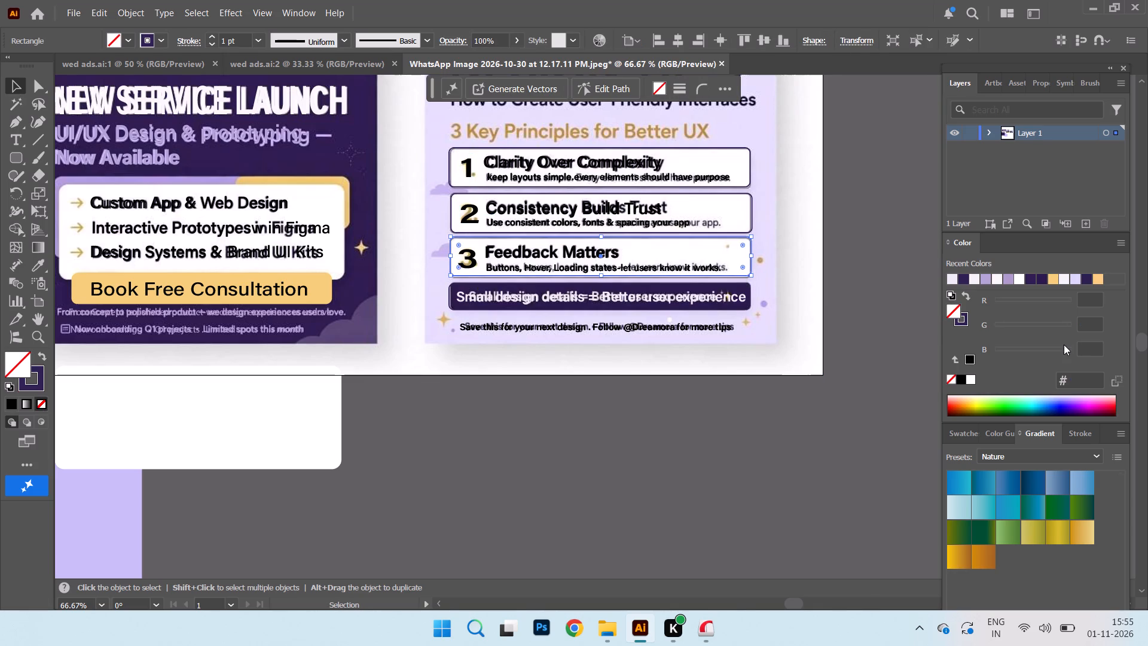
key("Down")
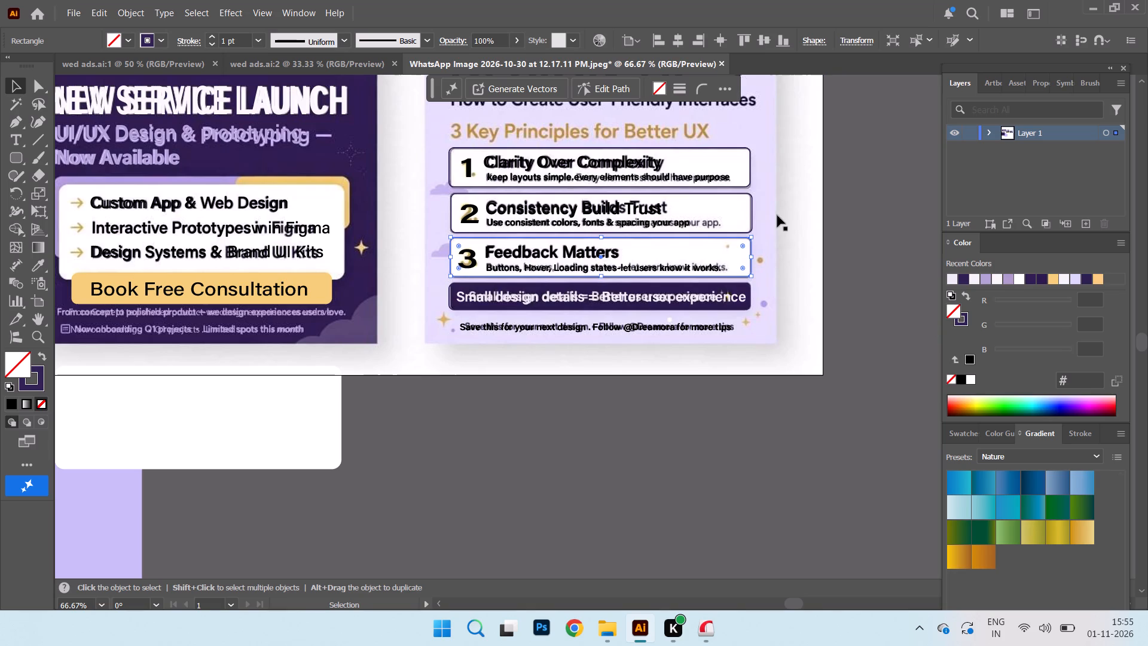
left_click(752, 216)
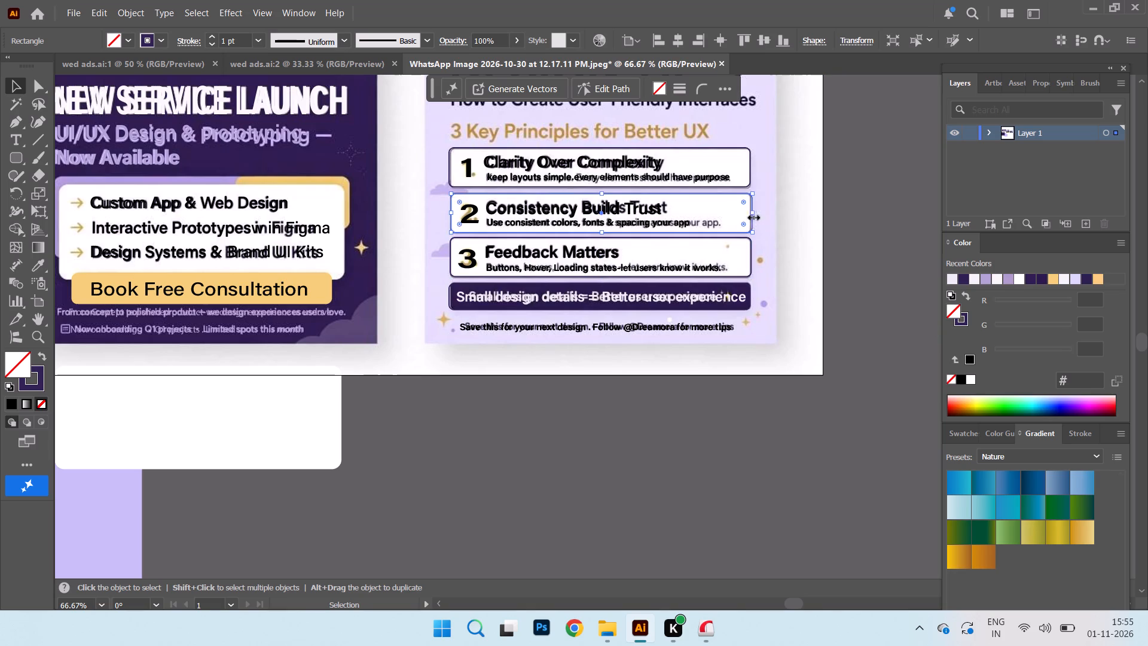
key("Right")
key("Left")
key("Left")
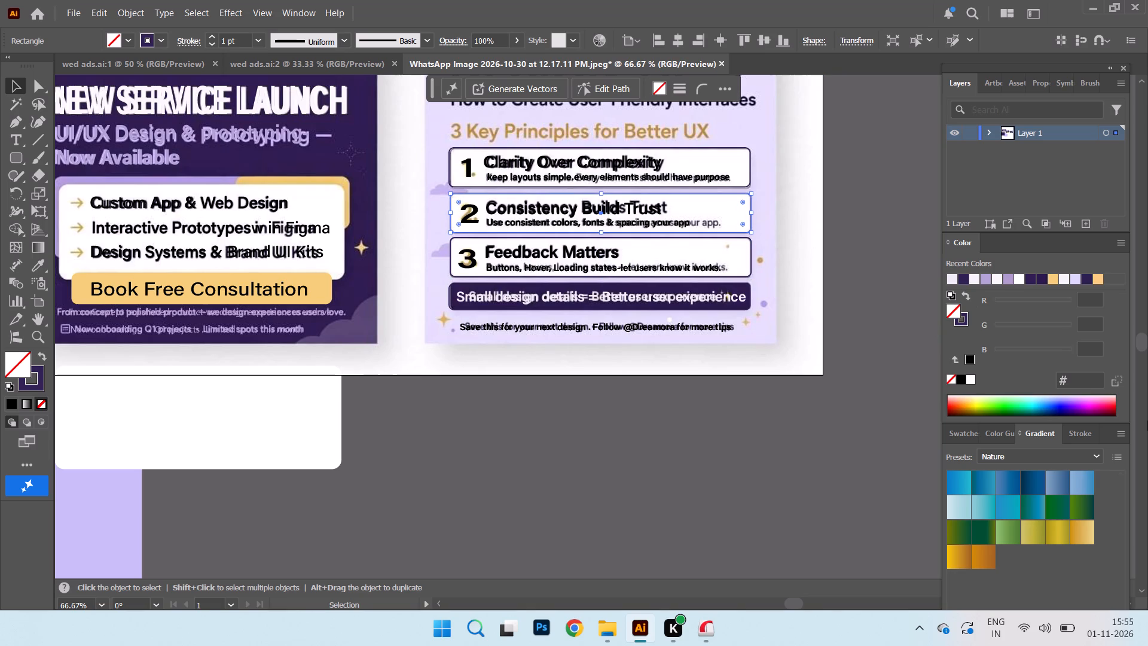
left_click(451, 178)
left_click(452, 179)
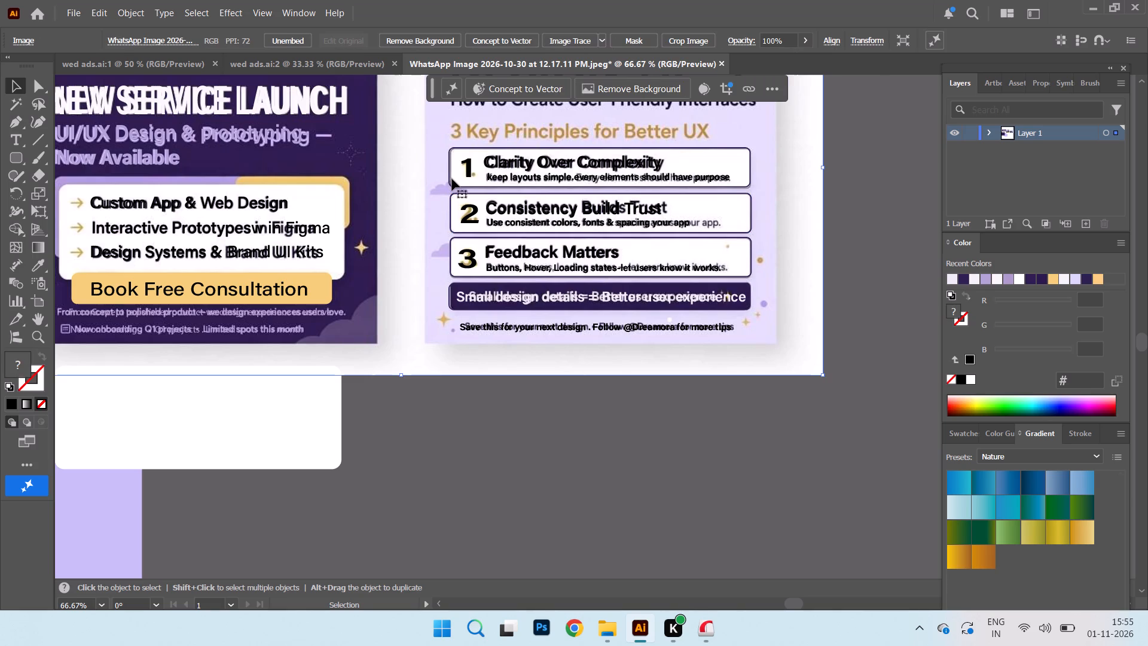
Nudge the Clarity Over Complexity box outline slightly right to line it up with the other principle boxes.
left_click(451, 178)
left_click(448, 176)
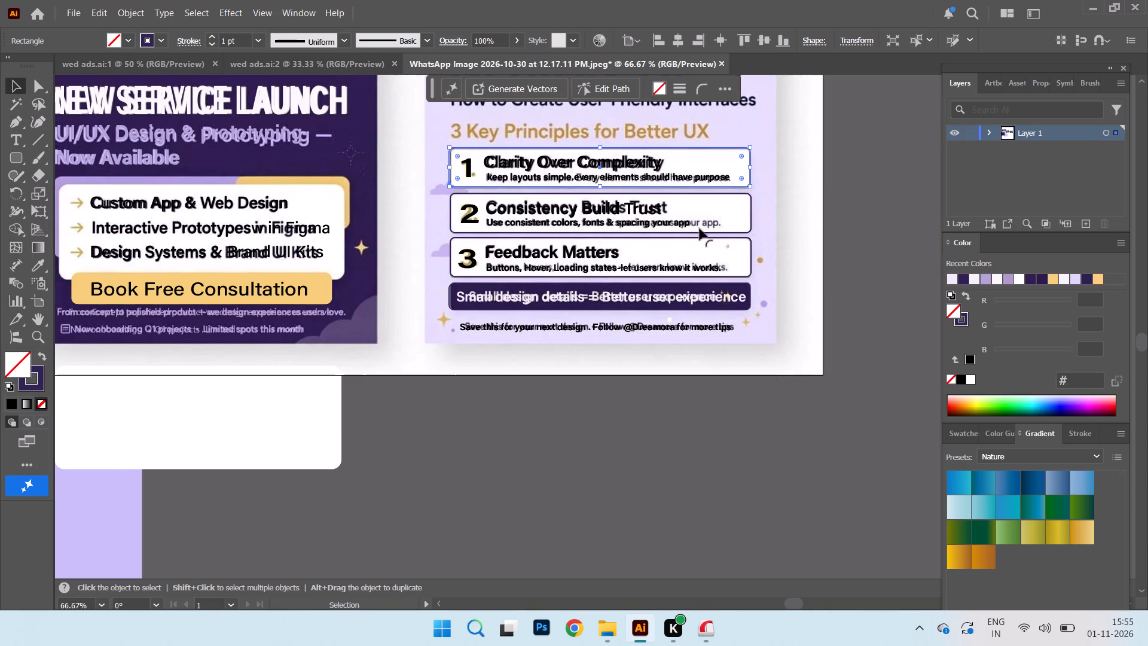
key("Right")
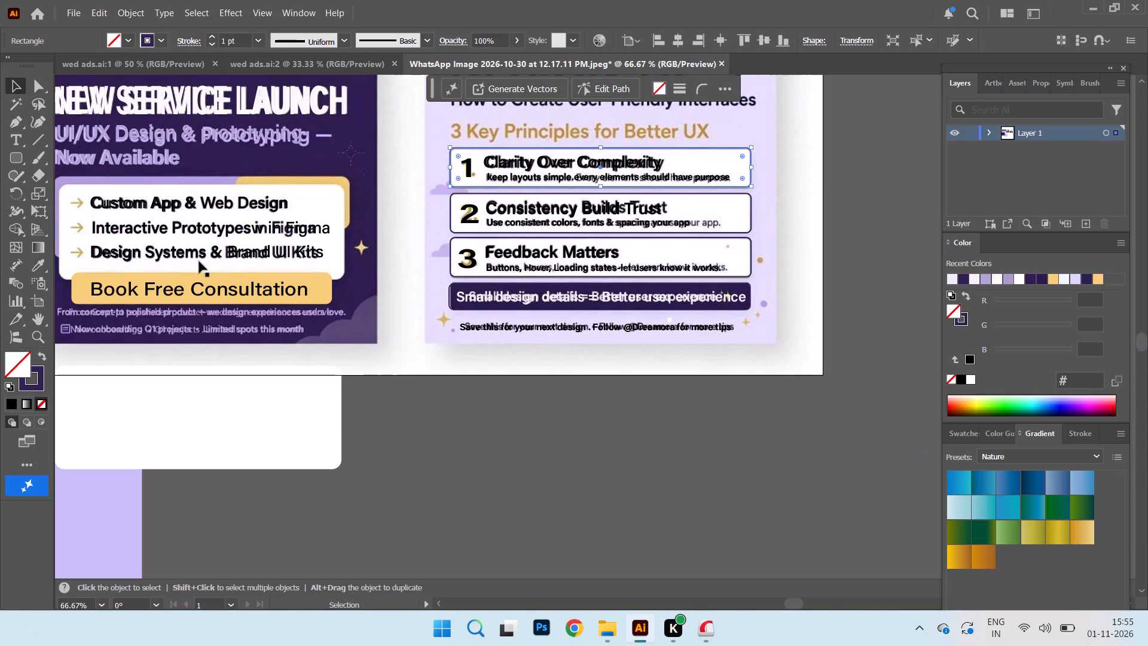
key("Right")
left_click(381, 445)
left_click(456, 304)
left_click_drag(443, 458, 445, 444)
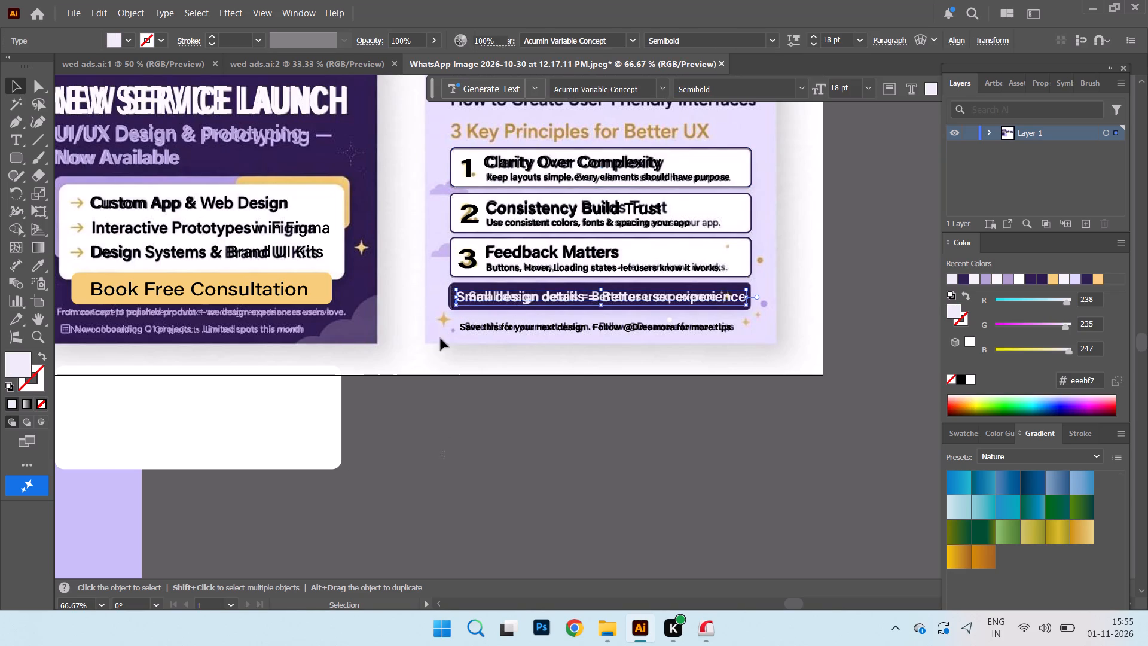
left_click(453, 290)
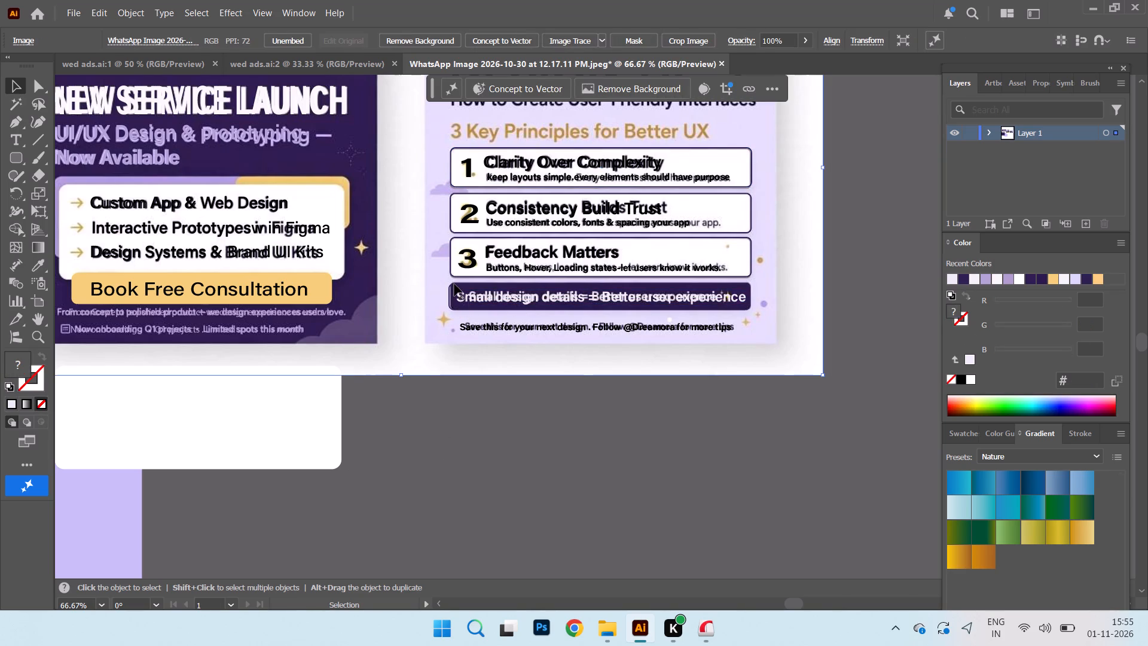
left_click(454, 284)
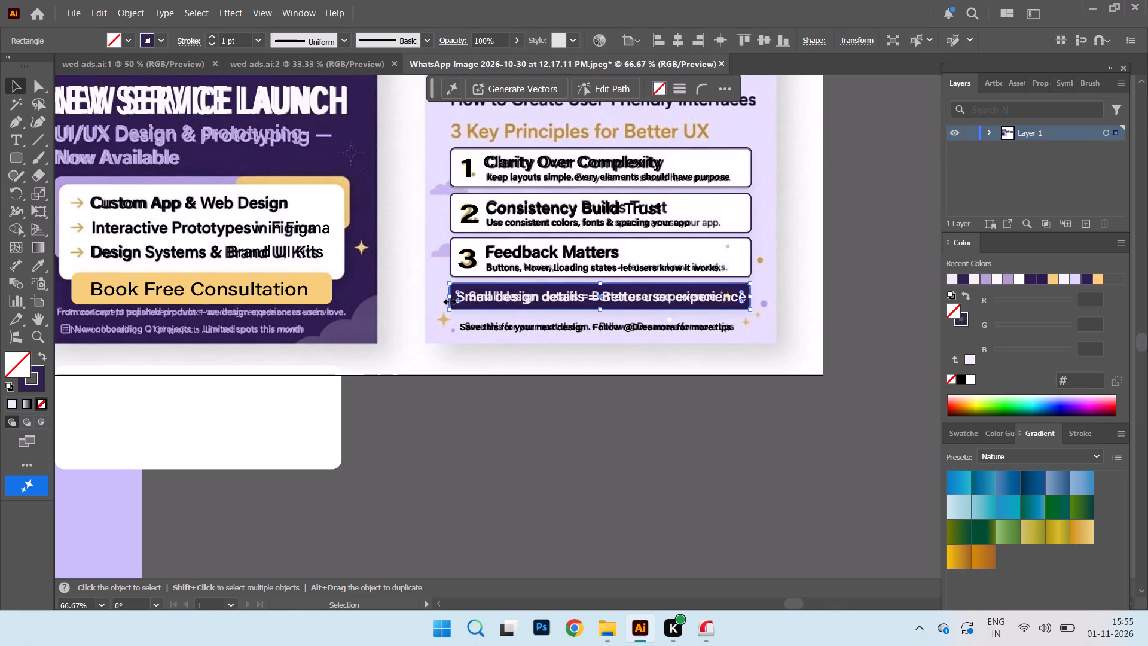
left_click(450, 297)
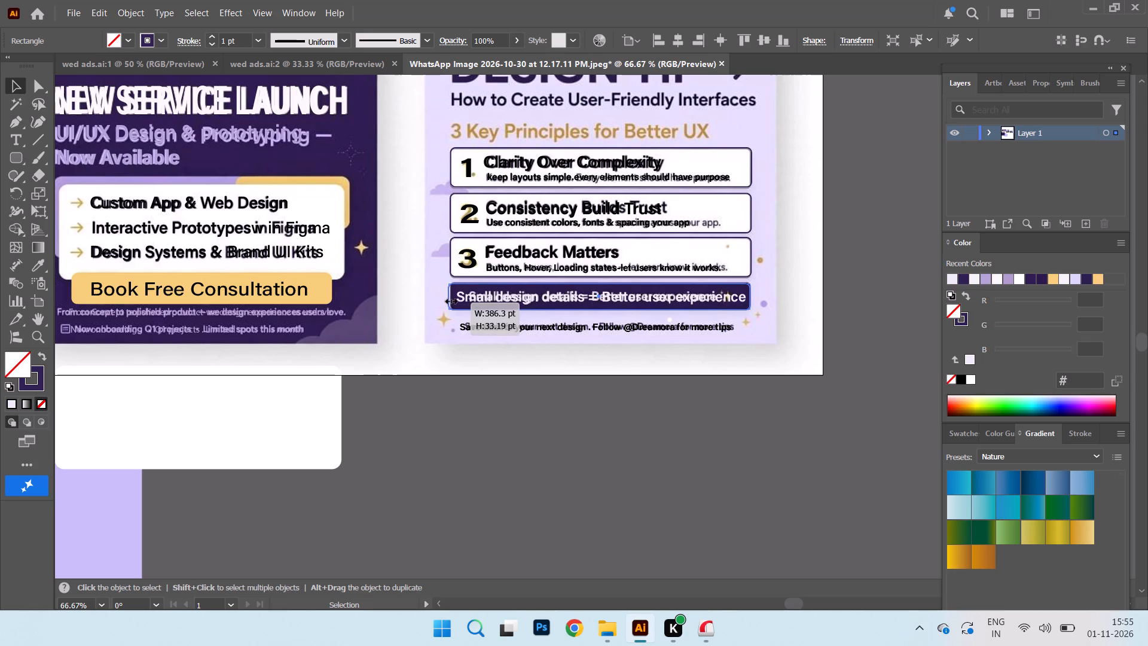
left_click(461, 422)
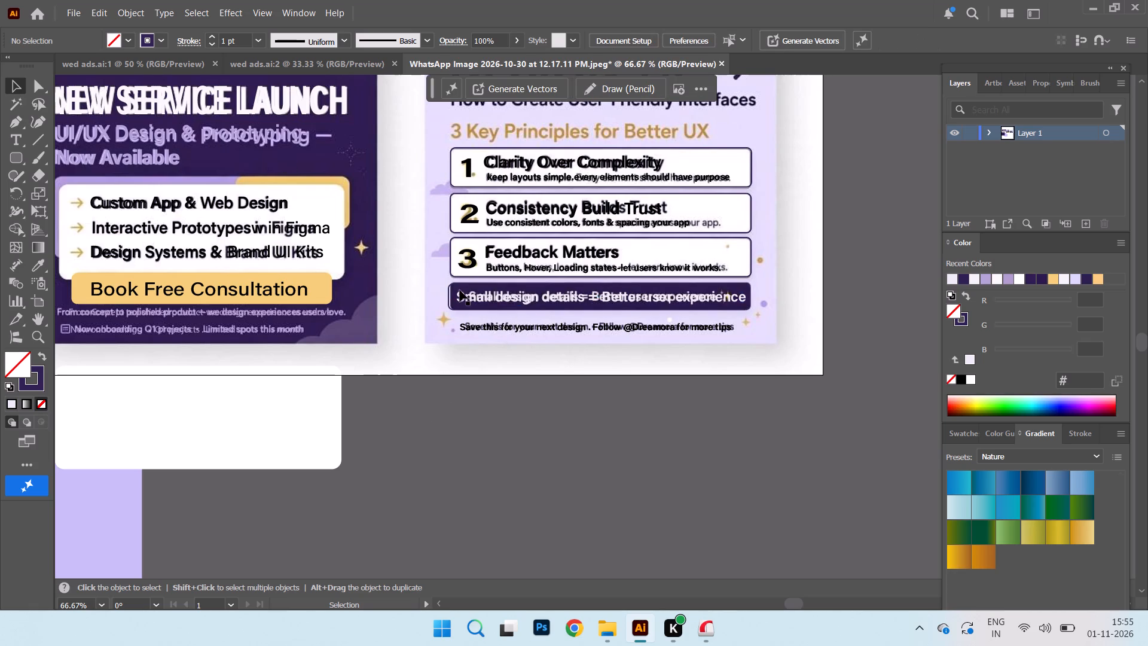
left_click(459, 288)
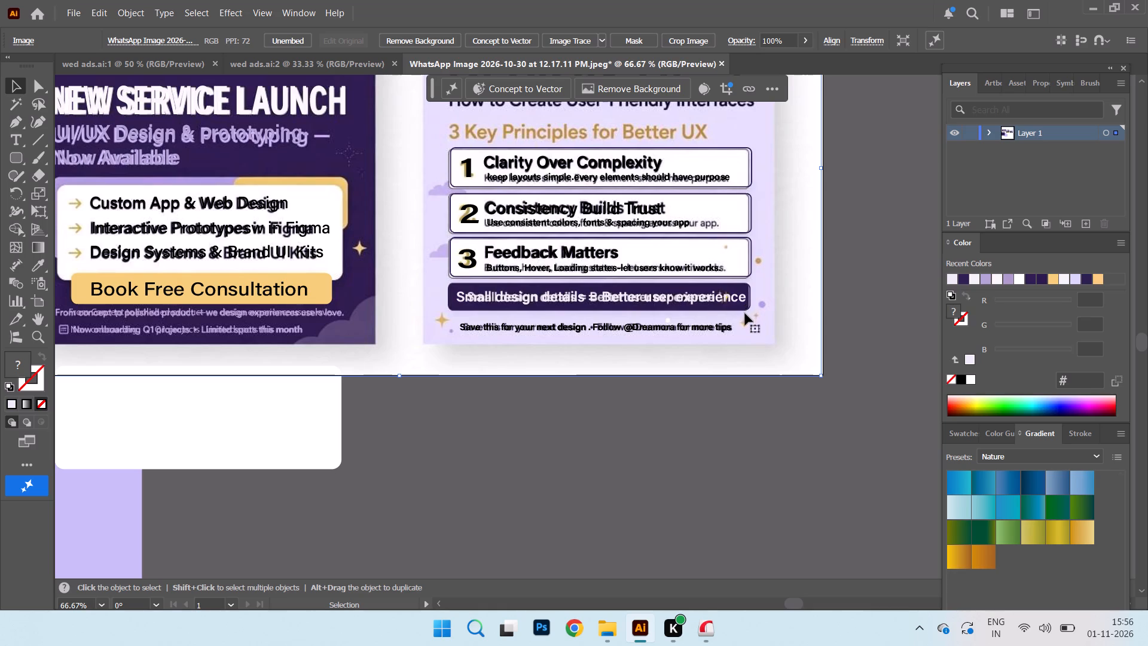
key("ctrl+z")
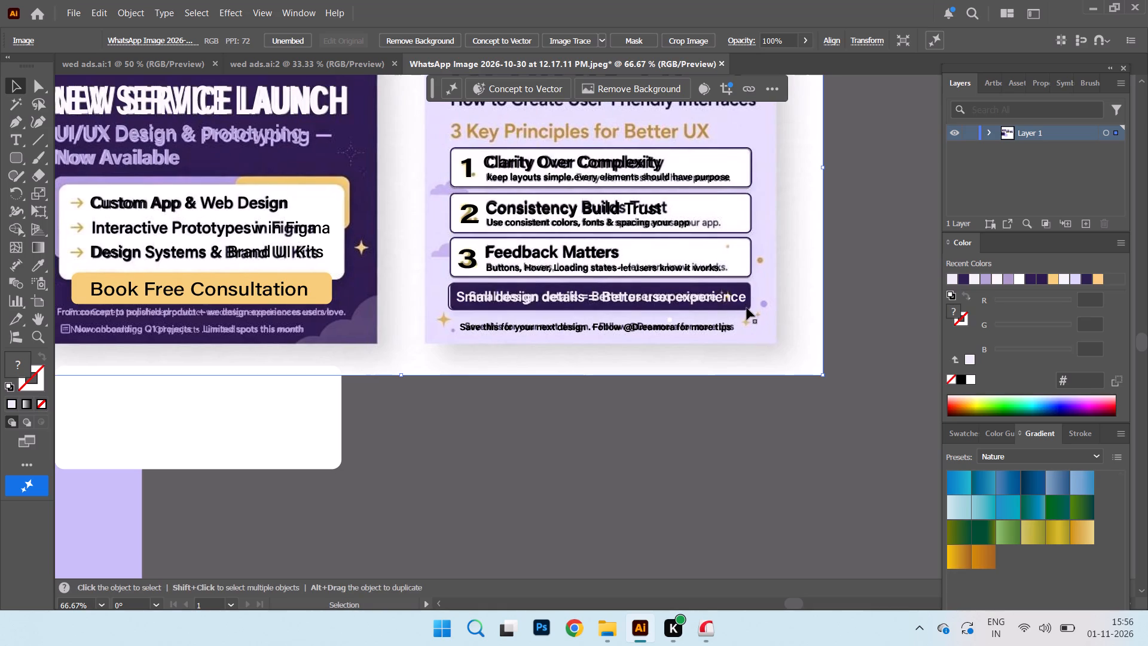
Fill the rectangle behind the "Small design details = Better user experience" line with dark purple #312153.
left_click(747, 307)
left_click(749, 308)
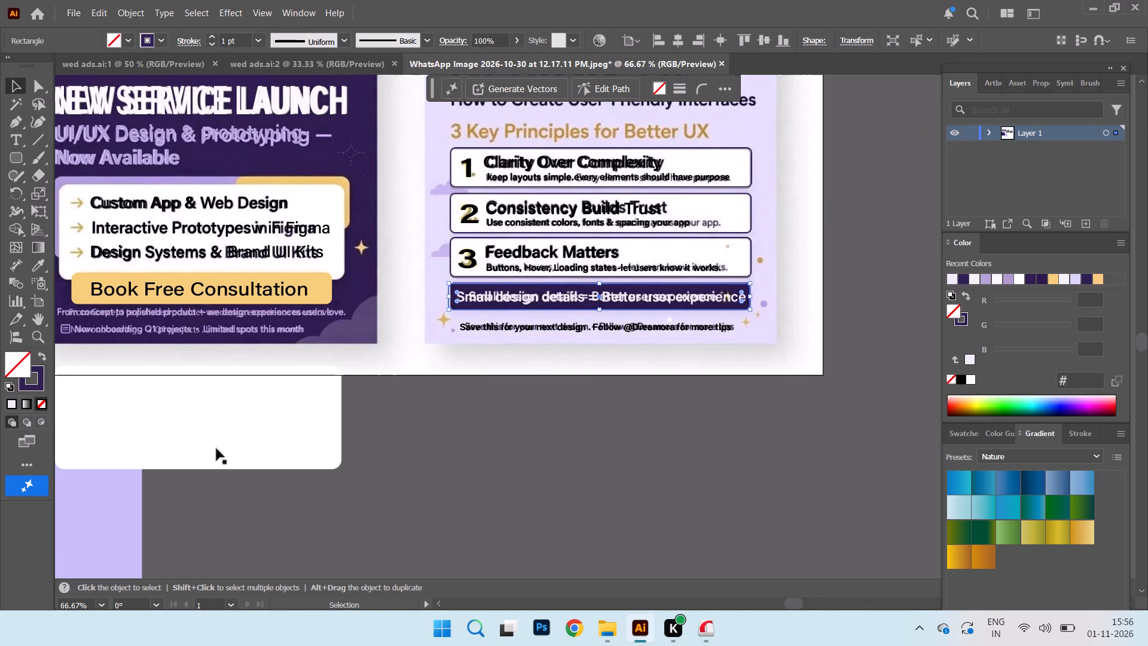
left_click(129, 41)
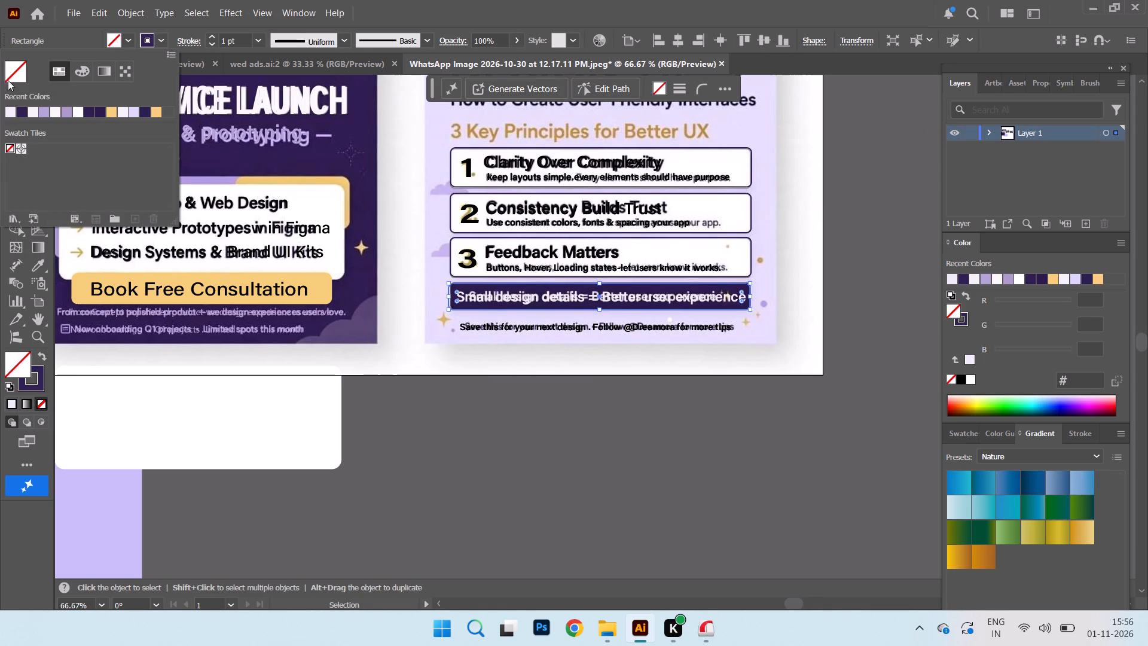
left_click(21, 111)
left_click(553, 432)
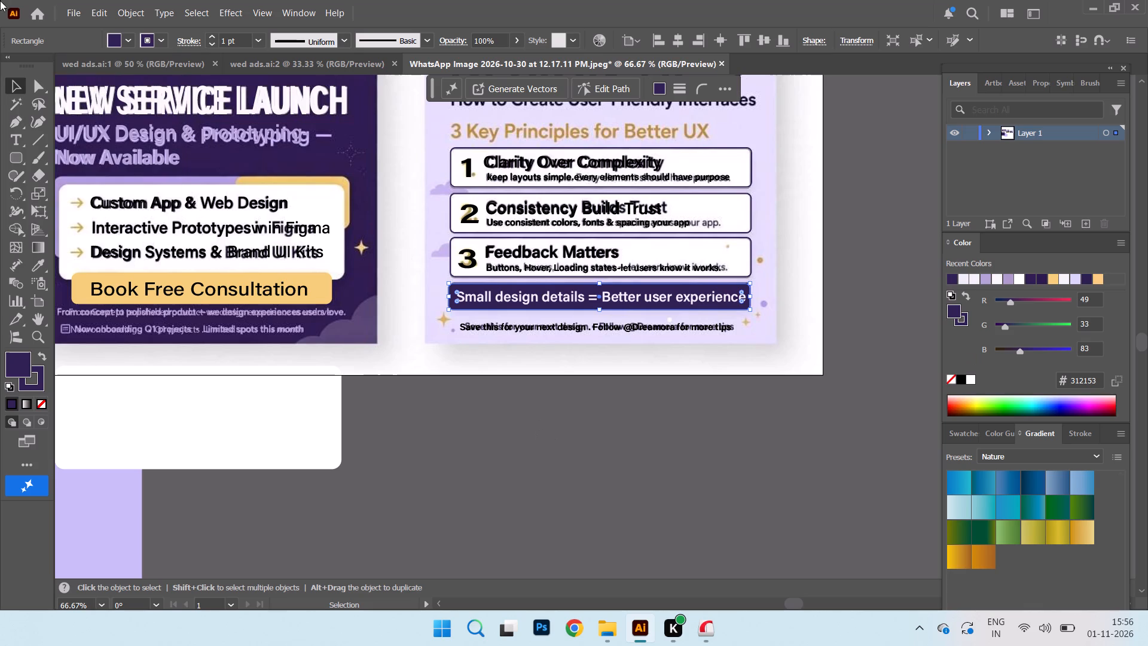
Add the text line "3 Principle for Better UX" above the principle boxes on the Design Tip card.
scroll(622, 234, "up", 5)
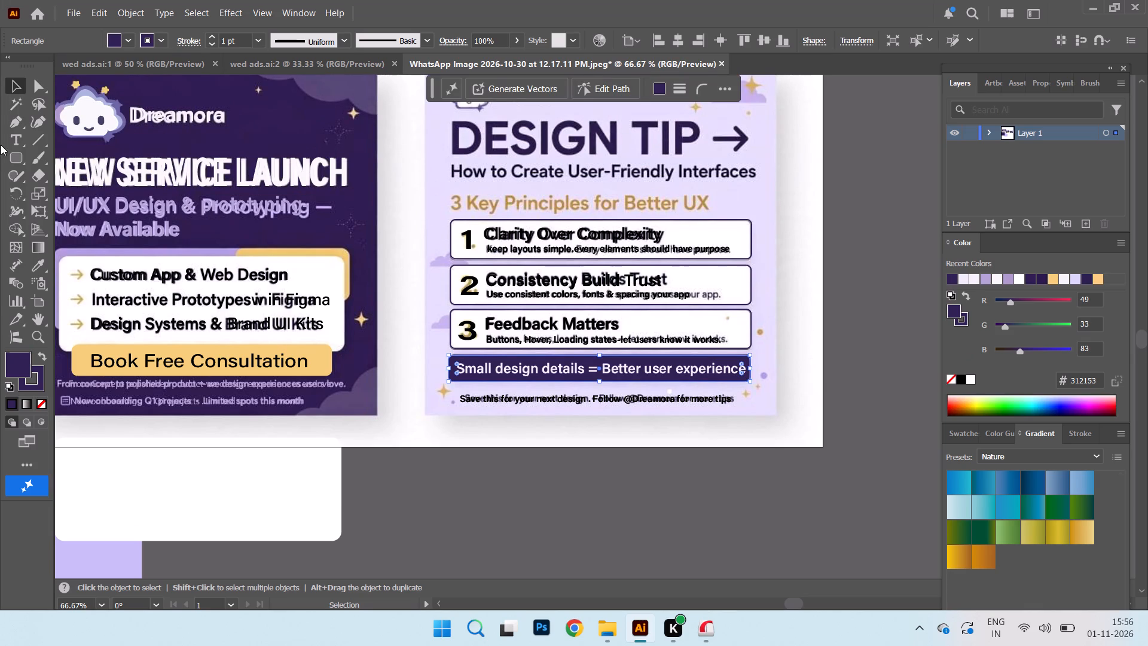
left_click(9, 139)
left_click(450, 194)
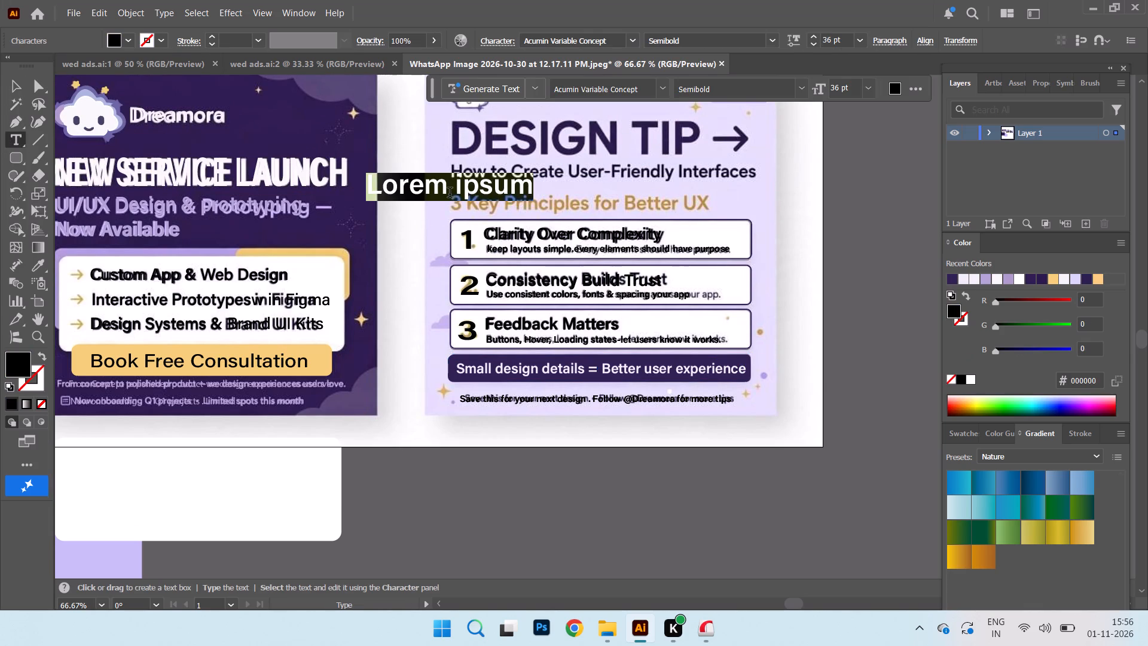
key("3")
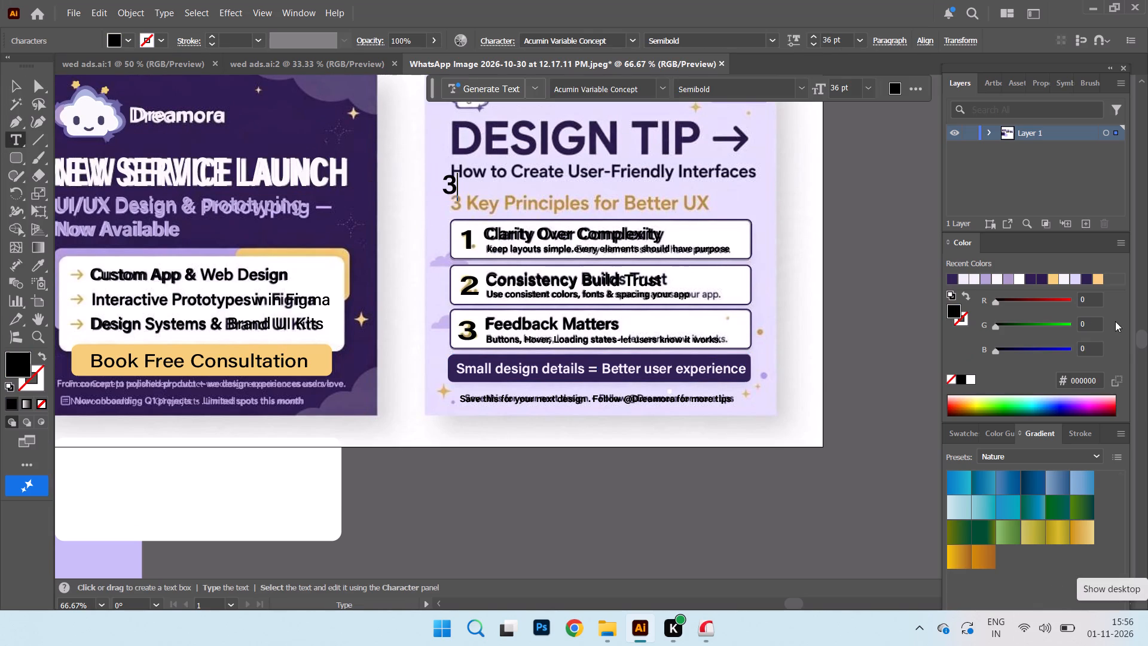
key("space")
key("p")
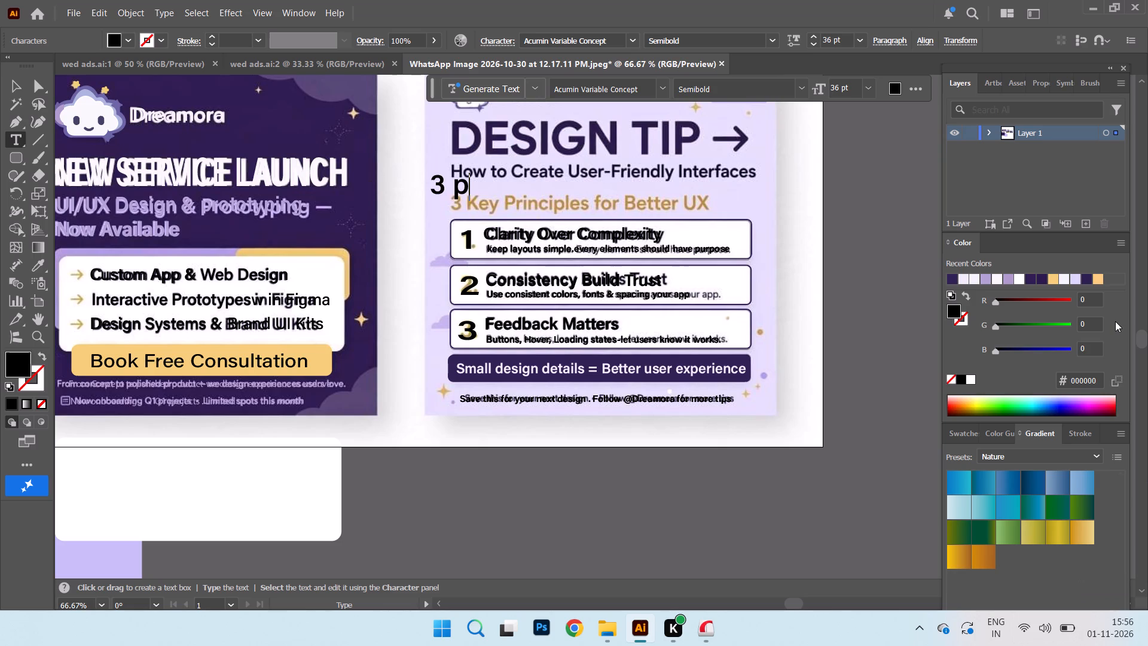
type("RIN")
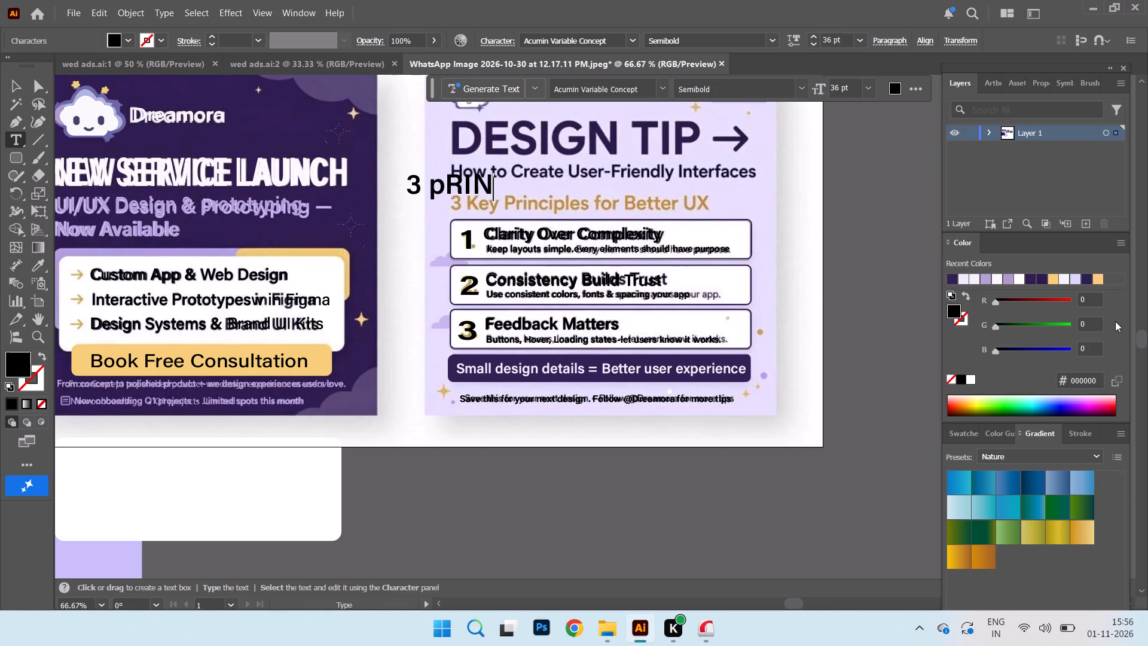
key("BackSpace")
key("BackSpace")
key("BackSpace")
key("BackSpace")
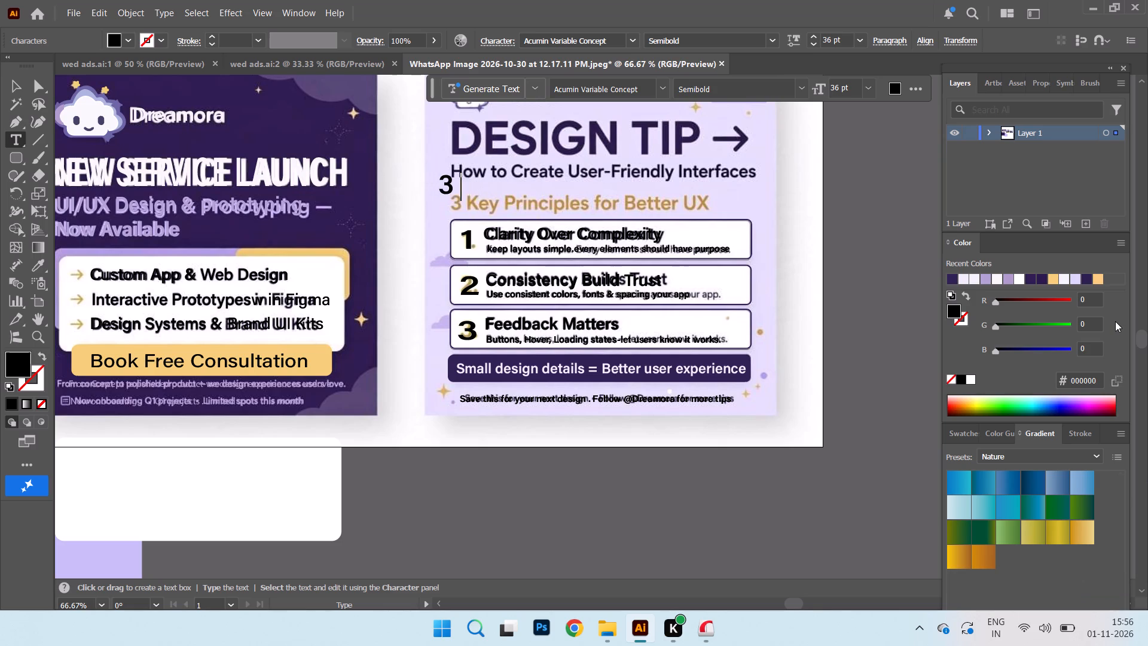
type("rinciple")
key("space")
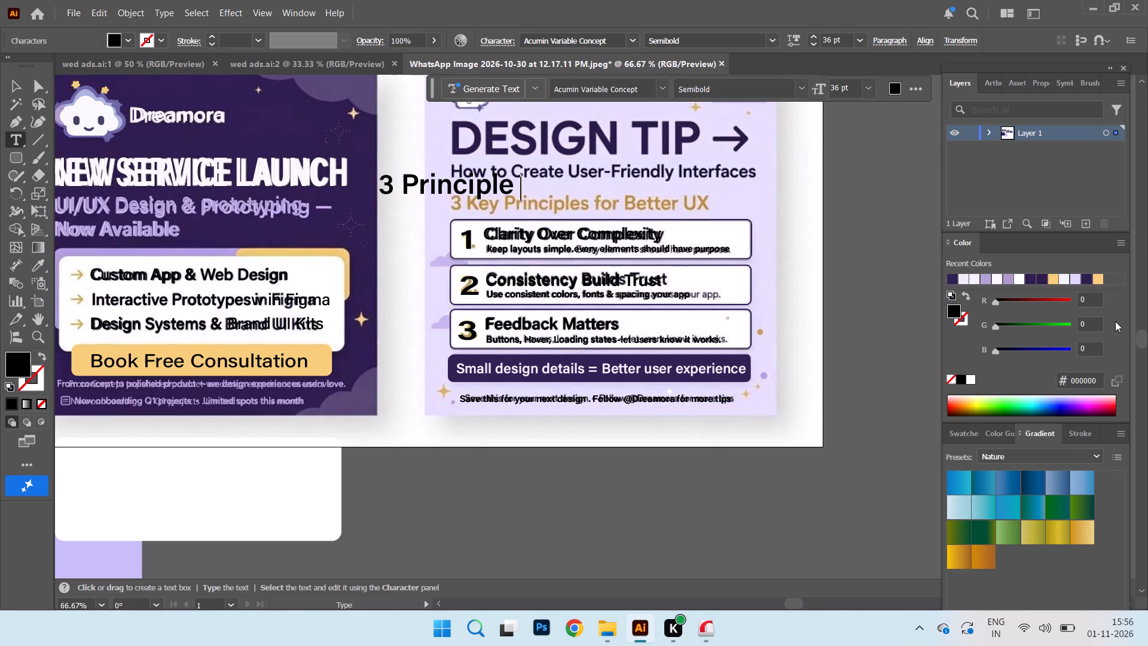
type("for")
key("space")
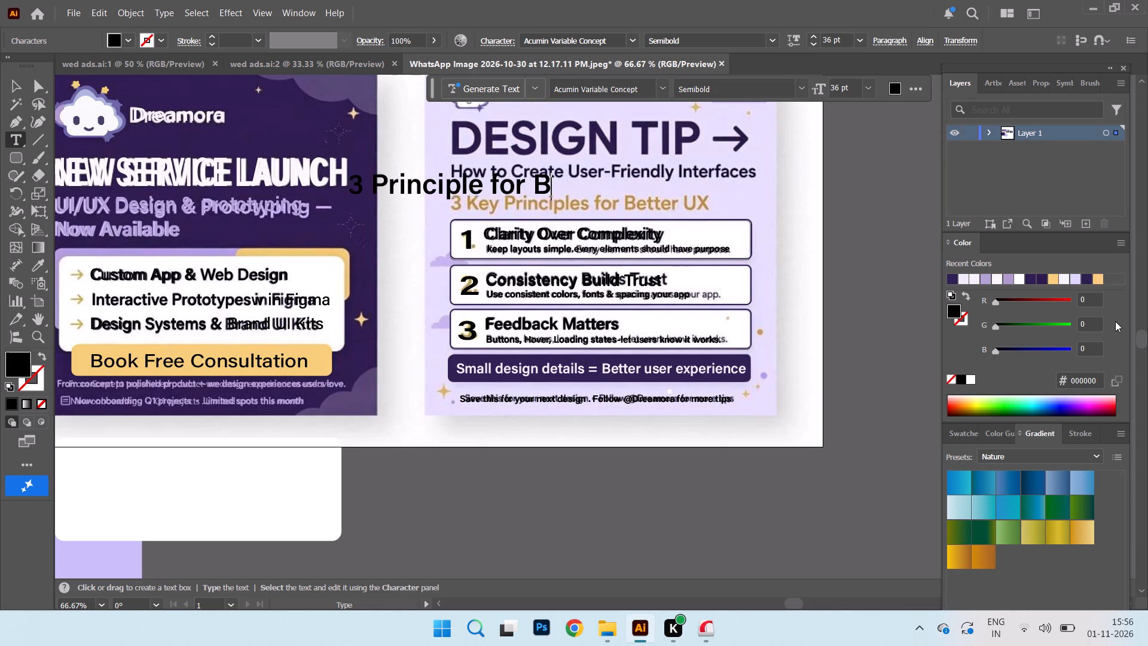
type("etter")
key("space")
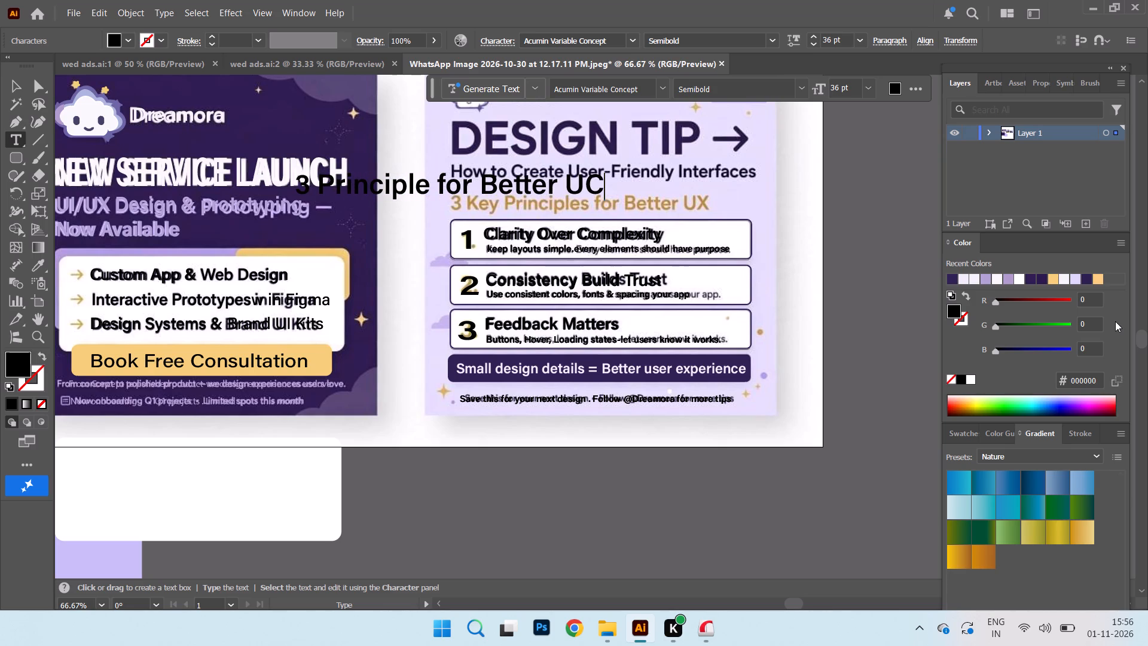
key("BackSpace")
key("BackSpace")
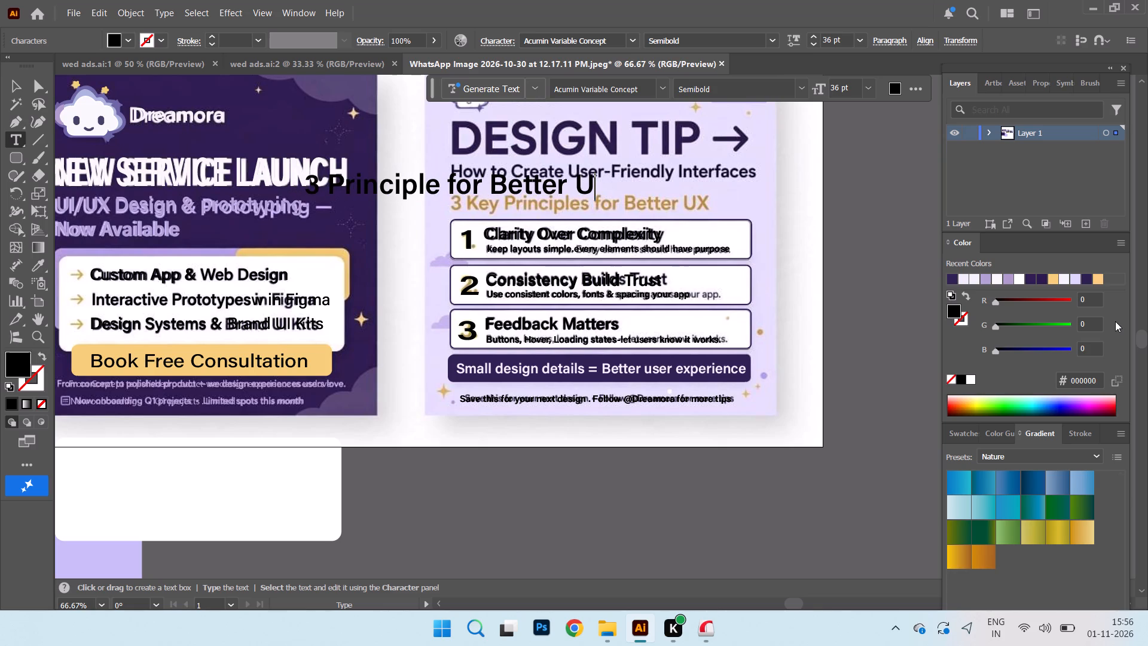
key("x")
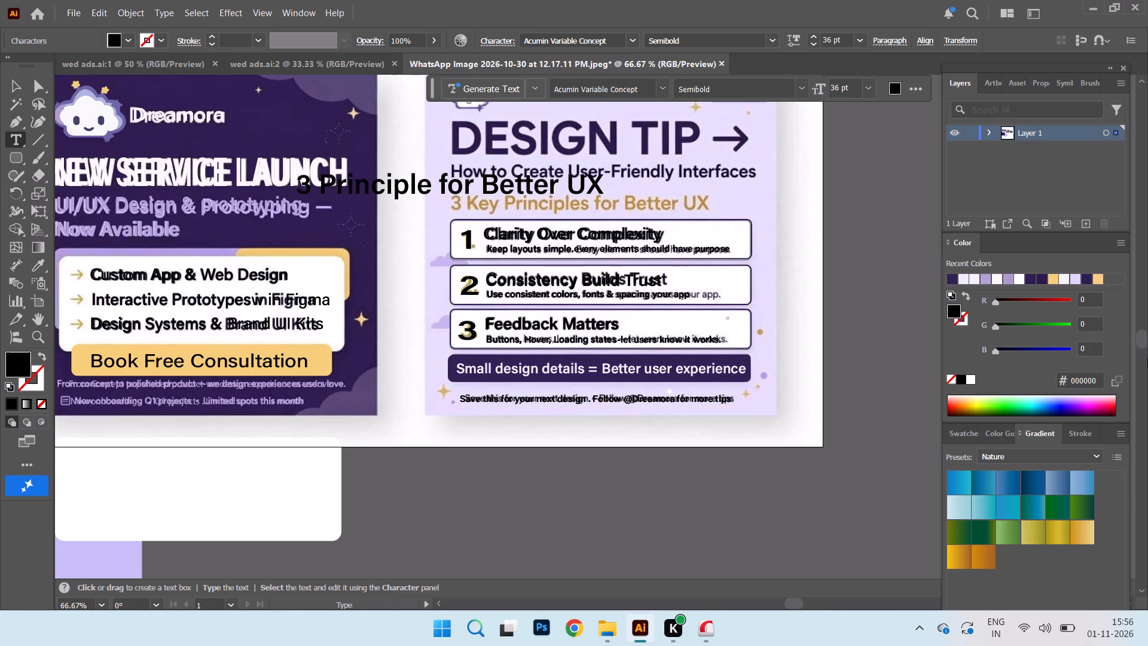
Set the new heading's font size to 24 pt and place it over the golden reference heading, starting flush with its first character.
left_click(5, 92)
left_click(859, 45)
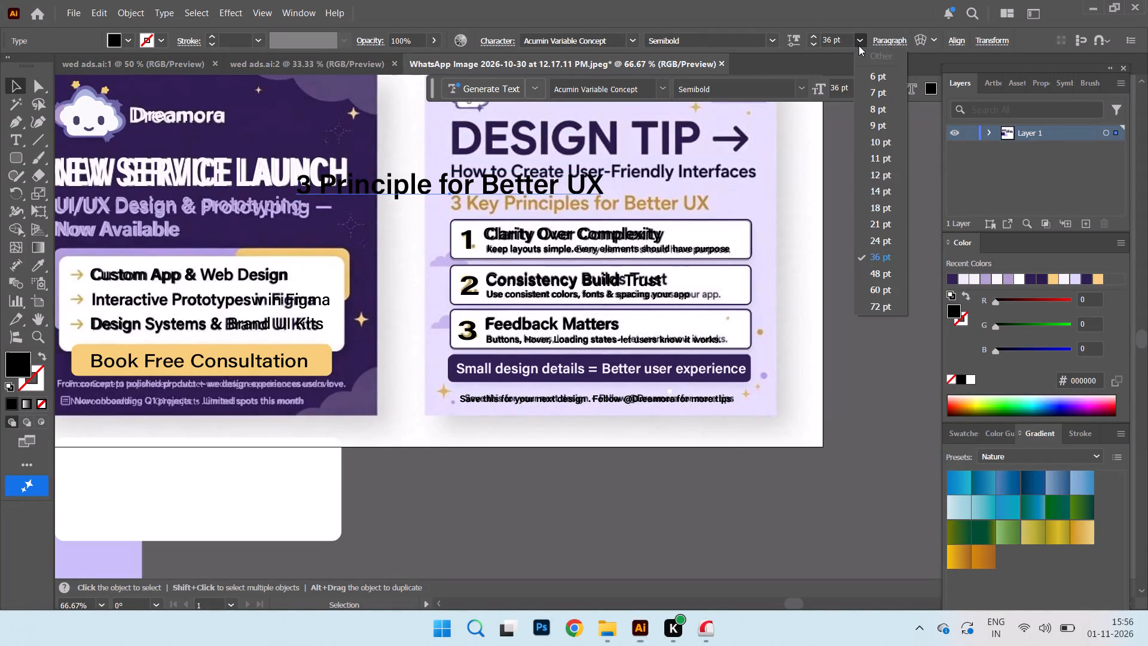
left_click(884, 241)
left_click_drag(500, 184, 615, 194)
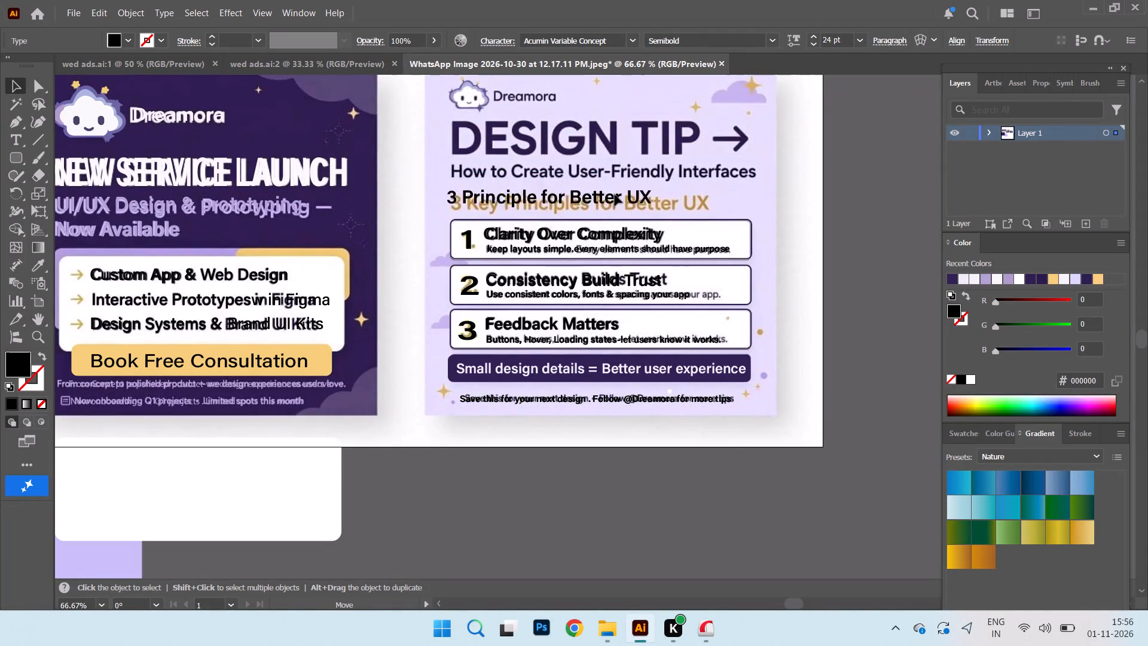
left_click_drag(615, 194, 664, 191)
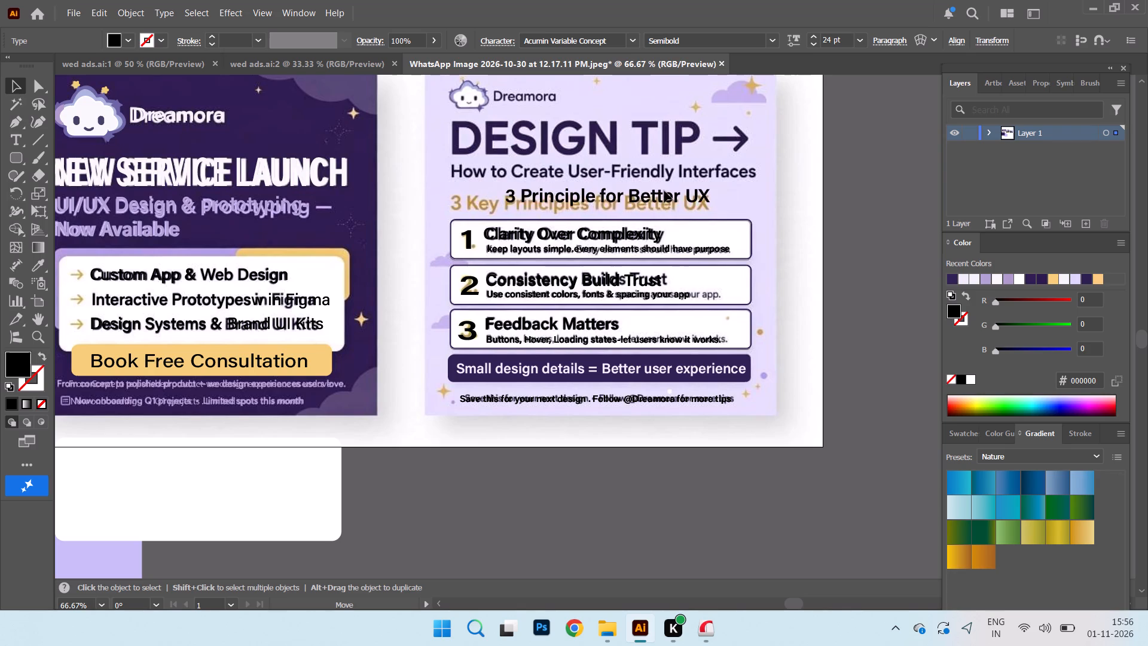
left_click_drag(664, 191, 604, 199)
Insert the word "Key" after the 3 so the heading reads "3 Key Principle for Better UX".
left_click(14, 128)
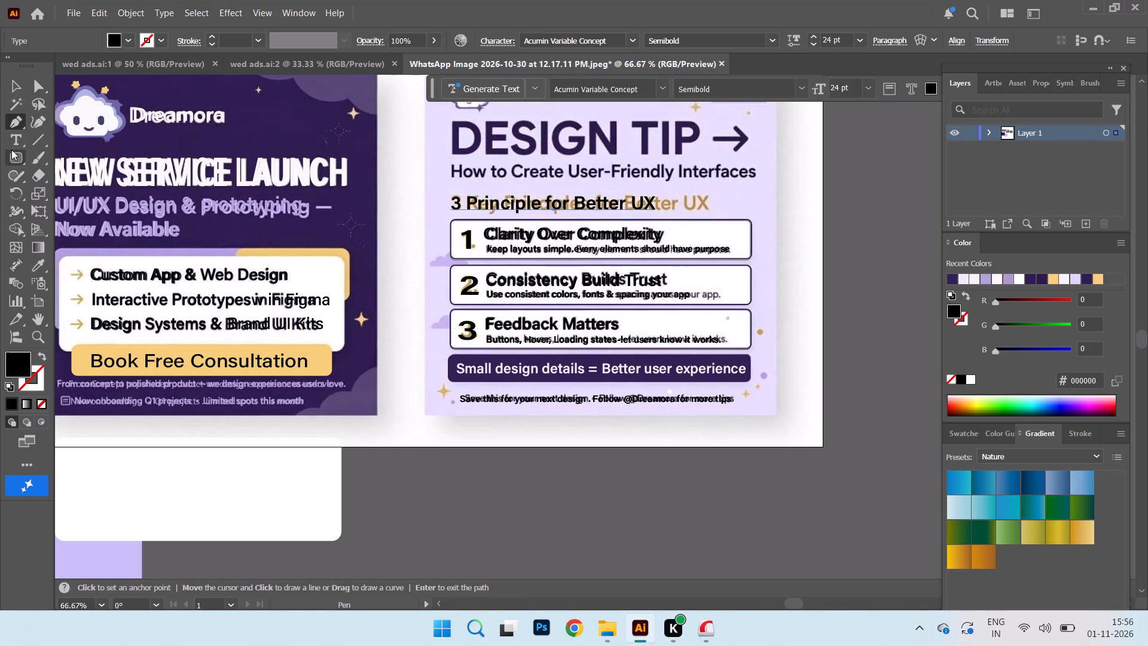
left_click(11, 146)
left_click(468, 199)
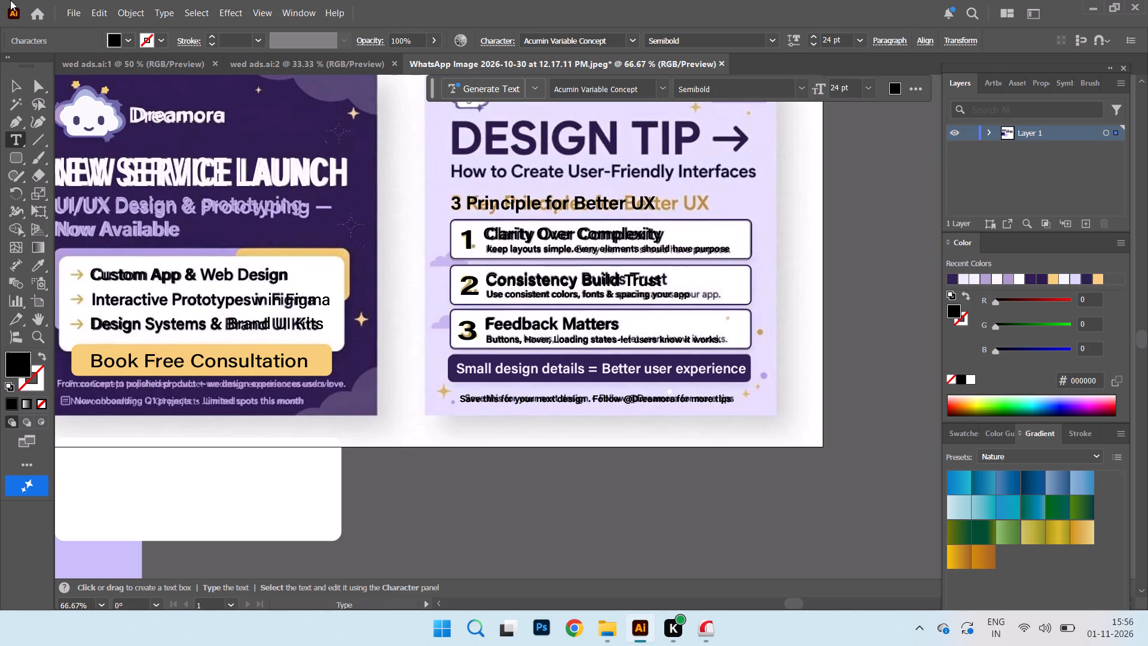
key("k")
key("e")
key("y")
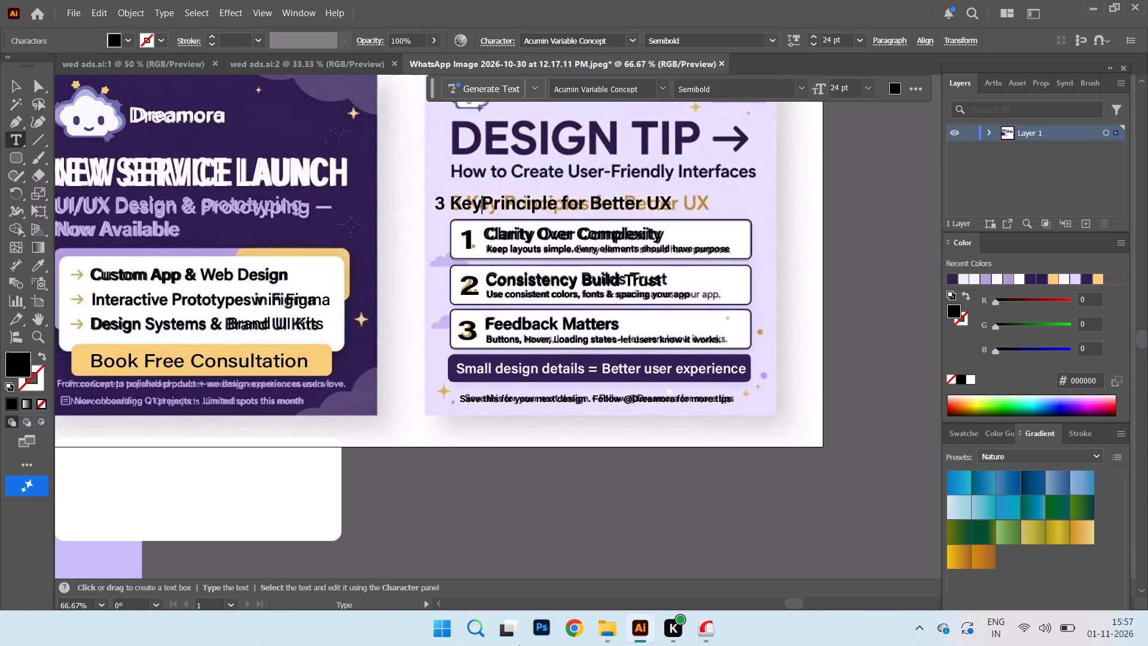
key("space")
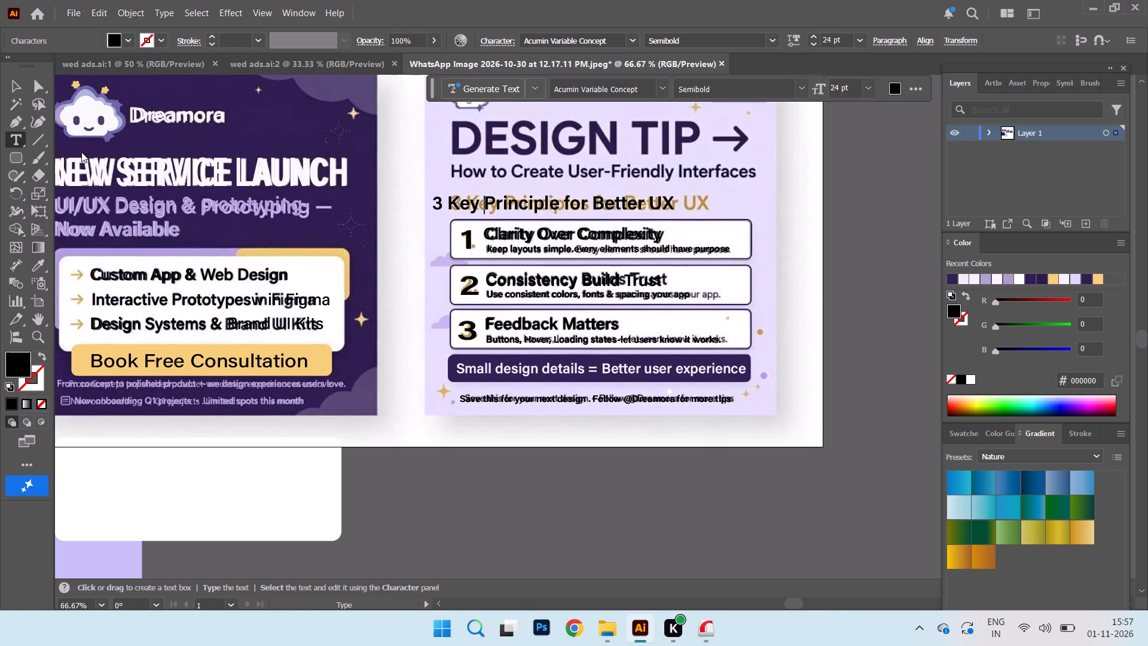
left_click(13, 85)
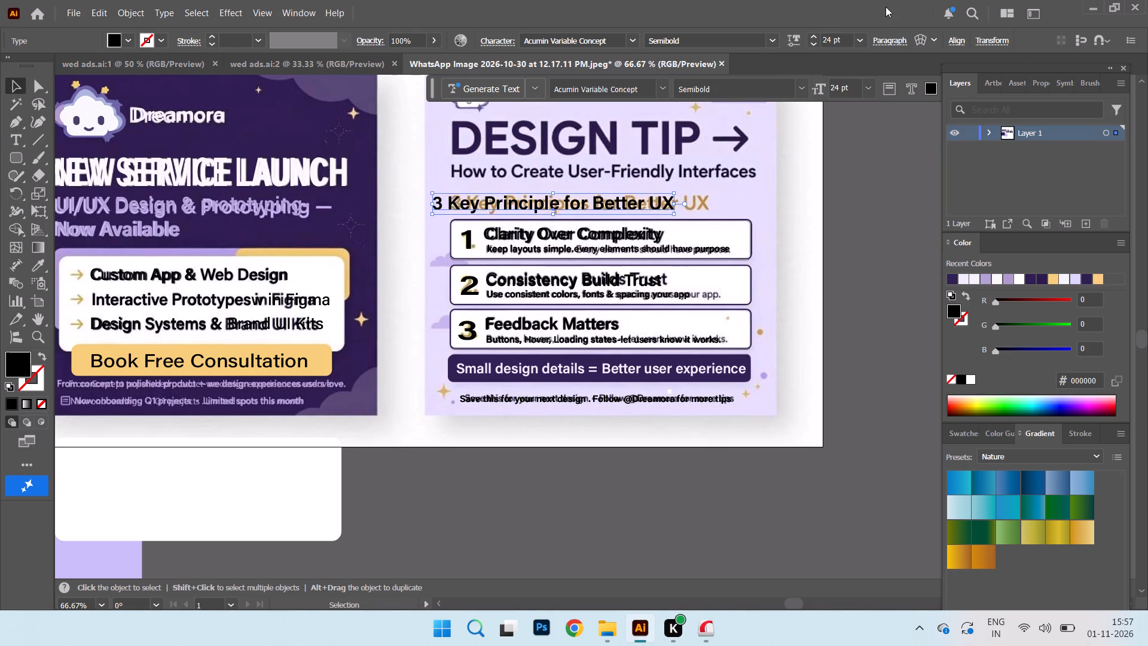
Move the extended heading back over the golden reference heading and choose 24 pt as its font size.
left_click_drag(630, 196, 662, 193)
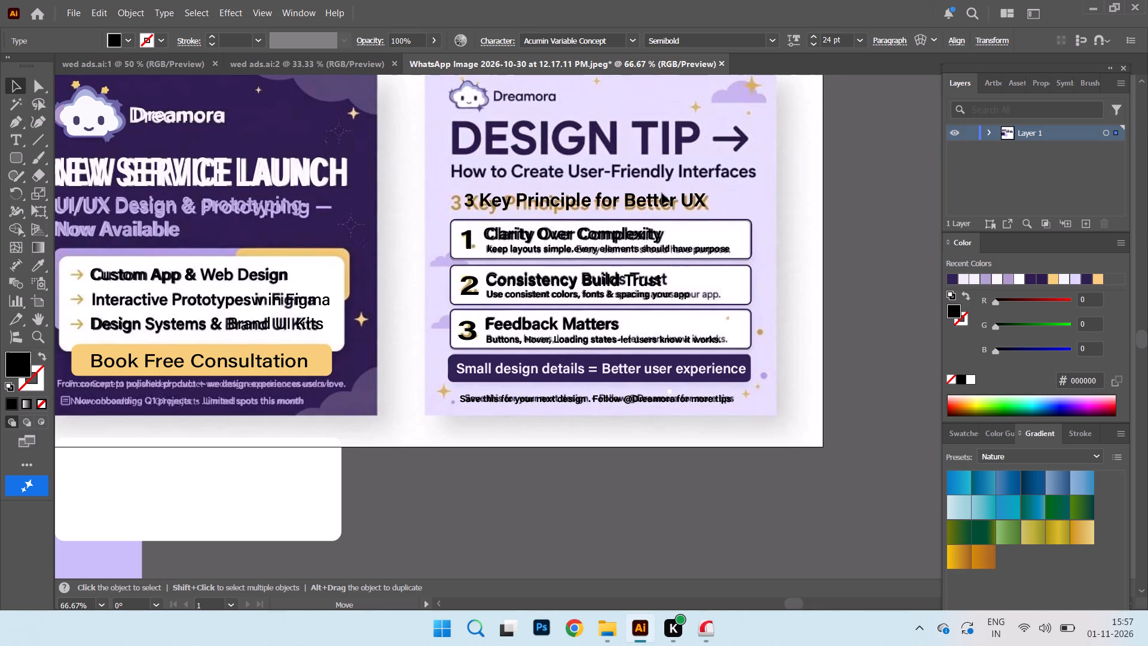
left_click_drag(662, 193, 659, 197)
left_click(864, 44)
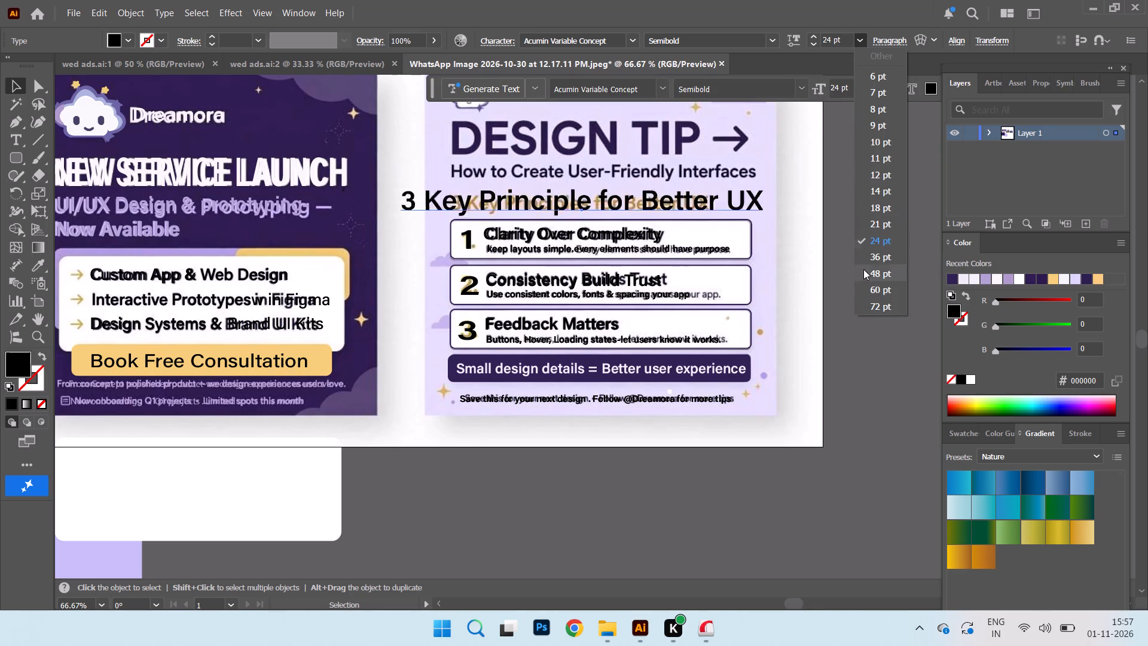
left_click(874, 240)
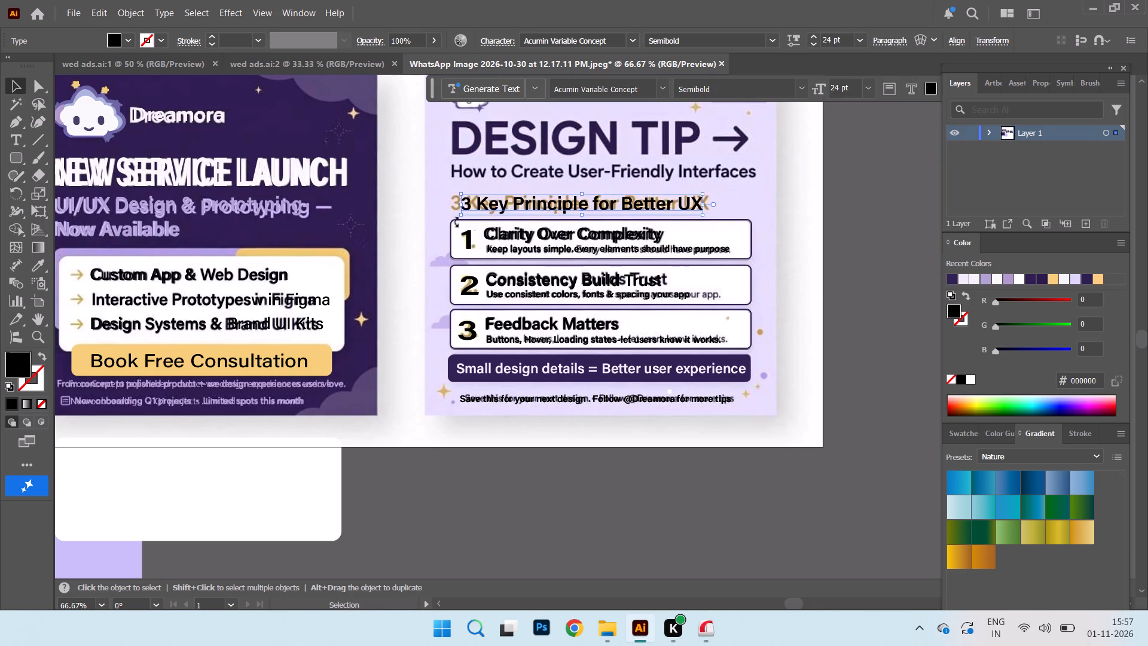
Set the font size of the "3 Key Principle for Better UX" heading to 27 pt.
left_click(468, 245)
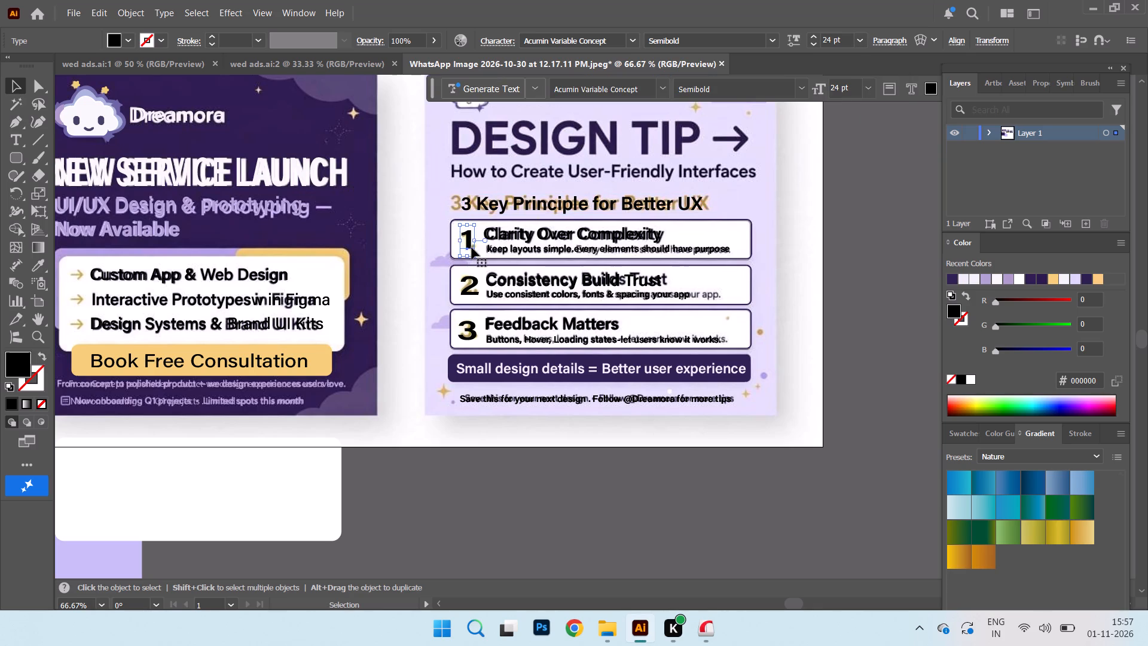
left_click(576, 209)
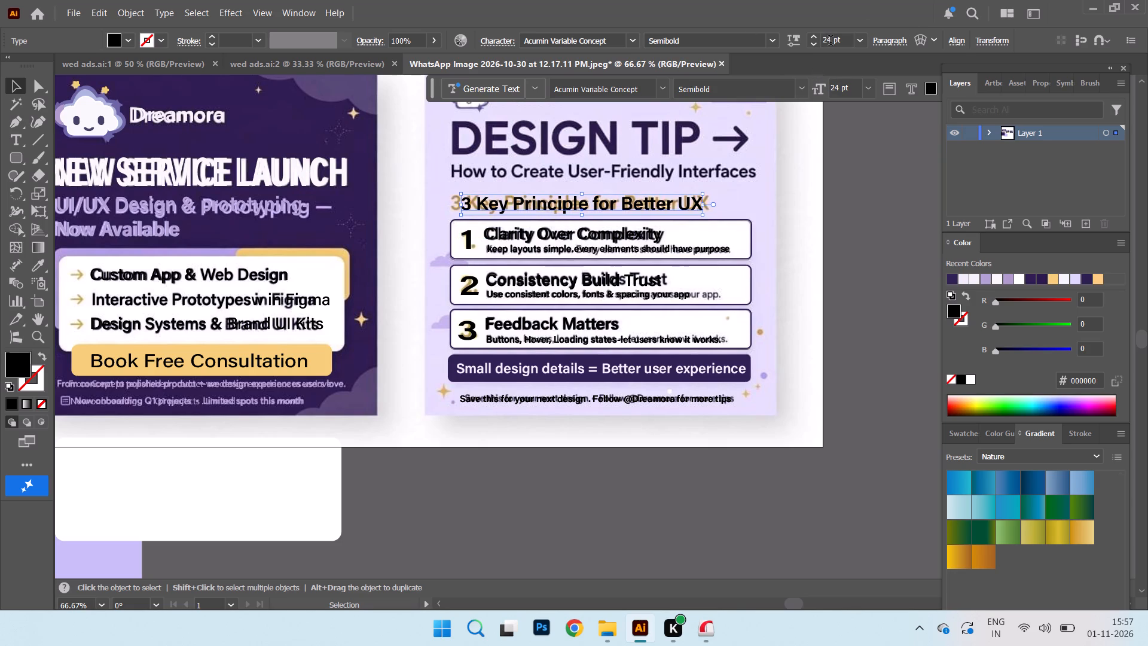
left_click_drag(830, 42, 820, 40)
key("7")
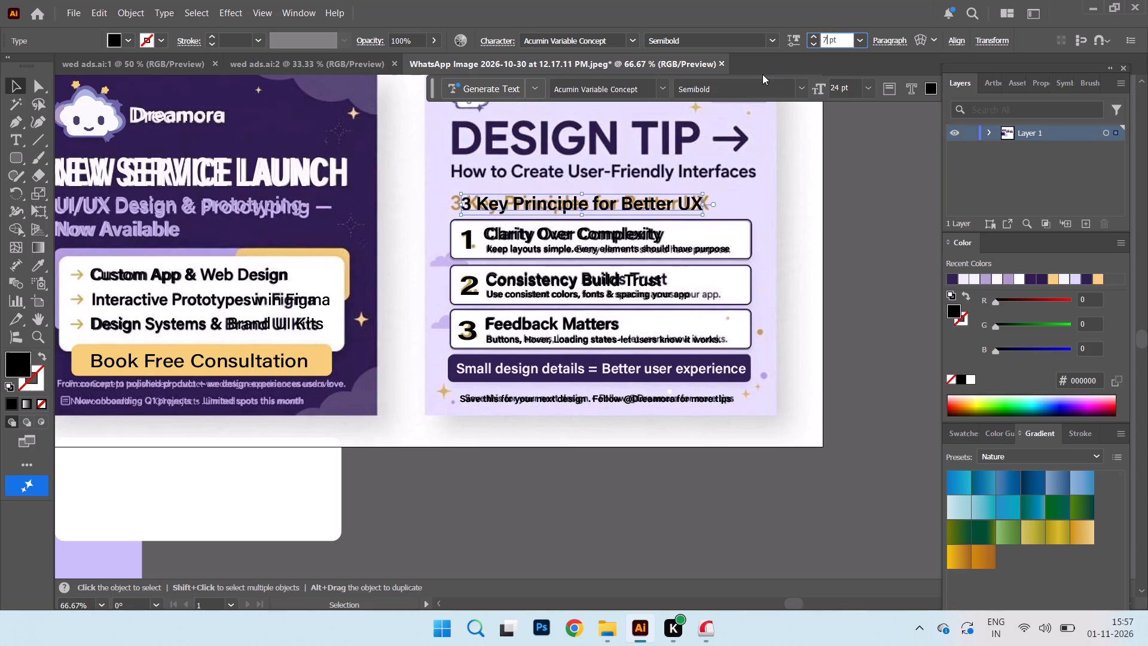
key("Left")
key("2")
key("Return")
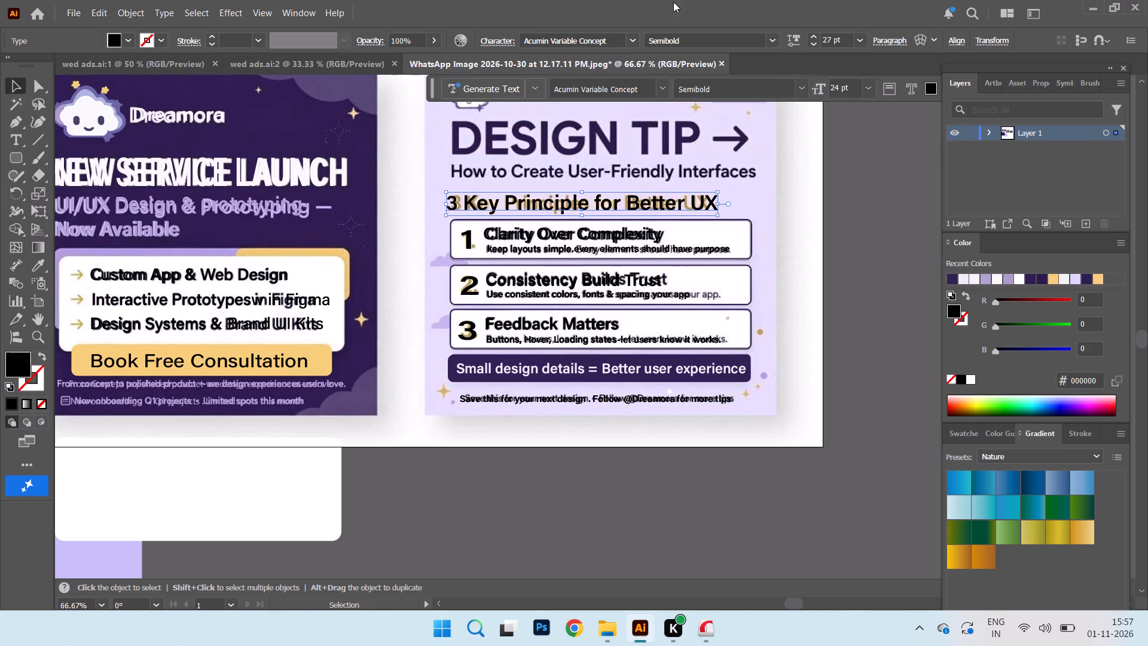
left_click(864, 224)
Add the title text "DESIGN TIP" near the start of the reference title on the Design Tip card.
scroll(678, 205, "up", 6)
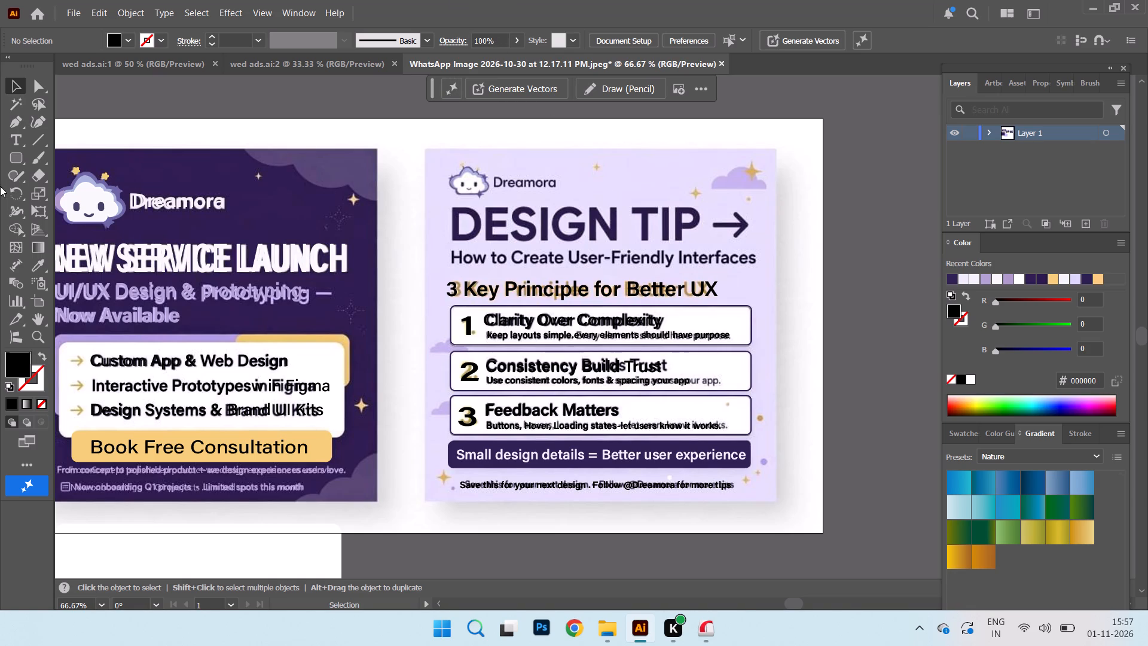
left_click(18, 135)
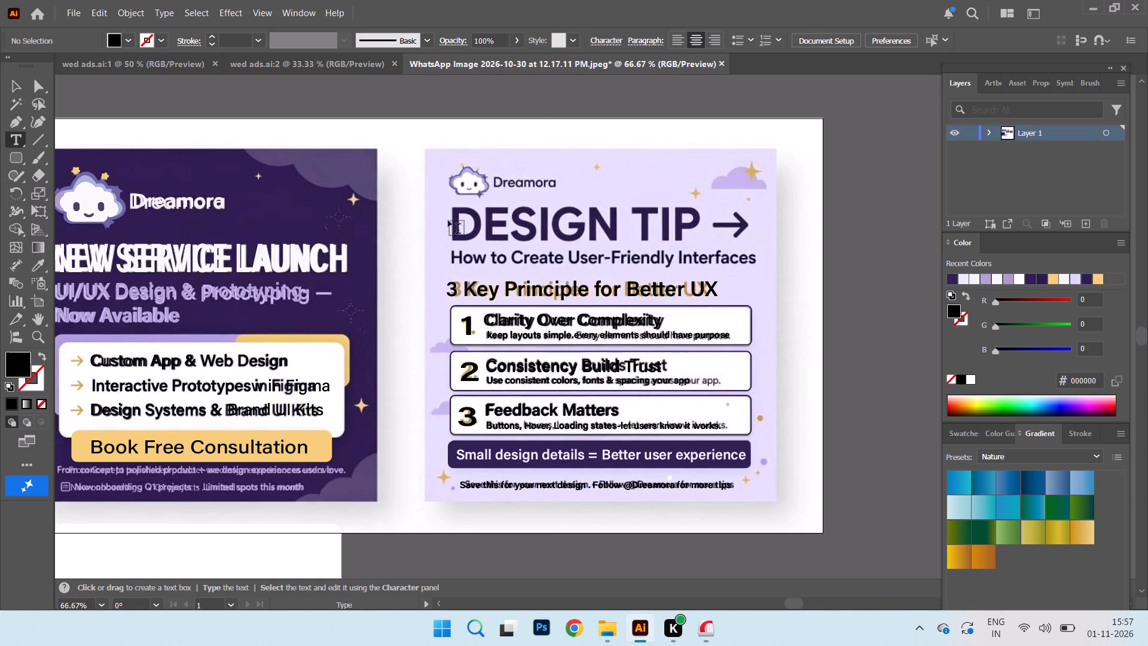
left_click(448, 221)
type("DE")
type("SIGN")
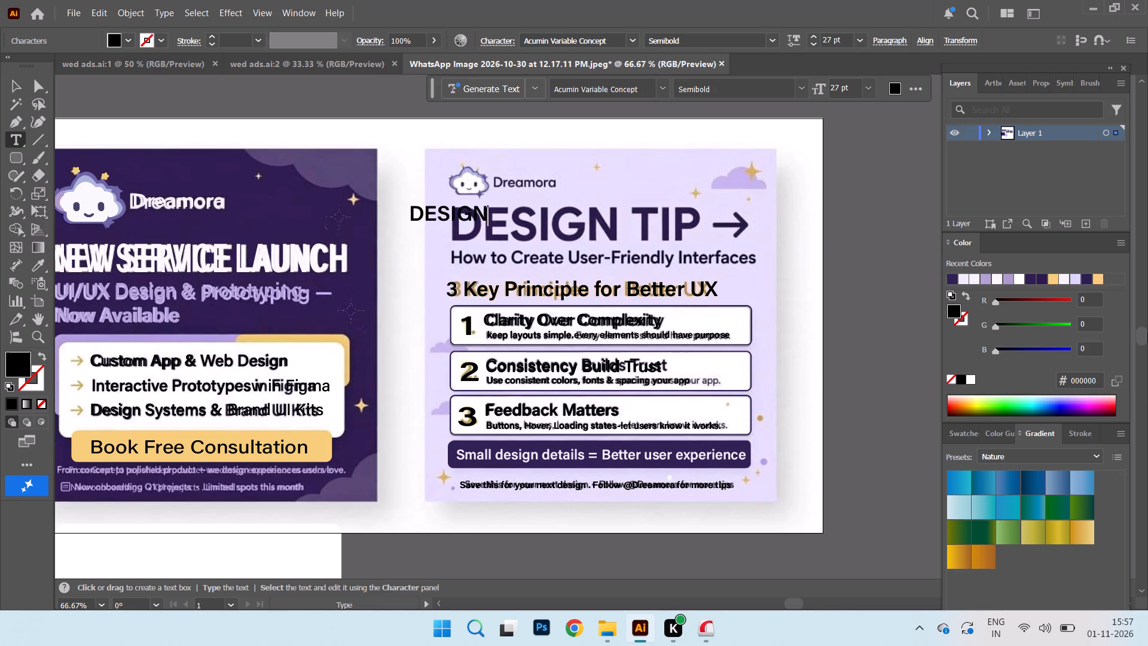
key("space")
type("TIP")
key("space")
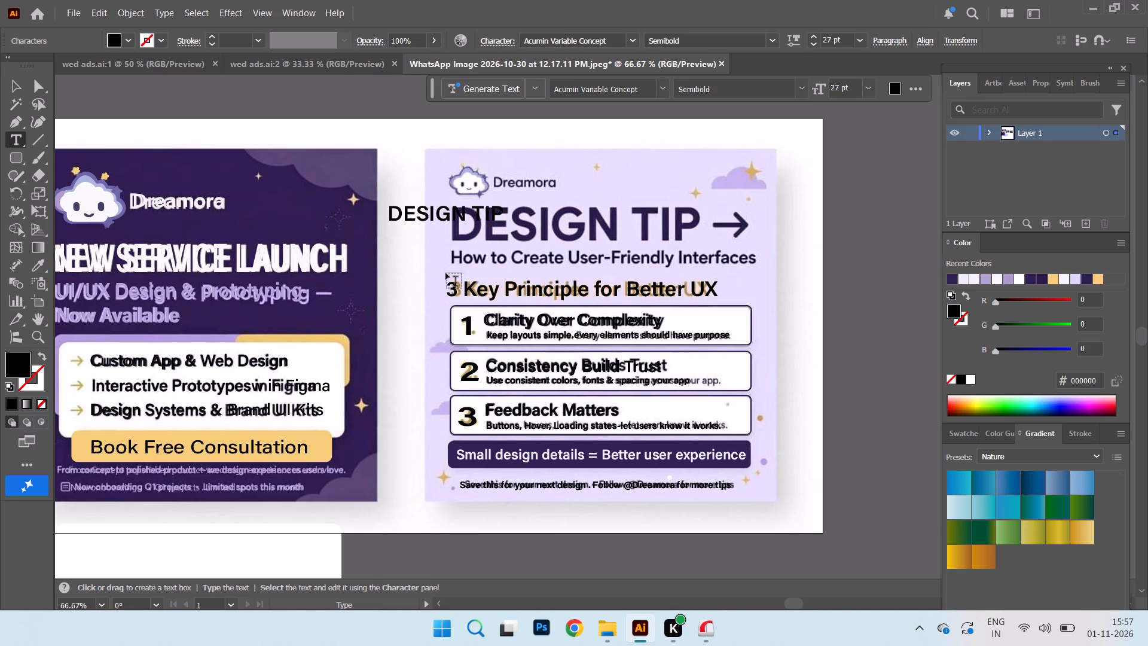
Add the separate subtitle text "How to Create User-Friendly Interfeces" beneath the new DESIGN TIP text.
left_click(445, 257)
left_click(445, 257)
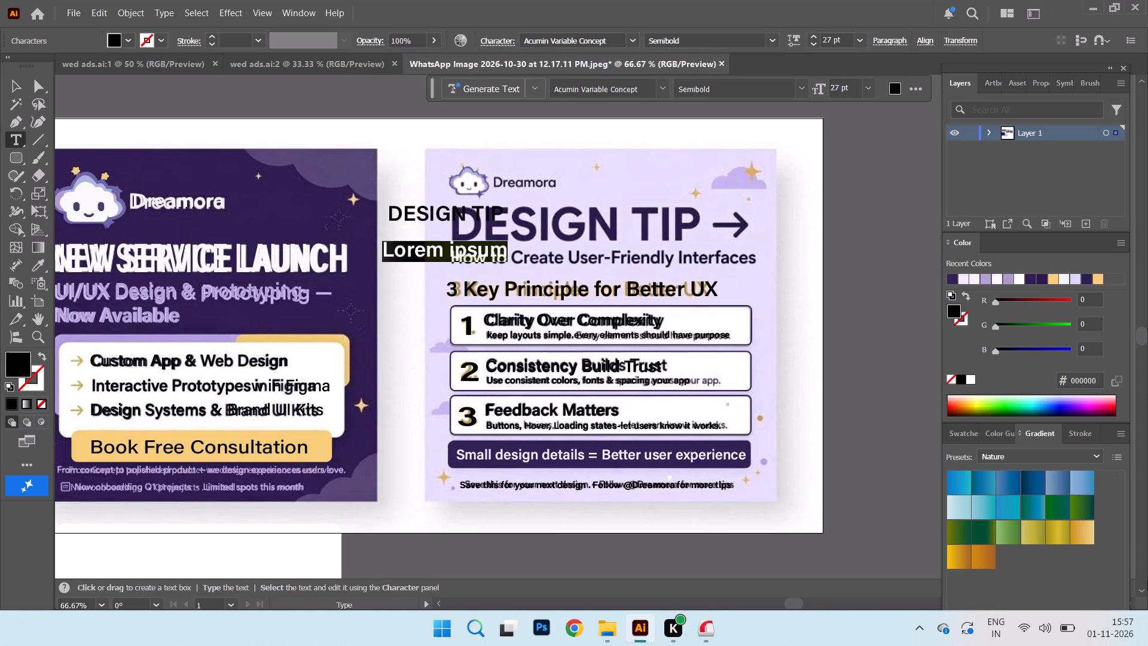
key("h")
key("o")
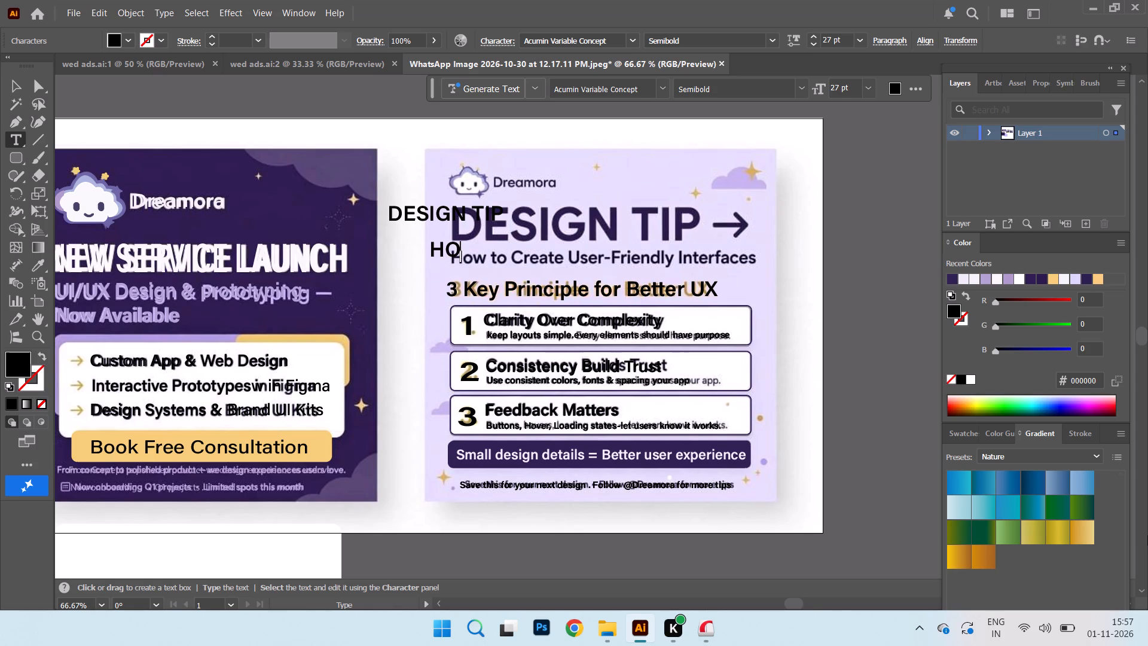
key("BackSpace")
key("o")
type("w")
key("space")
type("to")
key("space")
type("reate")
key("space")
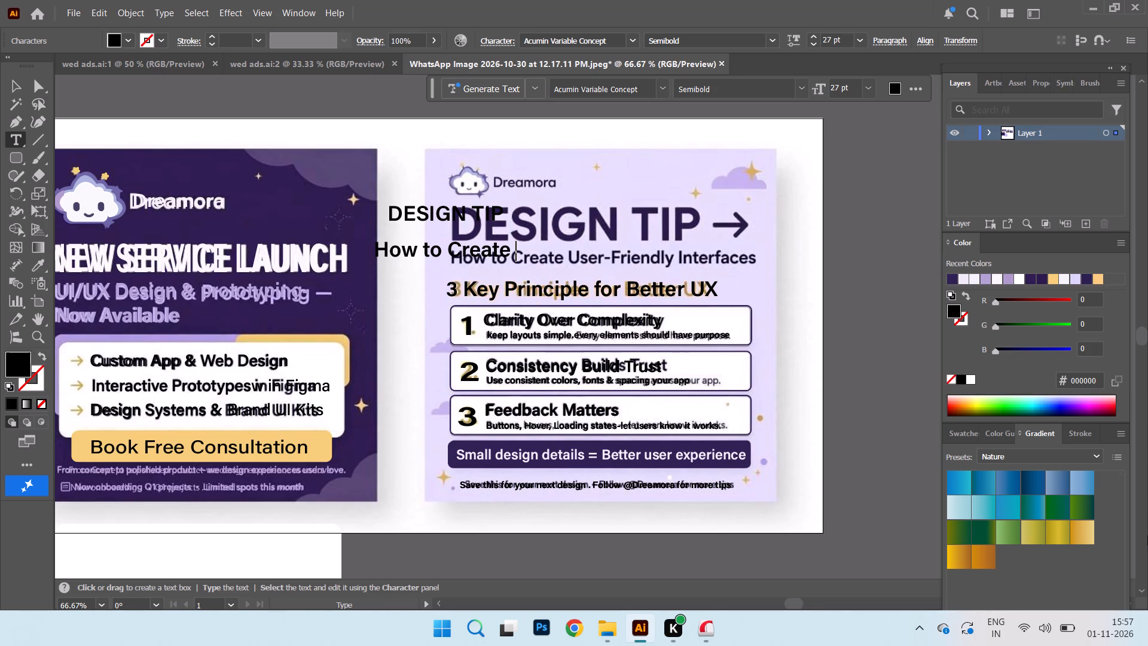
type("ser")
key("space")
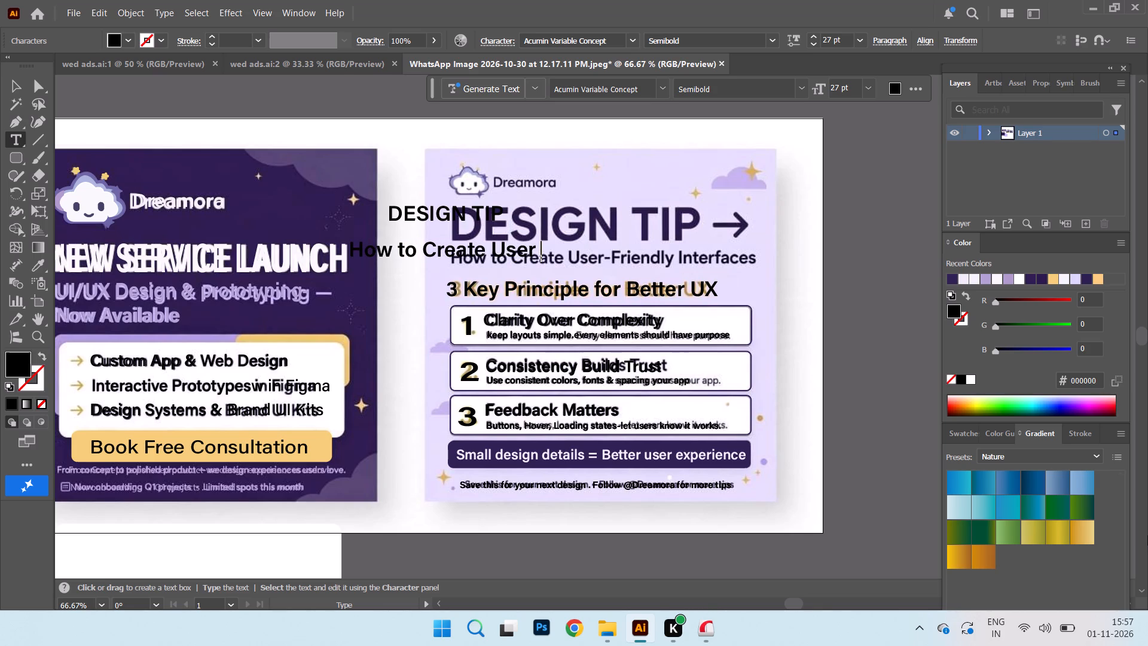
key("BackSpace")
key("minus")
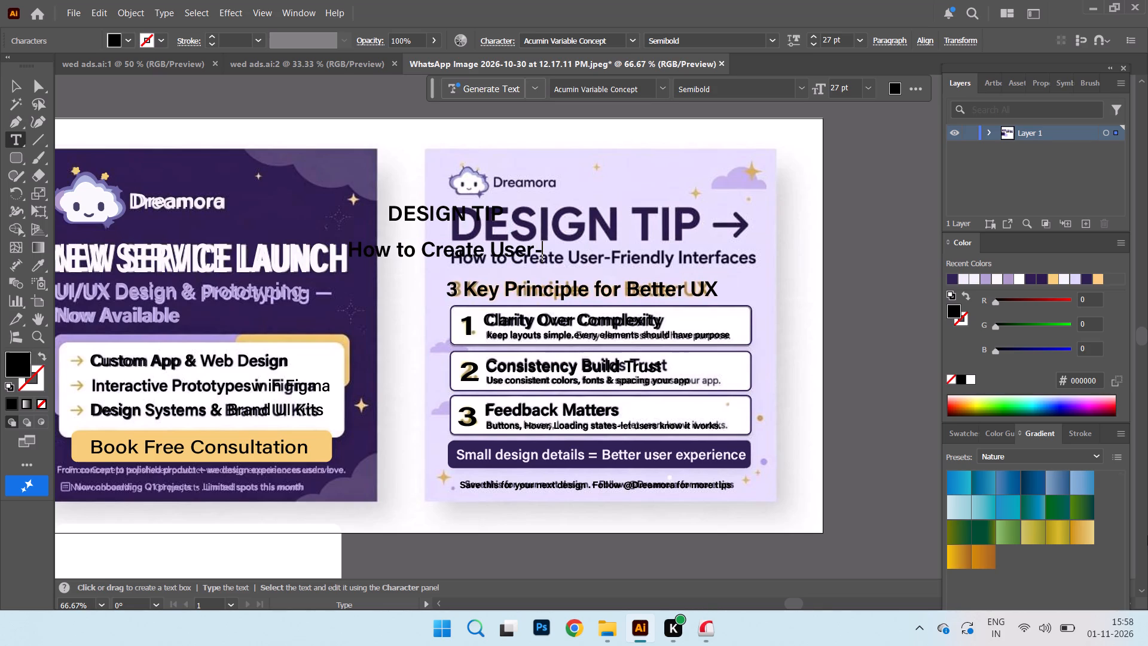
key("f")
key("r")
type("ien")
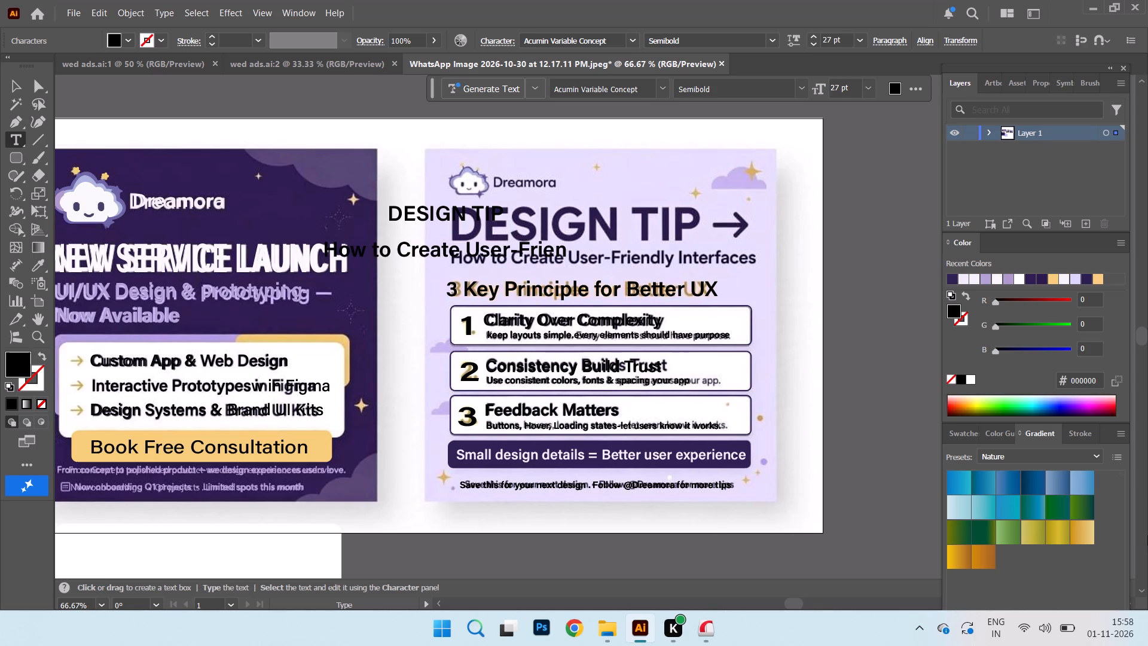
type("dly")
key("space")
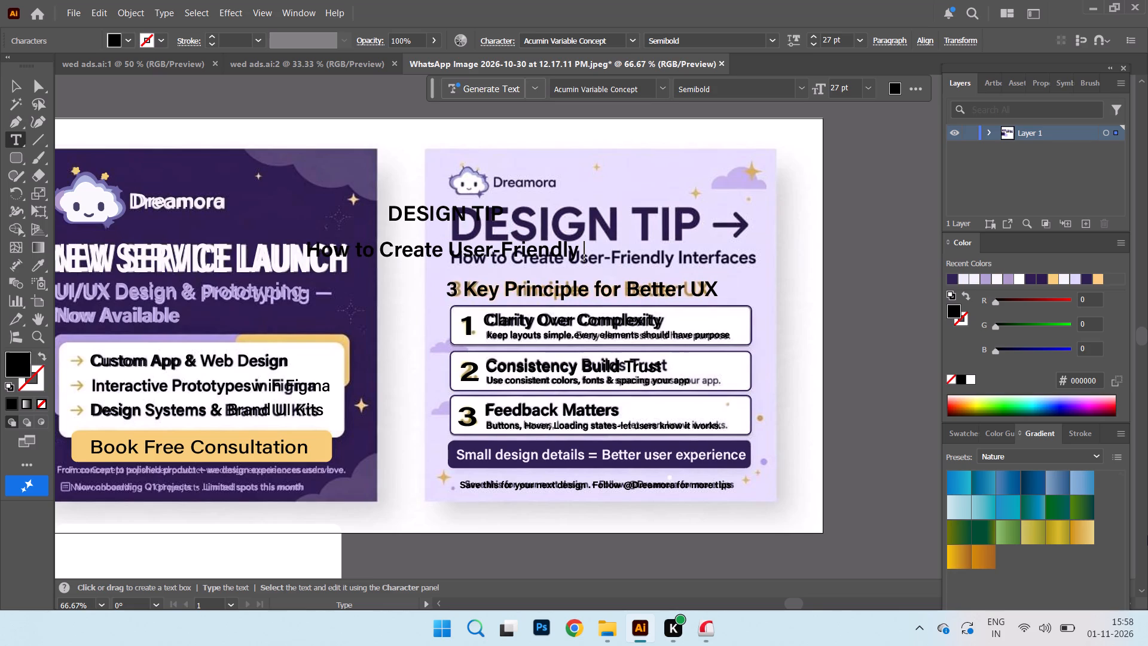
type("terfeces")
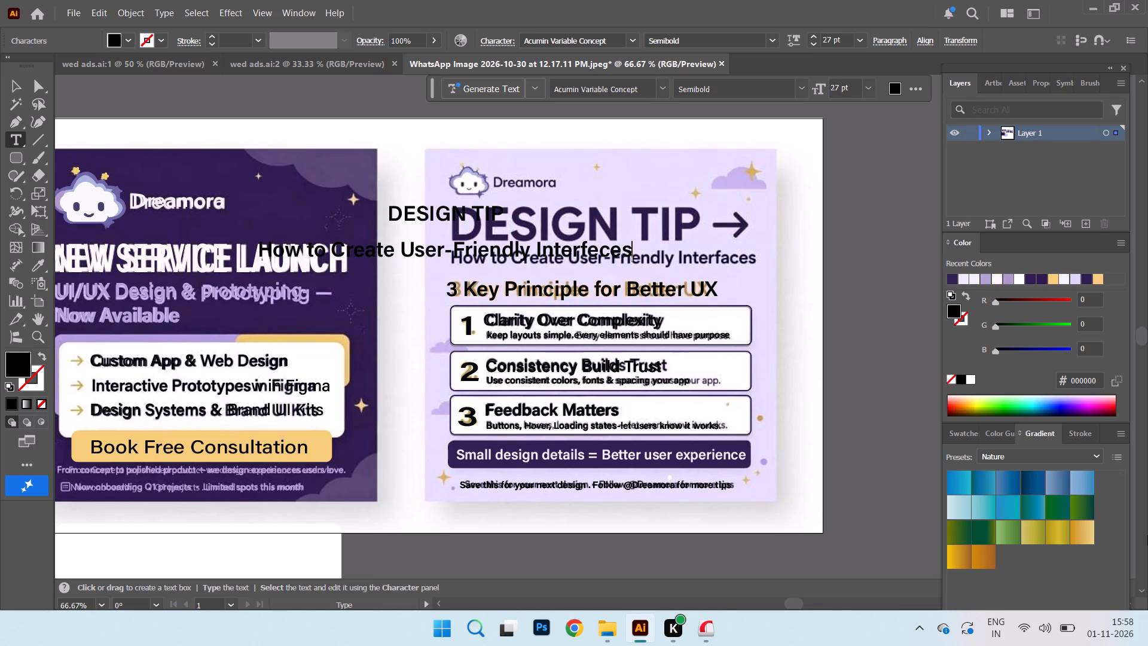
Set the new subtitle's font size to 21 pt and place it over the reference subtitle below the title.
left_click(16, 89)
left_click_drag(575, 245, 780, 233)
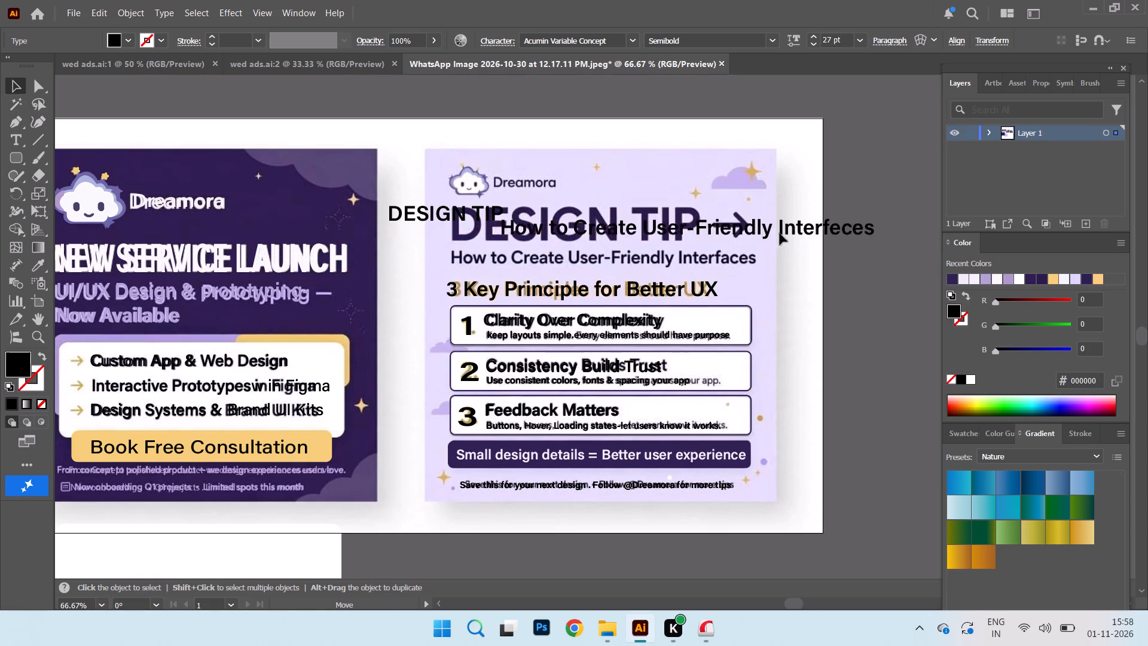
left_click_drag(780, 233, 770, 251)
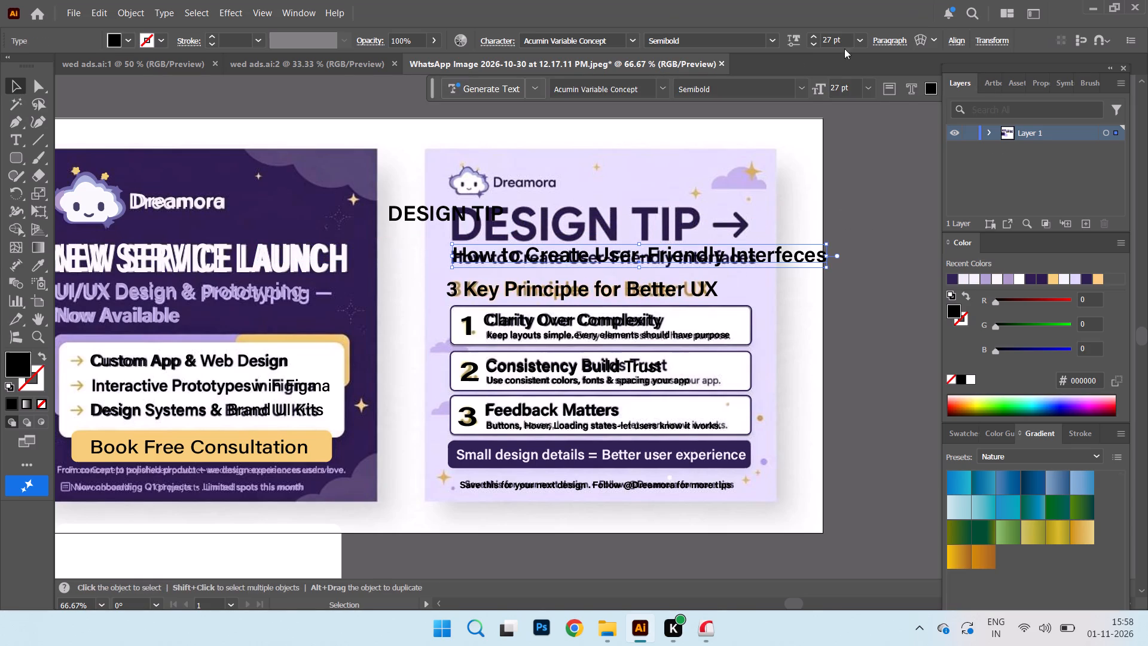
left_click(859, 41)
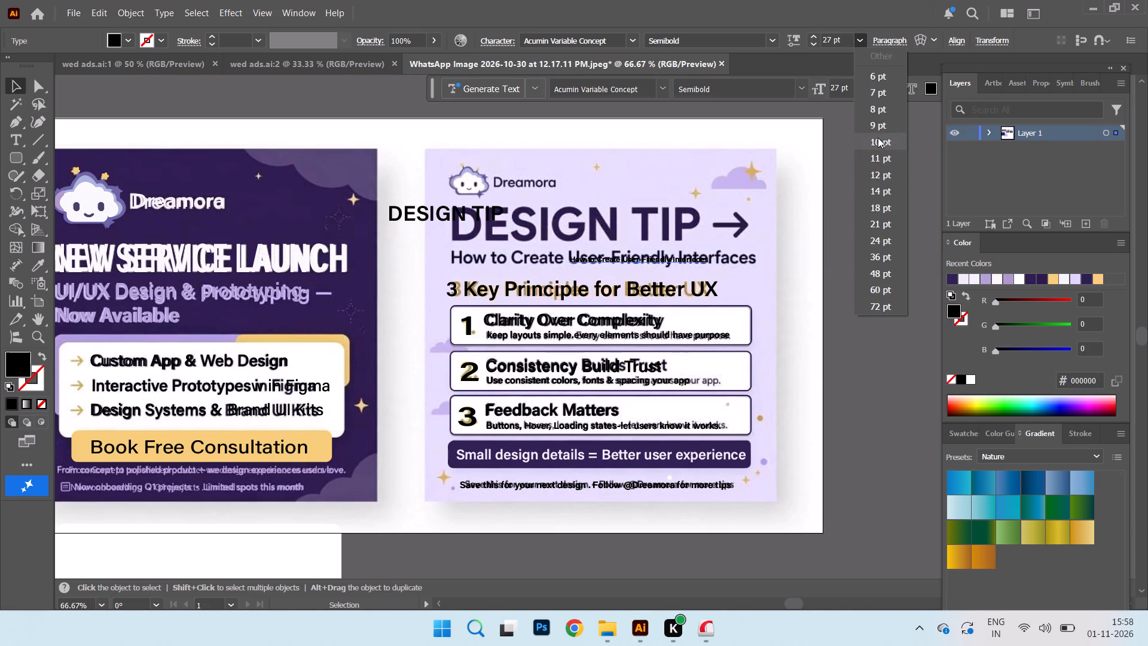
left_click(881, 220)
left_click_drag(694, 264, 660, 270)
left_click_drag(660, 270, 643, 259)
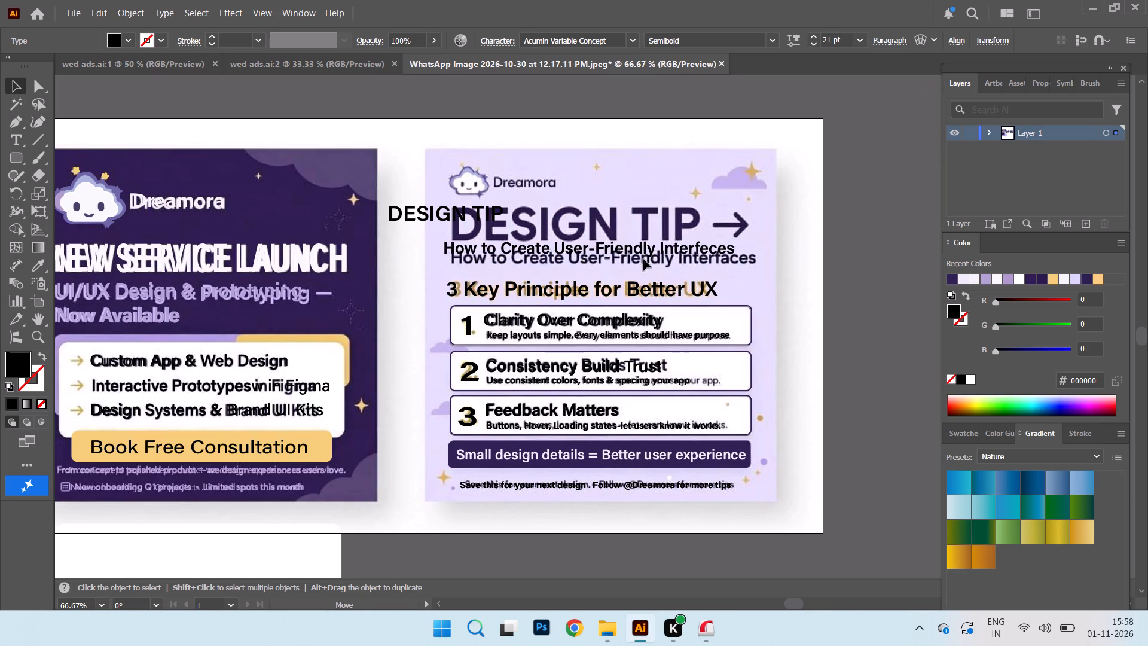
left_click_drag(643, 259, 654, 267)
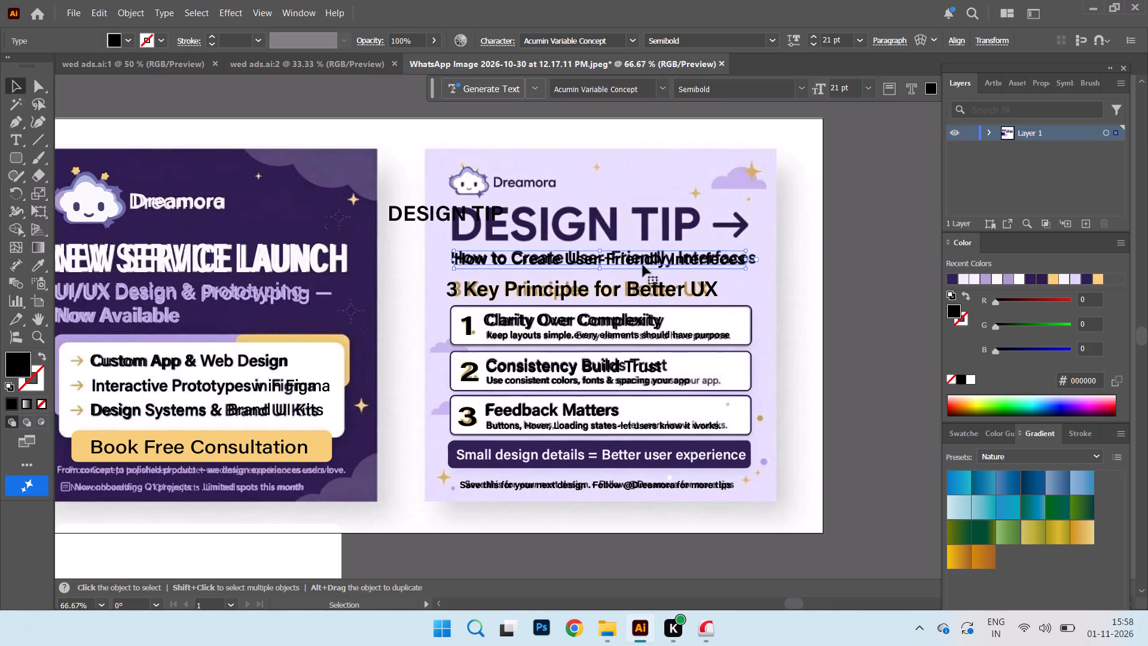
Enlarge the new DESIGN TIP text to 60 pt and place it over the reference title, before the arrow.
left_click_drag(478, 214, 607, 240)
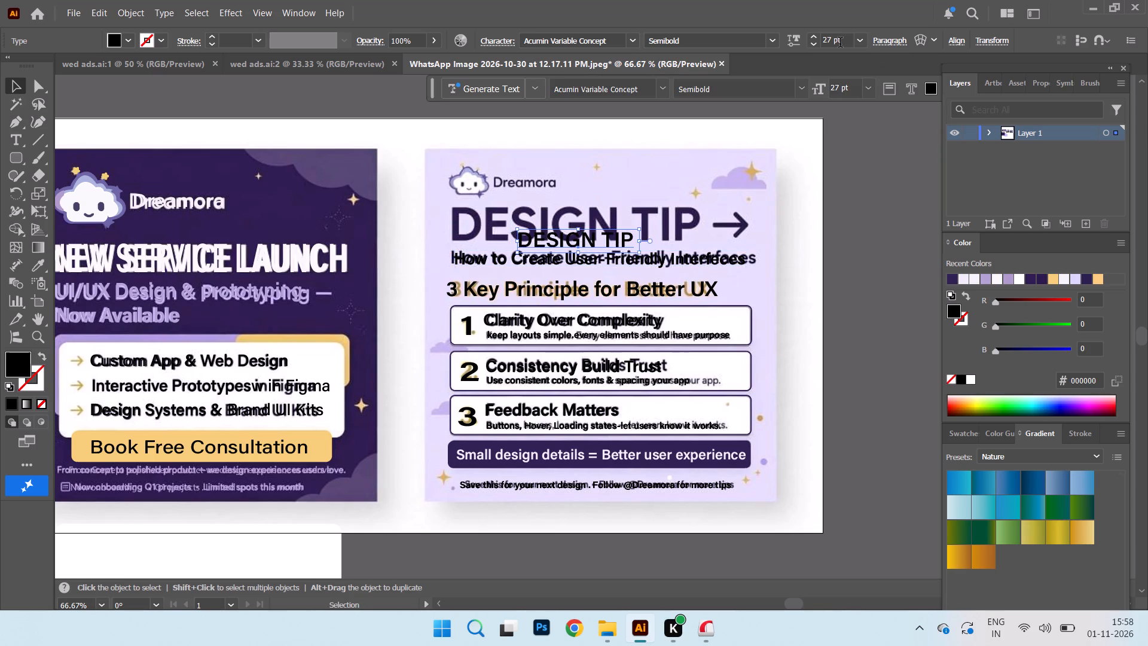
left_click(859, 47)
left_click(900, 312)
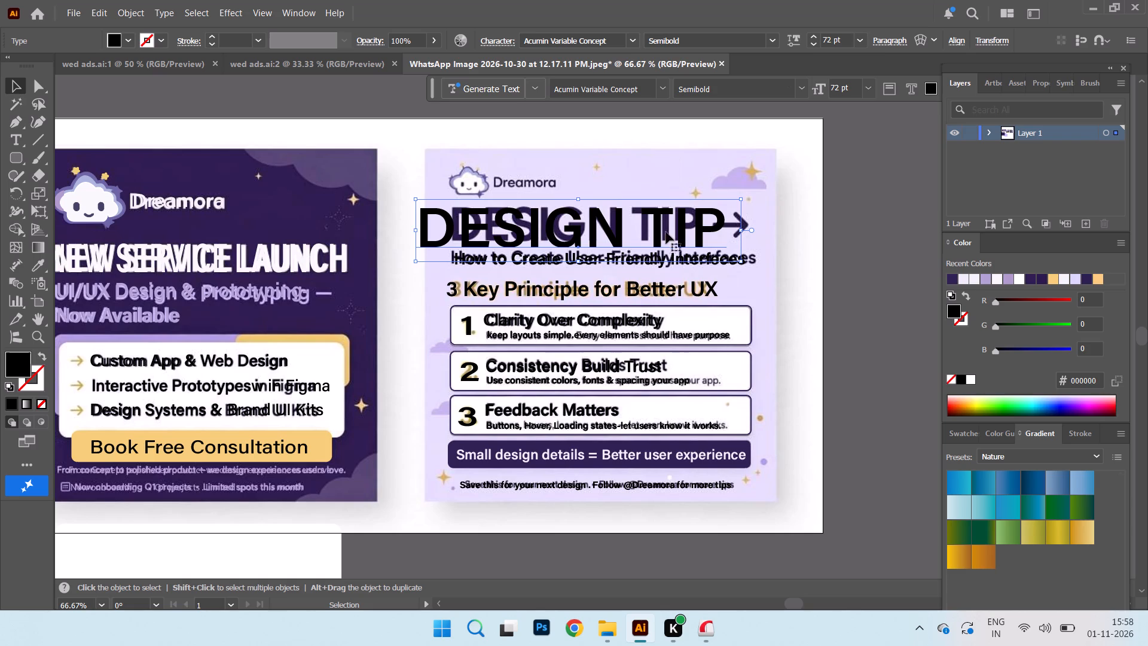
left_click_drag(661, 234, 646, 231)
left_click(857, 42)
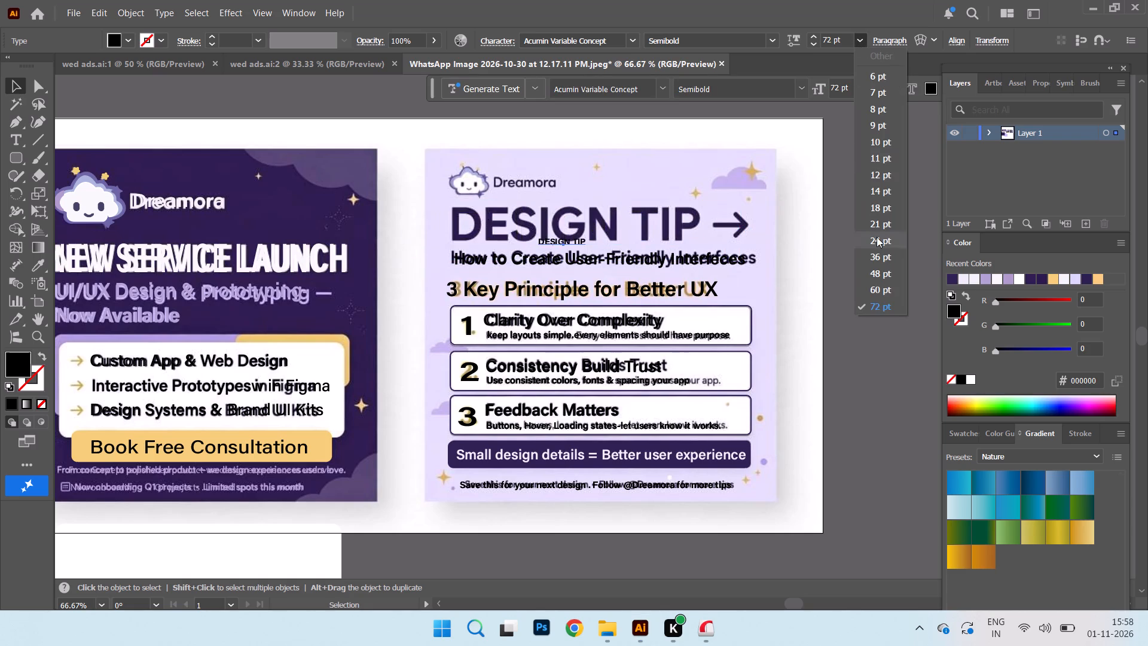
left_click(881, 291)
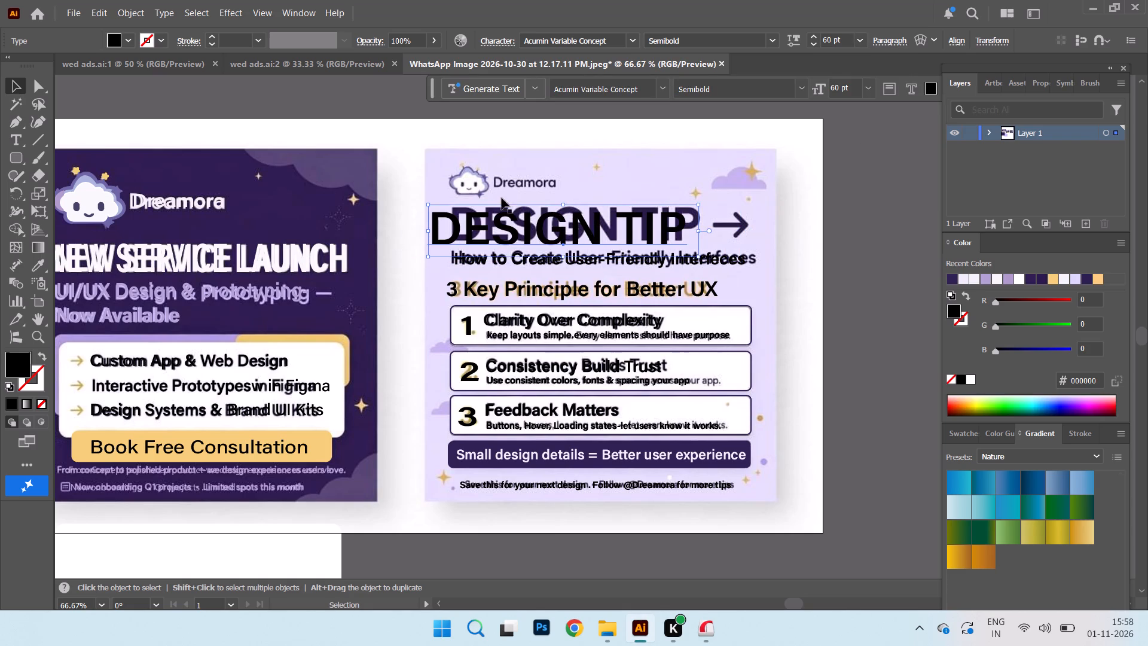
left_click_drag(512, 227, 535, 221)
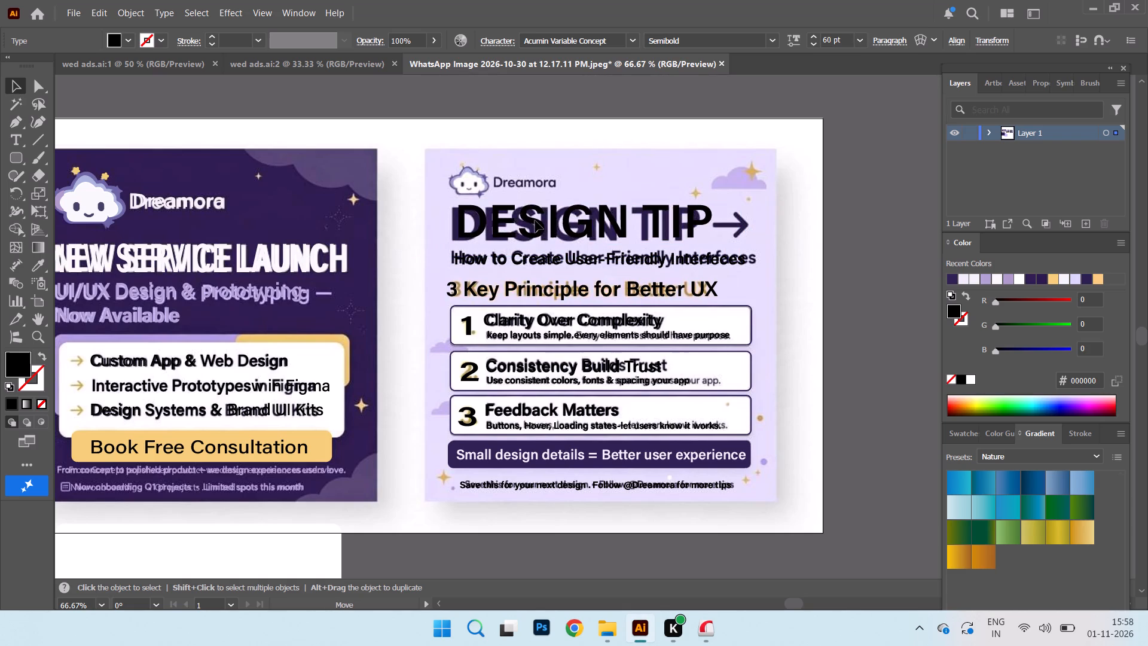
left_click_drag(535, 221, 529, 223)
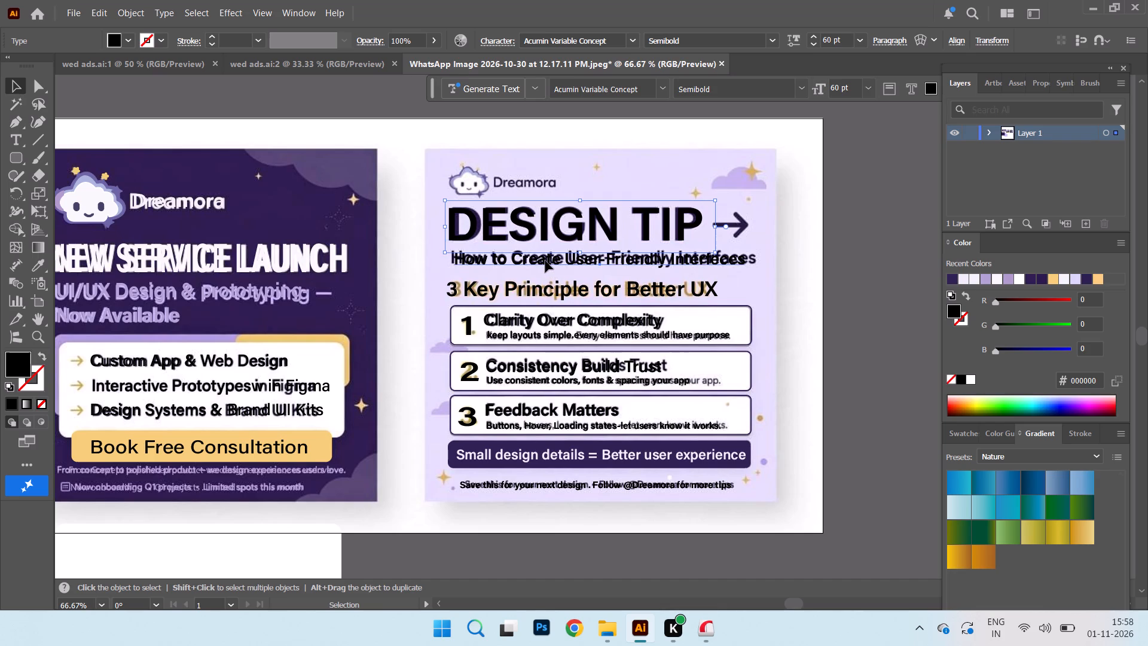
Nudge the new subtitle so its first letter lines up with the start of the reference subtitle.
left_click(545, 261)
left_click_drag(545, 261, 536, 259)
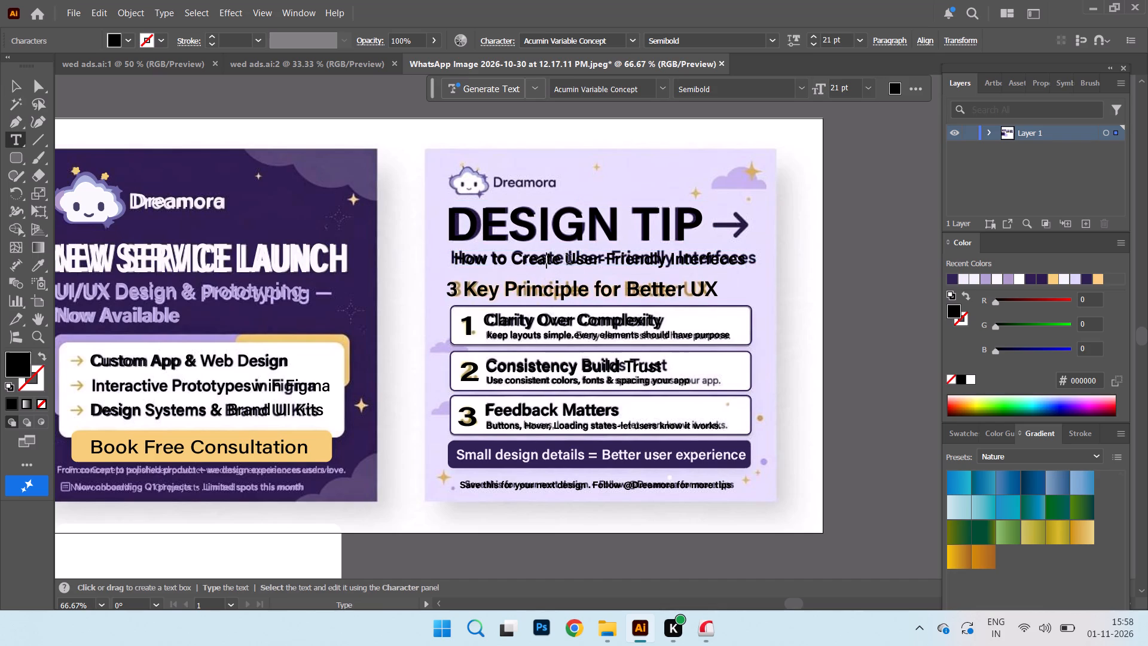
left_click(25, 87)
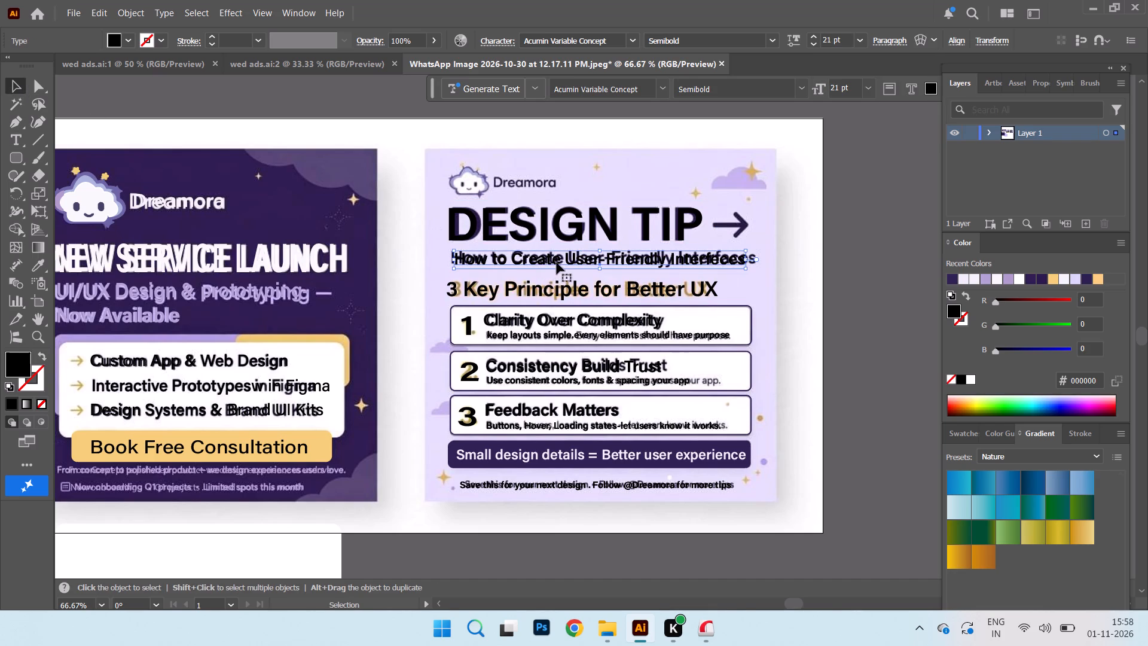
left_click_drag(557, 263, 551, 261)
left_click(551, 261)
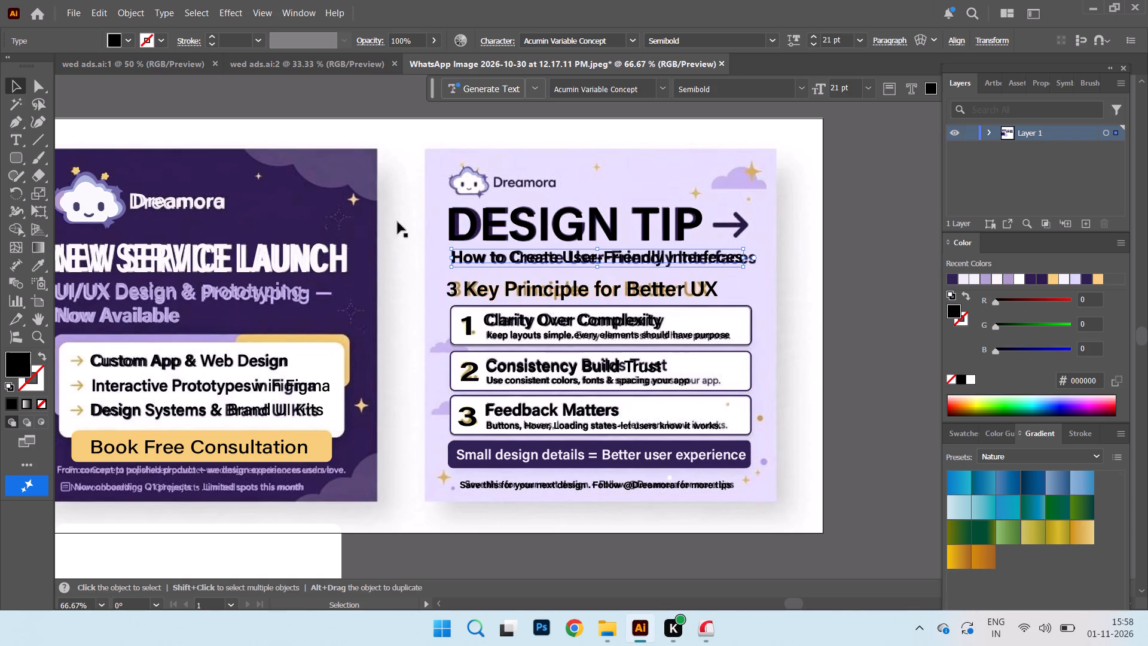
Fill the DESIGN TIP title and its subtitle together with the recent dark purple #312153.
left_click(459, 215, "shift")
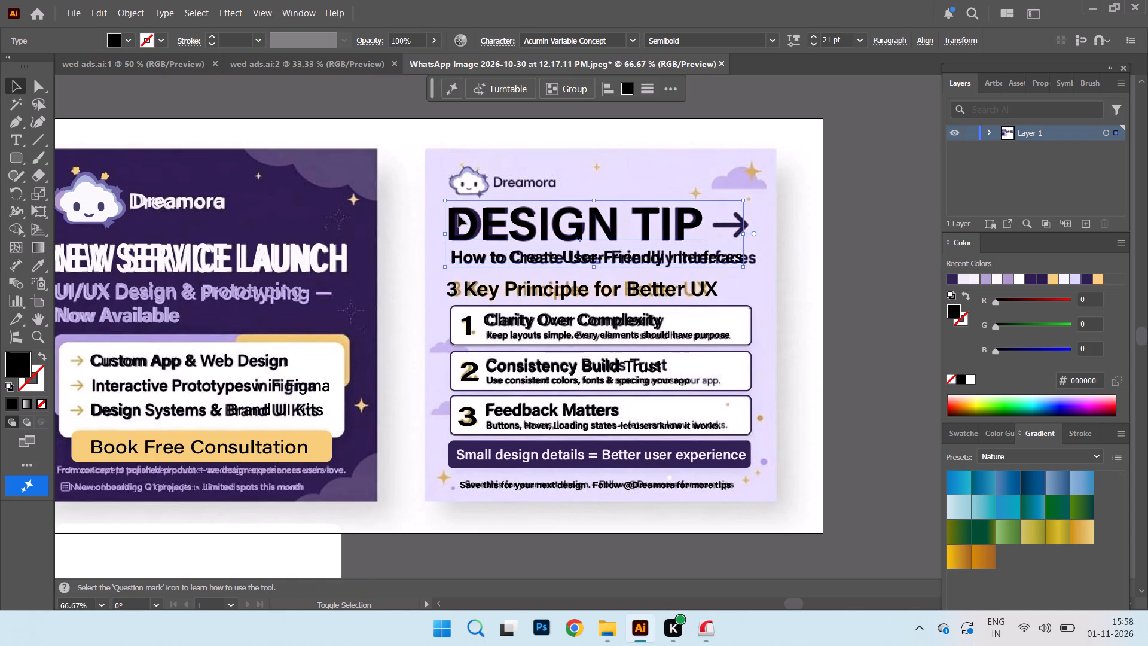
left_click(130, 39)
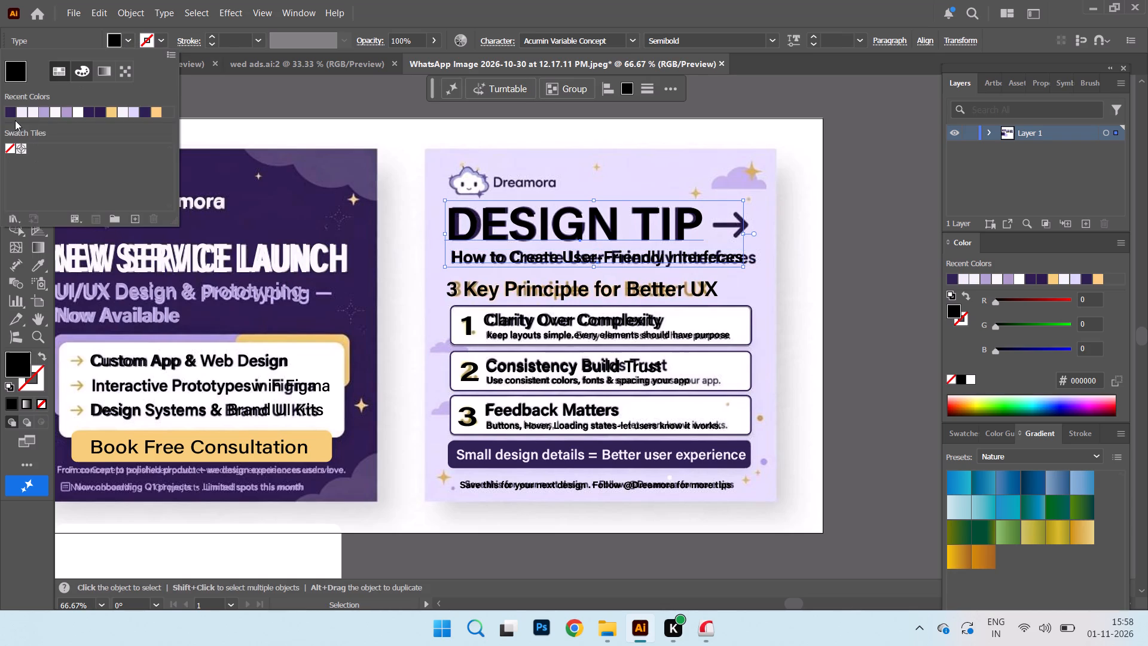
left_click(11, 109)
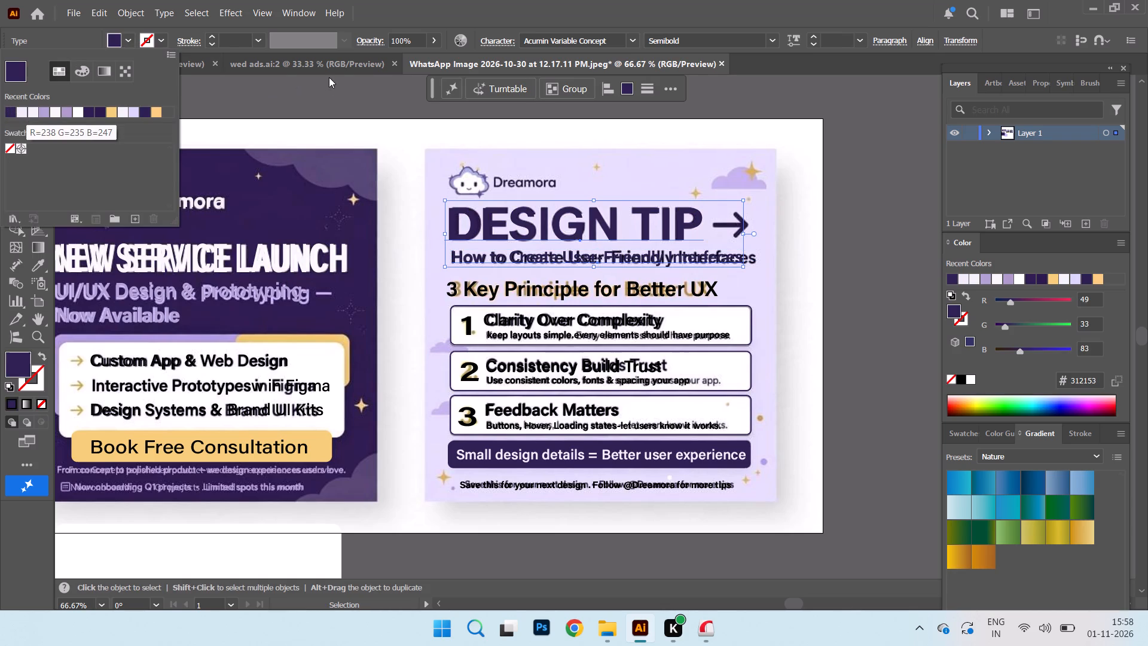
left_click(329, 77)
left_click(819, 253)
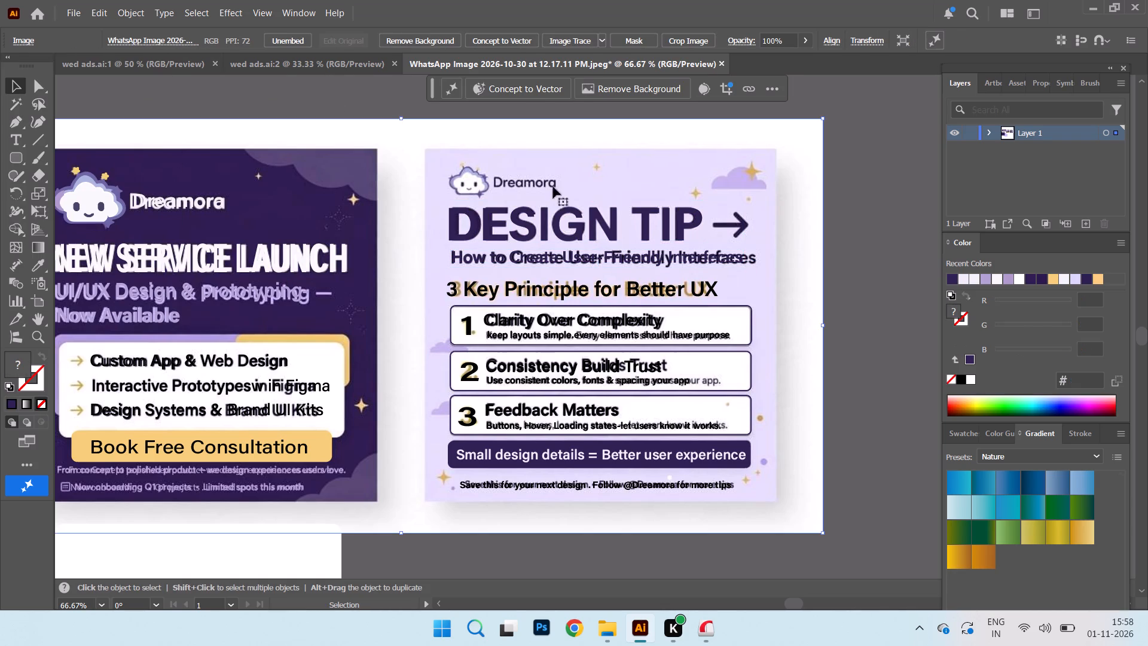
Copy the cloud logo from the purple card onto the Design Tip card and shrink it to fit over the reference logo.
left_click(87, 205)
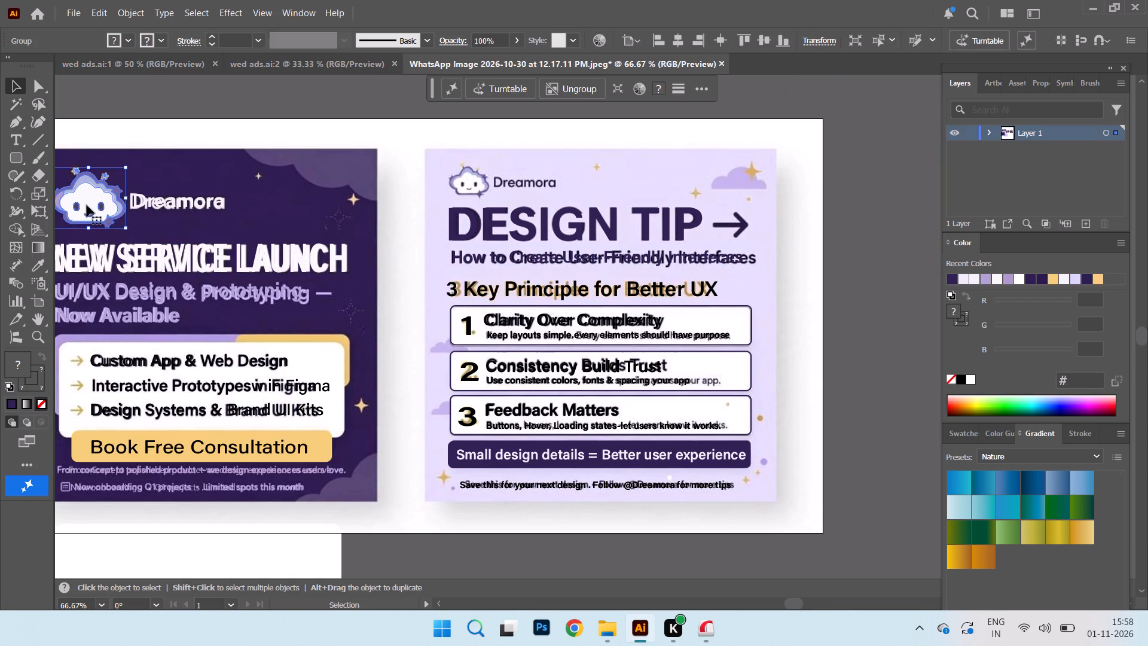
left_click_drag(87, 205, 456, 182, "alt")
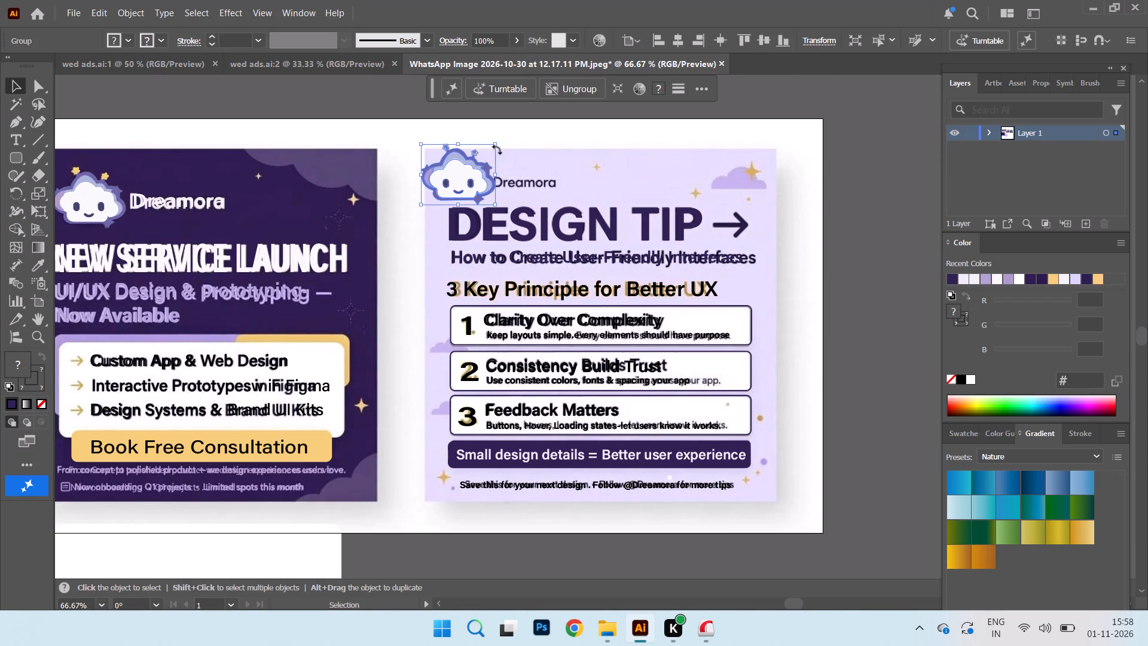
left_click_drag(493, 141, 469, 166)
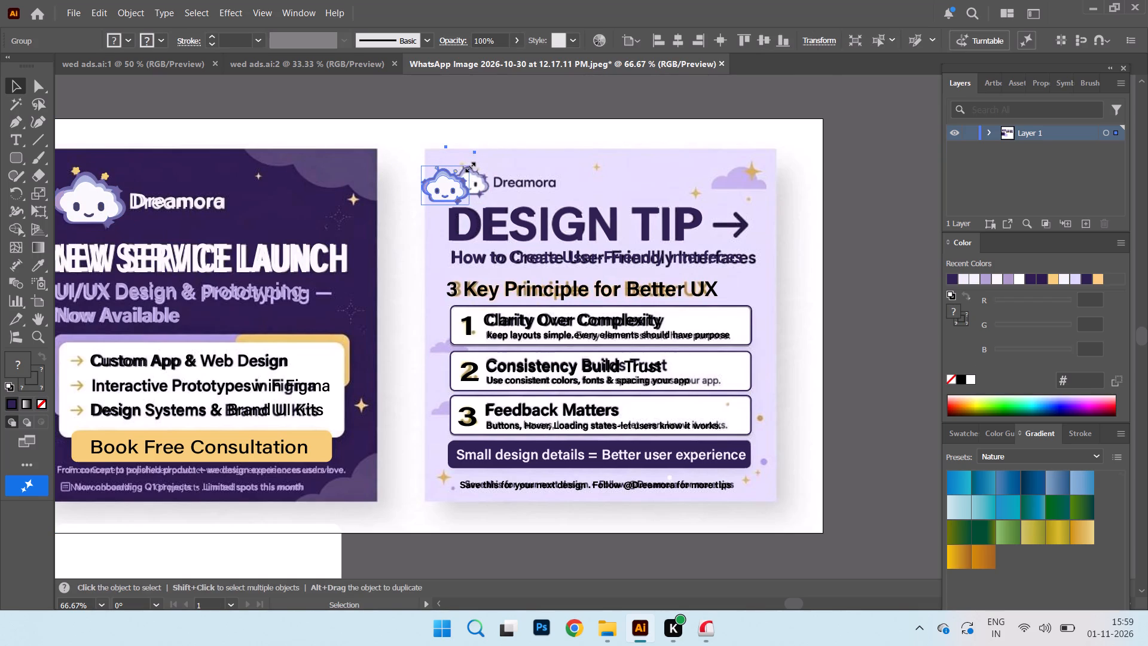
left_click_drag(469, 166, 464, 171)
left_click_drag(444, 191, 467, 185)
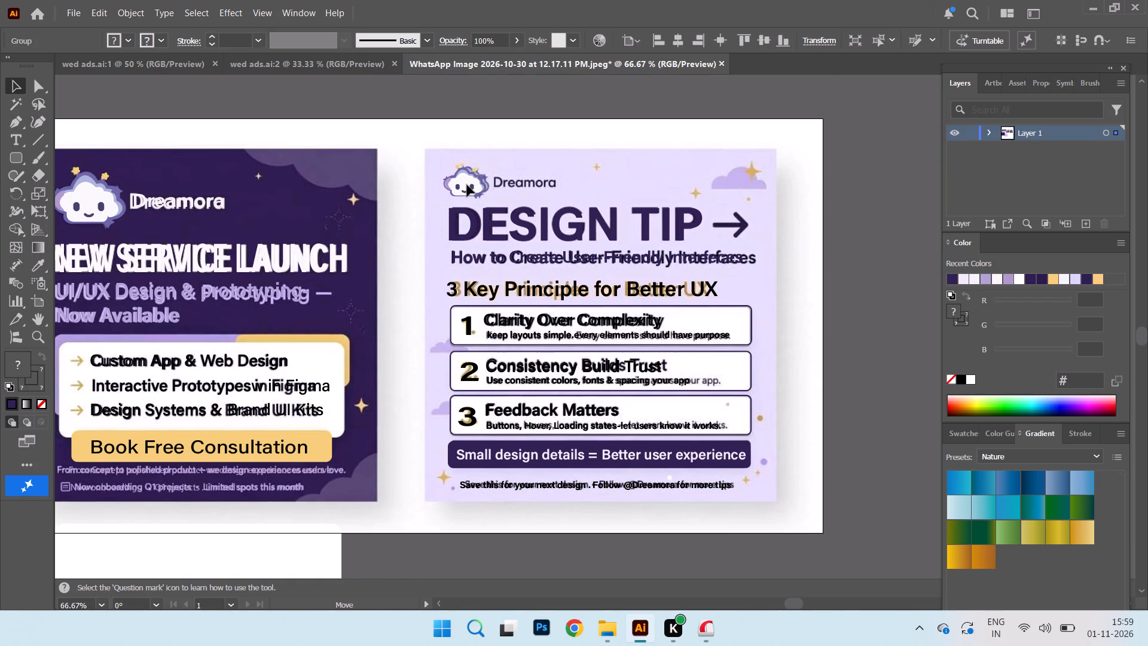
left_click_drag(467, 185, 471, 185)
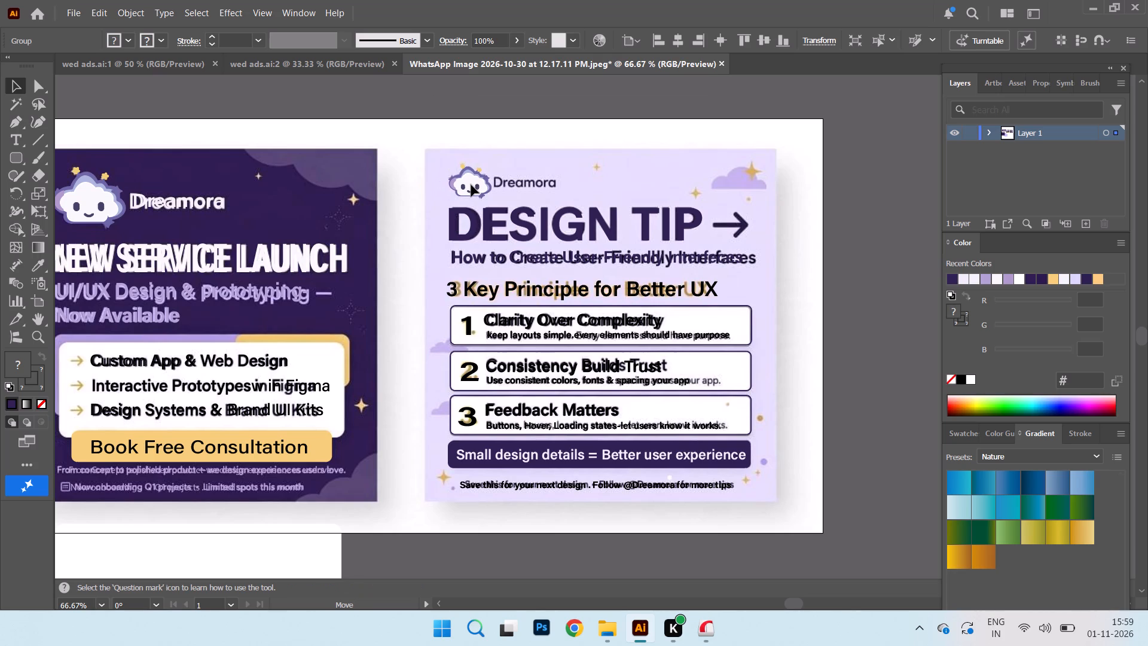
left_click_drag(471, 185, 470, 184)
Copy the Dreamora wordmark from the purple card to beside the Design Tip card's cloud logo and fill it with dark purple #312153.
left_click(174, 199)
left_click_drag(179, 201, 439, 201, "alt")
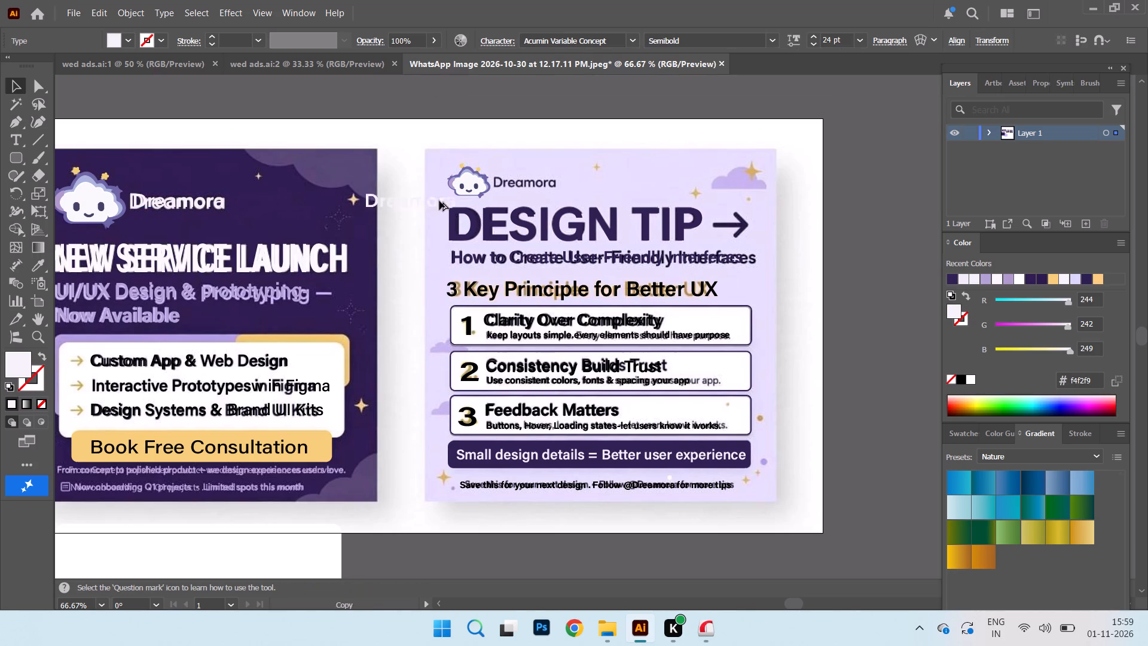
left_click_drag(439, 201, 540, 182, "alt")
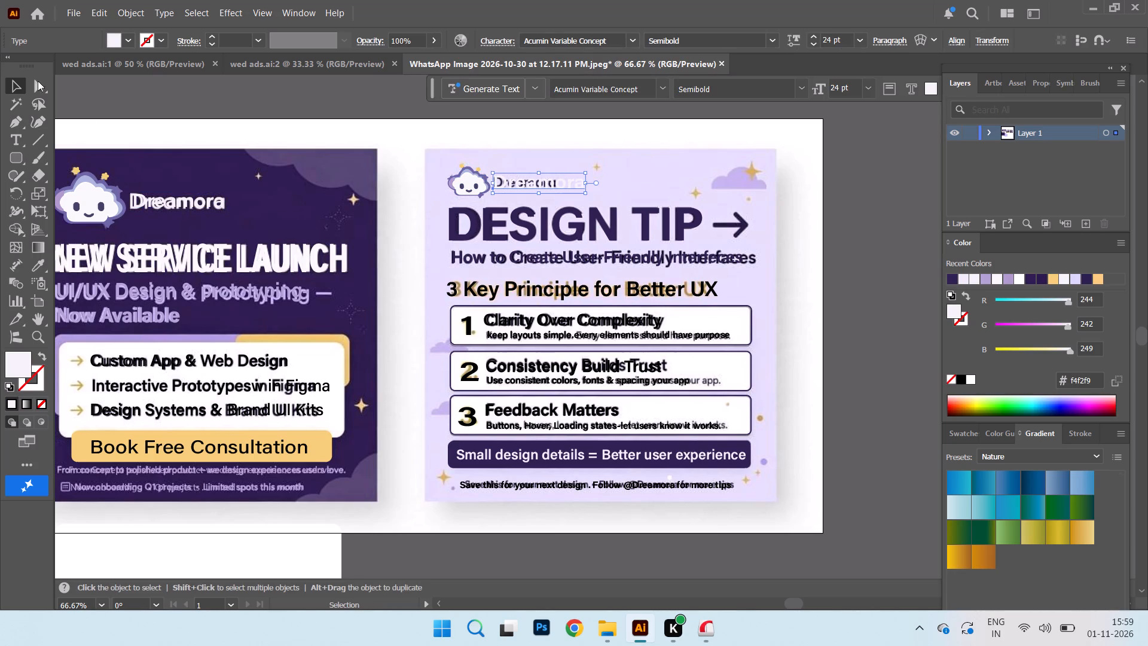
left_click(129, 38)
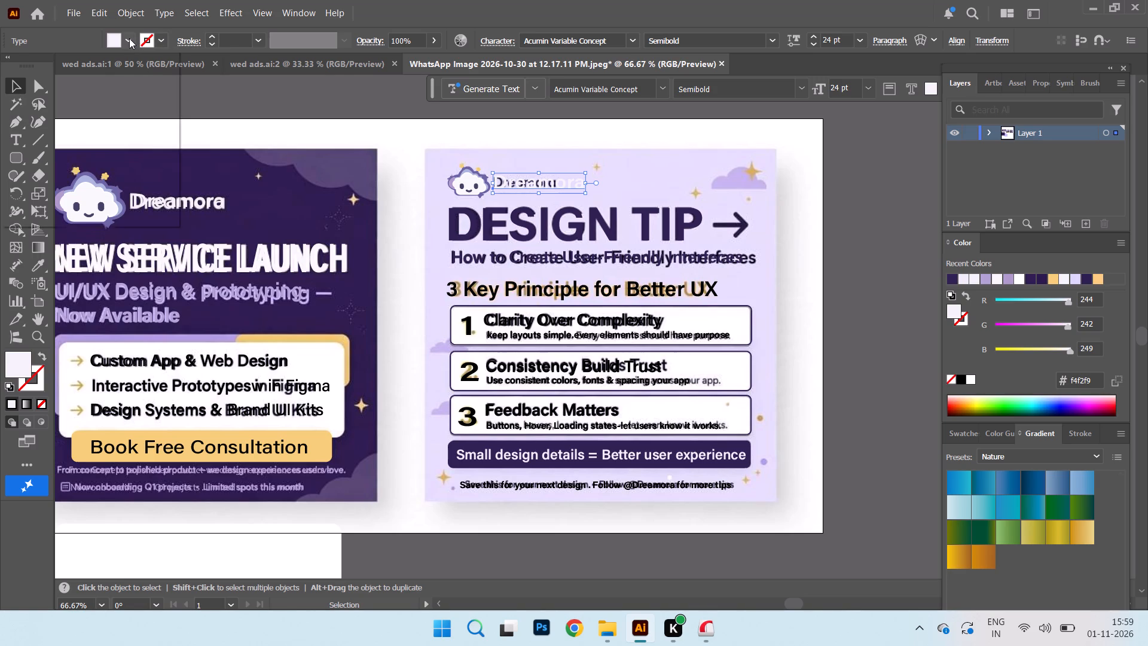
left_click(8, 115)
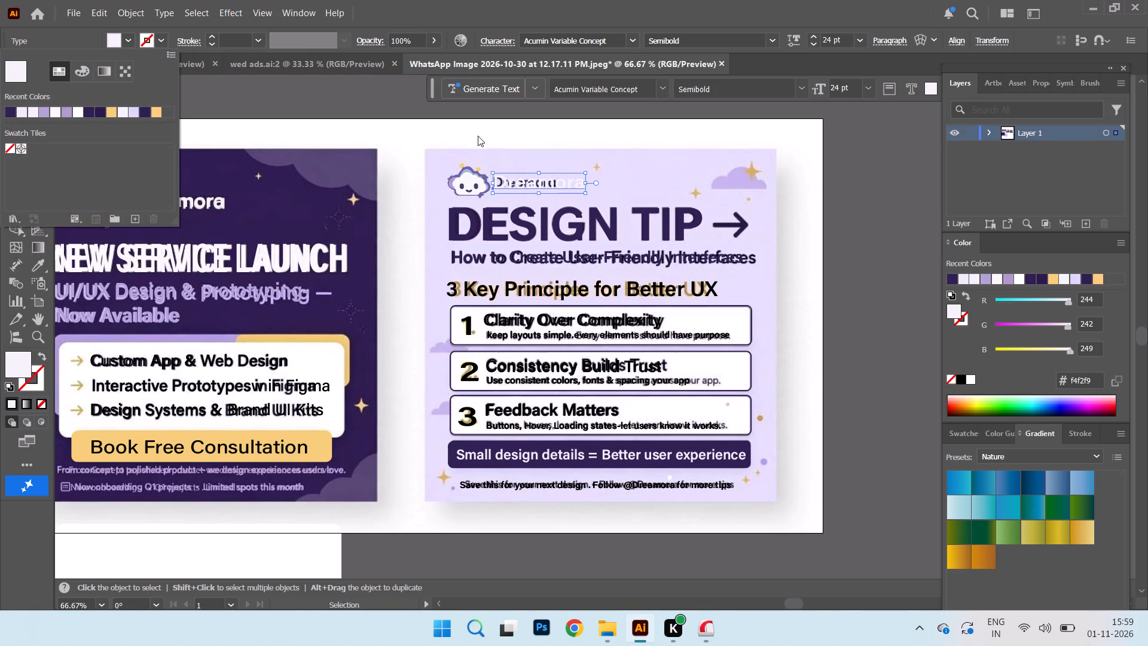
left_click(10, 112)
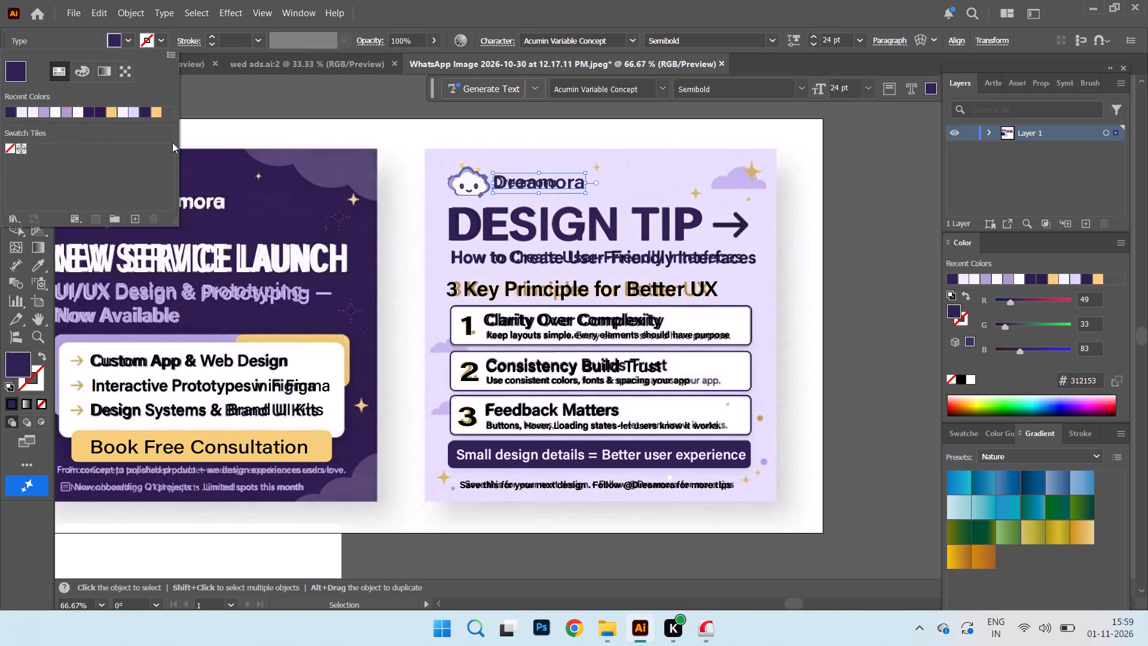
left_click(354, 99)
left_click(853, 230)
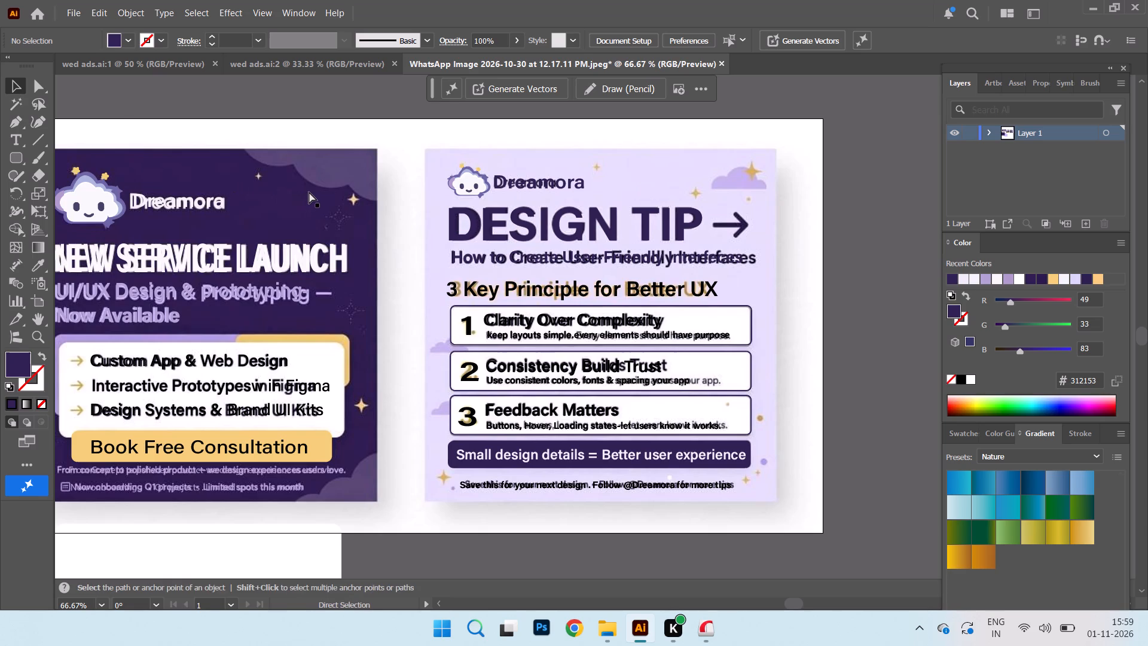
Move the purple cloud-edged shape from the pasteboard card to the service launch card's upper right corner and widen it slightly.
key("ctrl+minus")
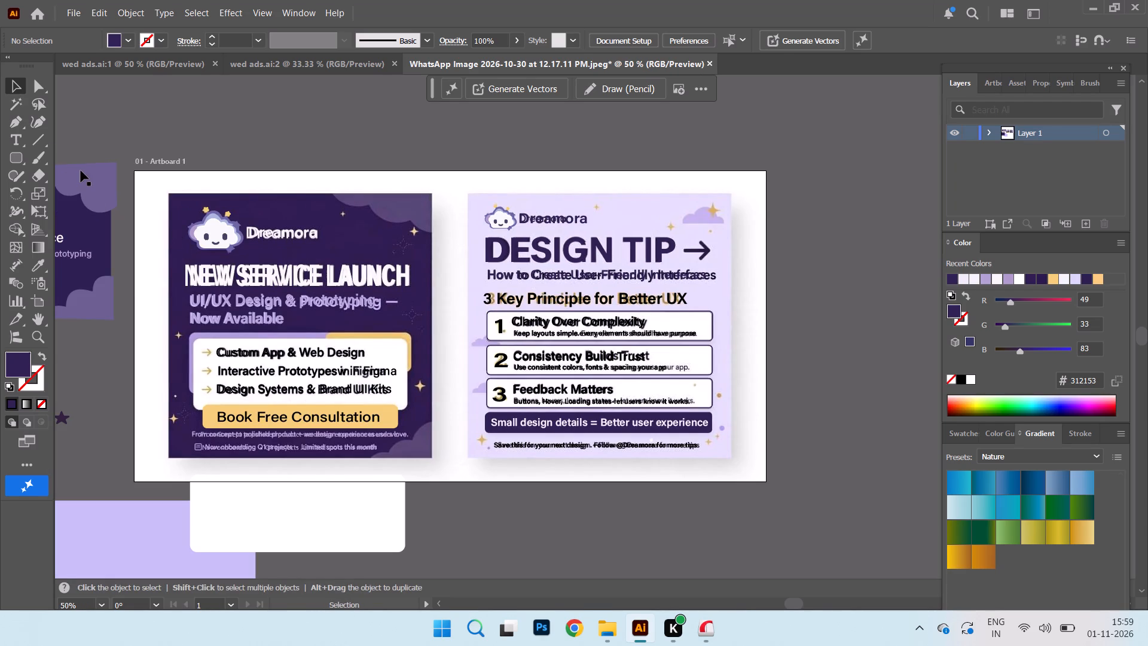
left_click_drag(81, 170, 390, 196)
left_click_drag(424, 214, 430, 215)
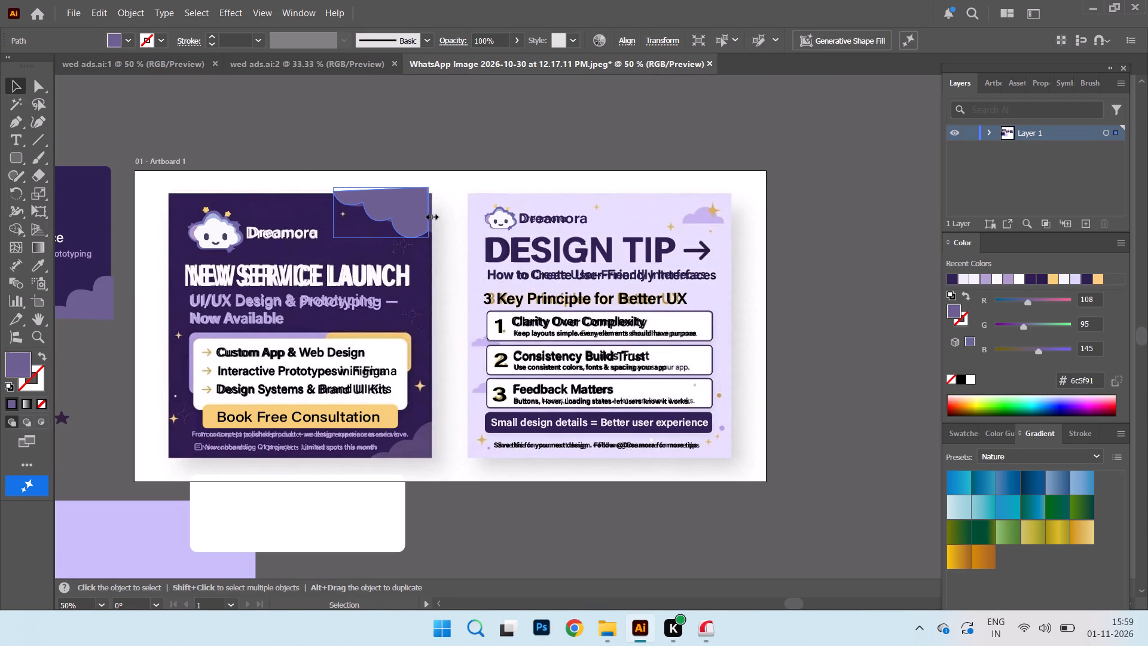
left_click_drag(430, 215, 436, 217)
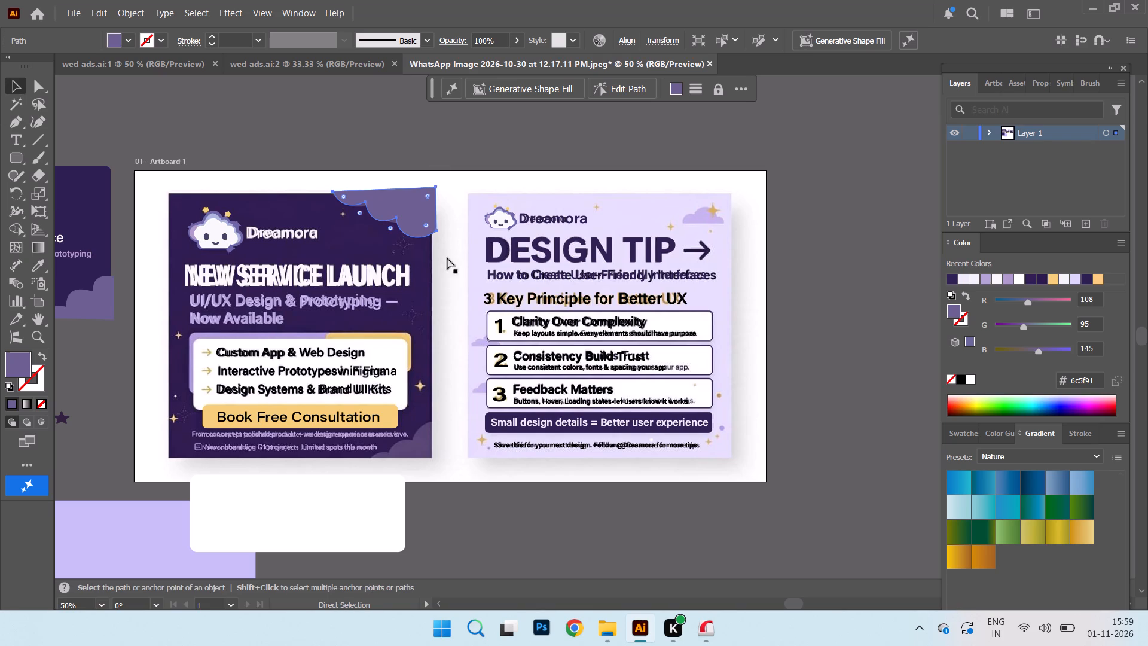
Draw a rounded rectangle over the reference's lilac panel behind the service list and shift it slightly down and right.
key("ctrl+equal")
key("ctrl+equal")
scroll(608, 230, "up", 1)
scroll(610, 227, "down", 16)
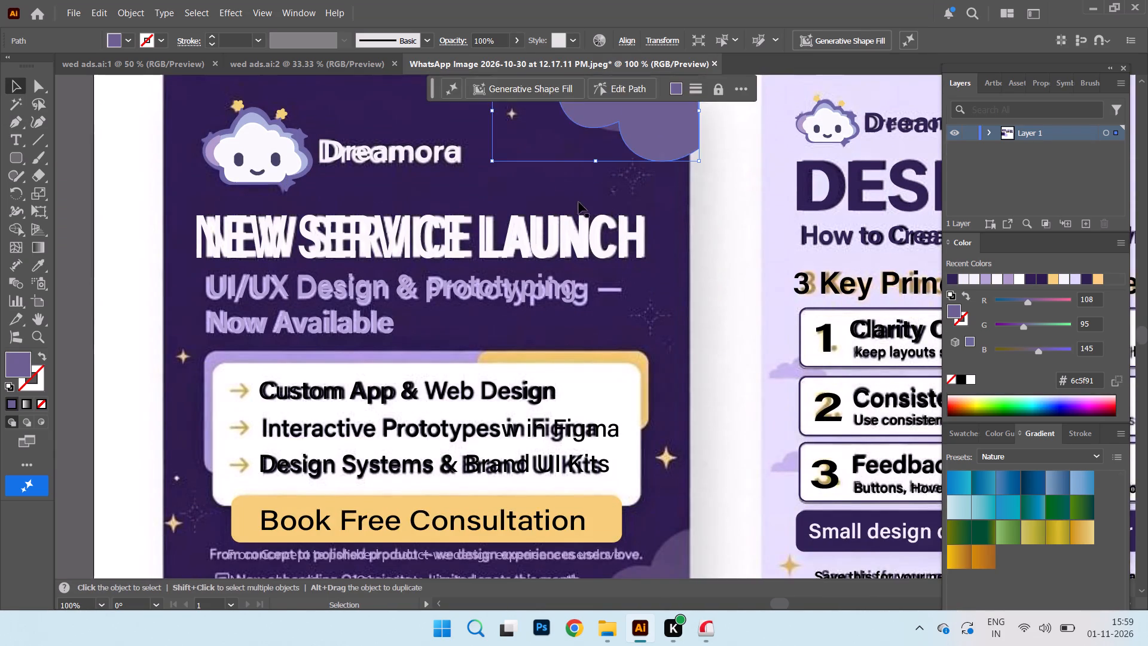
scroll(579, 202, "down", 5)
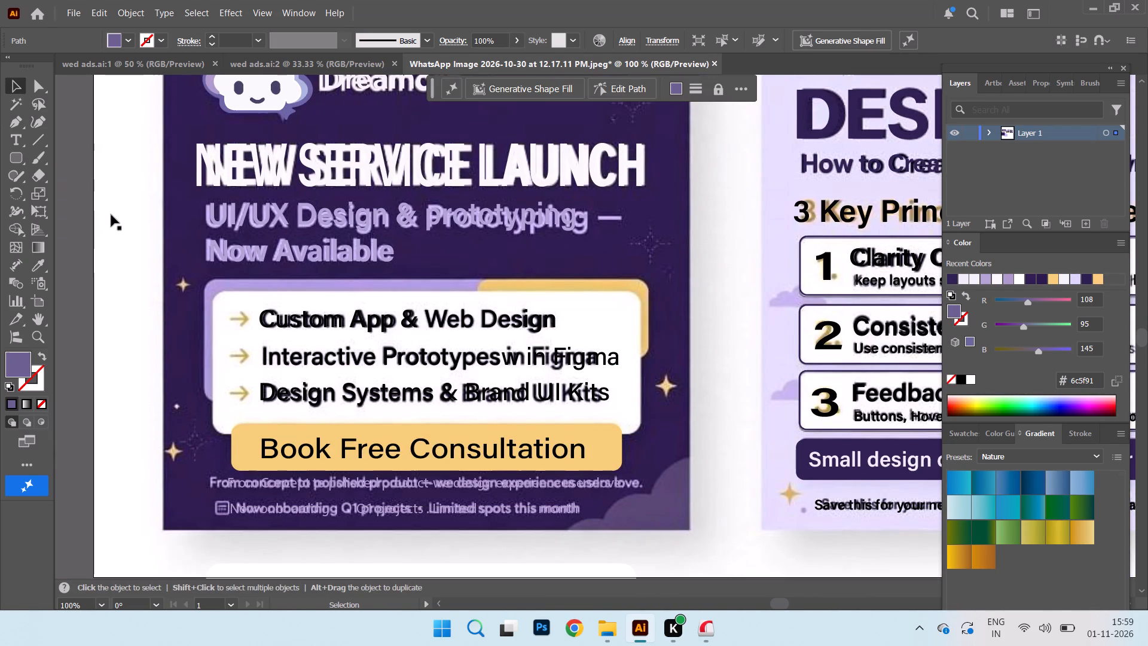
left_click(14, 154)
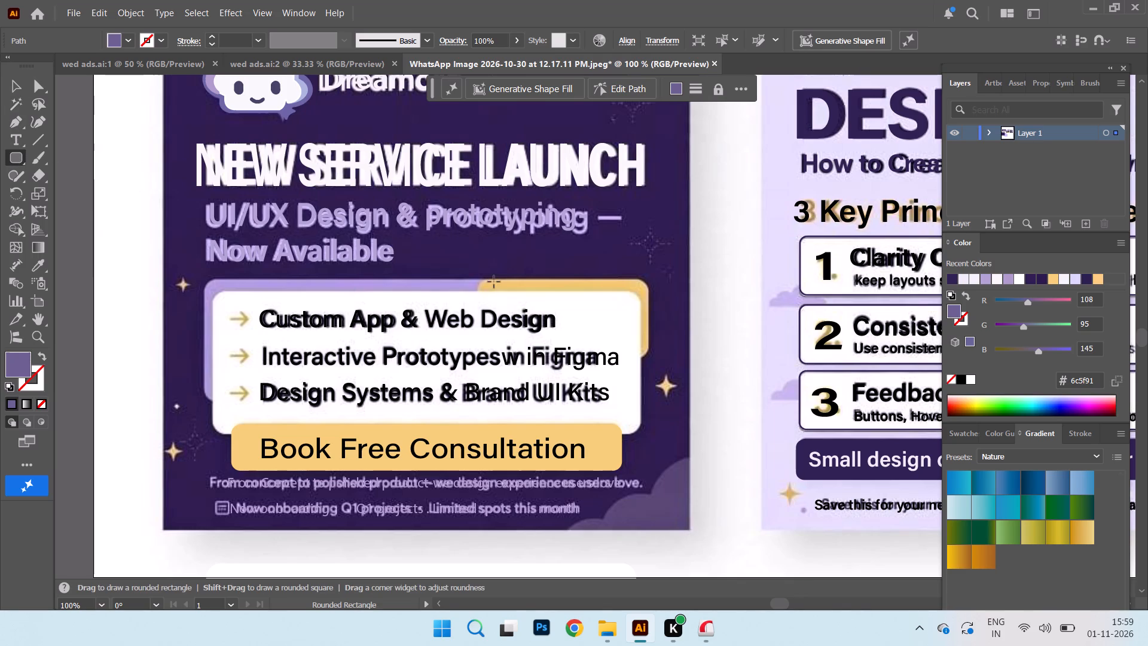
left_click_drag(498, 281, 234, 376)
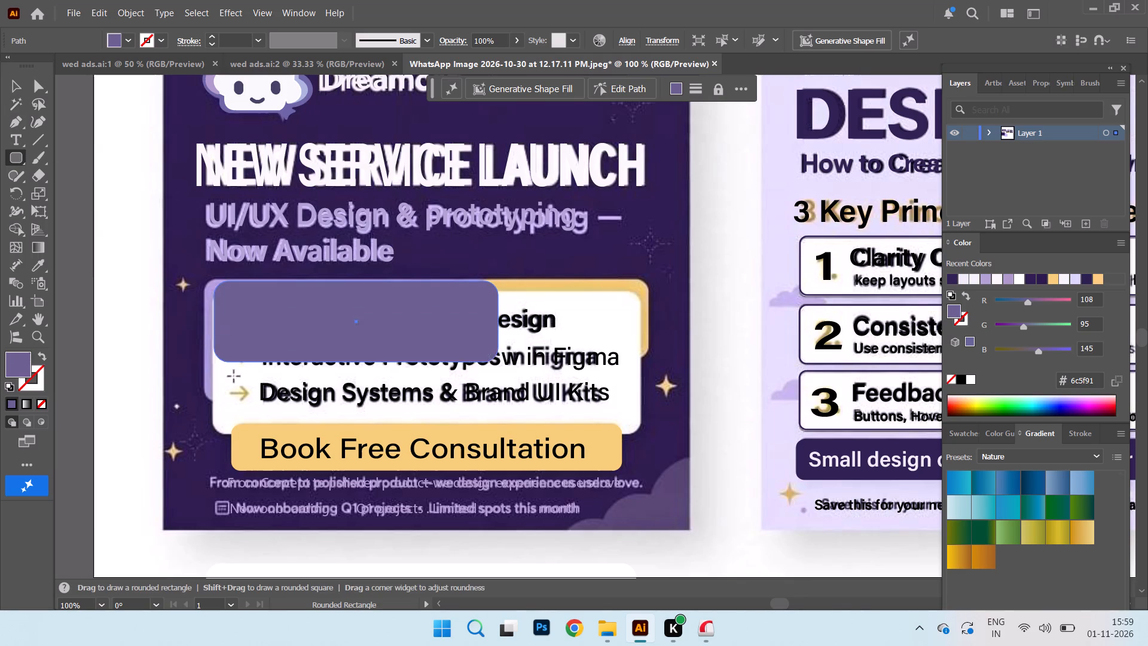
left_click_drag(234, 376, 205, 395)
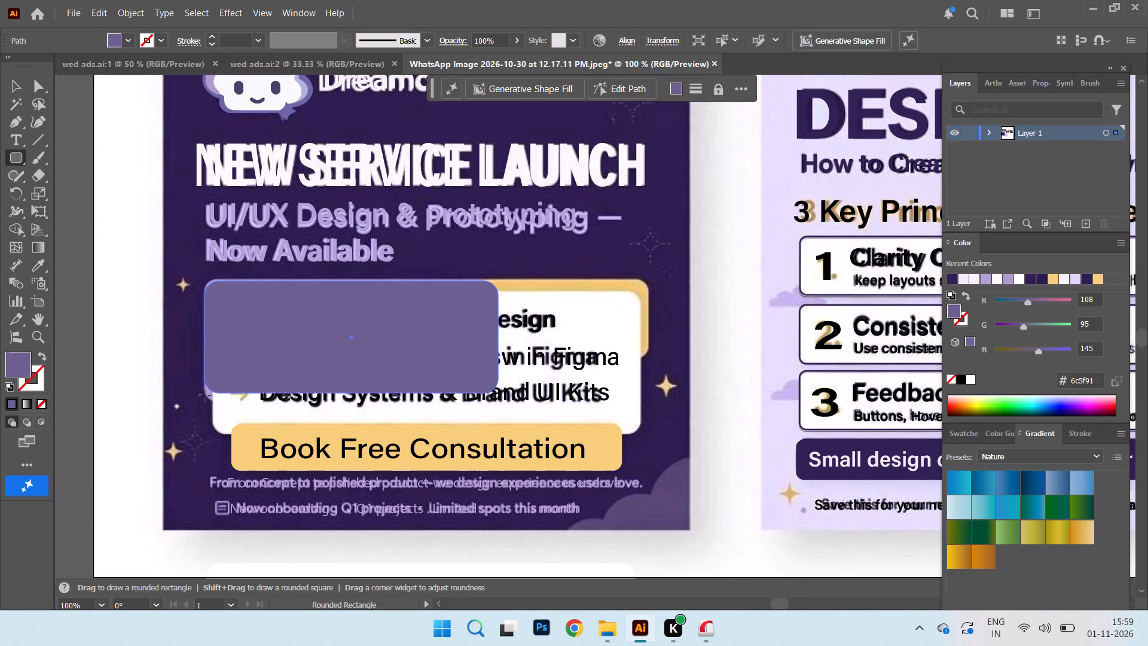
left_click_drag(205, 395, 203, 403)
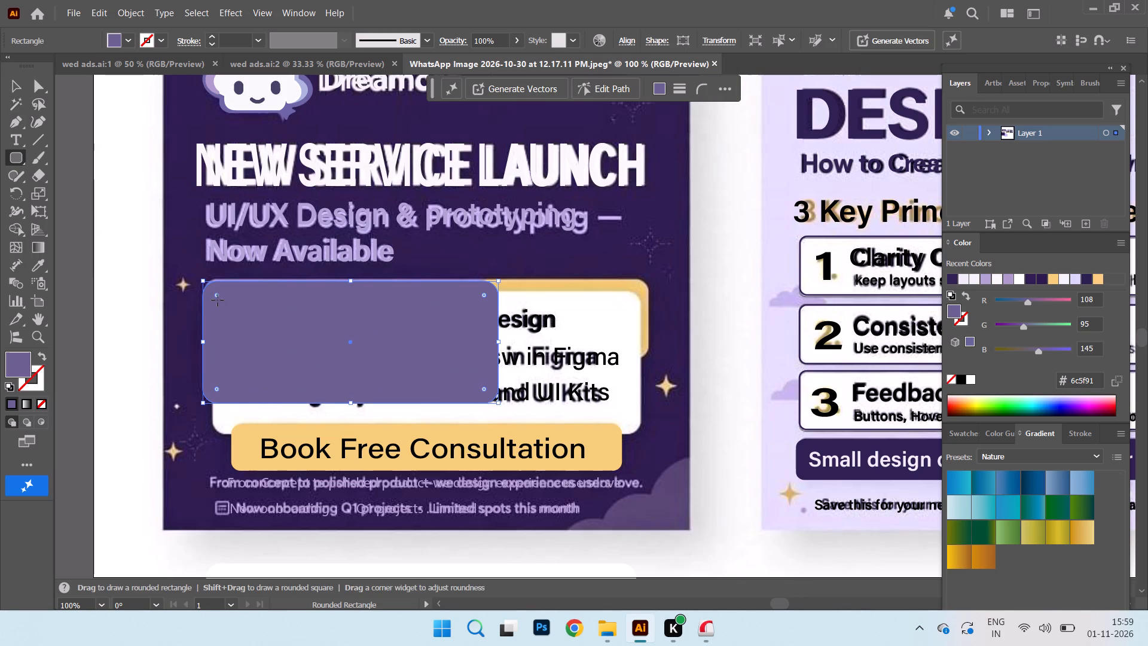
left_click(217, 297)
left_click(217, 296)
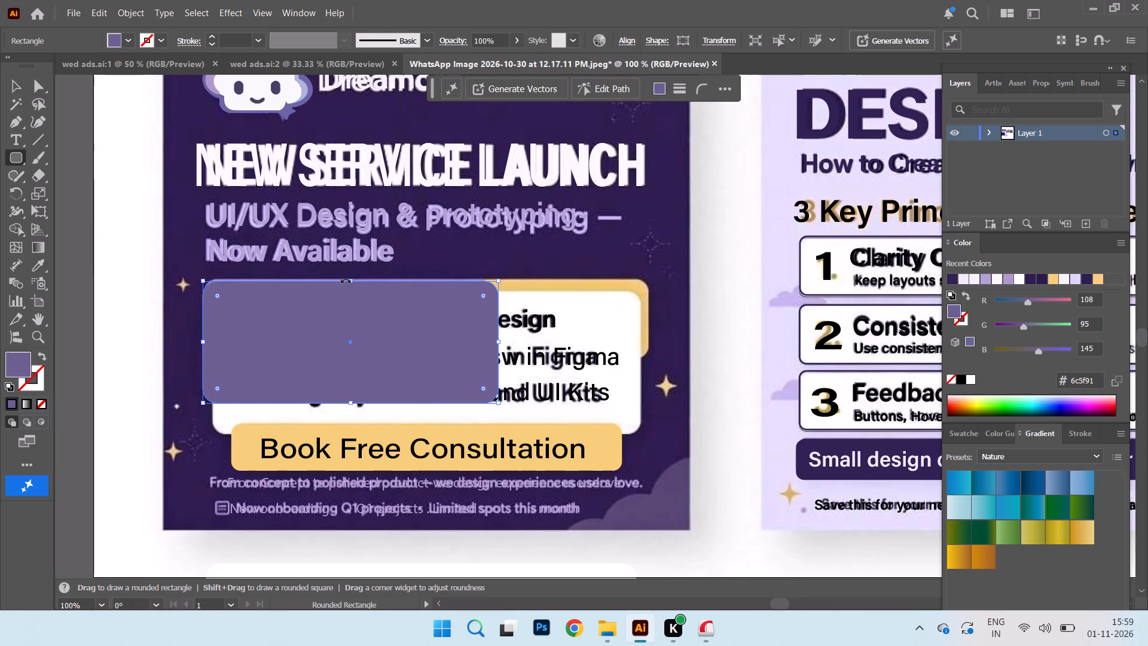
left_click(349, 282)
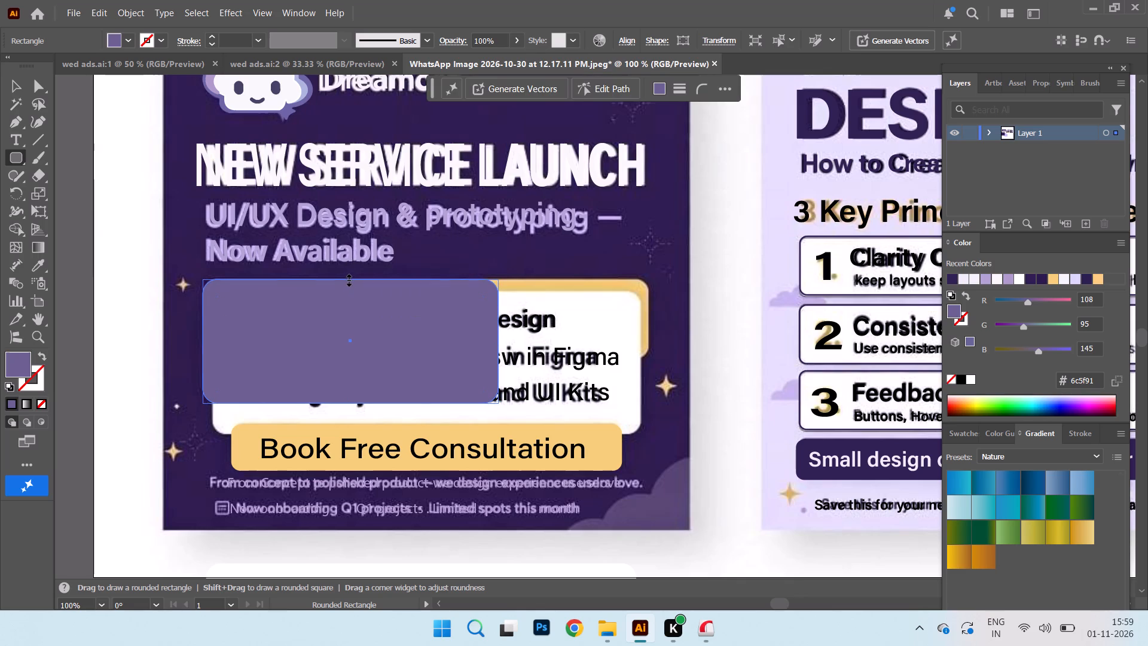
left_click(12, 87)
left_click_drag(365, 309, 370, 317)
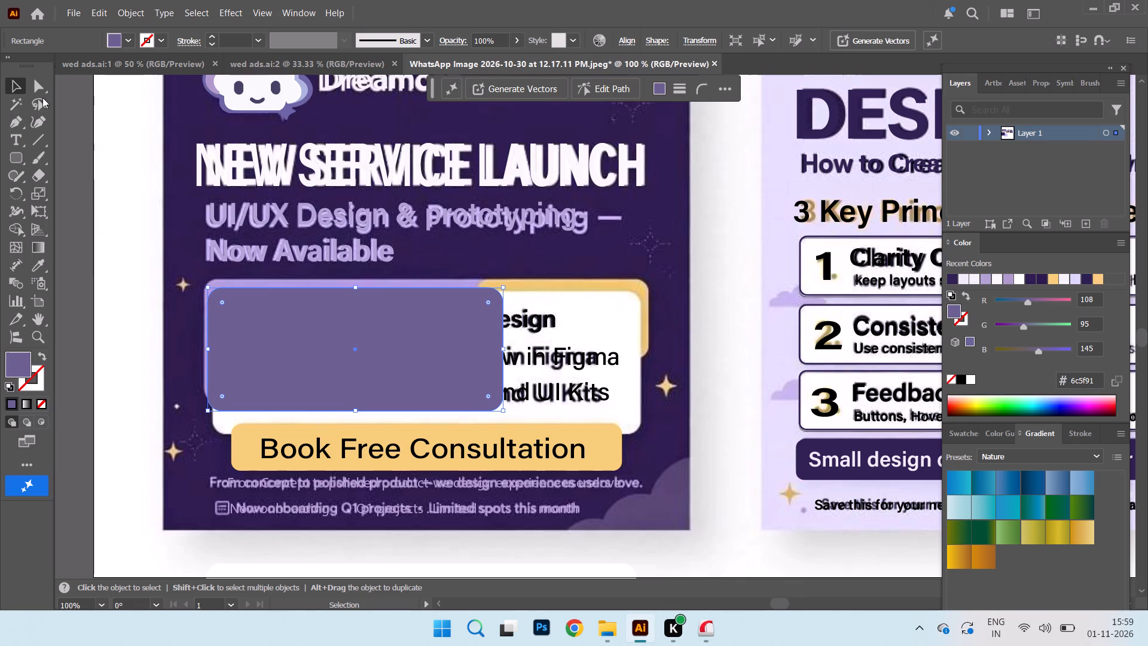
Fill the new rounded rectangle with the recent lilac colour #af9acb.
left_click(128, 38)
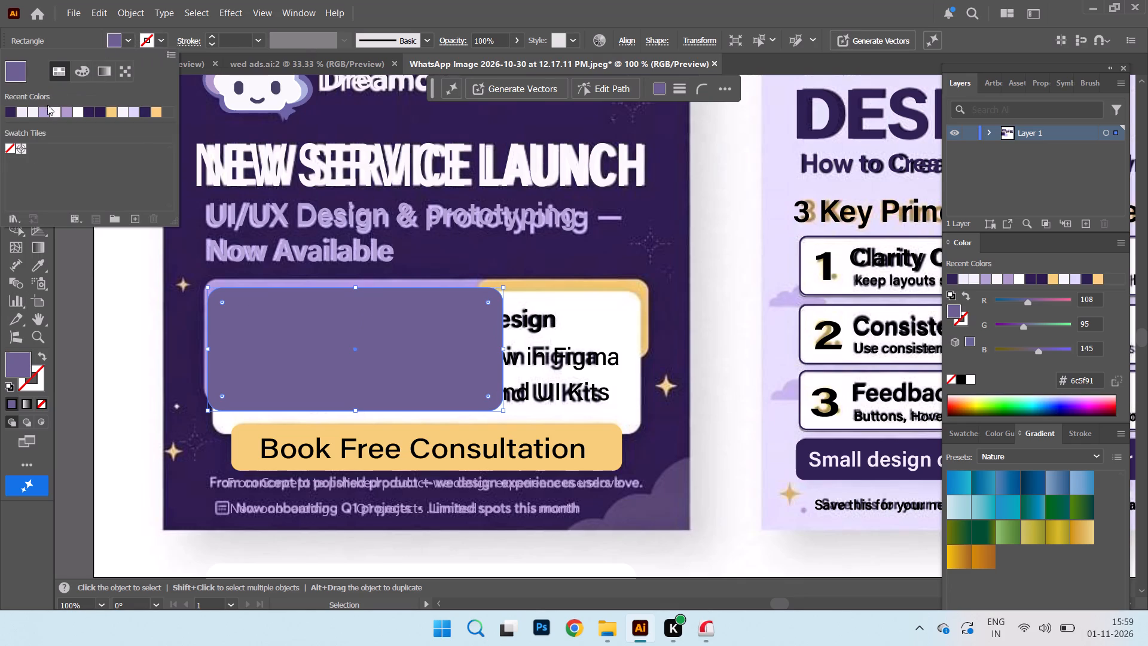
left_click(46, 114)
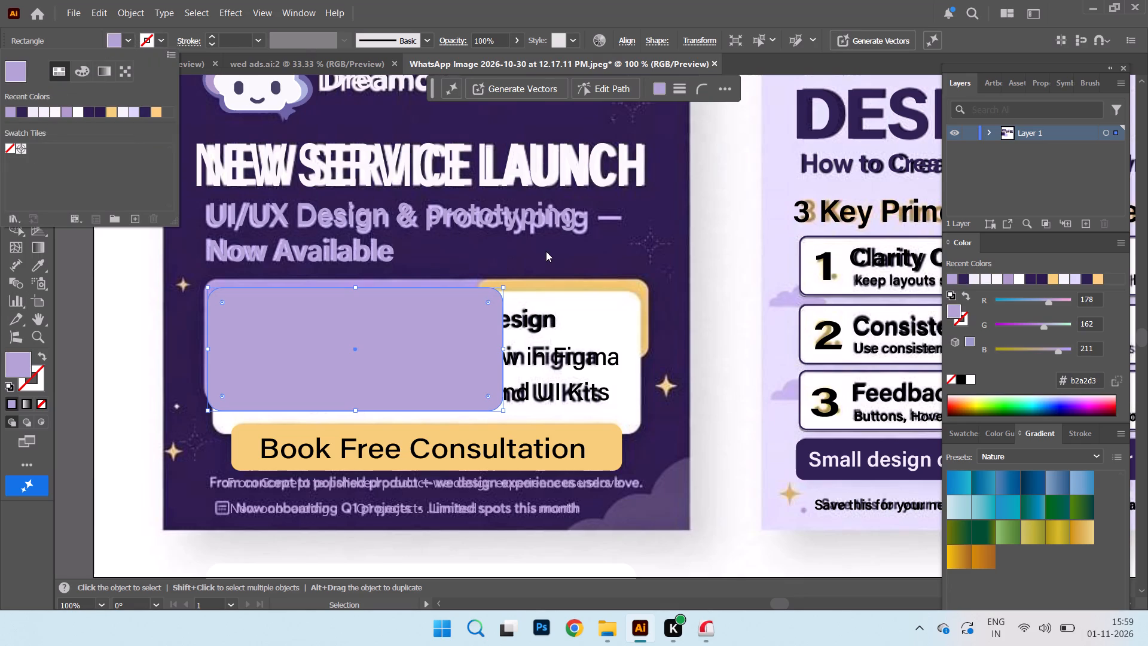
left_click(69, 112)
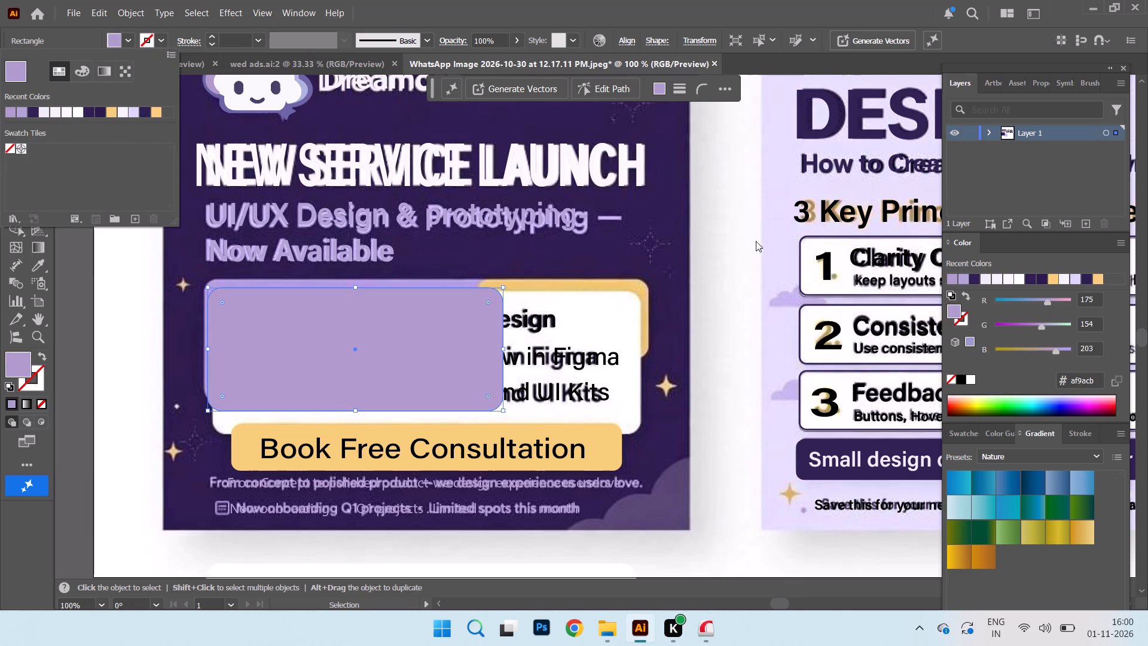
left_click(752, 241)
Shift the rounded rectangle off the reference panel and fill it with the panel's sampled lilac #ae9ede.
left_click_drag(429, 324, 414, 327)
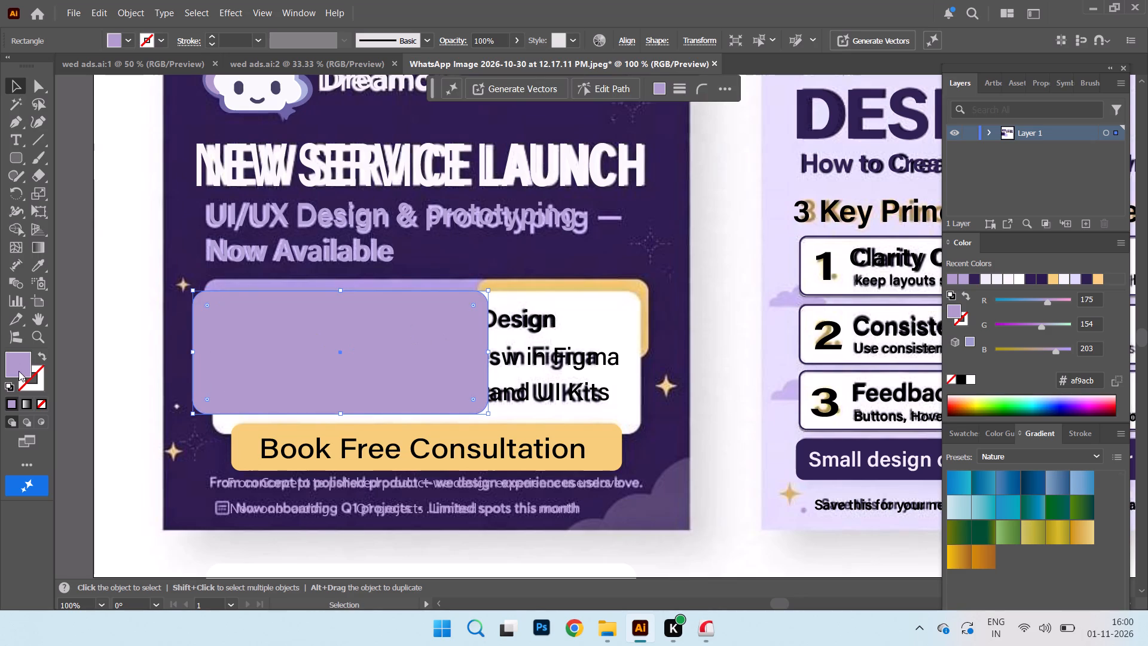
double_click(14, 365)
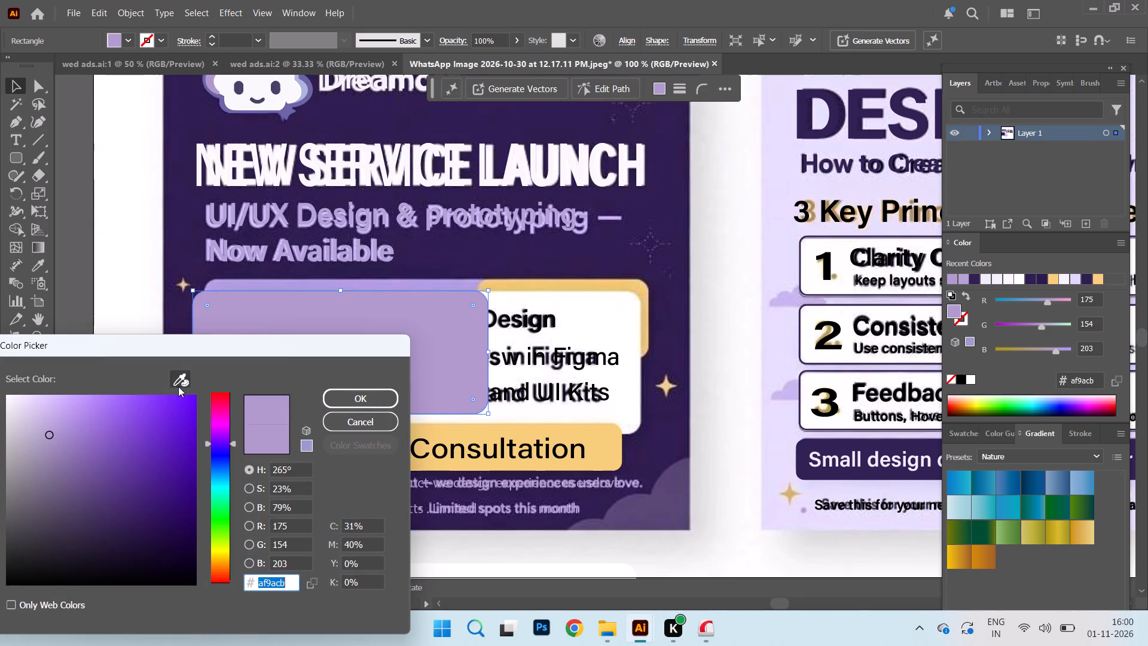
left_click(178, 386)
left_click(249, 287)
left_click(347, 392)
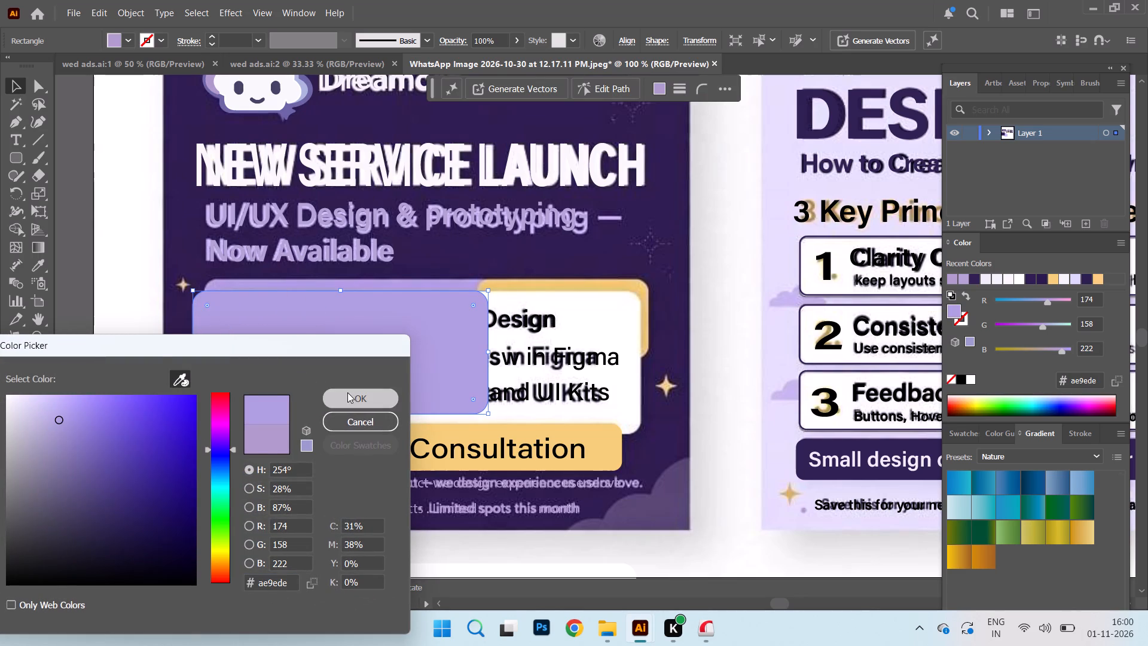
left_click(710, 262)
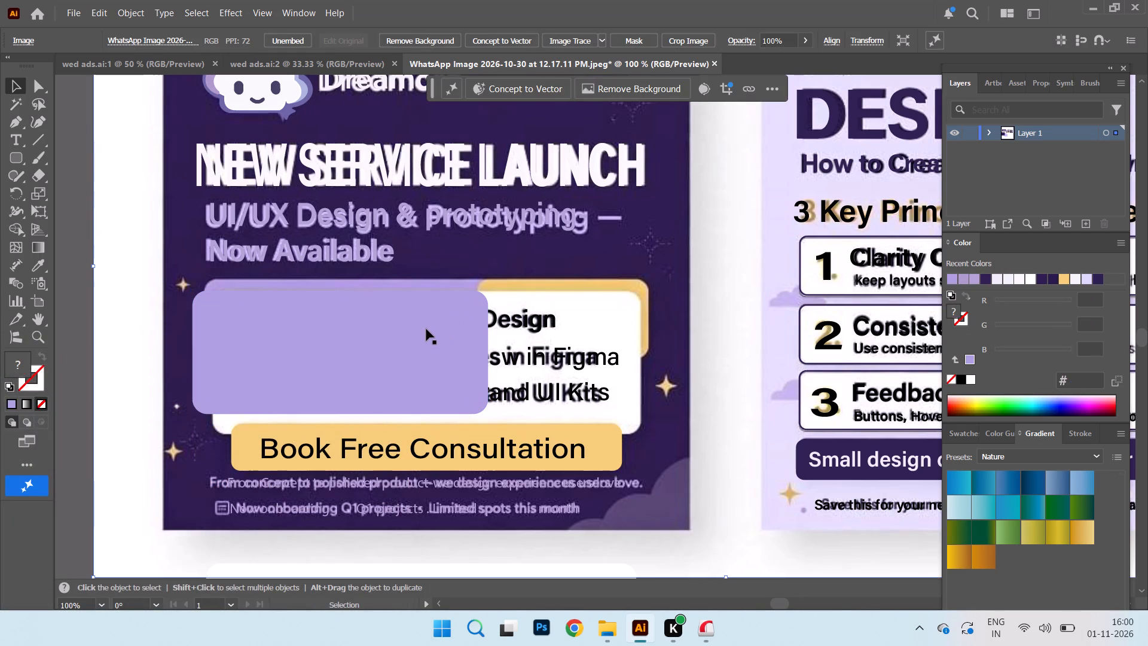
Duplicate the lilac rounded rectangle over the reference's yellow backing panel and shrink the copy to fit, about 70 pt tall.
left_click_drag(426, 329, 587, 321, "alt")
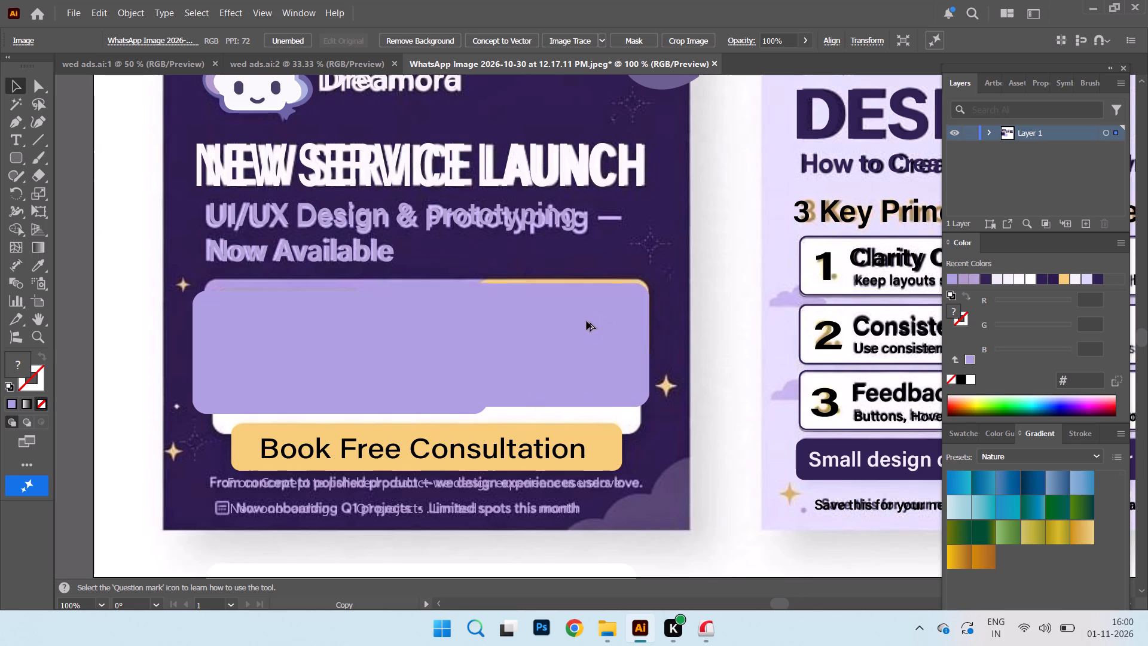
left_click_drag(587, 321, 588, 318, "alt")
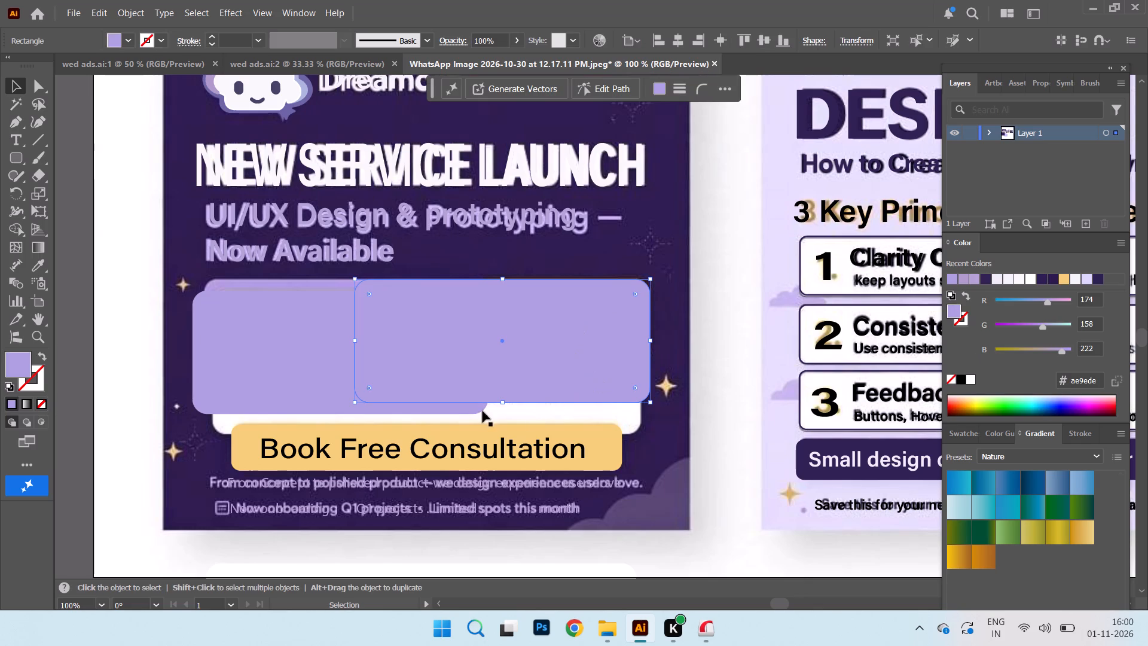
left_click_drag(499, 400, 507, 342)
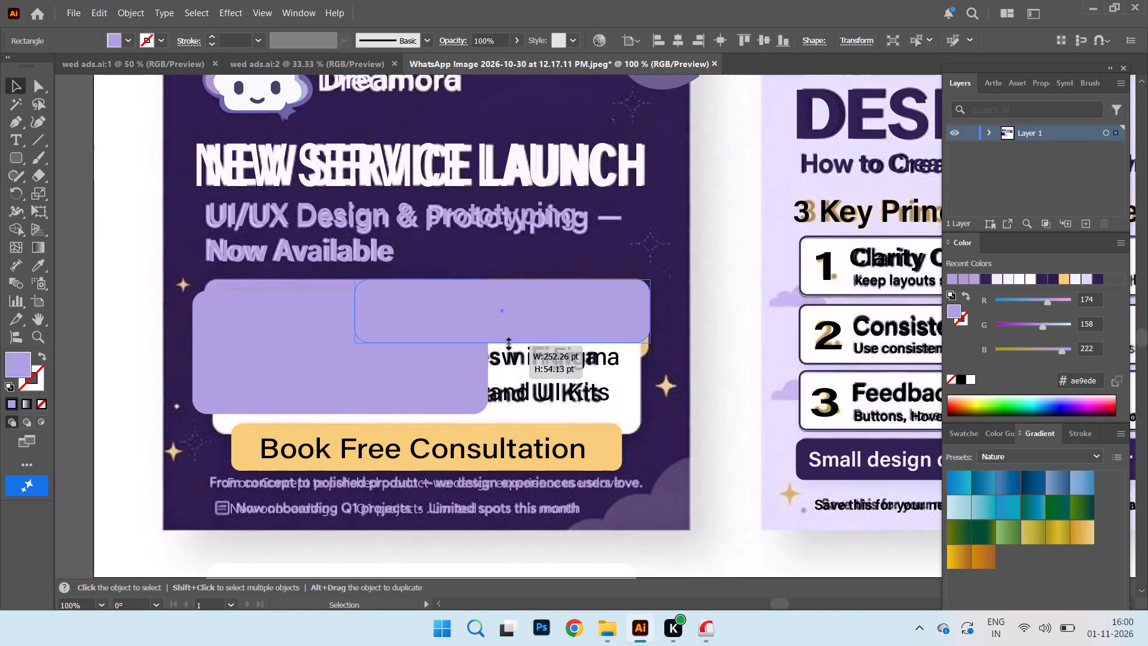
left_click_drag(507, 342, 502, 361)
left_click(510, 320)
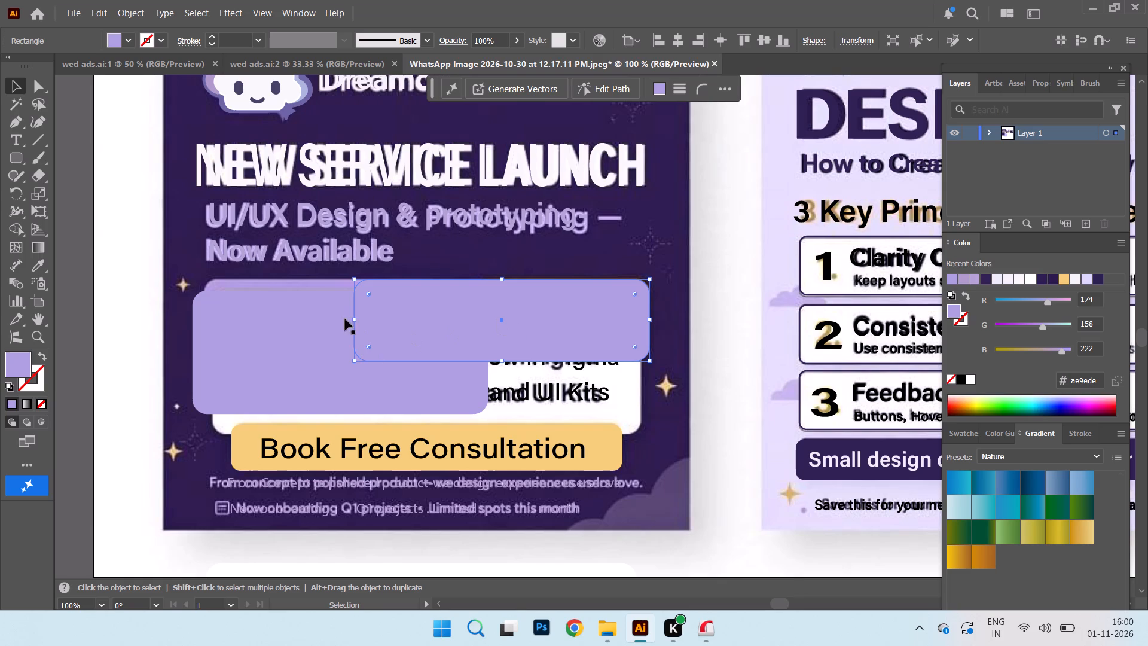
left_click_drag(353, 319, 490, 305)
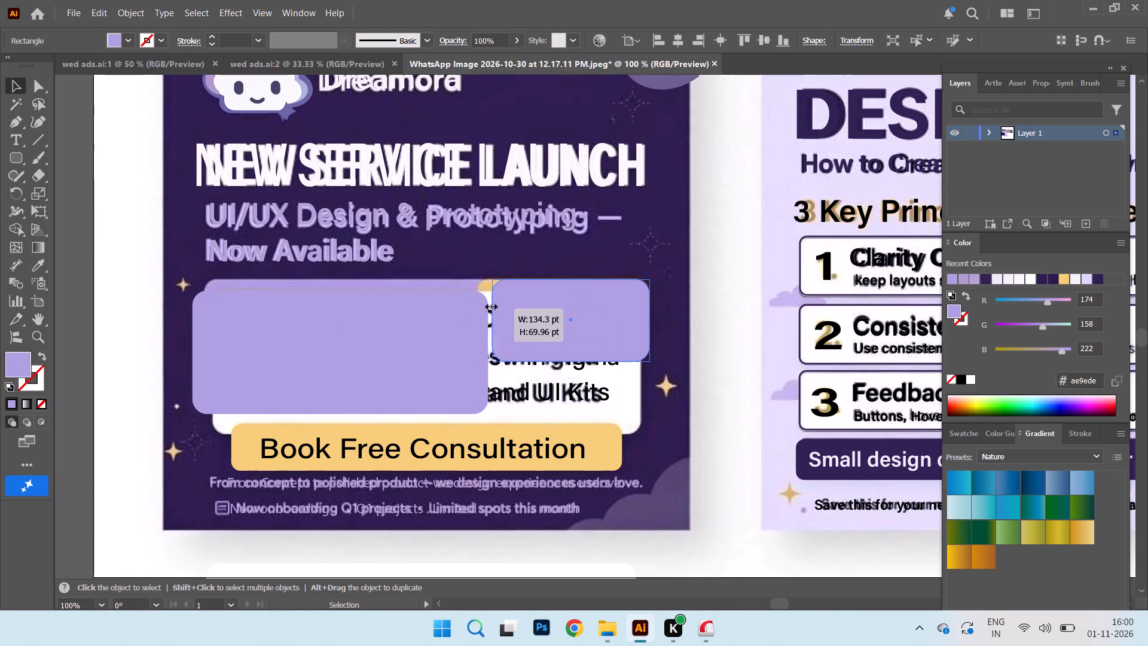
left_click_drag(490, 305, 468, 306)
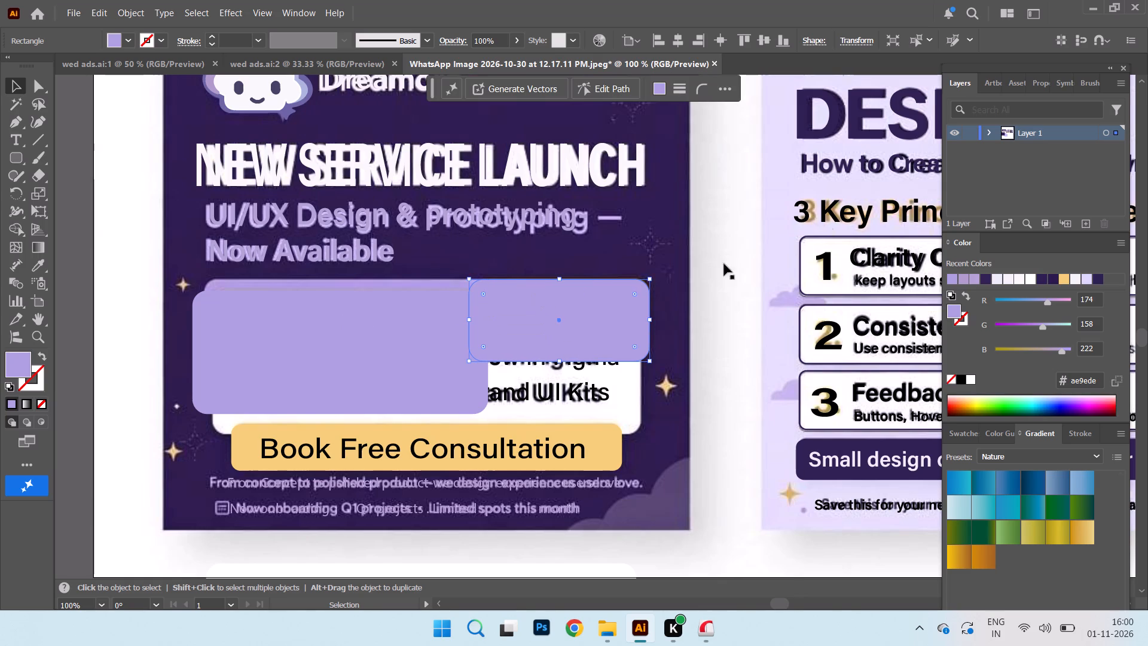
Fill the smaller rounded rectangle with the recent yellow #f4cd78.
left_click(124, 44)
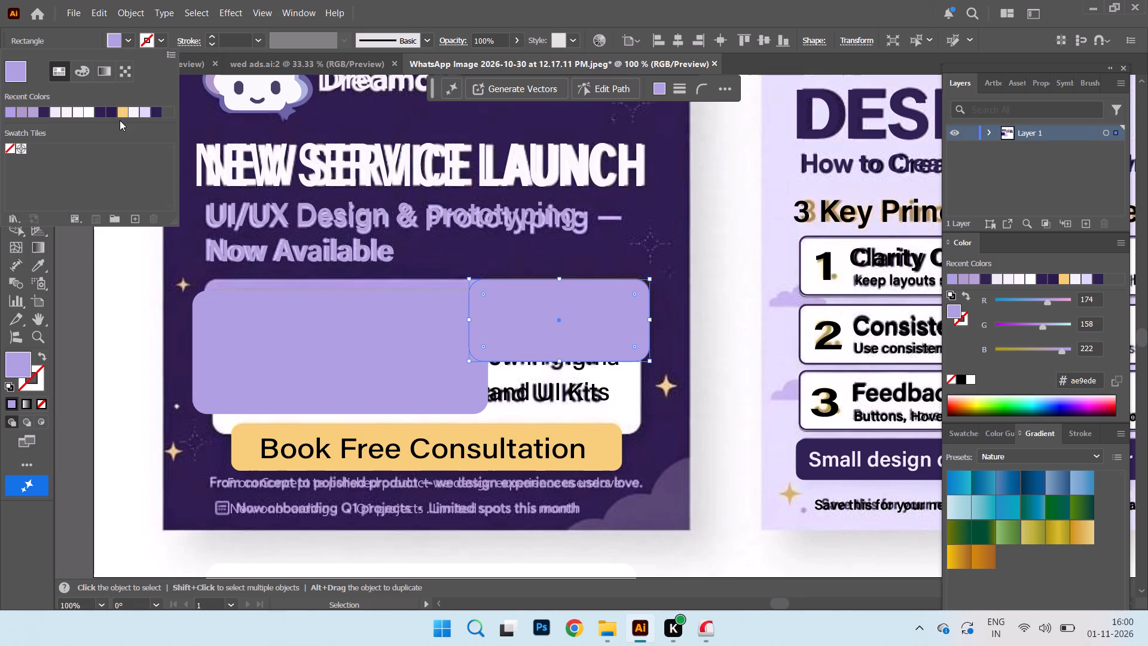
left_click(120, 113)
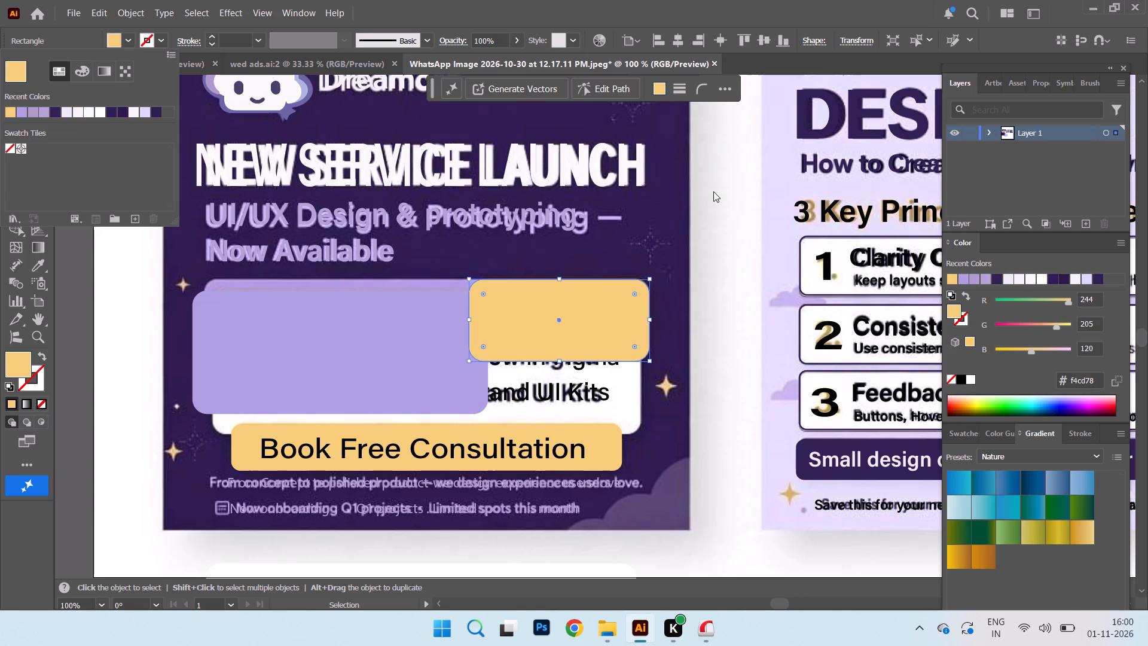
left_click(713, 191)
Expand Layer 1 and examine the stacking order of its objects.
key("ctrl+minus")
key("ctrl+minus")
key("ctrl+minus")
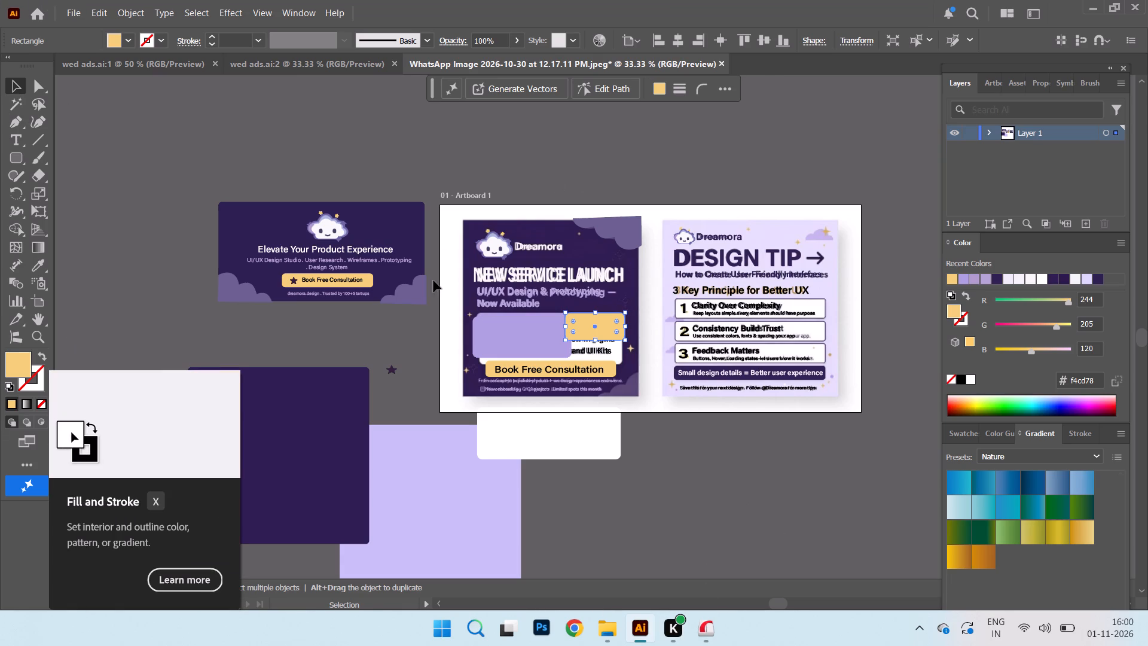
left_click(293, 428)
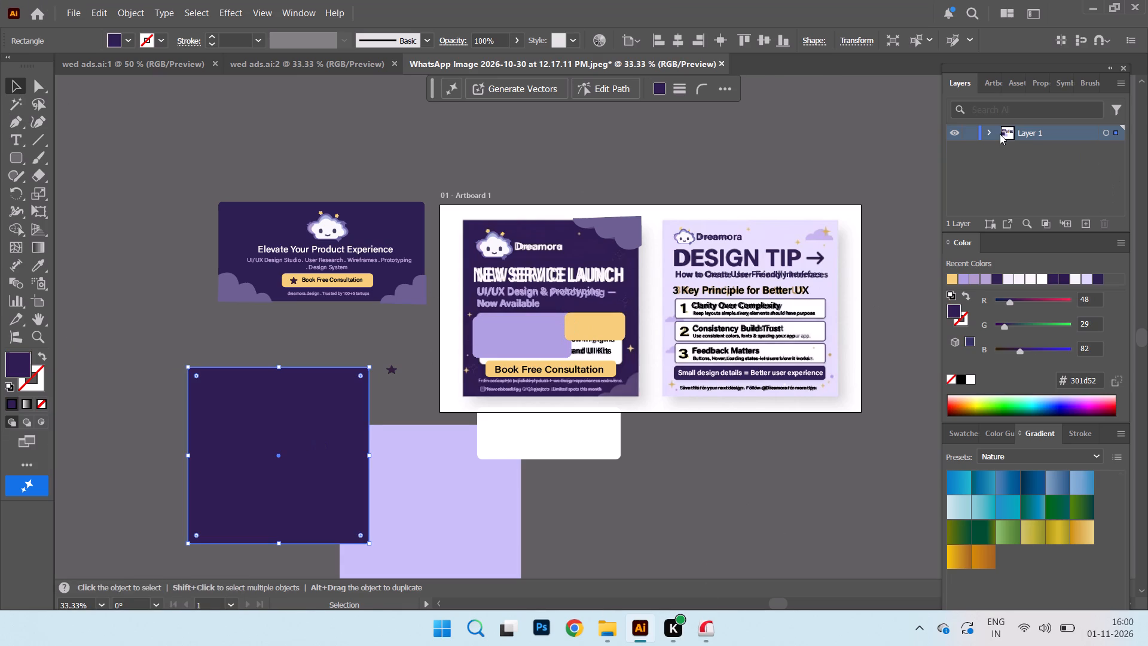
left_click(992, 132)
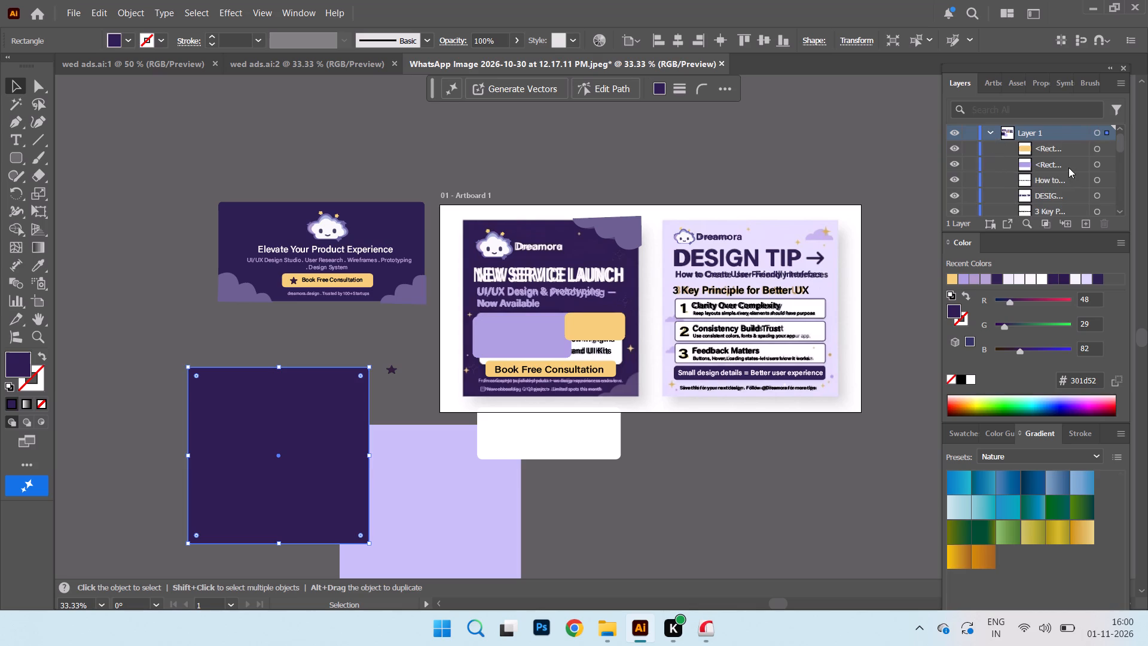
scroll(1068, 162, "down", 12)
scroll(1070, 162, "up", 12)
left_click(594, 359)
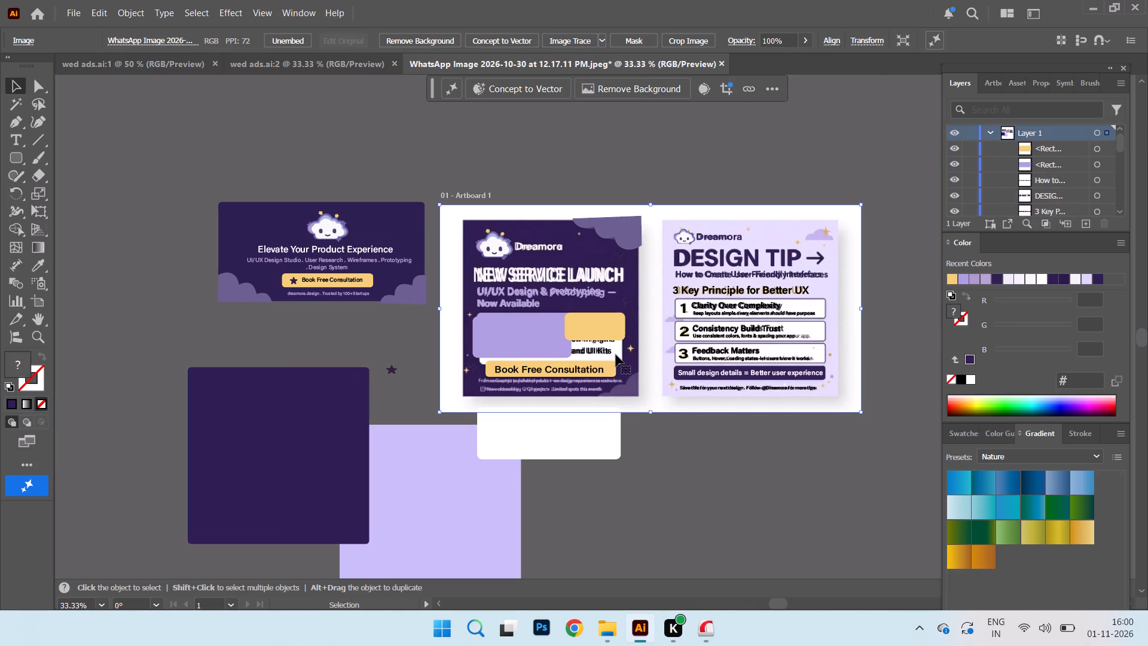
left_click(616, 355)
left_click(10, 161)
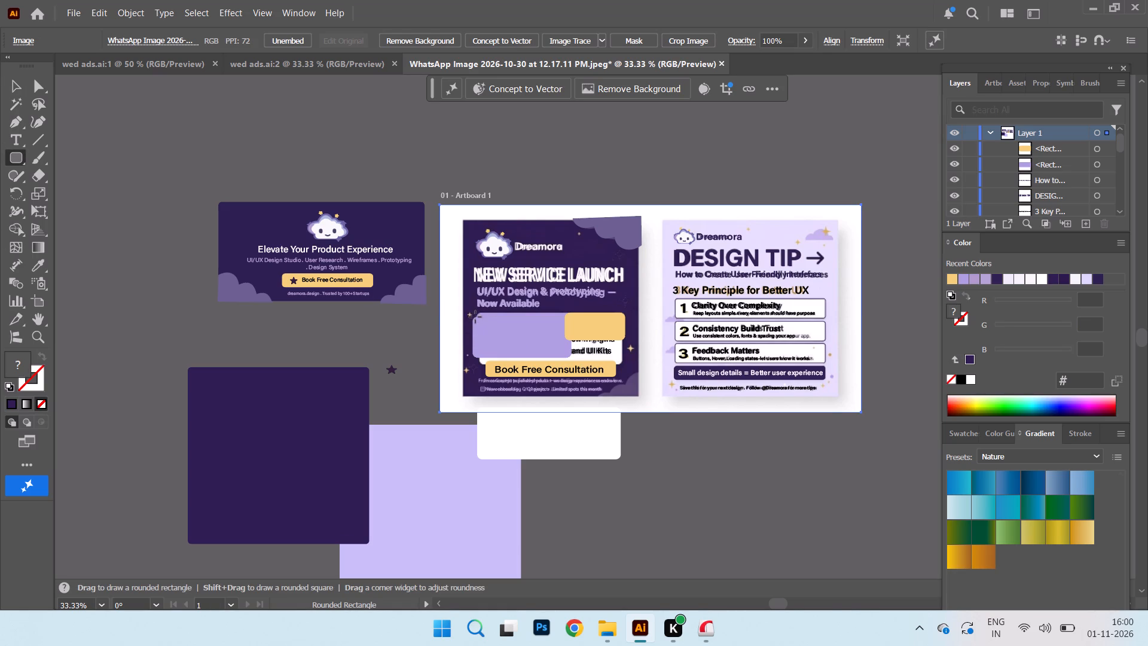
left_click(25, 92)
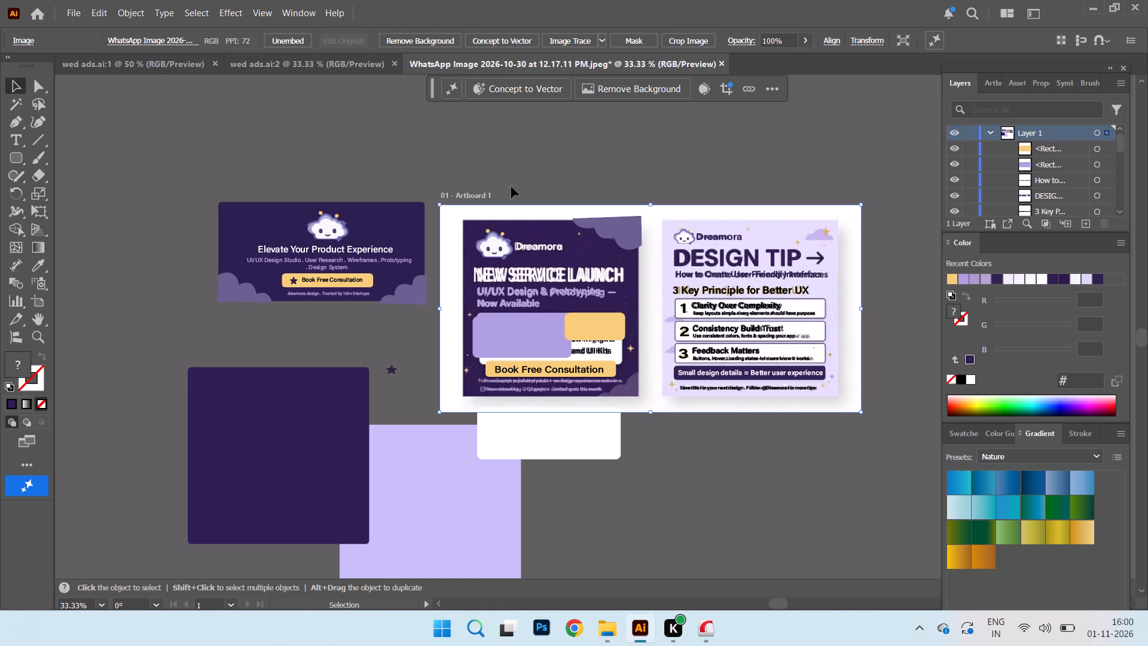
Move the lilac and yellow rounded rectangles off the service list, up into the gap between the two cards.
key("ctrl+equal")
key("ctrl+equal")
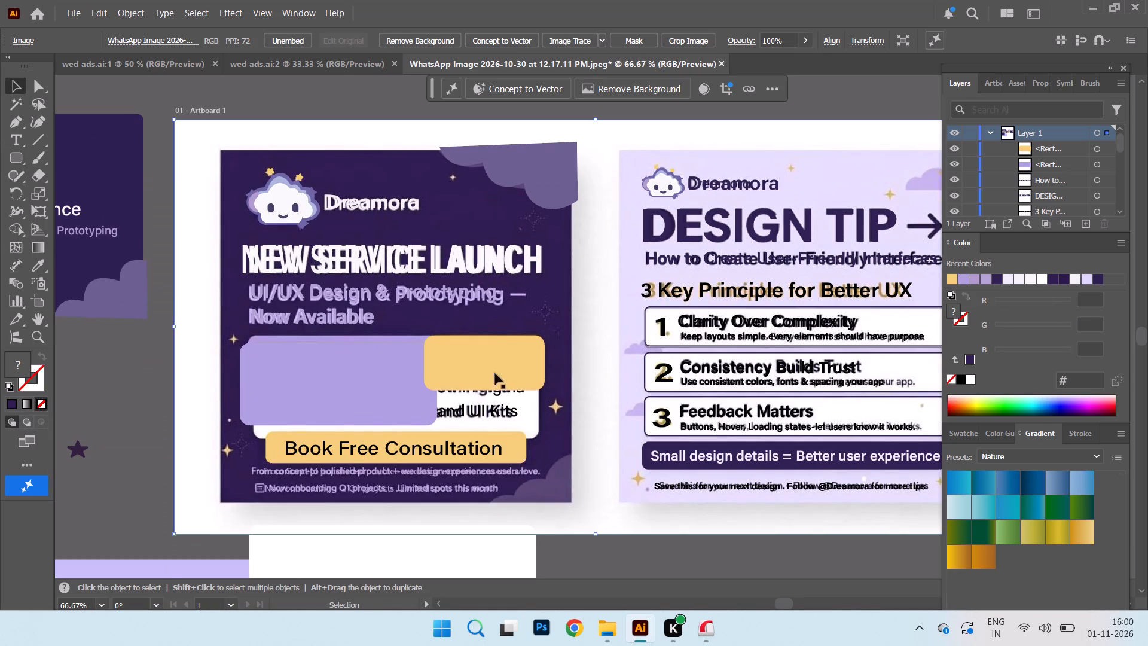
left_click_drag(302, 391, 315, 290)
left_click_drag(315, 290, 318, 330)
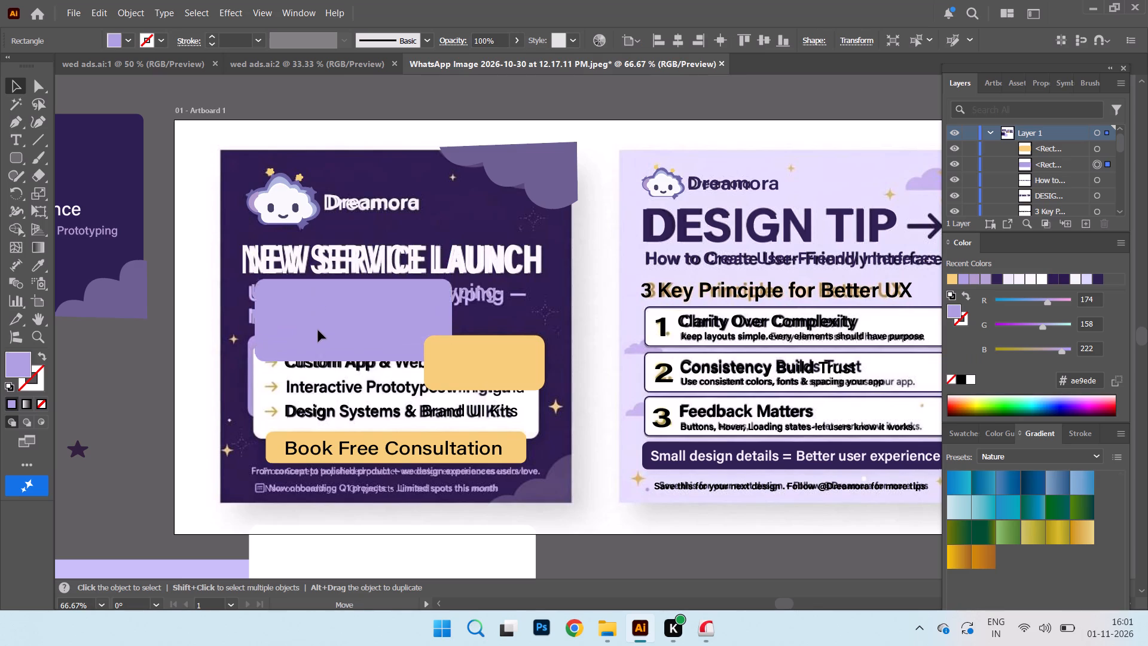
left_click_drag(318, 330, 541, 332)
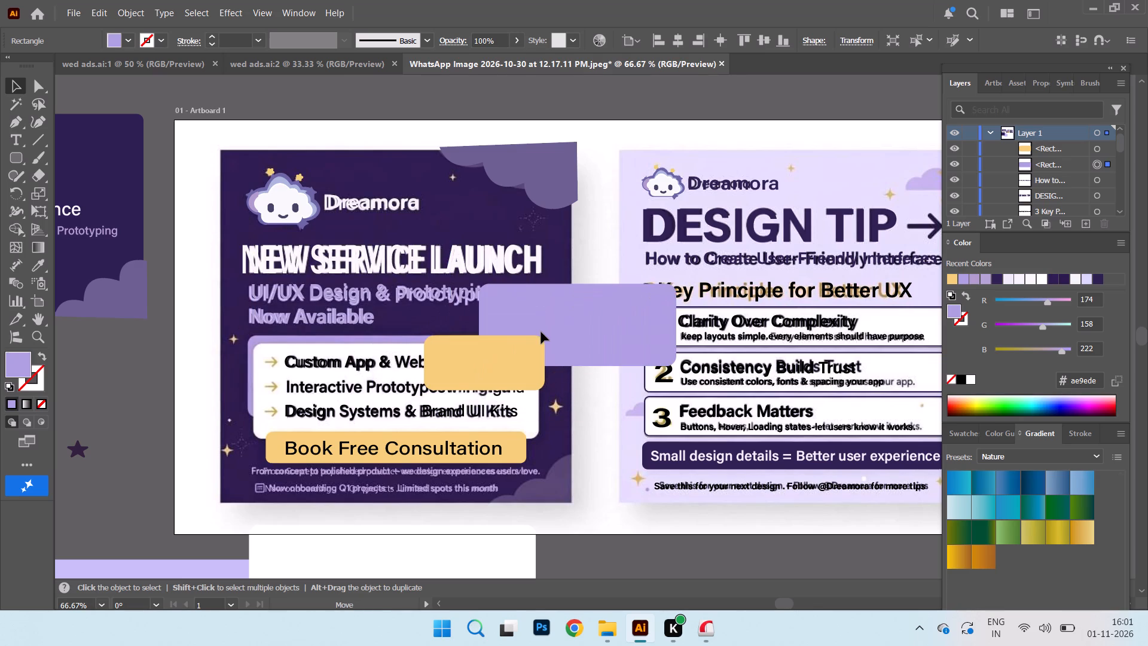
left_click_drag(541, 332, 542, 325)
left_click_drag(472, 373, 554, 326)
left_click_drag(492, 343, 504, 306)
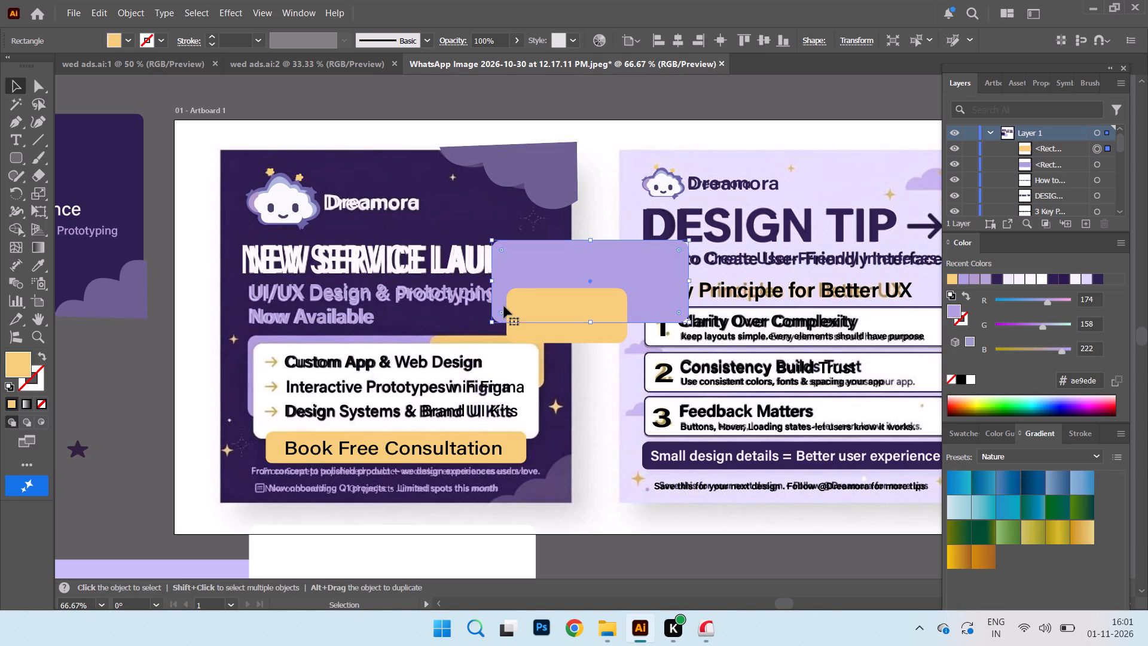
left_click_drag(561, 304, 572, 282)
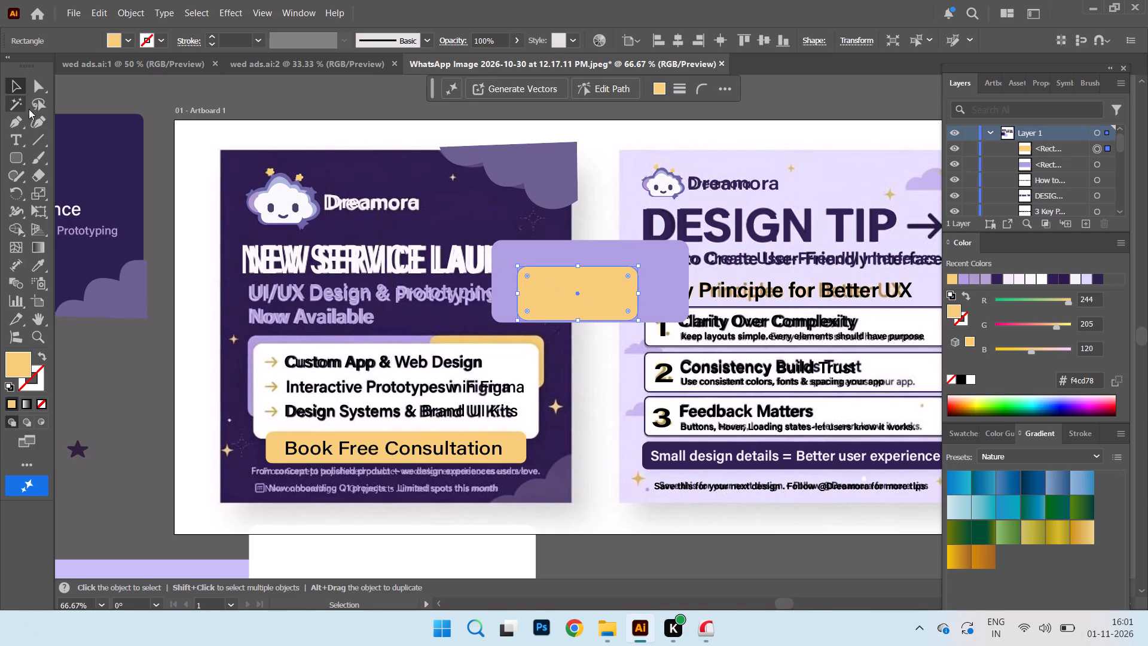
Draw a rounded rectangle about 368 × 123 pt over the reference's white service list panel.
left_click(22, 161)
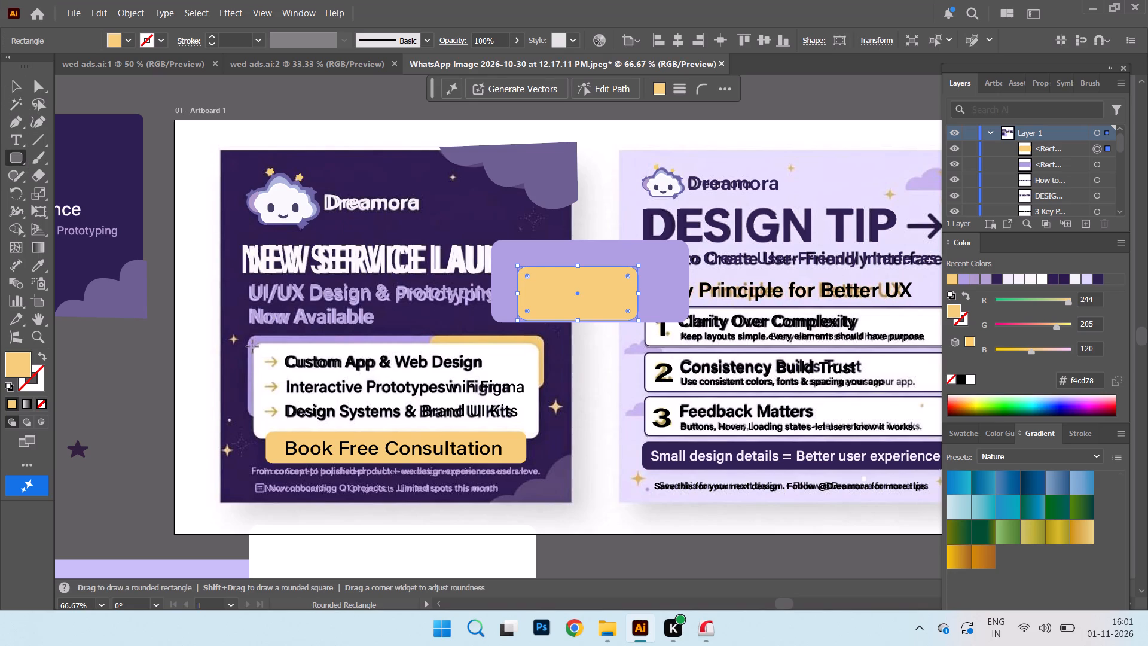
left_click_drag(252, 346, 542, 426)
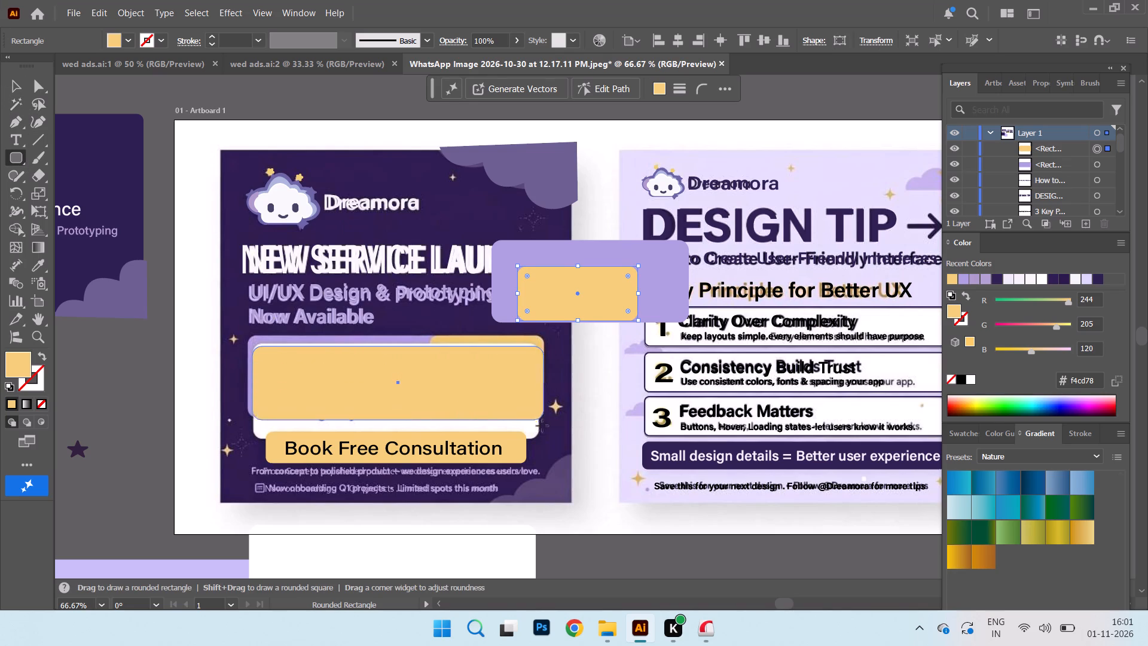
left_click_drag(542, 426, 539, 439)
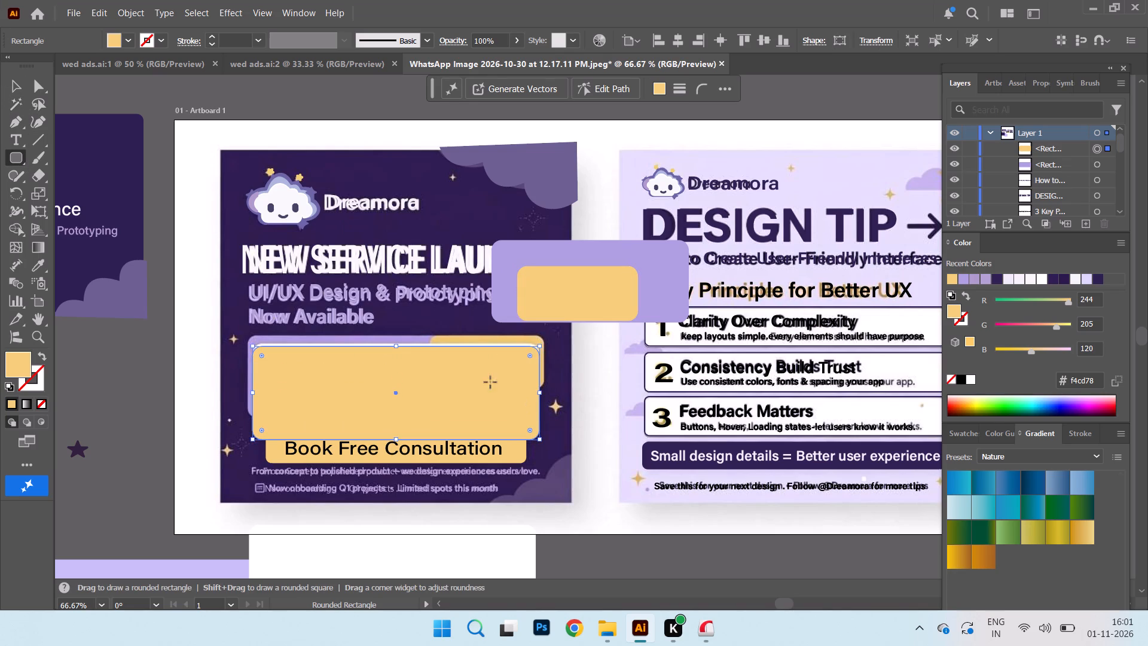
left_click(395, 346)
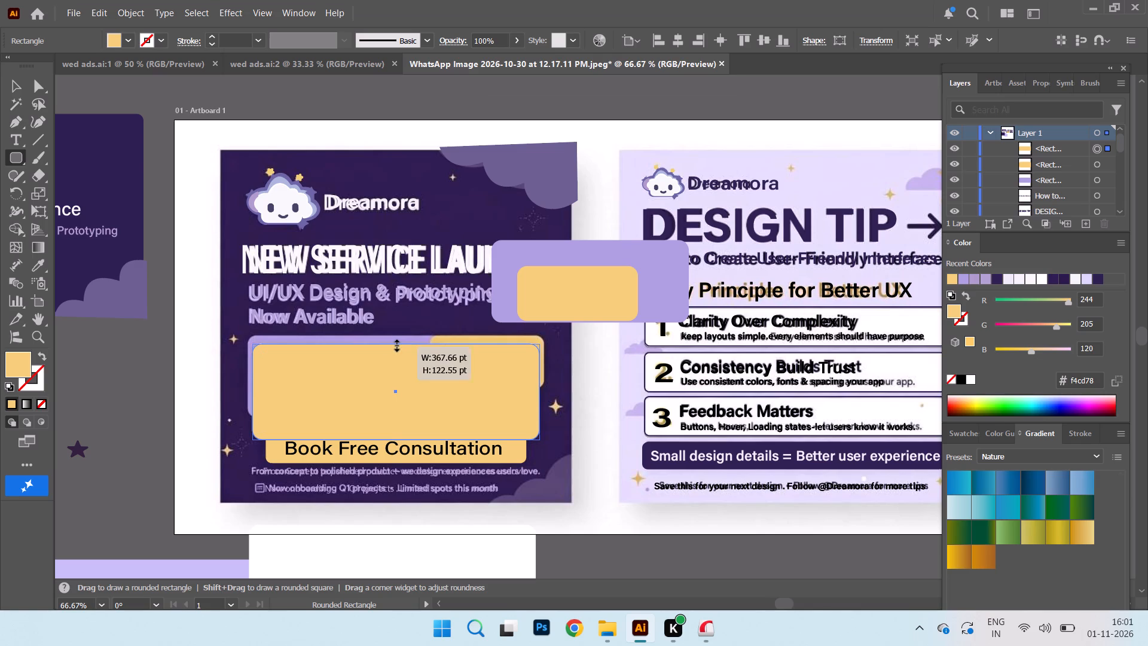
Fill the new service list rectangle with white #ffffff.
left_click(124, 38)
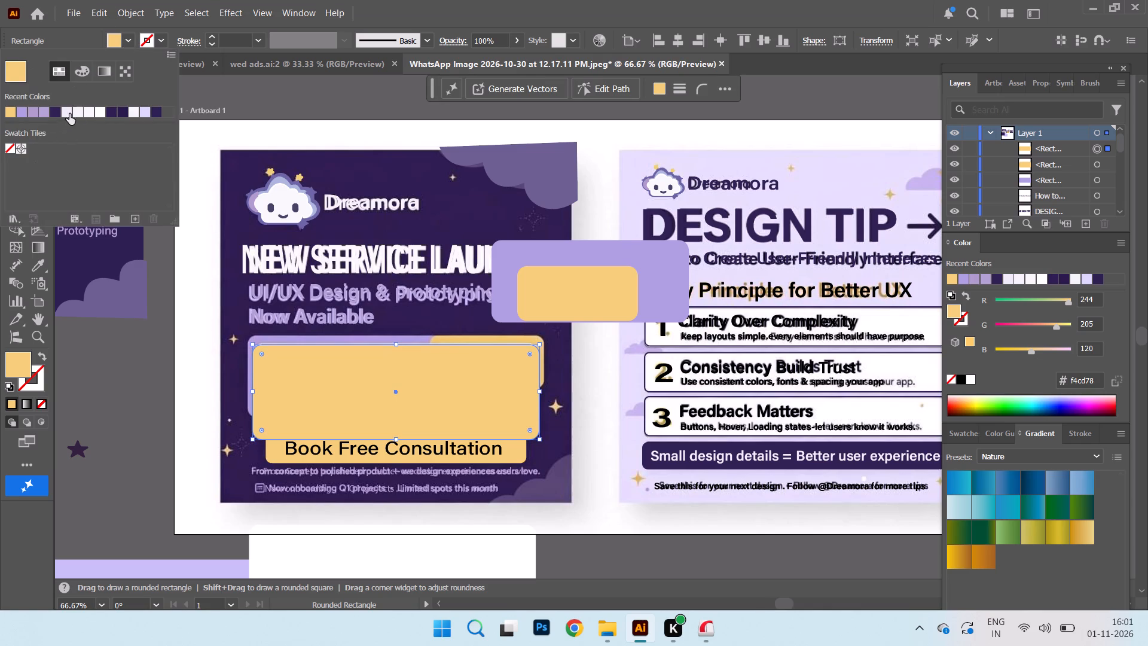
left_click(86, 114)
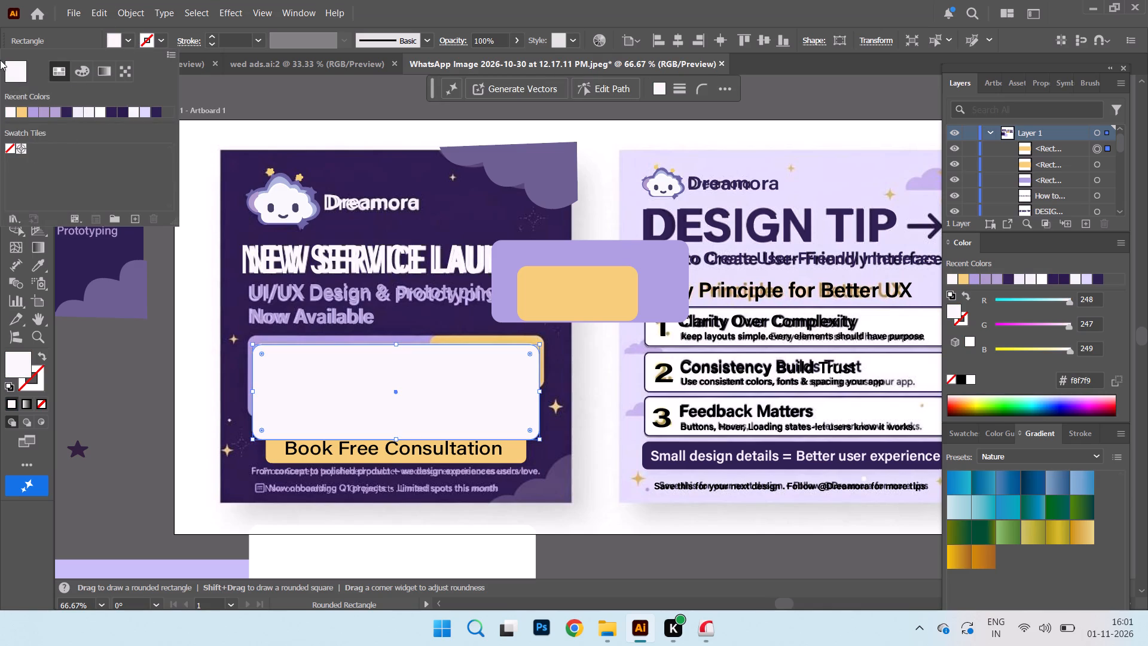
left_click(102, 118)
left_click(98, 108)
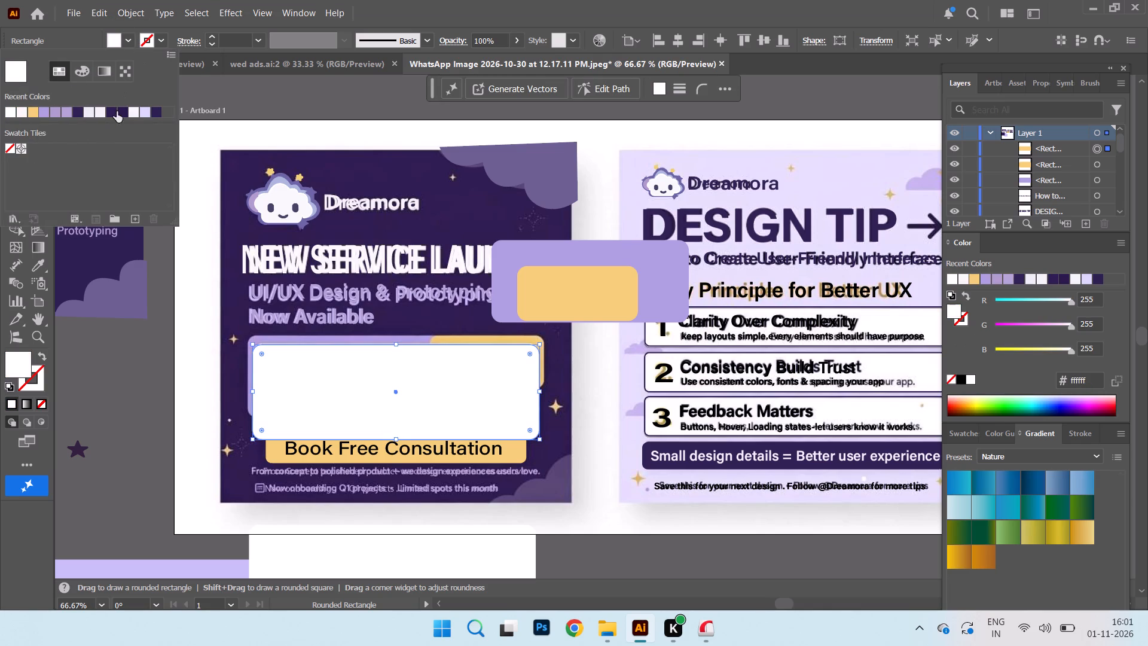
left_click(247, 88)
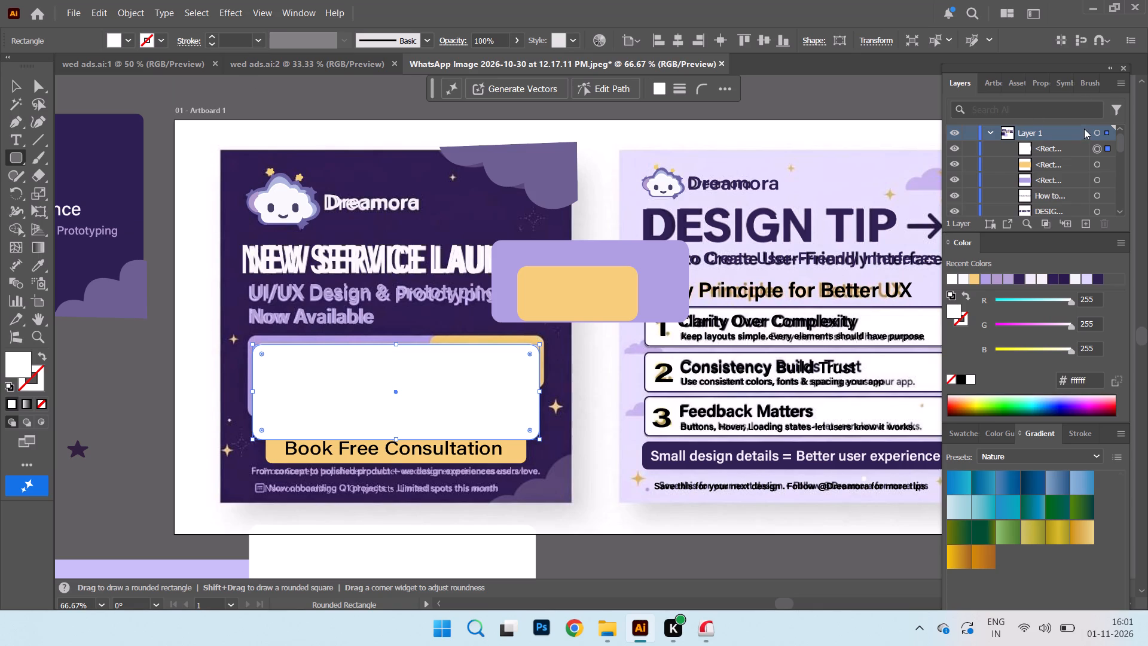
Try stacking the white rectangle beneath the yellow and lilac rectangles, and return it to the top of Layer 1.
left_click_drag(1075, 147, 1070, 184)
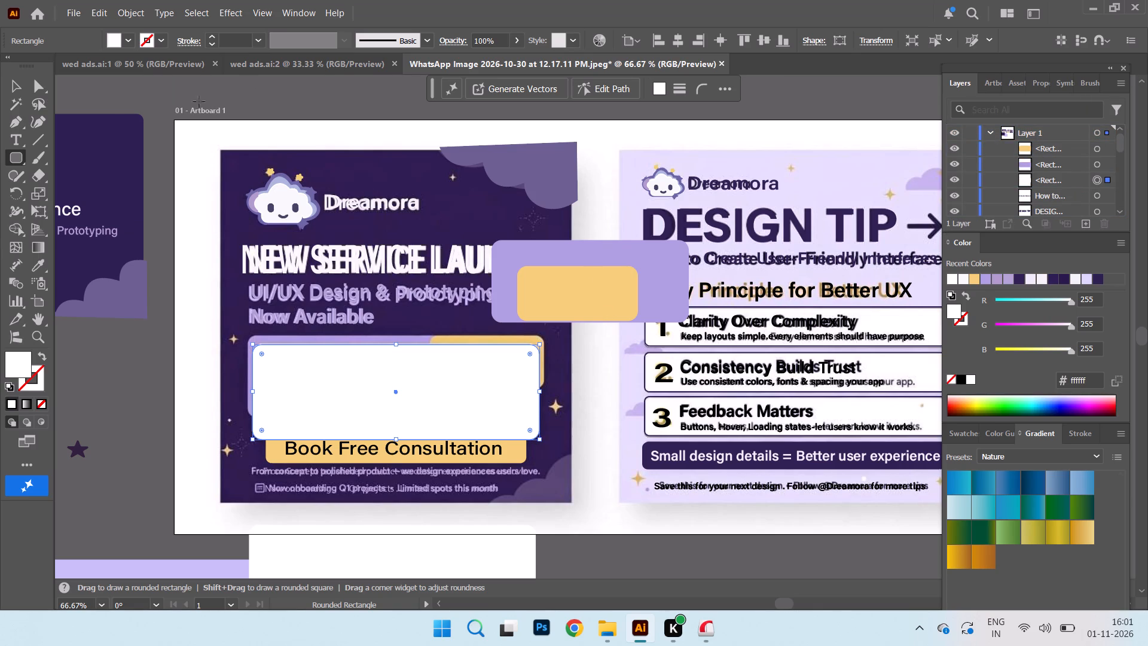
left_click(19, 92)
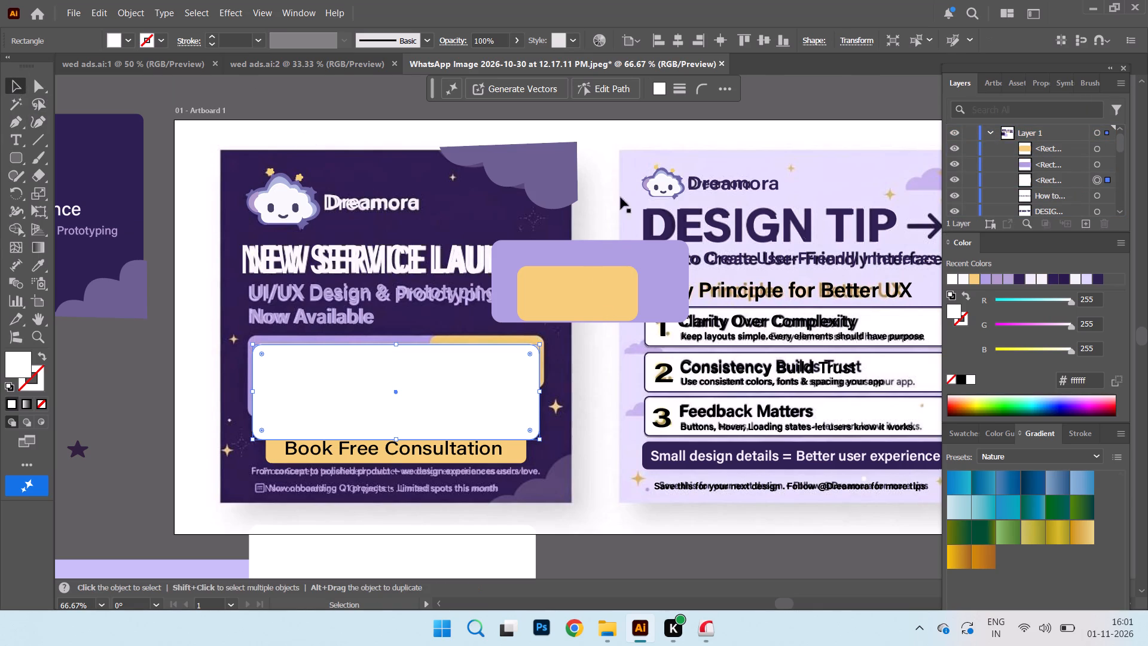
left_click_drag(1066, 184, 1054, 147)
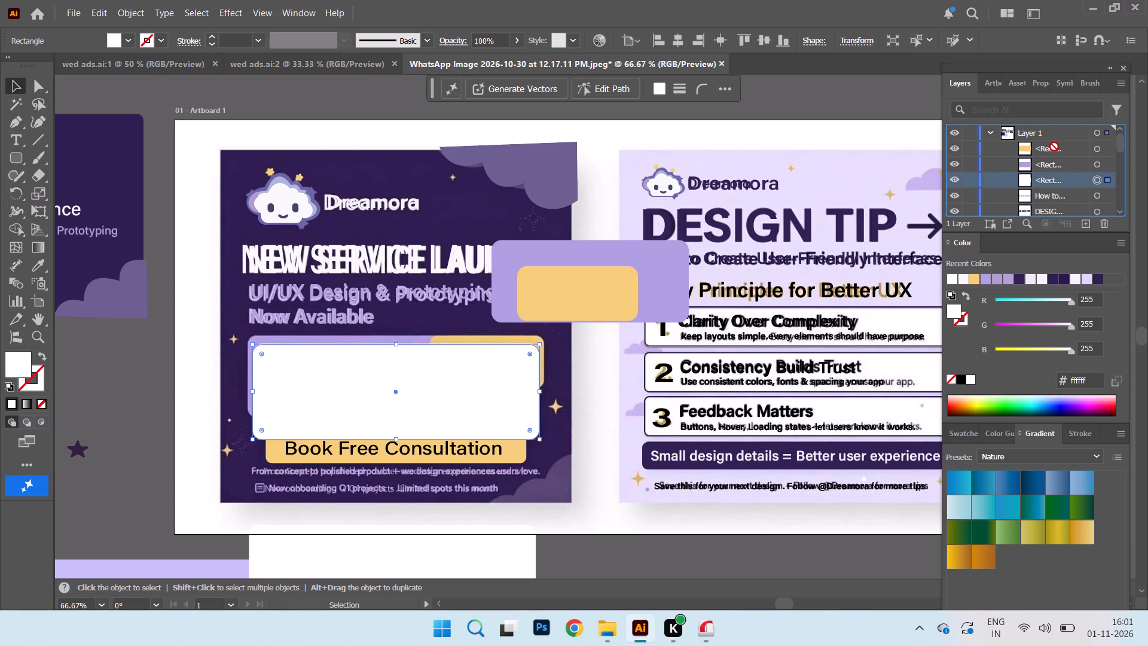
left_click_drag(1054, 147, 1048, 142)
Move the yellow rectangle behind the white panel's upper right corner, over the reference's yellow panel, and stack it beneath the lilac rectangle.
left_click_drag(610, 294, 527, 367)
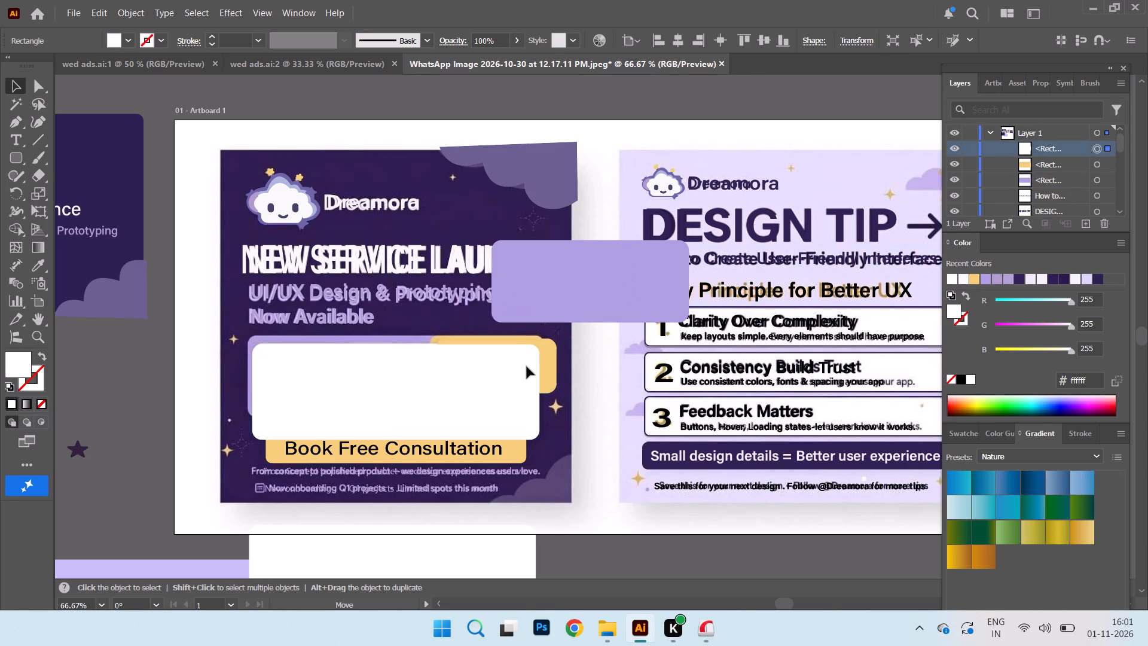
left_click_drag(527, 367, 509, 359)
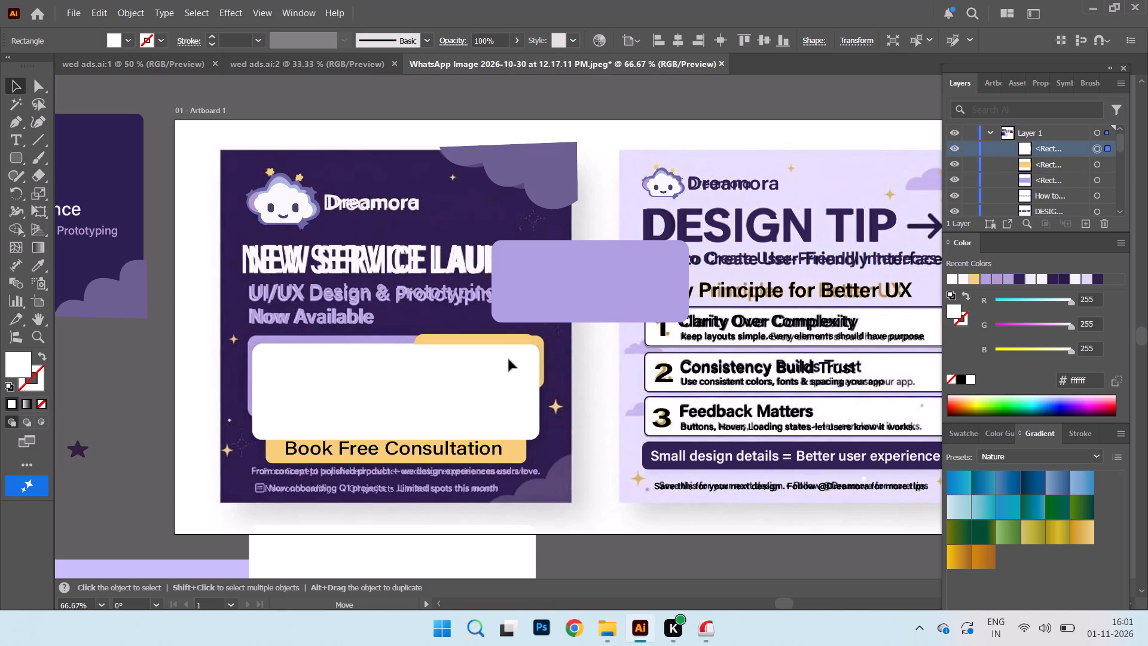
left_click_drag(509, 359, 517, 362)
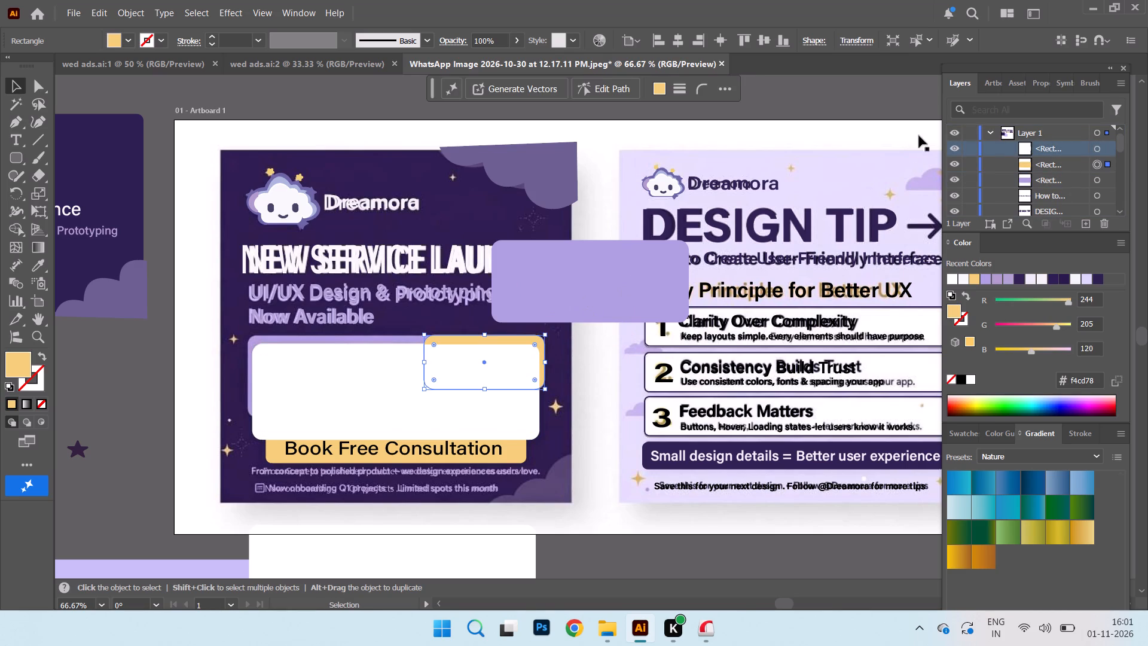
left_click_drag(1055, 160, 1050, 185)
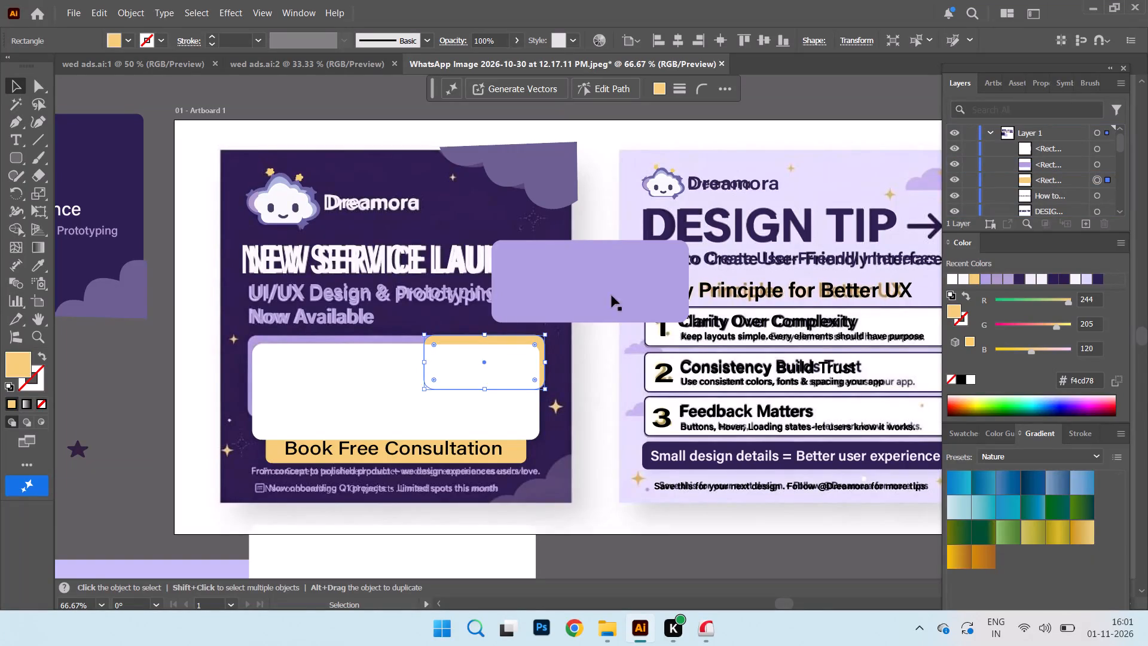
Move the lilac rectangle behind the white service list panel's upper left corner and stack it beneath the yellow rectangle.
left_click_drag(569, 290, 325, 385)
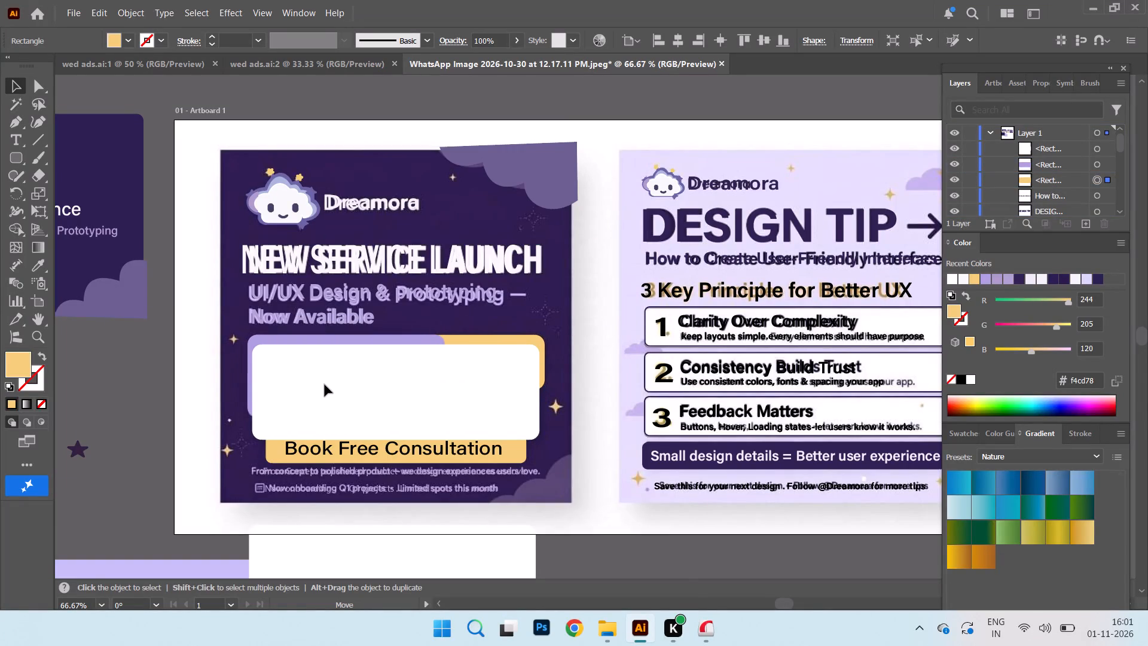
left_click_drag(325, 385, 325, 384)
left_click_drag(1051, 181, 1049, 161)
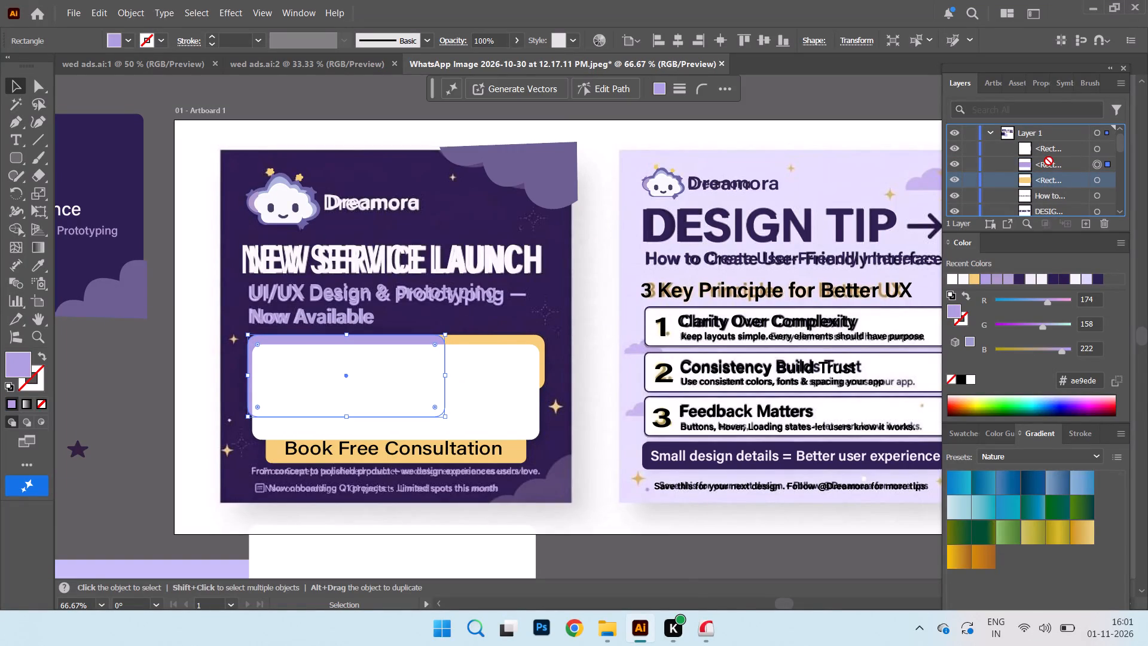
left_click_drag(1049, 161, 1044, 159)
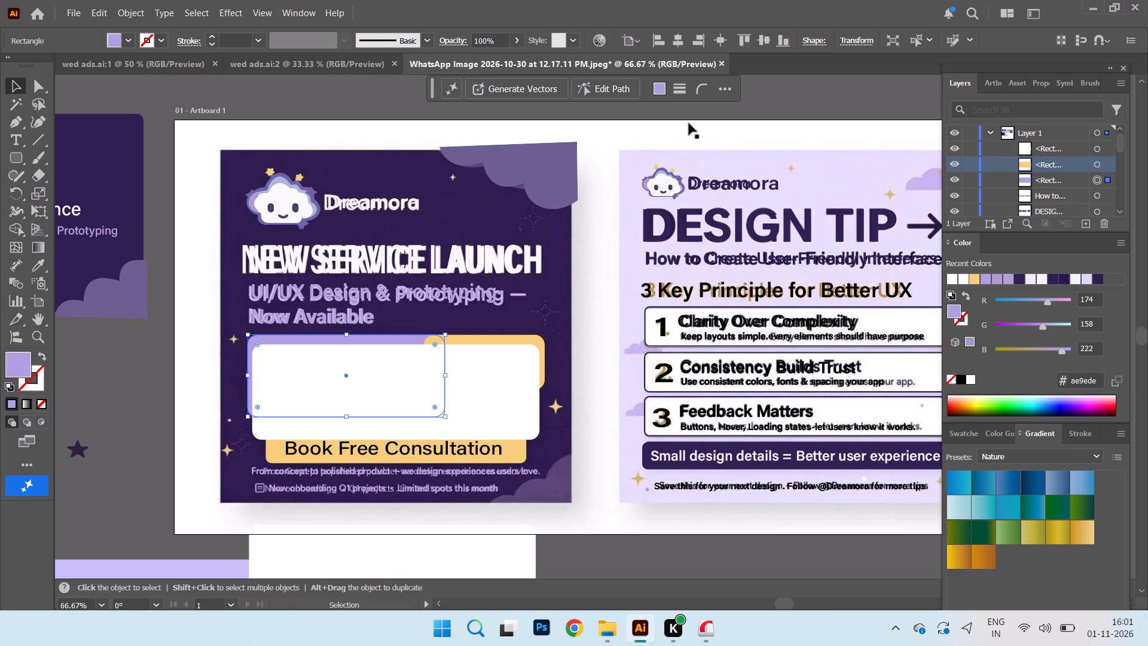
left_click(610, 130)
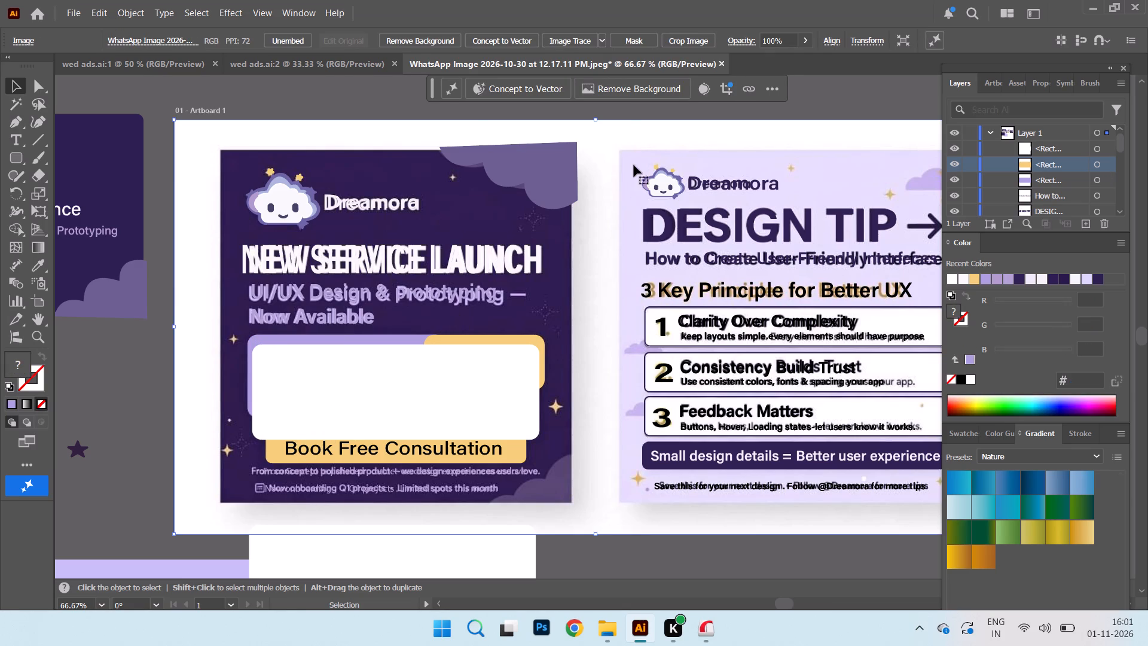
Shift the WhatsApp reference image out from beneath the New Service Launch card's artwork, undoing one misplaced move.
left_click_drag(603, 176, 930, 350)
left_click_drag(809, 413, 851, 260)
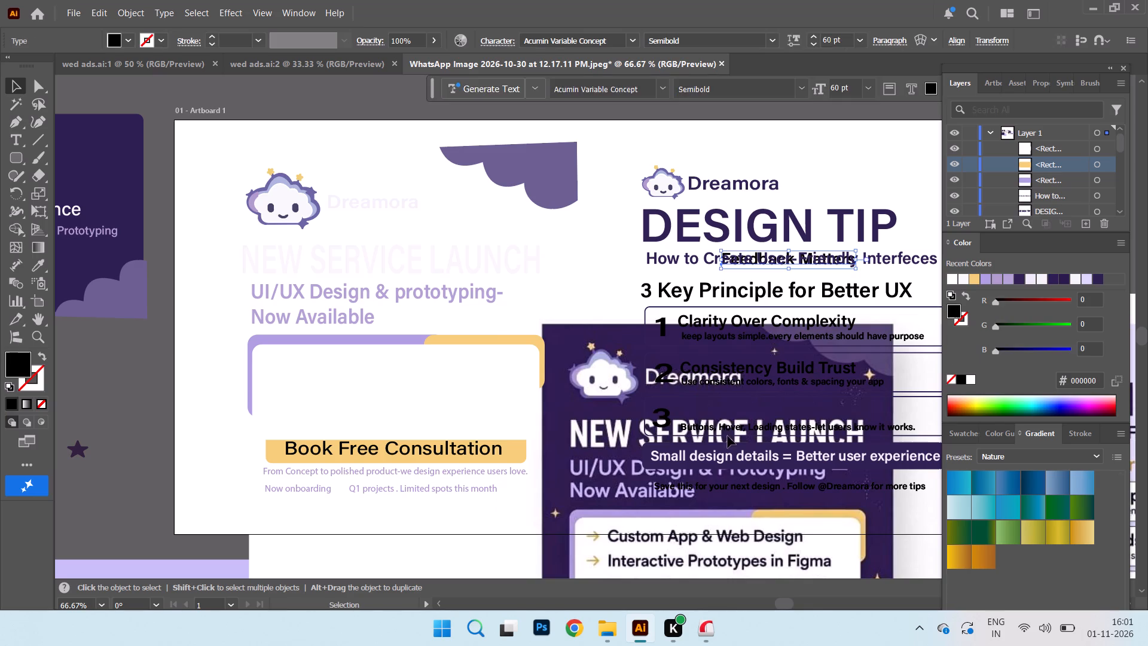
left_click_drag(726, 437, 728, 388)
key("ctrl+z")
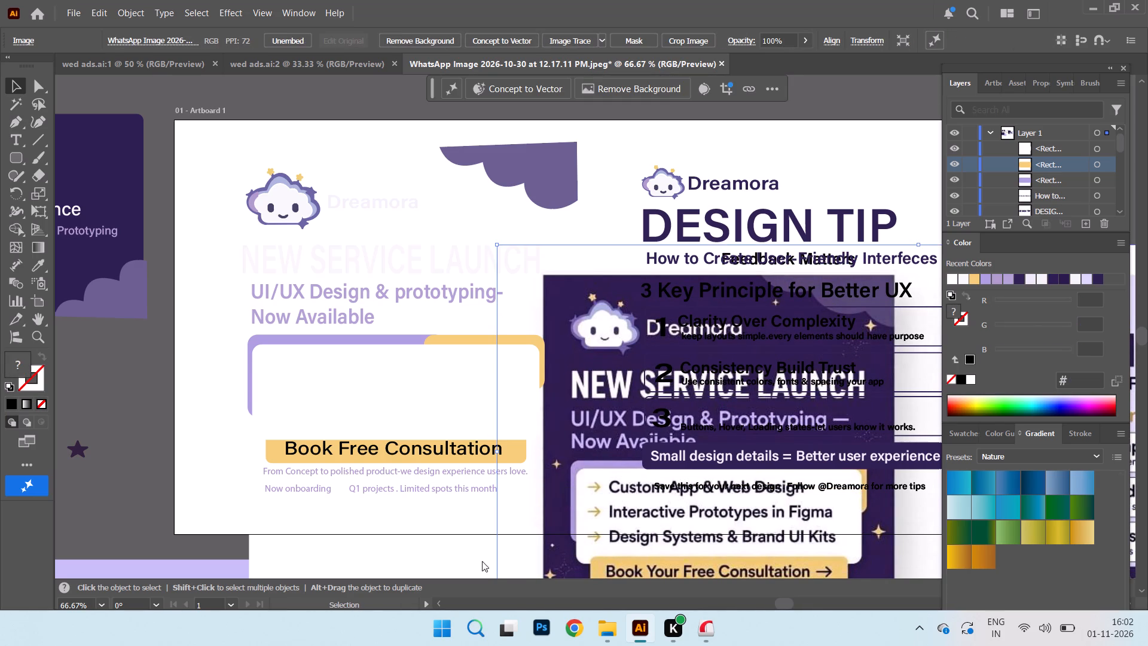
left_click_drag(689, 531, 679, 368)
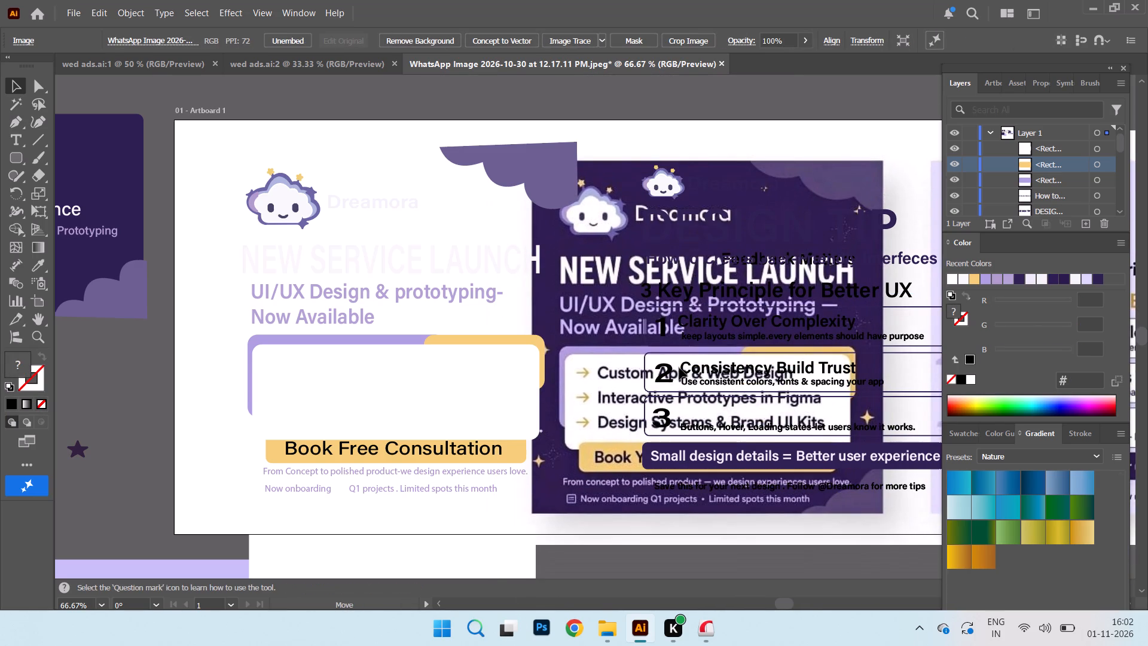
left_click_drag(679, 368, 681, 368)
Stack the yellow Book Free Consultation button rectangle at the top of Layer 1, above the white panel.
left_click(272, 453)
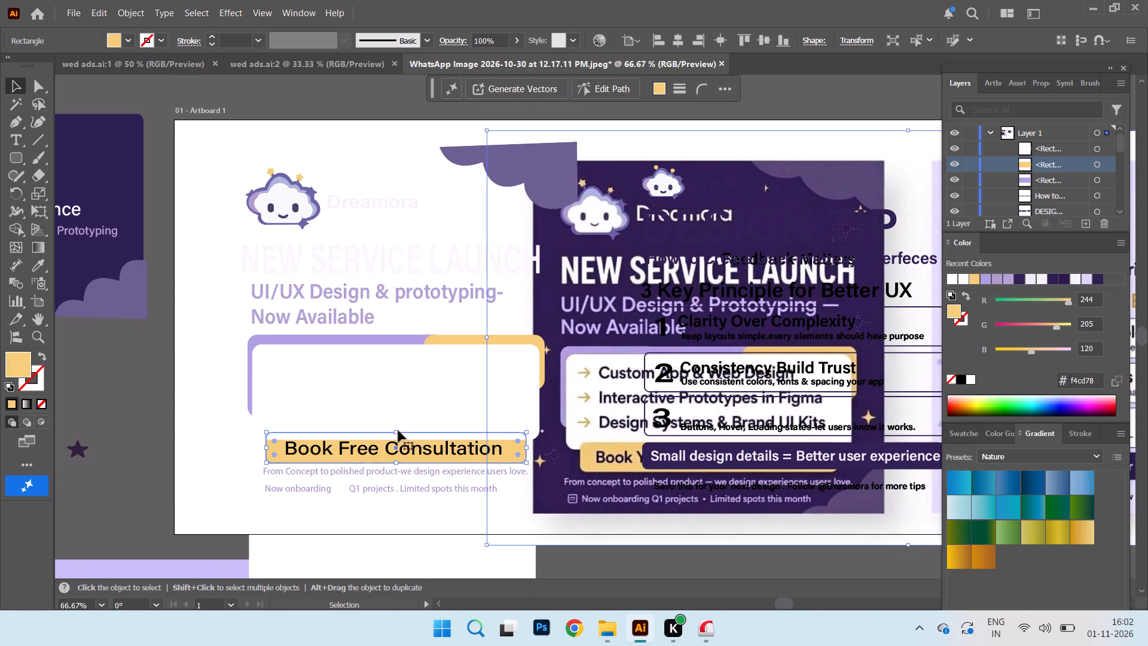
scroll(1037, 175, "down", 15)
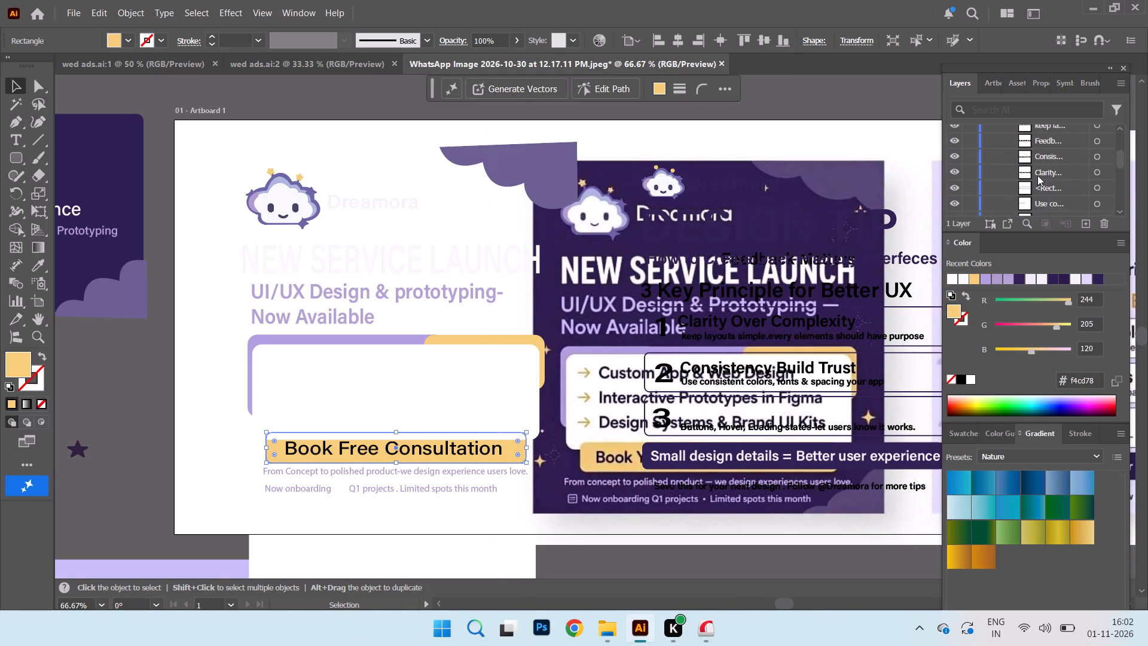
scroll(1037, 175, "down", 20)
scroll(1037, 175, "down", 3)
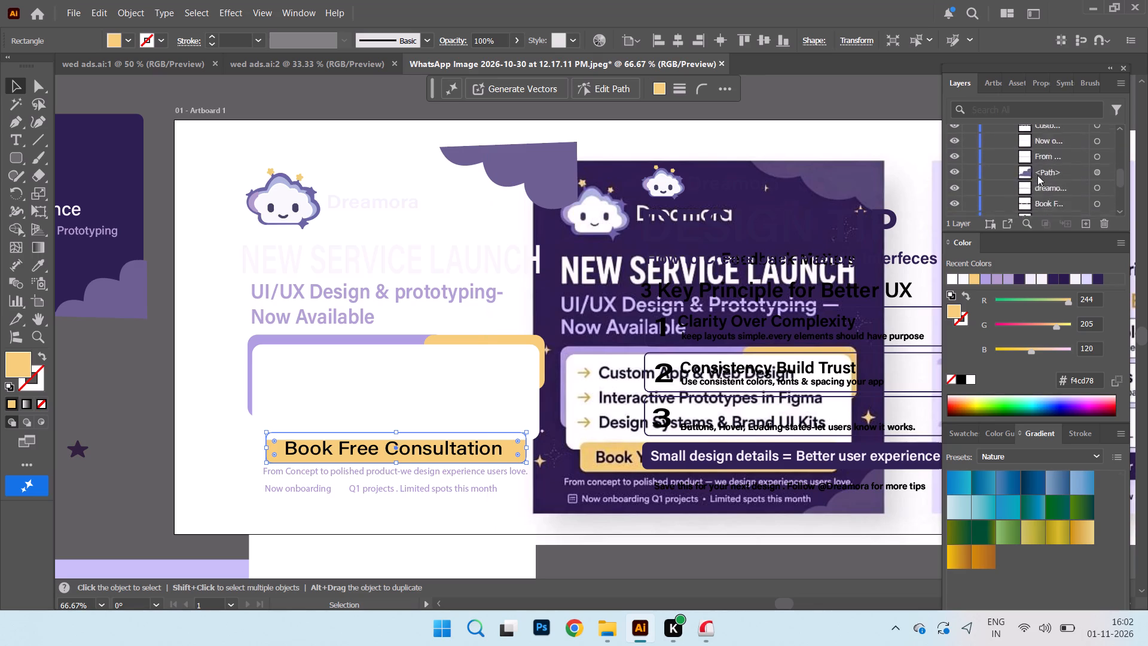
scroll(1037, 175, "down", 8)
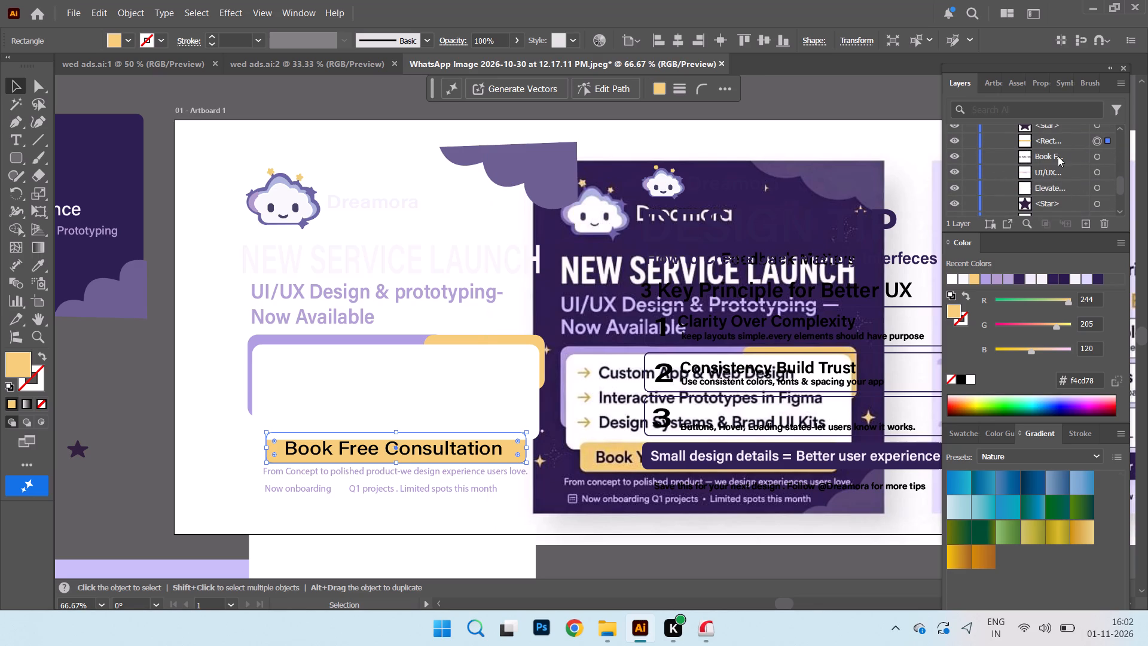
left_click_drag(1062, 142, 1066, 121)
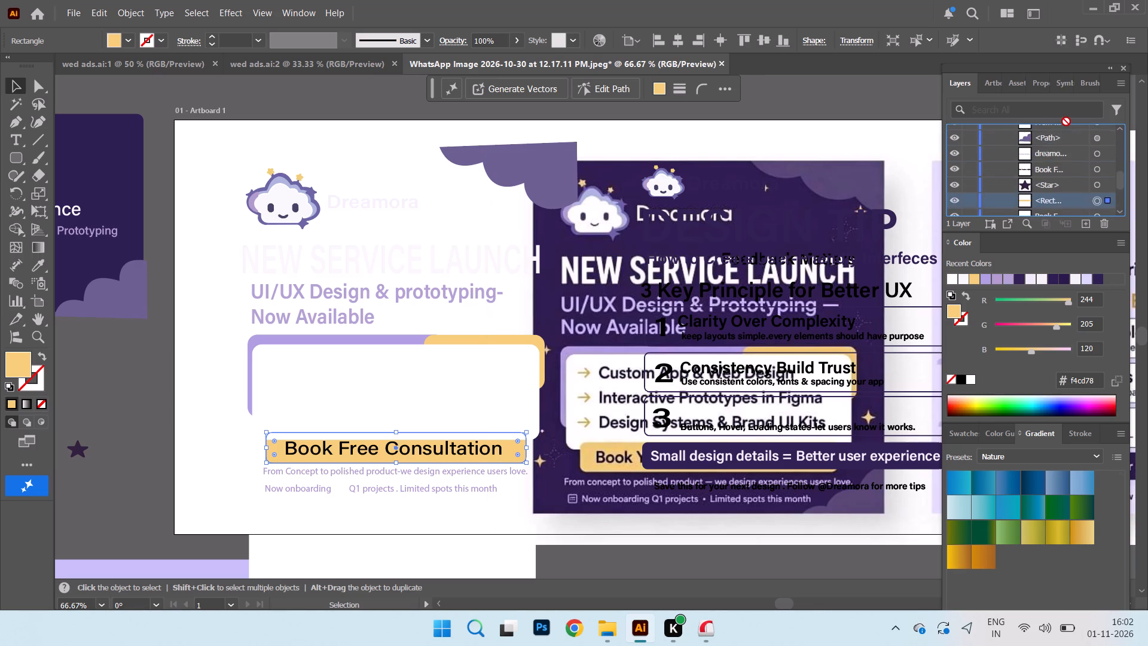
left_click_drag(1066, 121, 1049, 127)
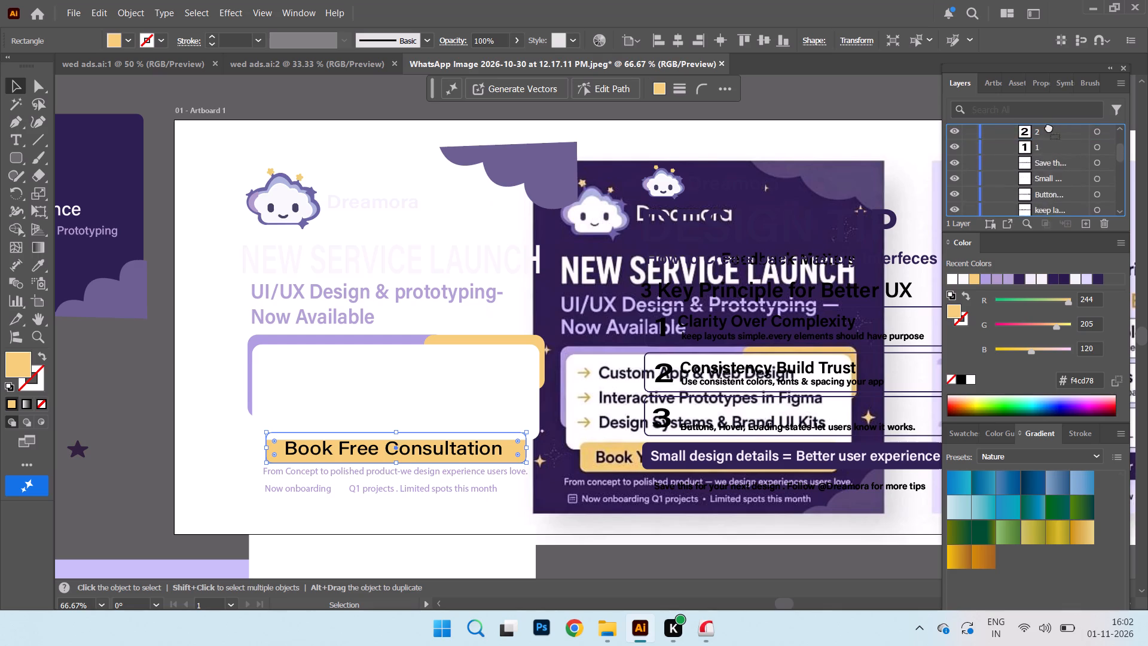
left_click_drag(1049, 127, 1047, 142)
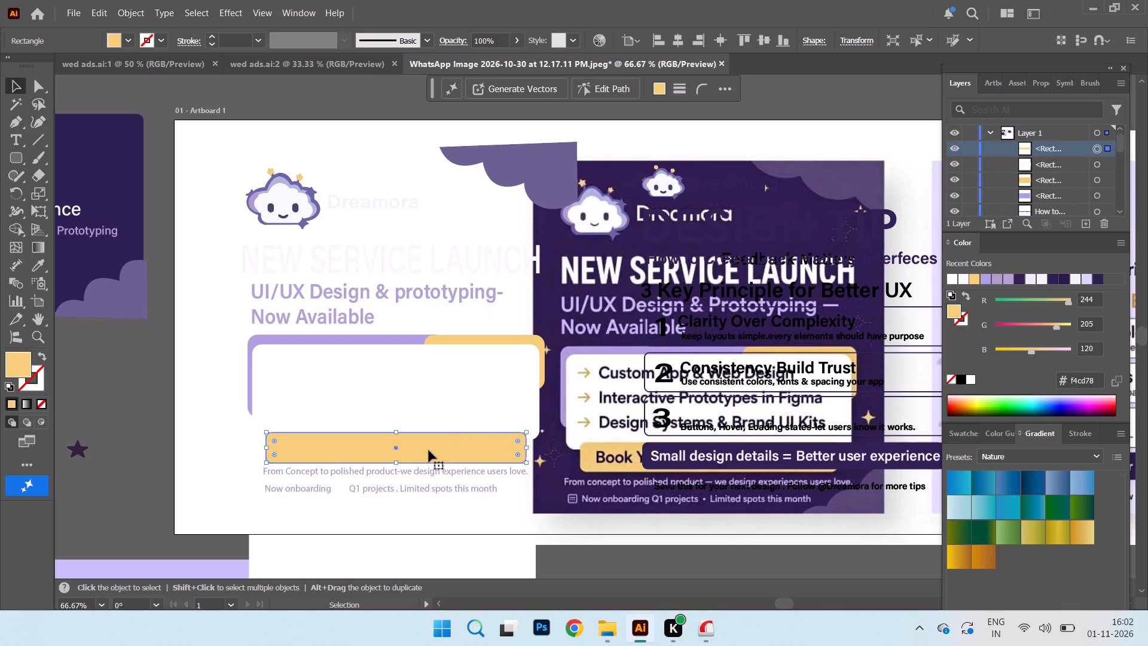
Move the yellow button rectangle down off its label and stack the "Book Free Consultation" text at the top of Layer 1.
left_click_drag(429, 450, 429, 492)
left_click(418, 446)
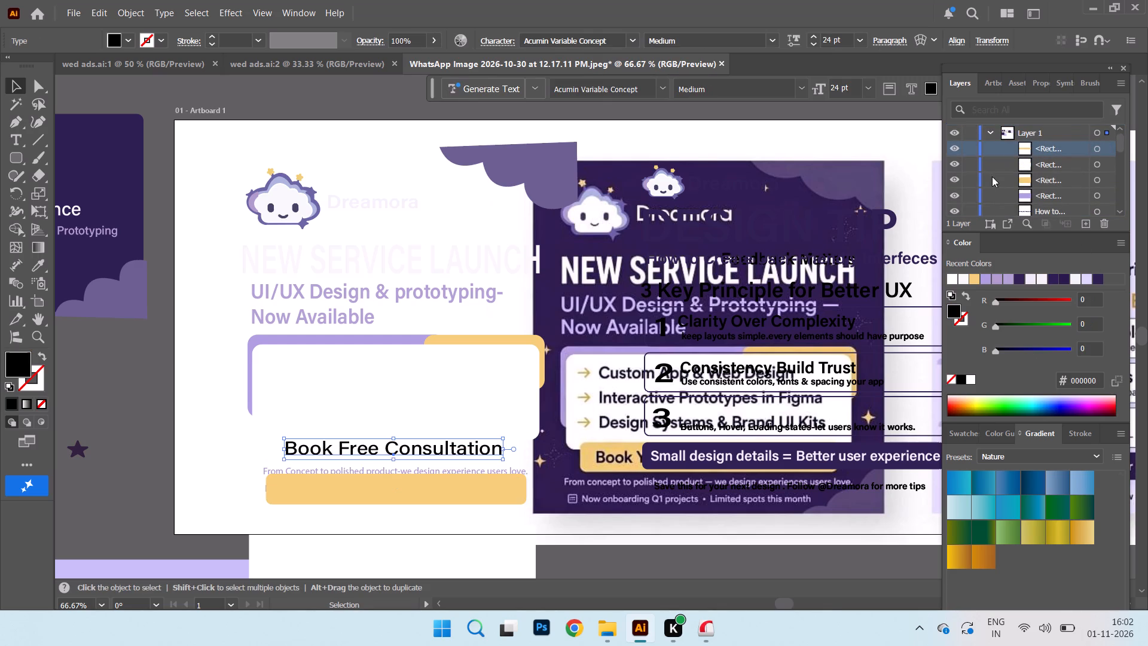
scroll(1083, 147, "down", 15)
scroll(1039, 199, "down", 20)
scroll(1039, 199, "down", 6)
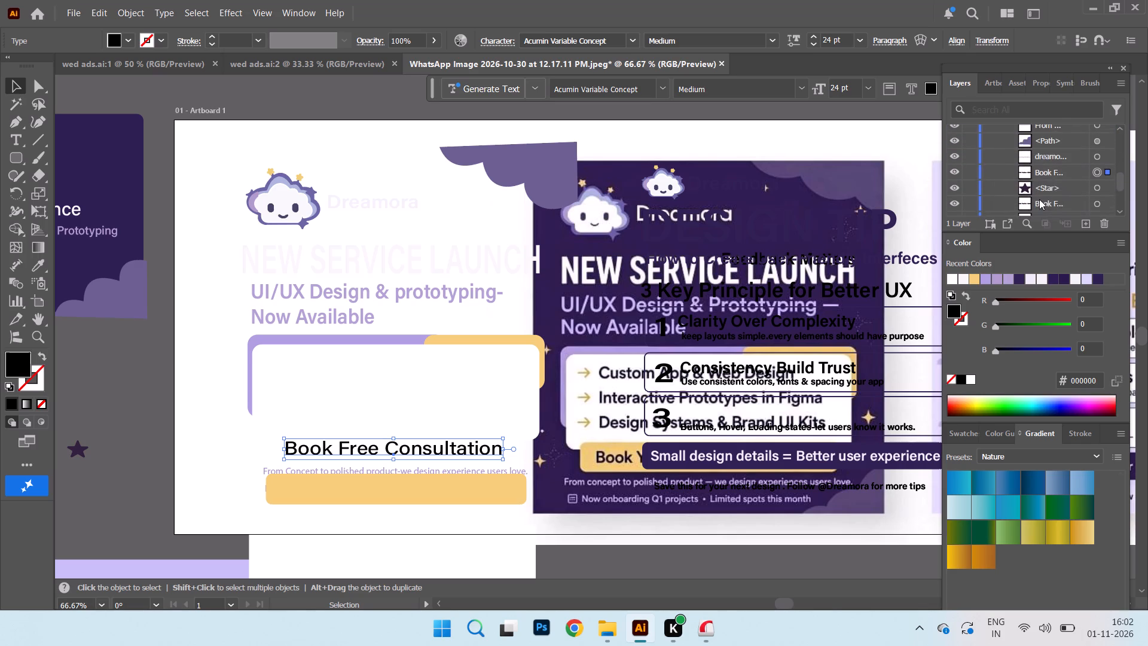
scroll(1039, 199, "down", 5)
scroll(1085, 135, "up", 2)
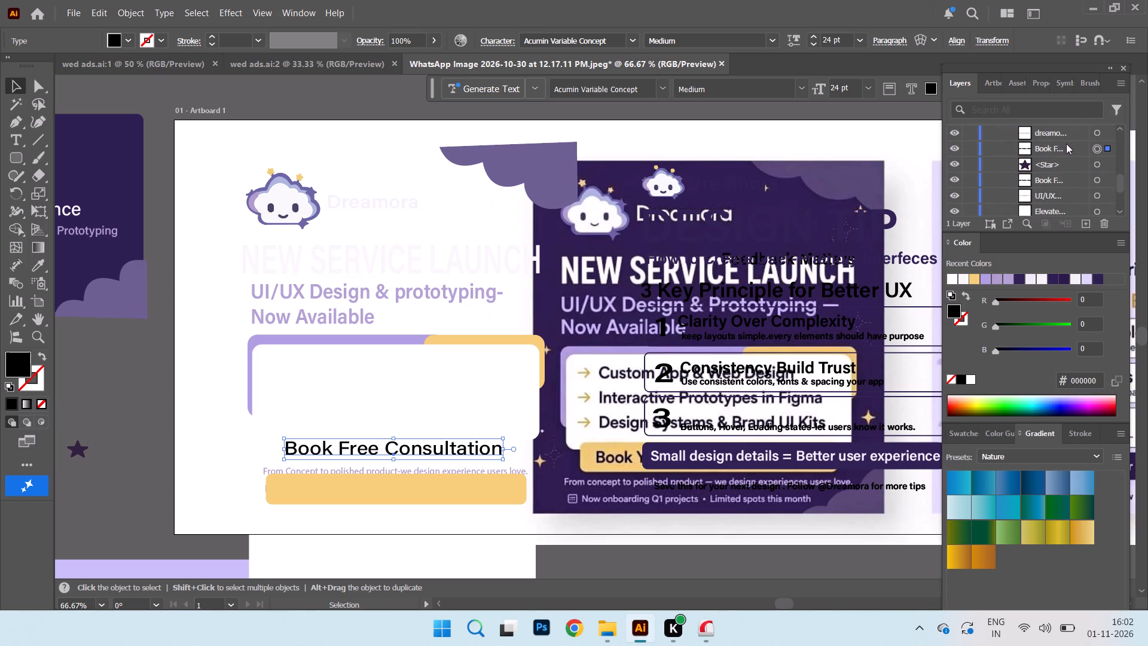
left_click_drag(1067, 147, 1051, 127)
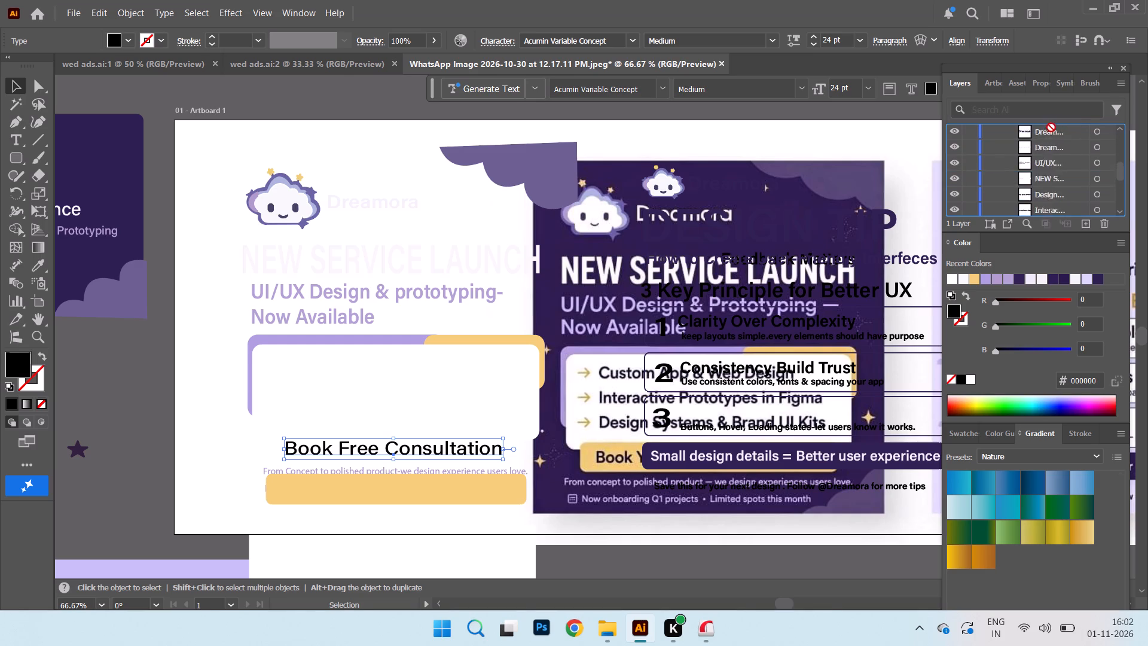
left_click_drag(1051, 127, 1049, 127)
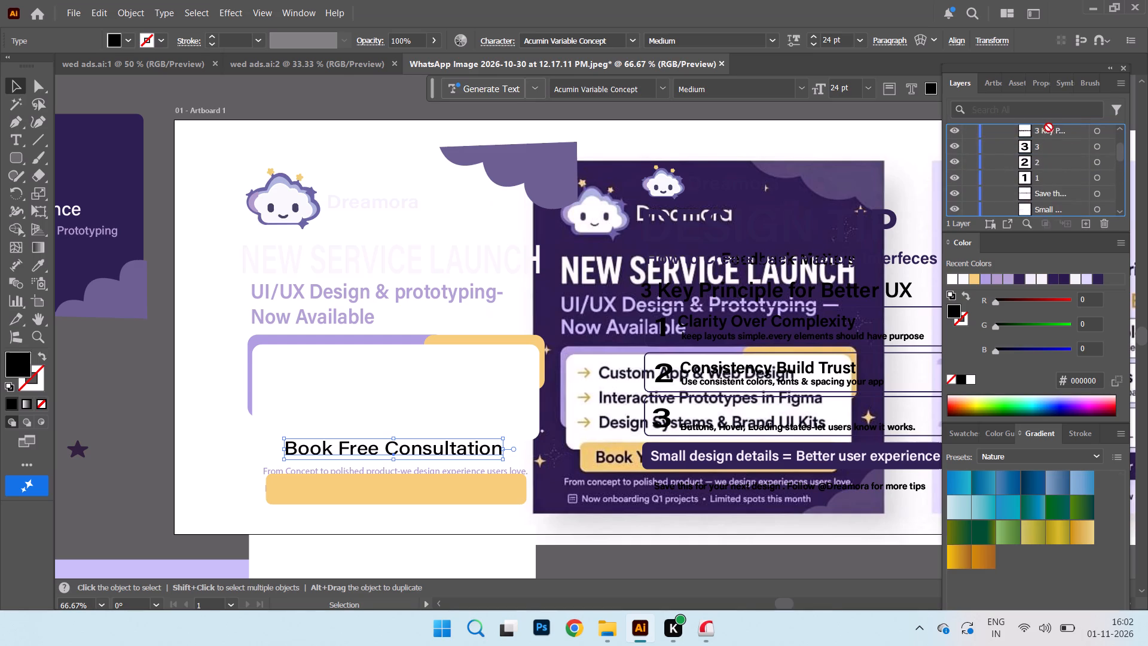
left_click_drag(1049, 127, 1042, 143)
Move the yellow button rectangle back up behind the "Book Free Consultation" text, centring it around the label.
left_click_drag(408, 479, 413, 439)
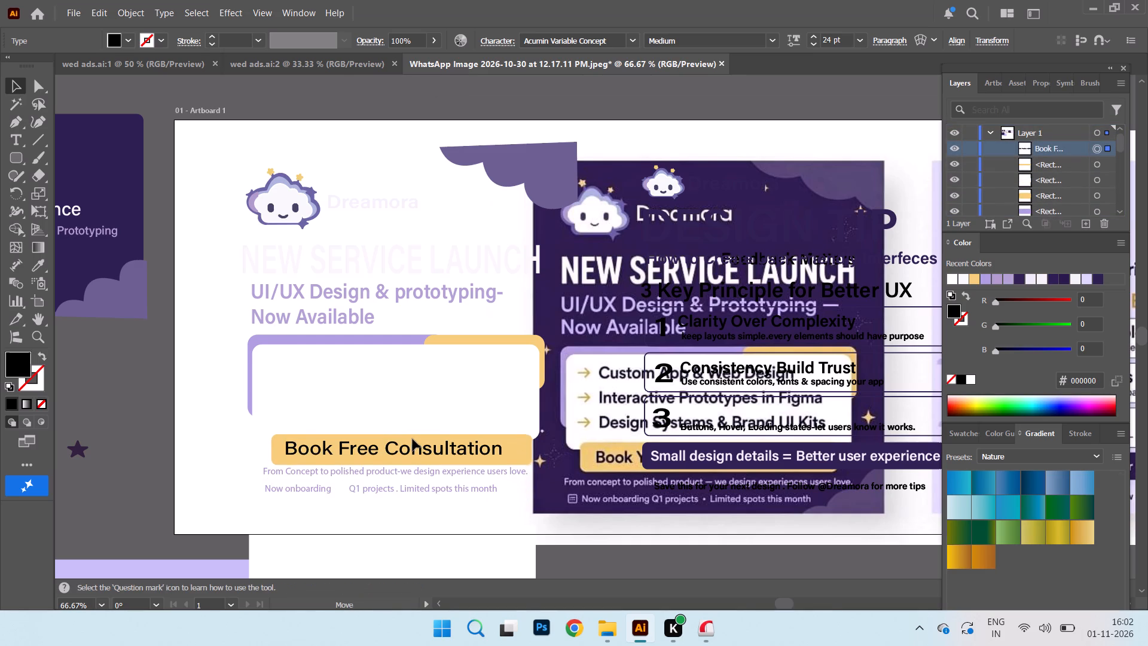
left_click_drag(413, 439, 411, 439)
left_click(411, 439)
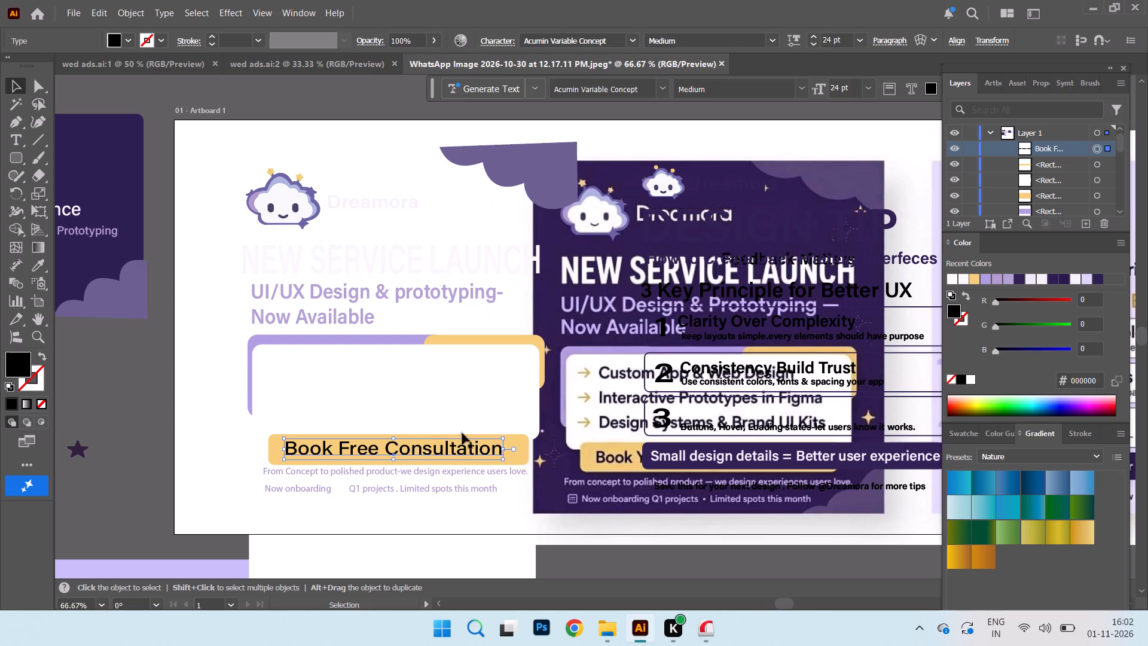
left_click_drag(521, 456, 516, 456)
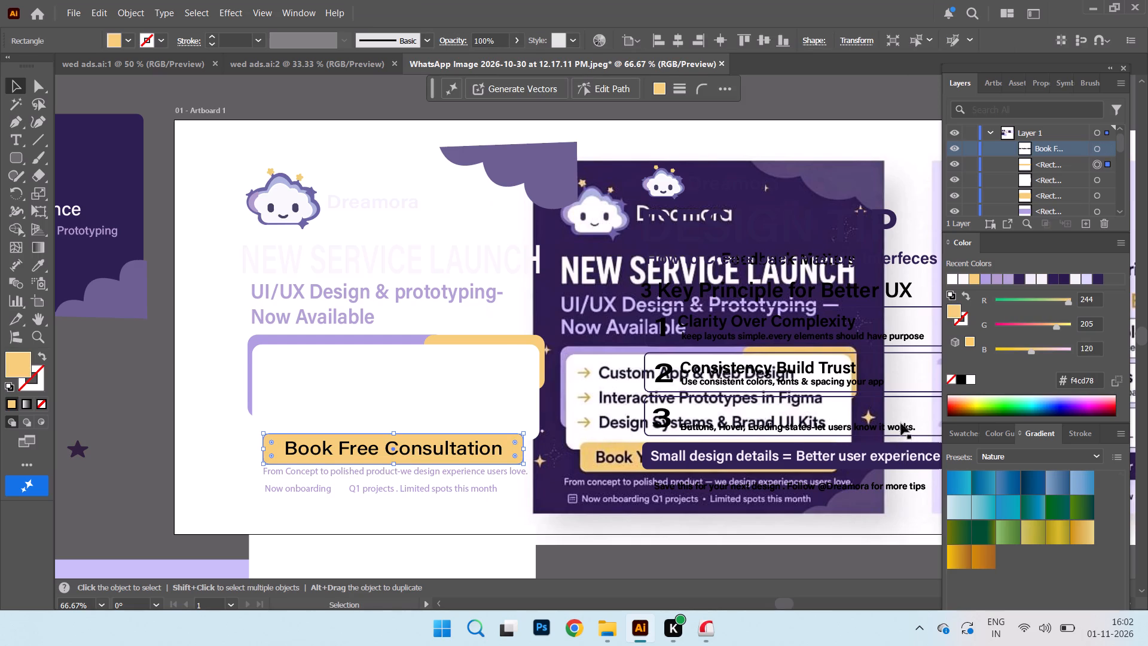
Fill the "NEW SERVICE LAUNCH" heading with white #ffffff.
scroll(723, 233, "down", 4)
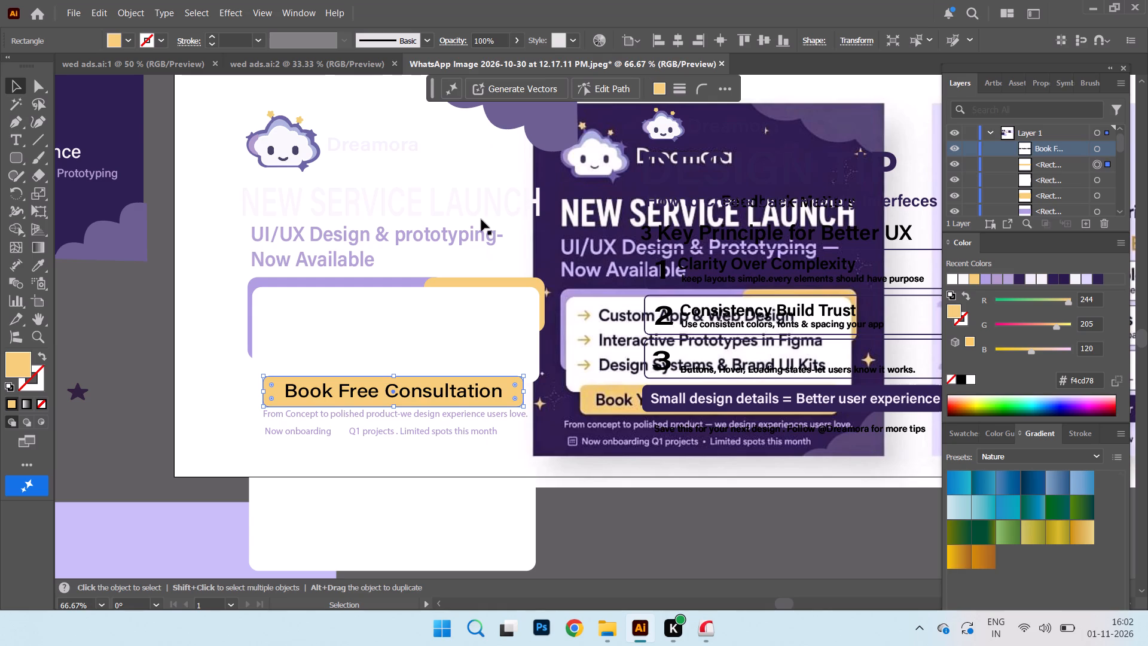
left_click(451, 212)
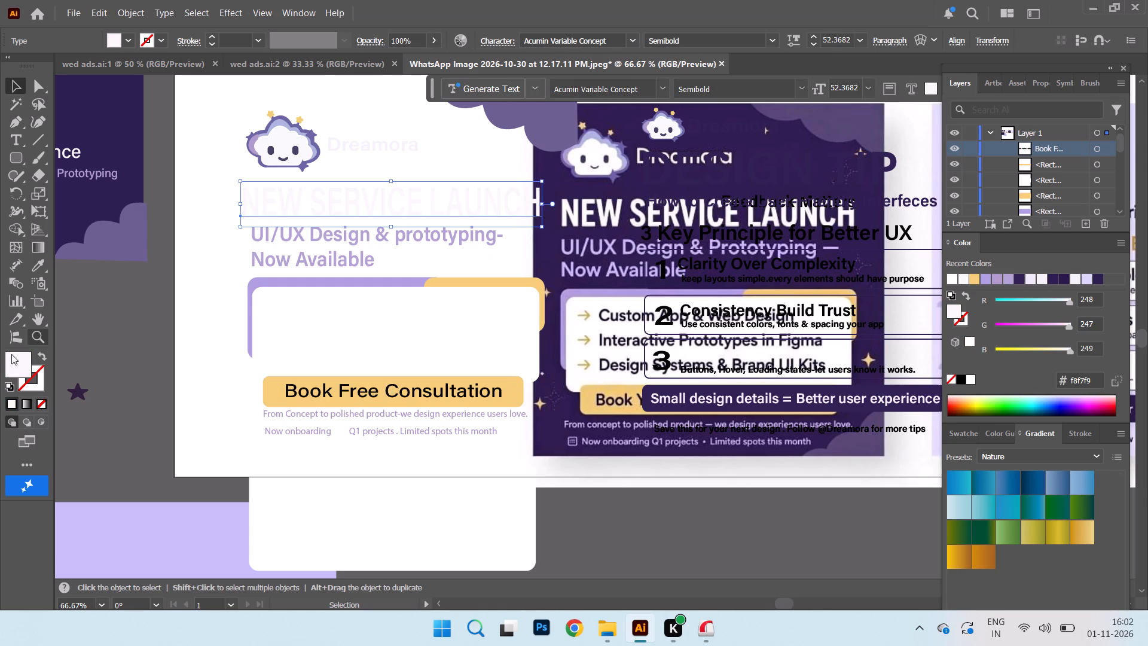
left_click(130, 41)
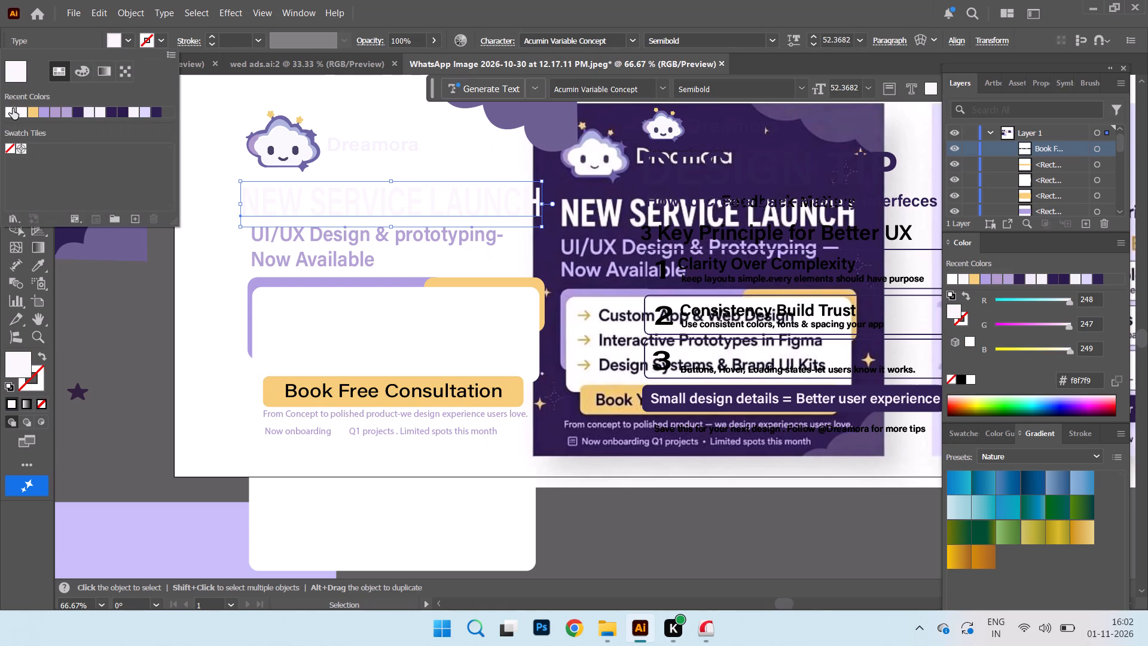
left_click(13, 108)
left_click(75, 306)
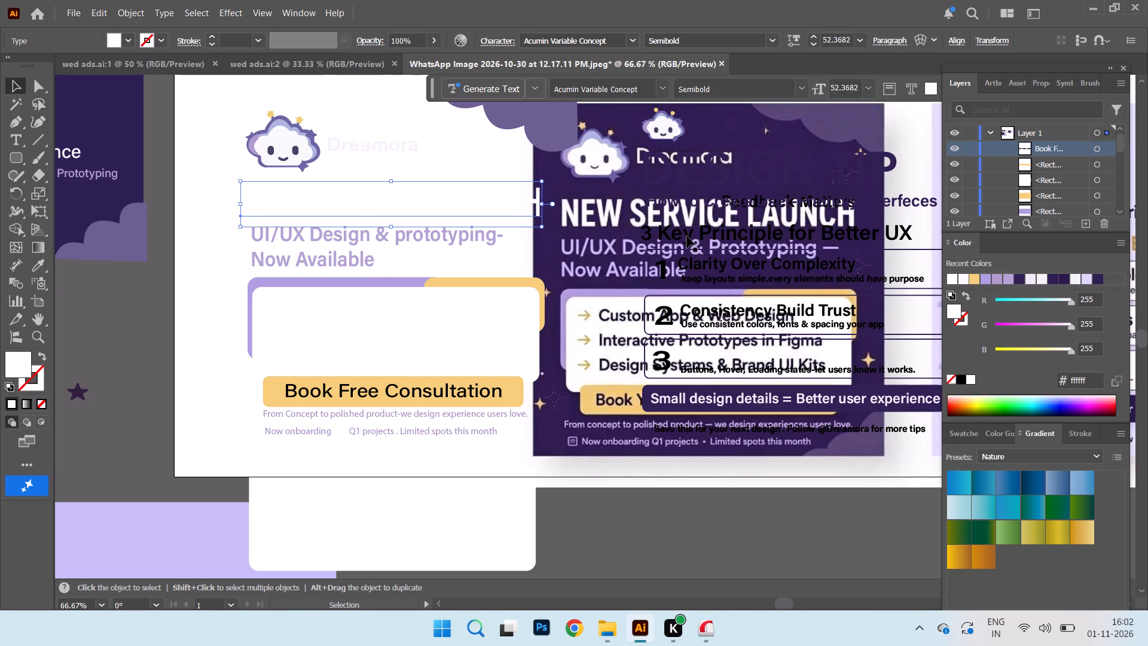
Move the dark purple #301d52 background rectangle onto the artboard behind the New Service Launch card's artwork.
key("ctrl+minus")
key("ctrl+minus")
left_click_drag(350, 464, 619, 314)
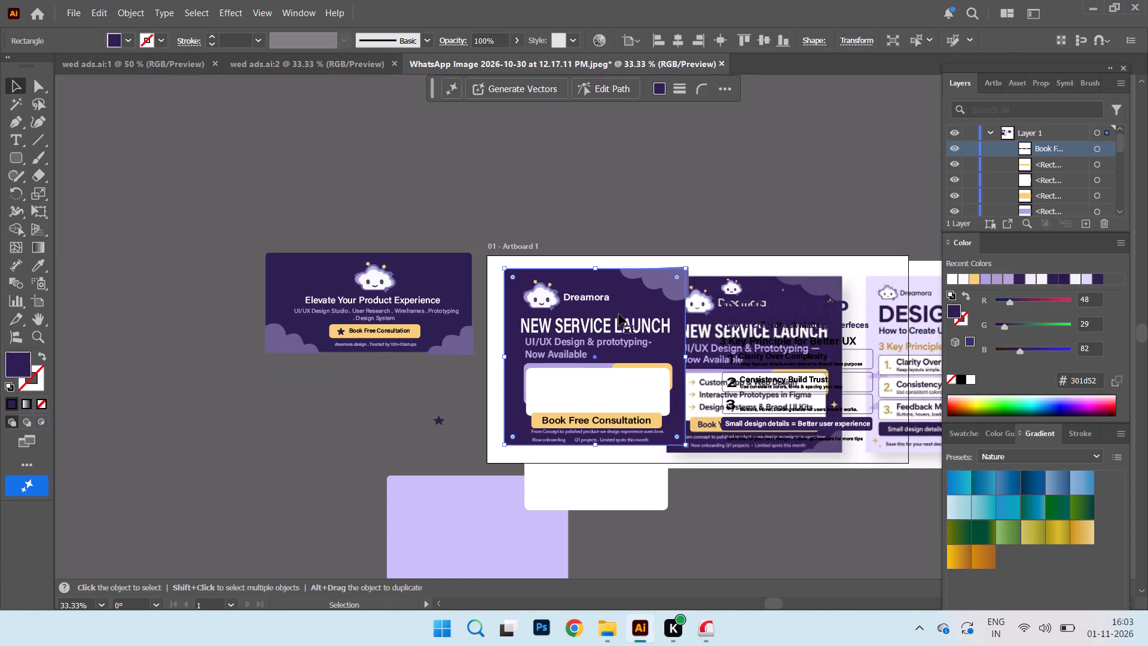
left_click(619, 314)
left_click(760, 502)
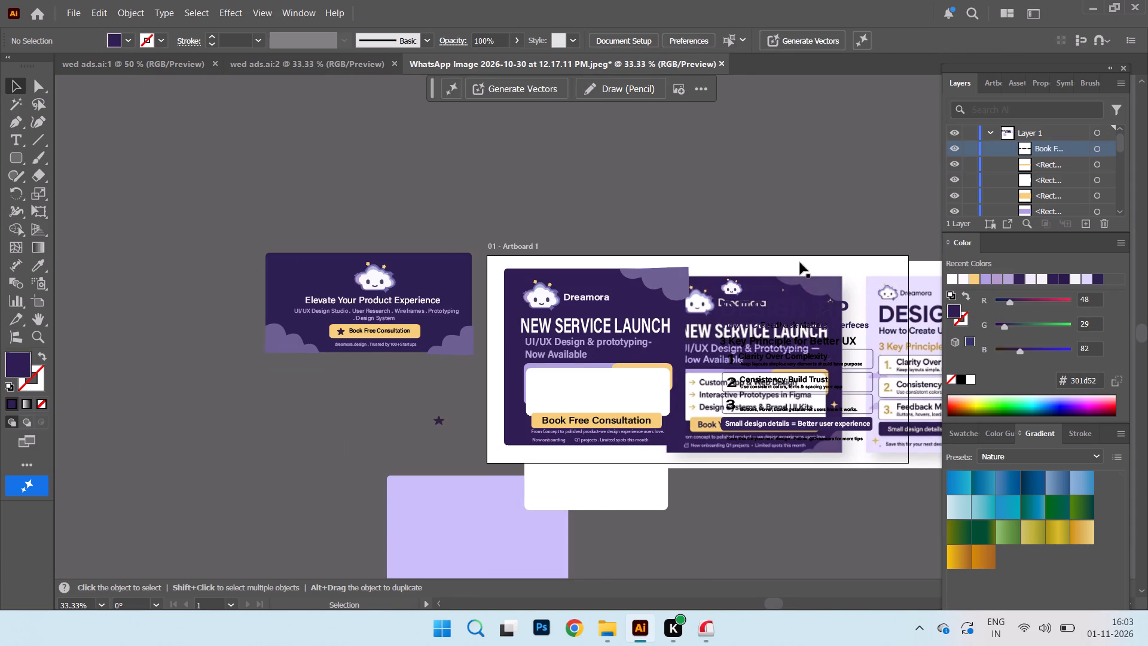
Move the WhatsApp reference image off the artboard to the empty canvas on its upper left.
left_click_drag(799, 262, 356, 364)
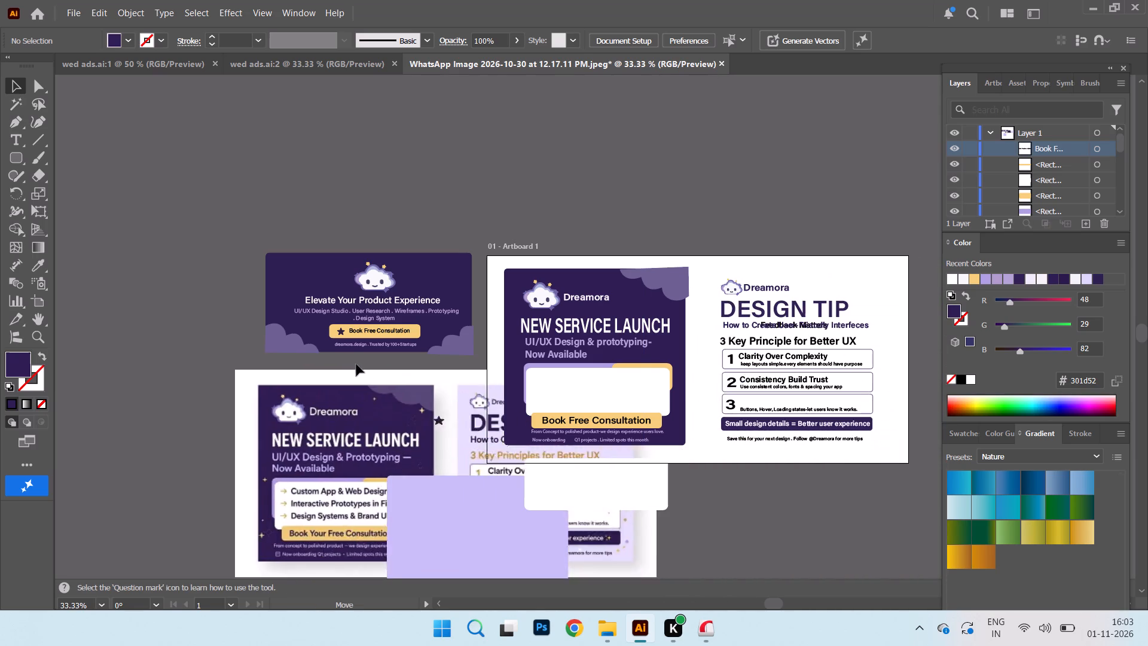
left_click_drag(356, 364, 193, 147)
Move the lilac #c7bef6 background rectangle onto the artboard behind the Design Tip card's text, beside the dark card.
left_click_drag(466, 534, 770, 382)
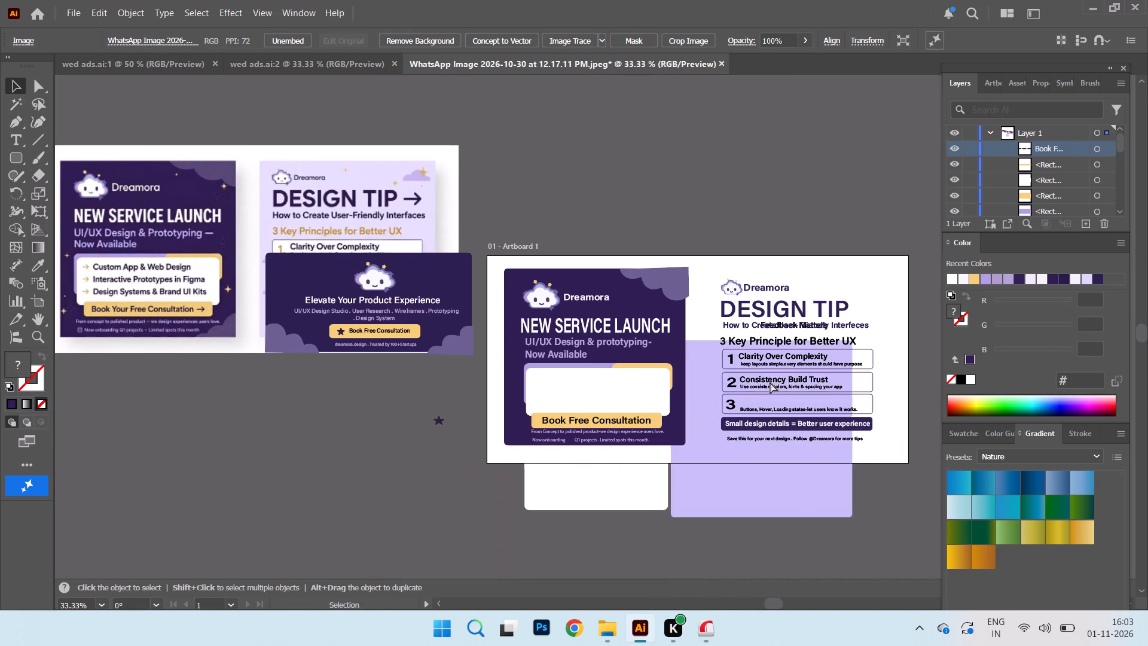
left_click_drag(770, 382, 786, 327)
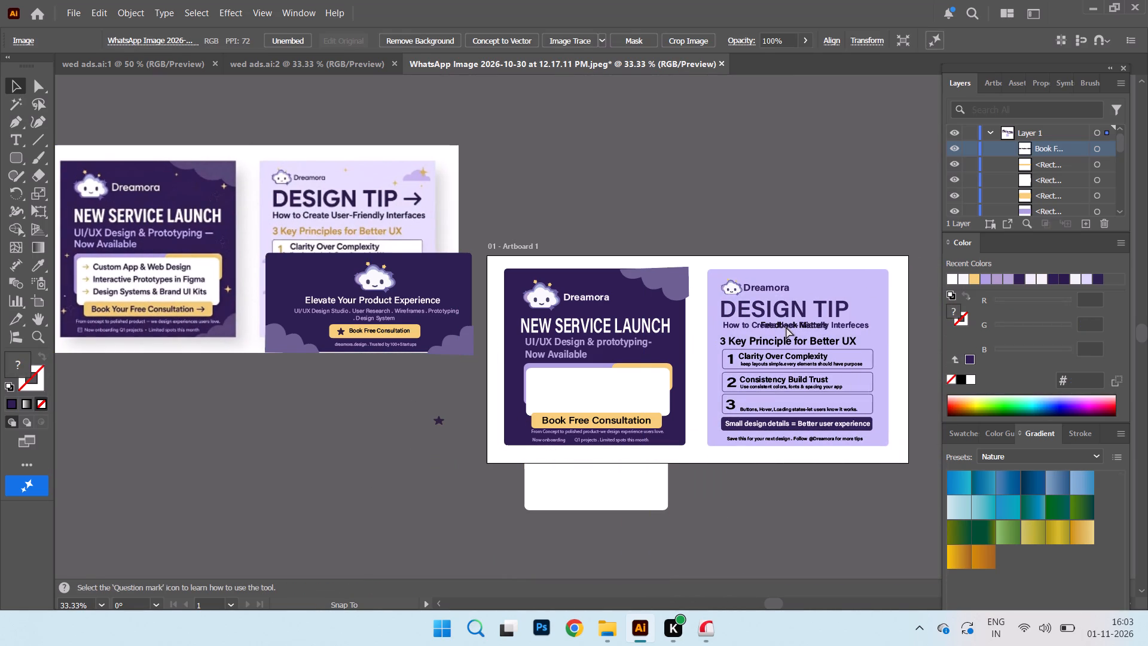
left_click_drag(786, 327, 781, 328)
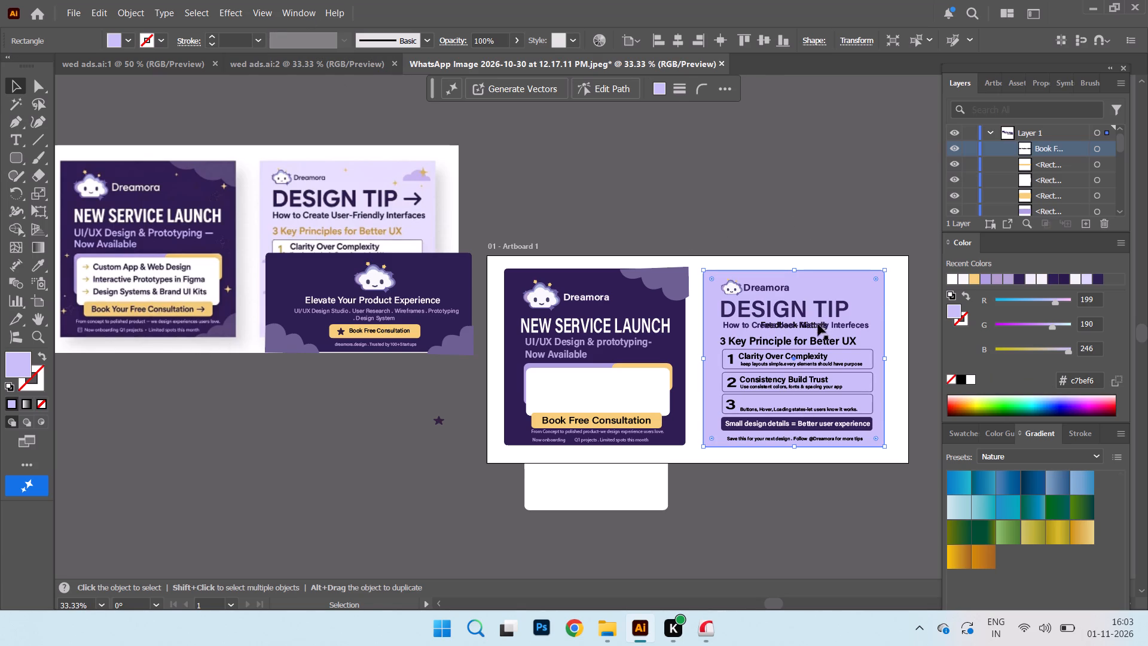
Move the Design Tip card's "How to Create User-Friendly Interfeces" subtitle down, clear of the overlapping "Feedback Matters" text.
left_click_drag(818, 324, 819, 342)
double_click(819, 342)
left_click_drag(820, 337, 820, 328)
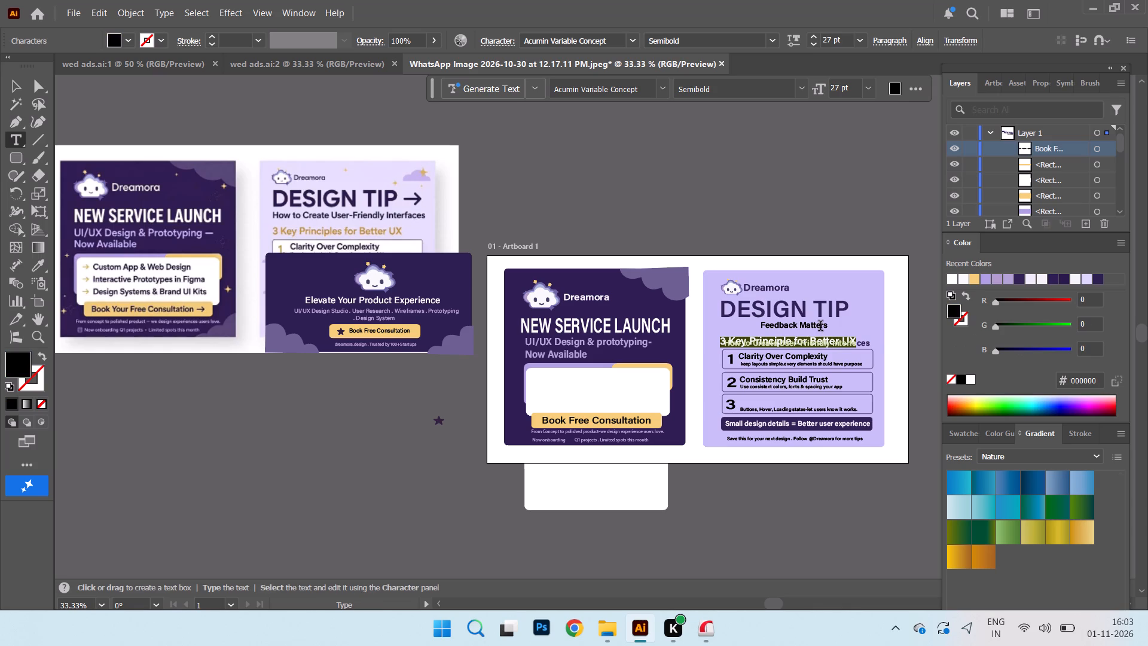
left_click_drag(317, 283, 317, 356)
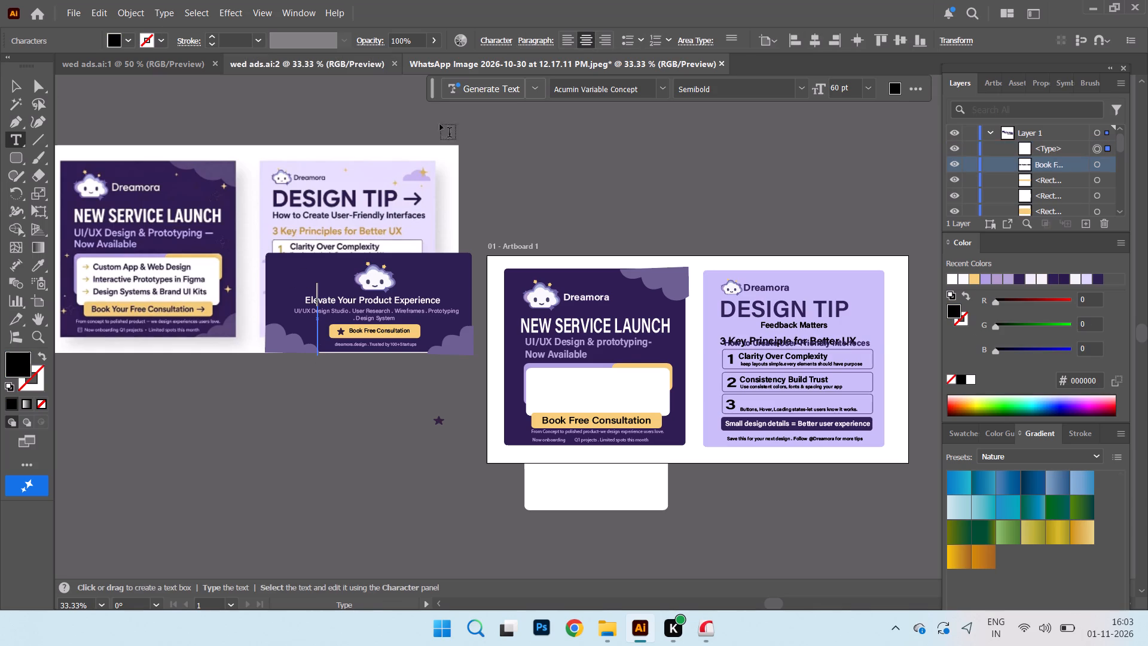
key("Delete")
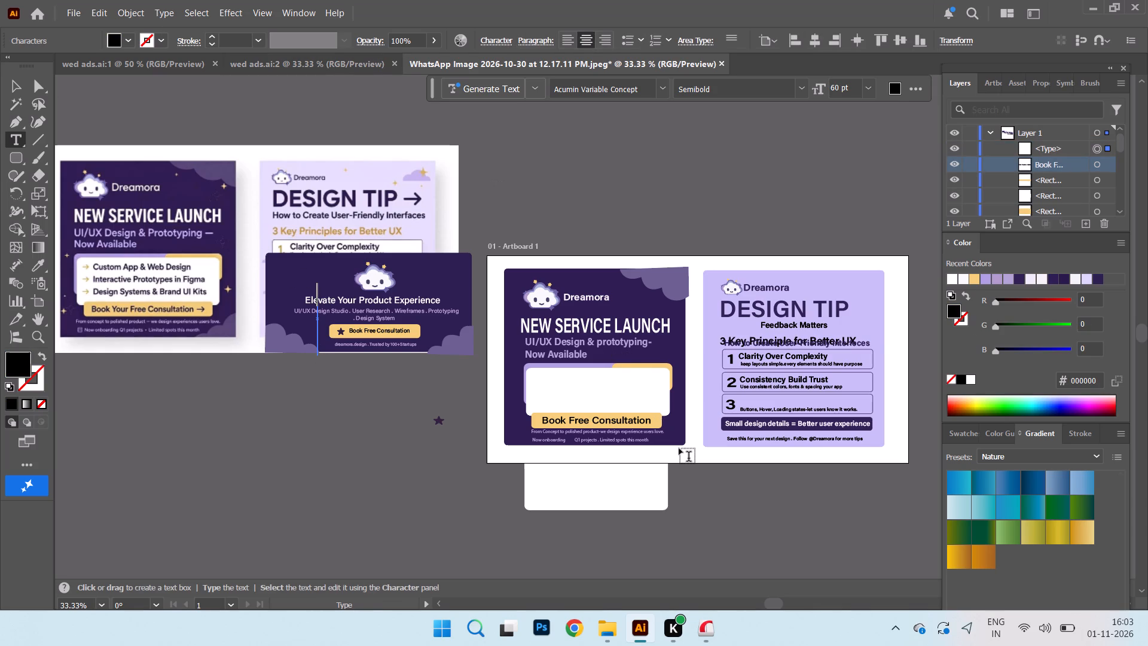
Delete the empty text object left over the "Elevate Your Product Experience" banner.
left_click(19, 82)
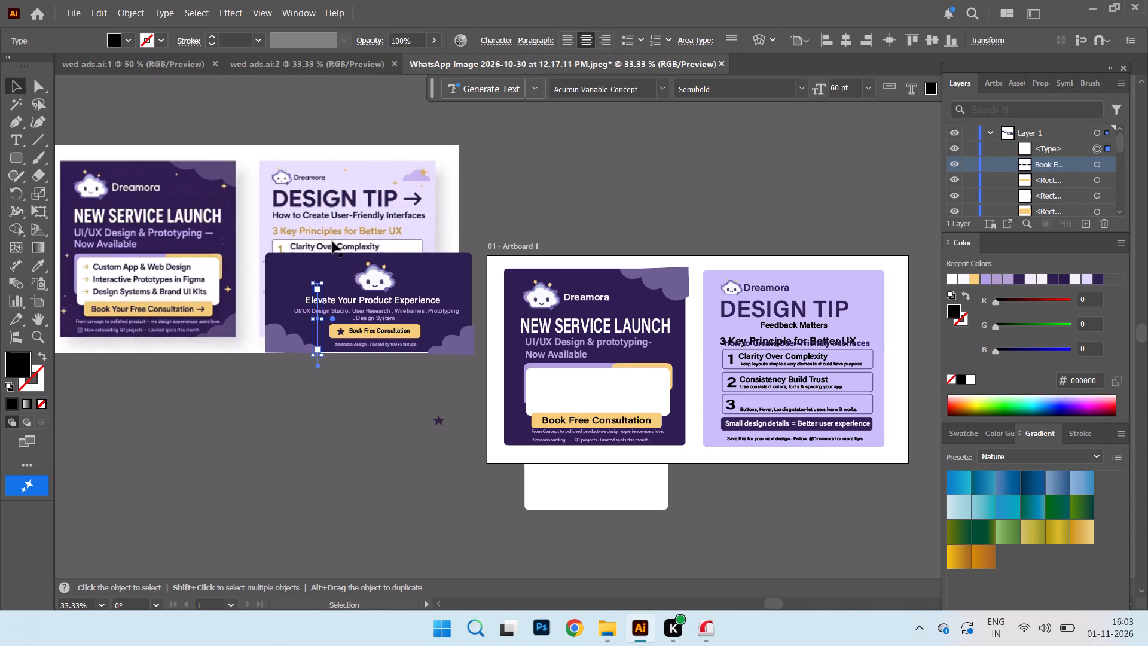
key("Delete")
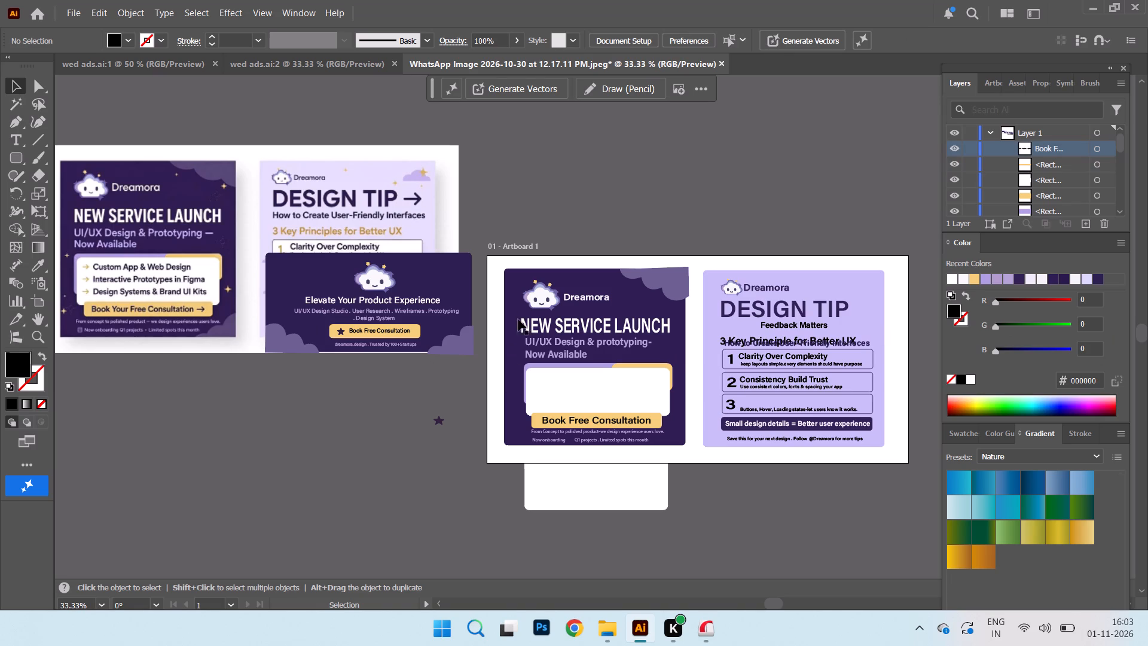
Move the "Elevate Your Product Experience" banner's dark purple rectangle to the empty canvas below, with its cloud, text and button artwork reassembled on it.
left_click_drag(446, 301, 414, 431)
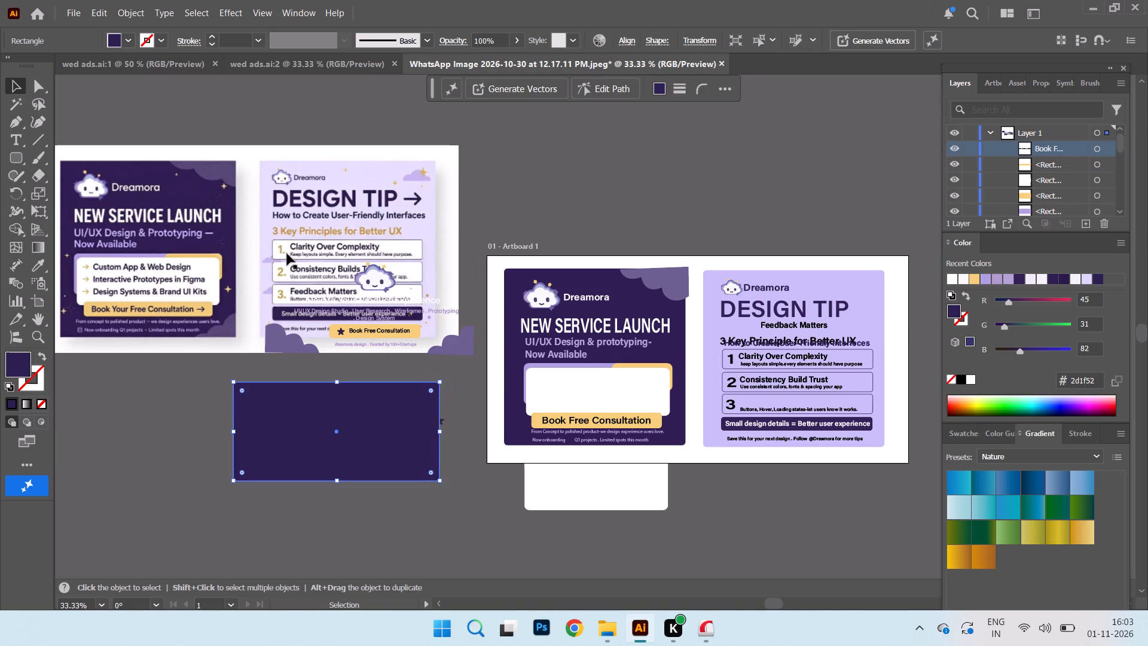
left_click_drag(396, 212, 219, 220)
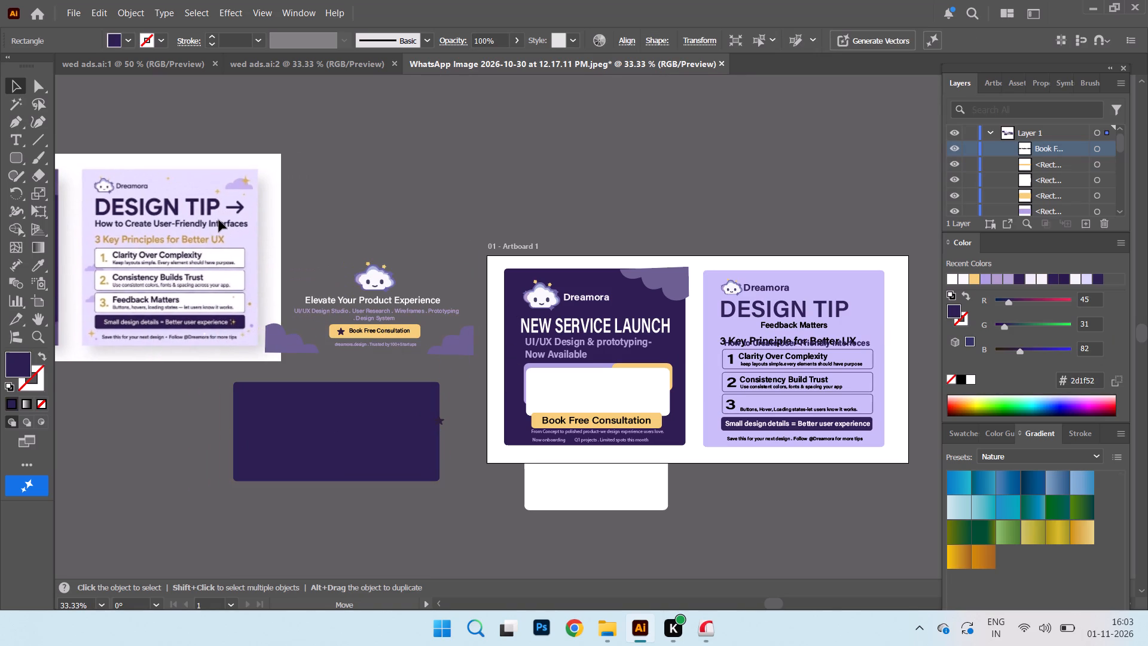
left_click_drag(219, 220, 171, 215)
left_click_drag(245, 234, 226, 289)
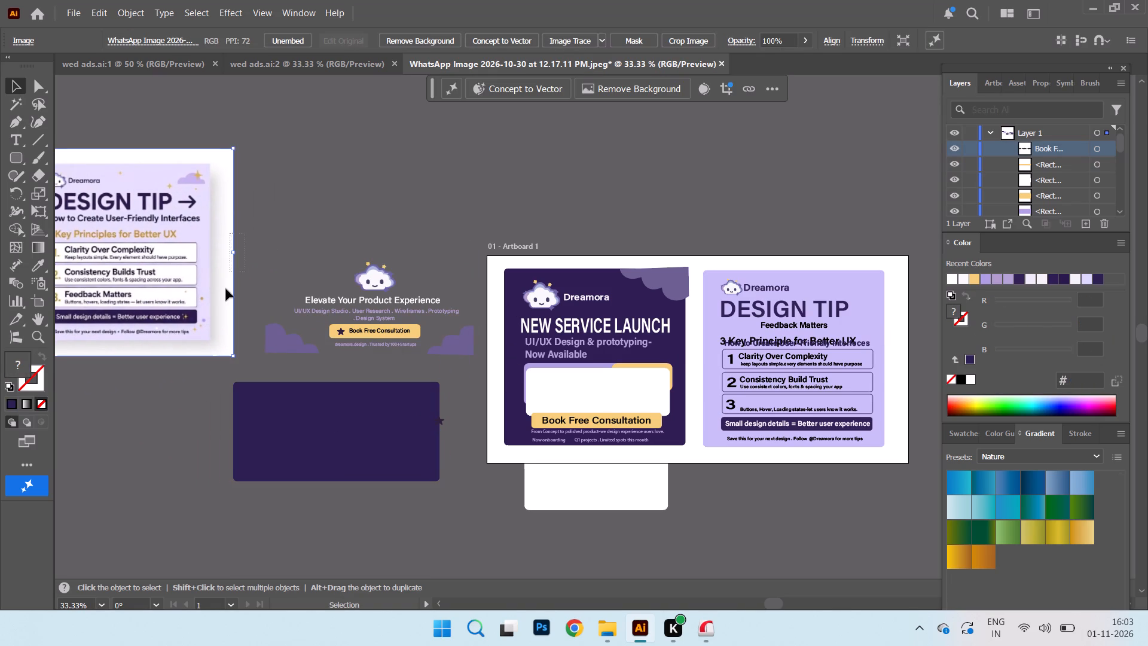
left_click_drag(226, 289, 478, 367)
left_click_drag(458, 333, 377, 440)
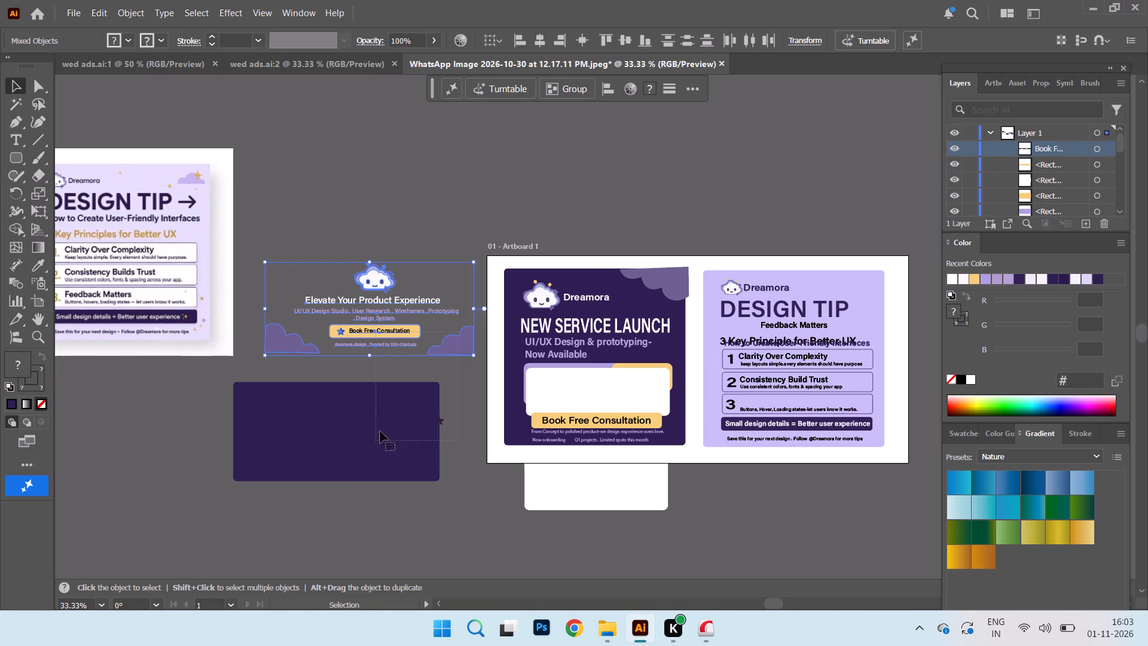
left_click(312, 214)
left_click_drag(271, 206, 265, 214)
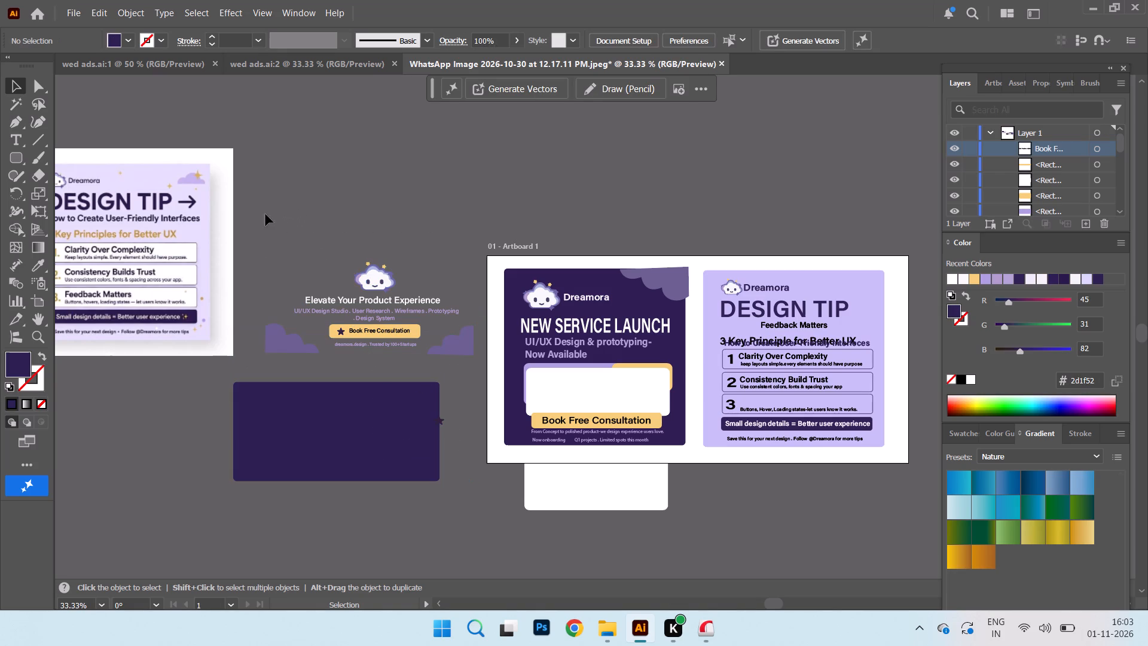
left_click_drag(265, 214, 475, 360)
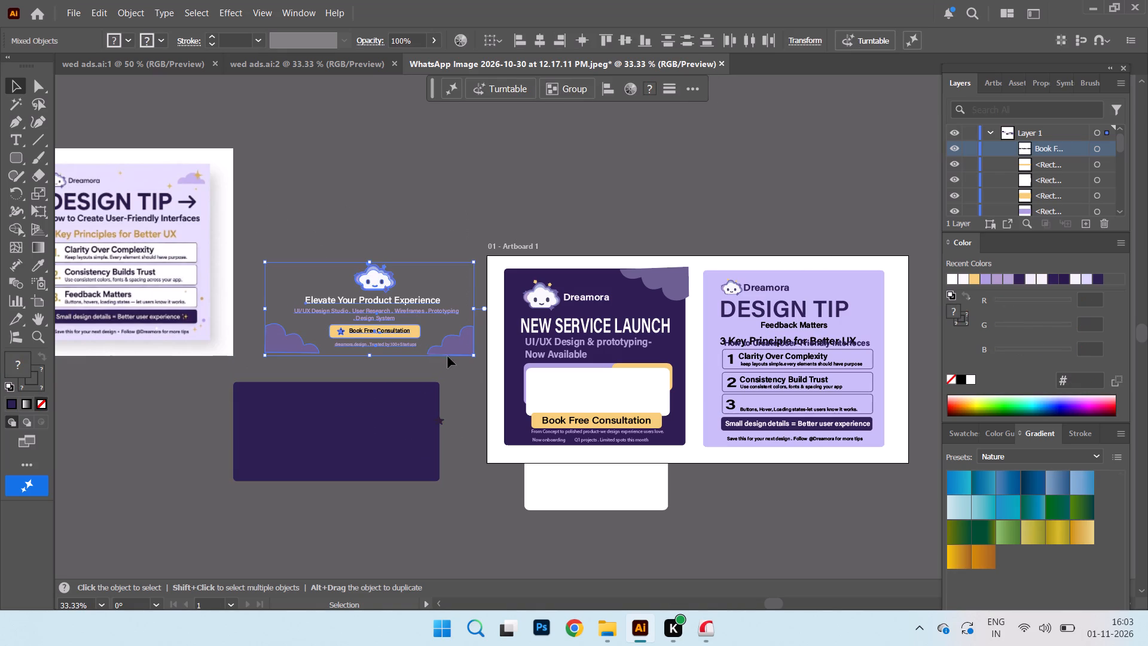
left_click(461, 353)
left_click_drag(430, 458, 428, 476)
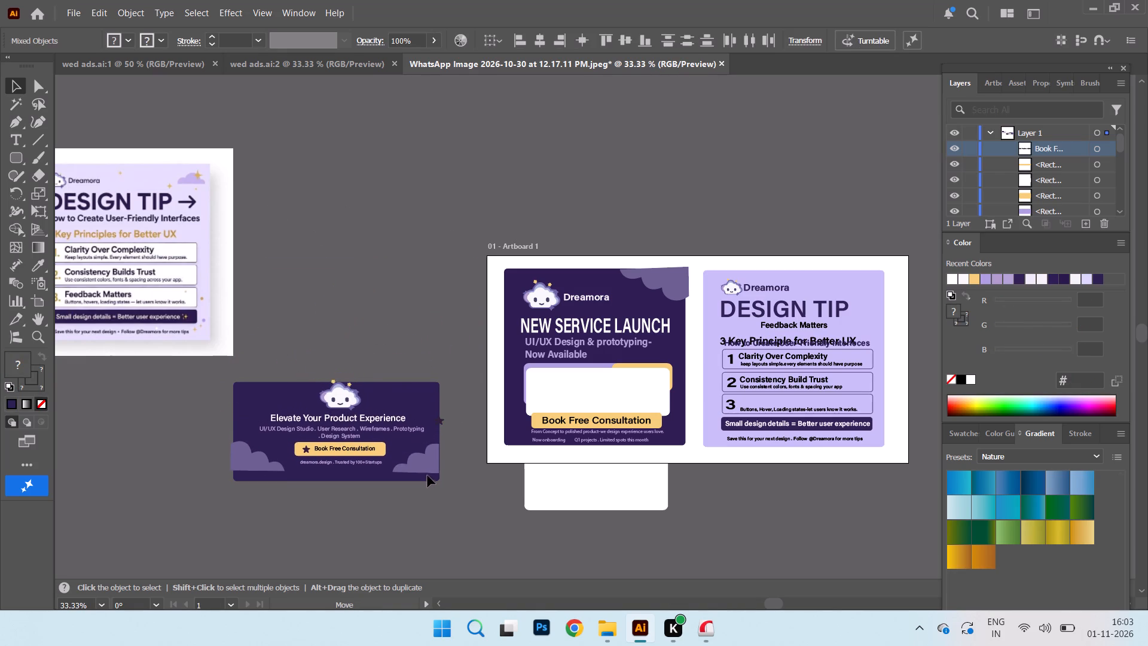
left_click_drag(428, 476, 428, 479)
Move the WhatsApp reference image back toward the artboard so its Design Tip card sits above the banner.
left_click_drag(167, 261, 325, 266)
left_click(325, 266)
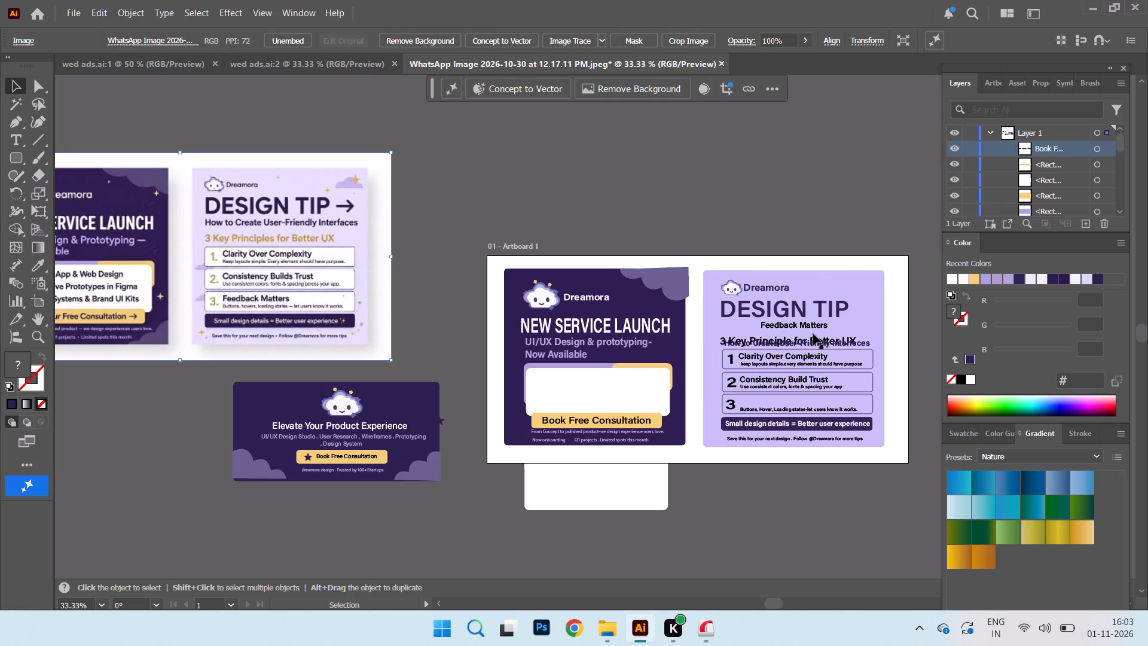
Move the "Feedback Matters" heading into the Design Tip card's third box, beside the number 3.
left_click_drag(782, 327, 784, 349)
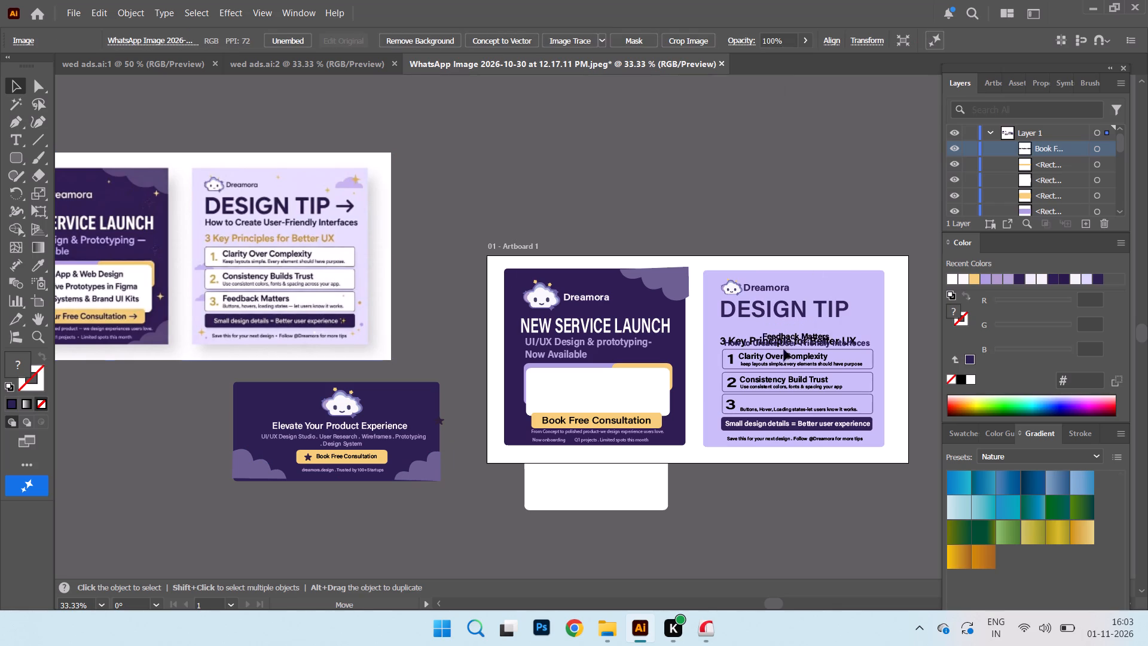
left_click_drag(784, 349, 767, 403)
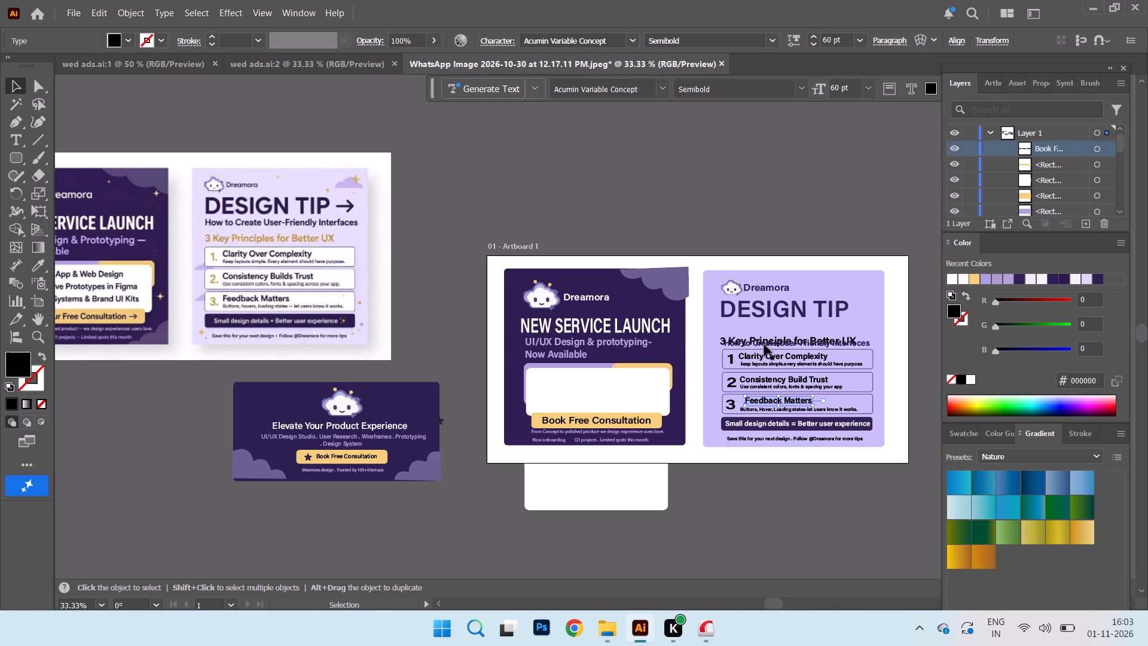
Move the "How to Create User-Friendly Interfeces" subtitle up directly beneath the DESIGN TIP heading.
left_click_drag(767, 341, 764, 325)
left_click(764, 325)
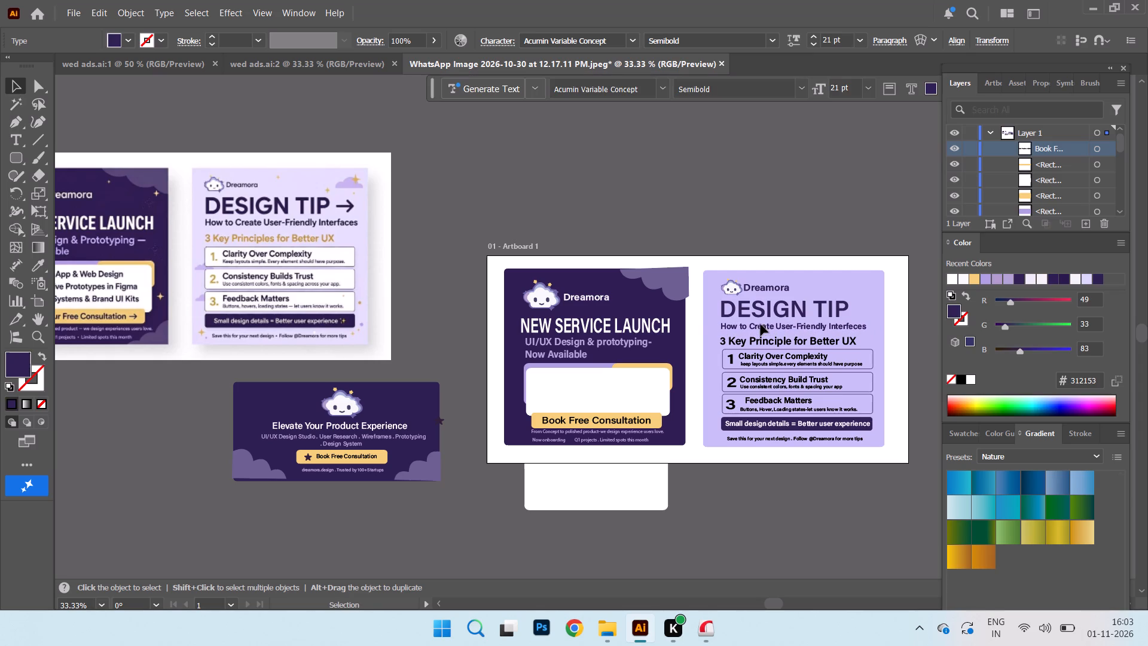
Shift the #6c5f91 cloud shape into the upper-right corner of the New Service Launch card, aligned with its edges.
left_click(677, 286)
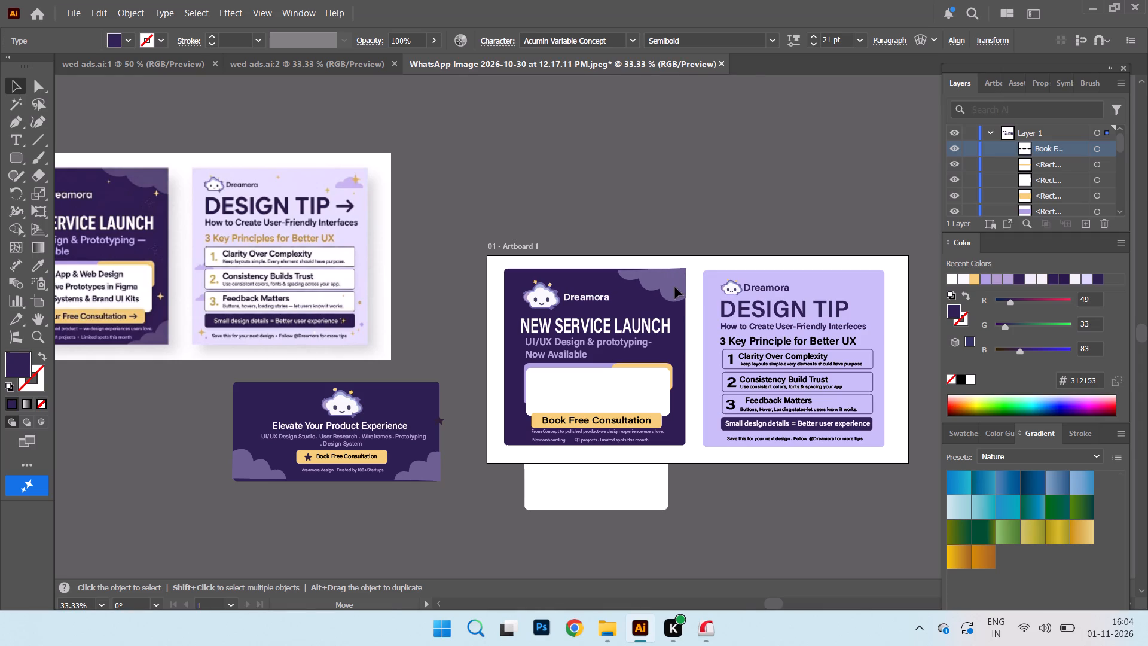
left_click(610, 265)
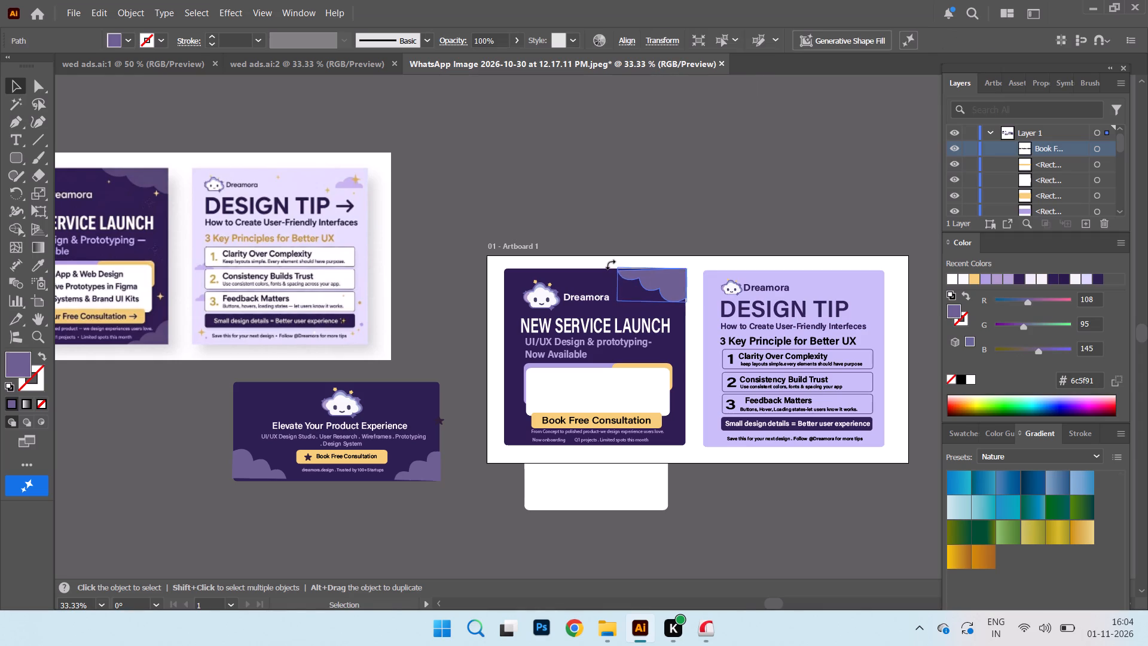
left_click(700, 310)
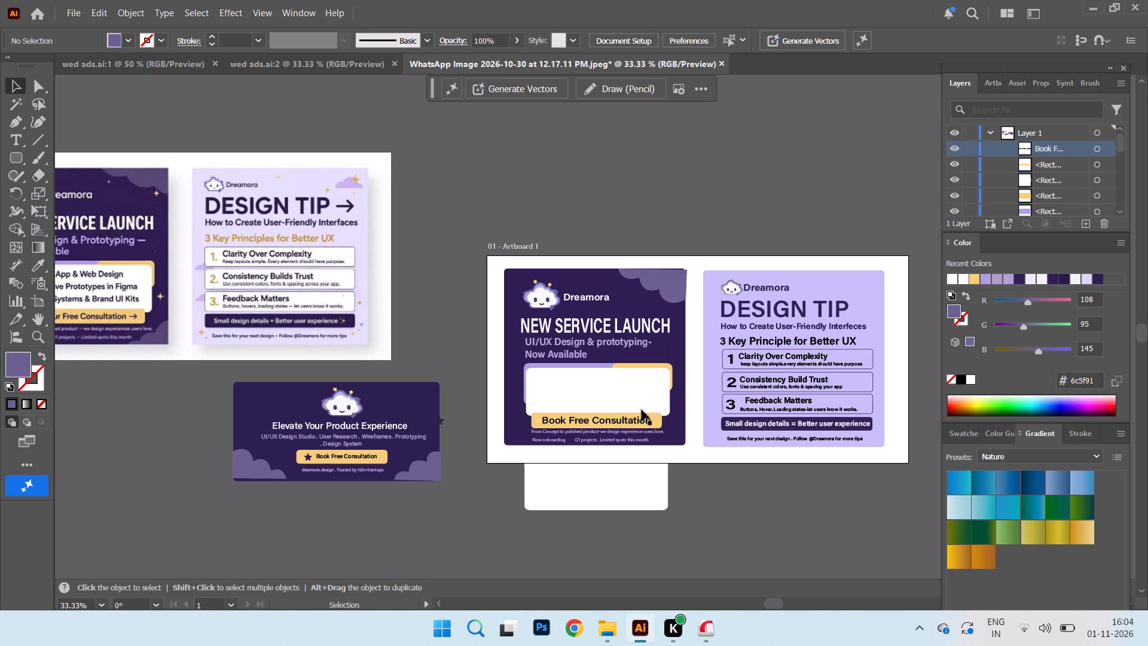
Move the white, lilac and yellow panel rectangles off the New Service Launch card to the canvas below, uncovering the service list.
left_click_drag(638, 397, 648, 505)
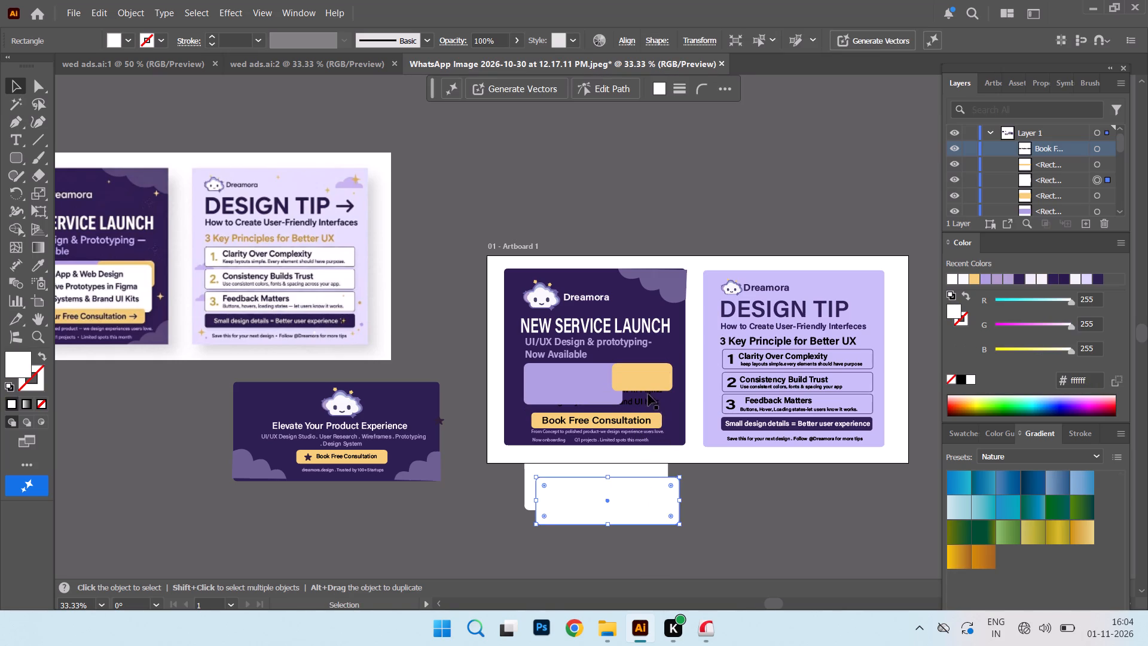
left_click(592, 377)
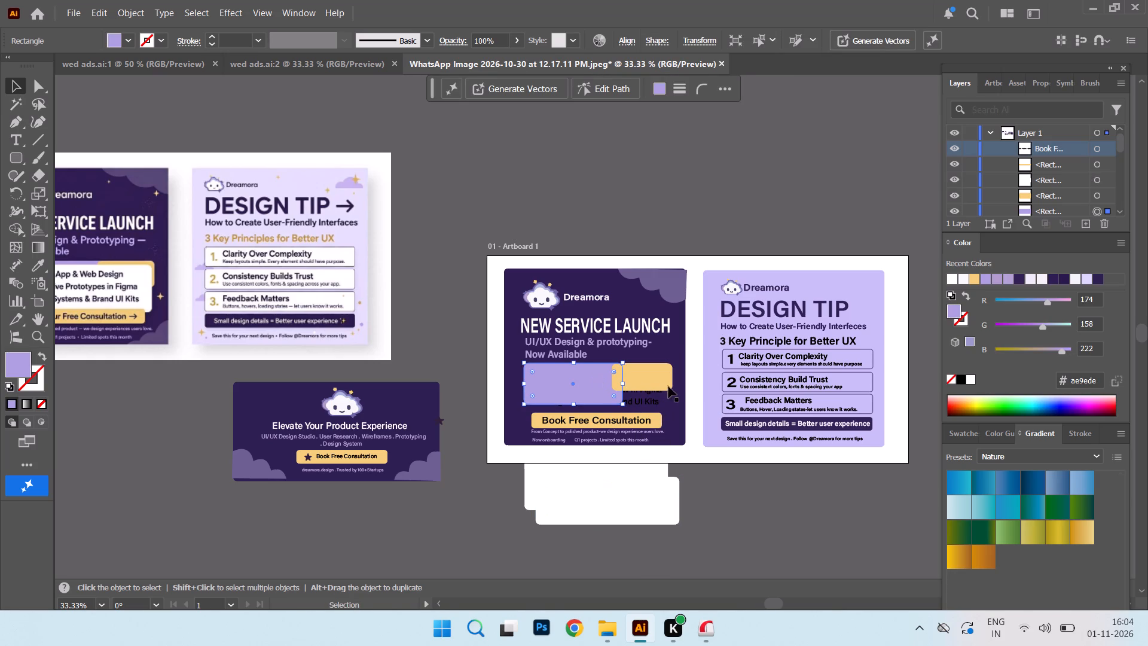
left_click(644, 380, "shift")
left_click_drag(602, 389, 575, 448)
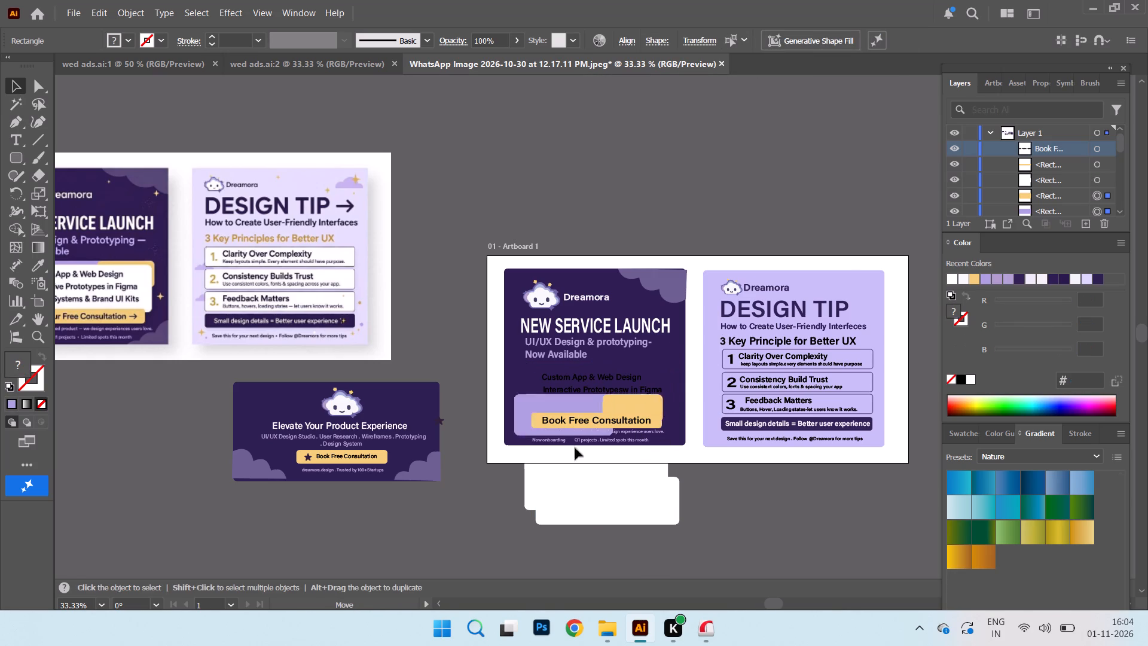
left_click_drag(575, 448, 453, 526)
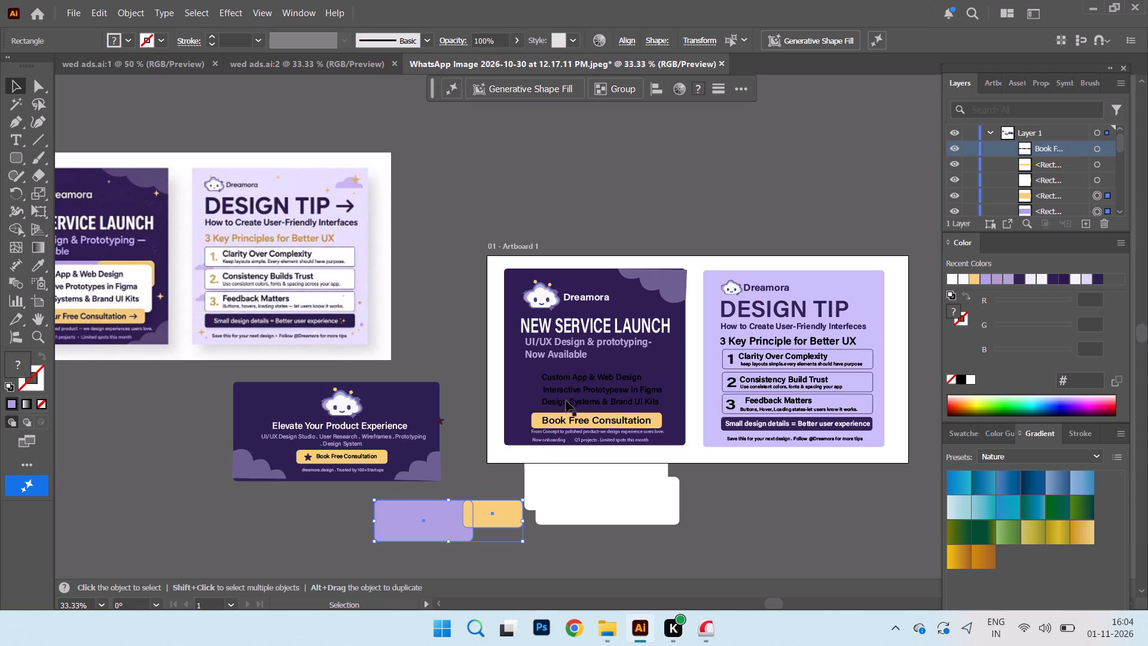
Bring the Custom App & Web Design, Interactive Prototypes and Design Systems text lines to the top of Layer 1's stacking order.
left_click(567, 405)
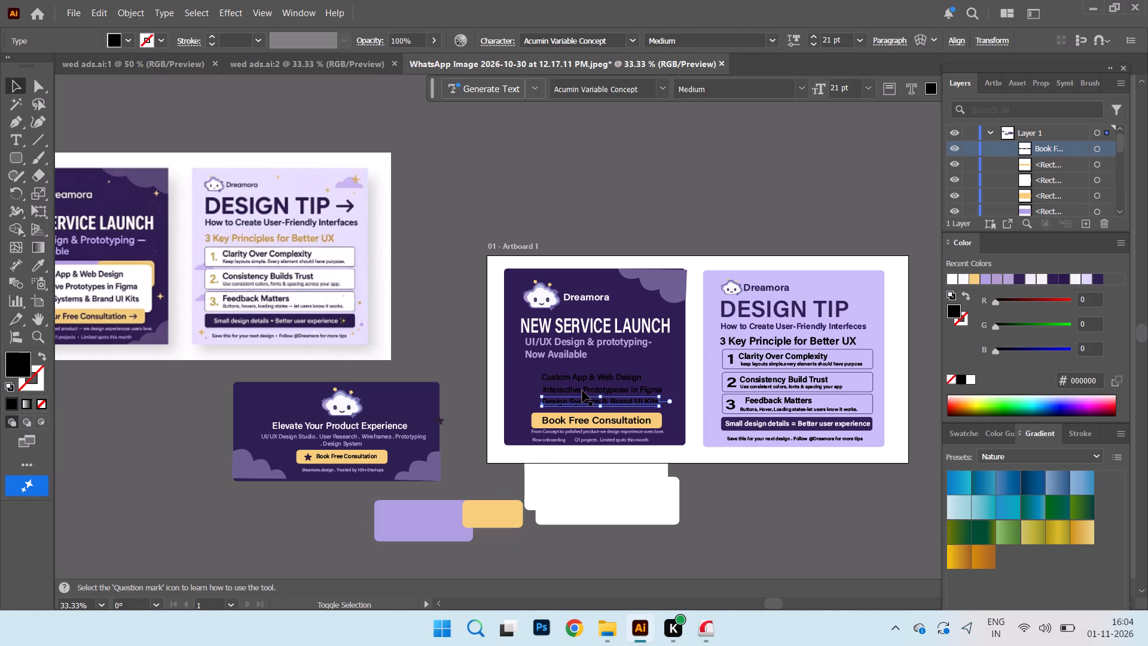
left_click(582, 391, "shift")
left_click(608, 382, "shift")
left_click(612, 376, "shift")
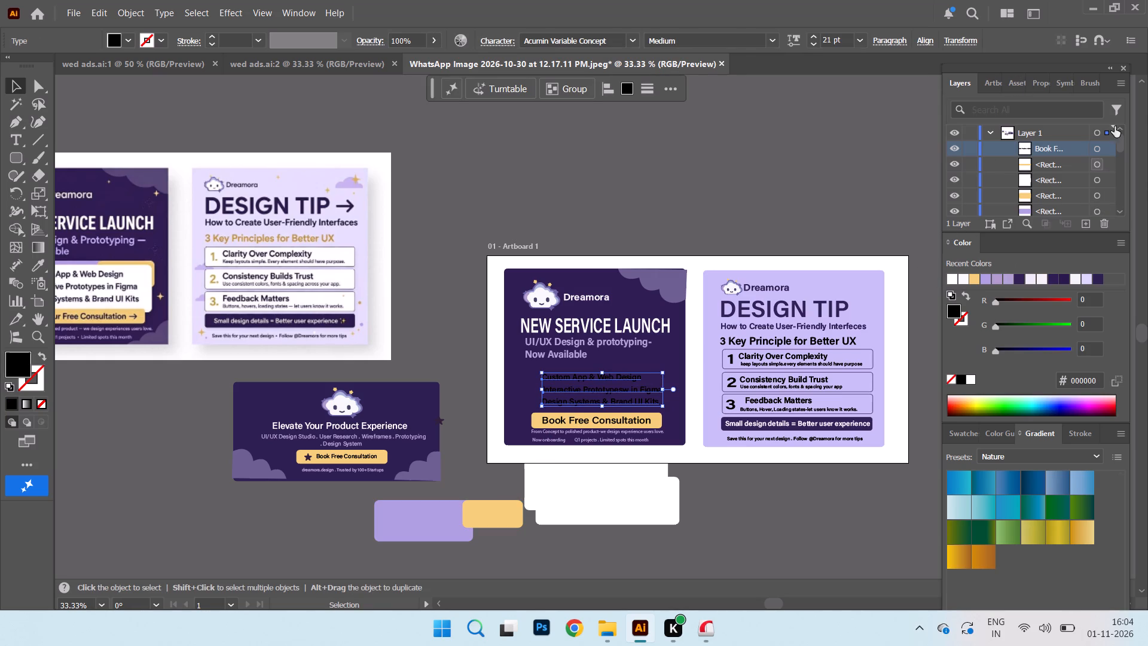
scroll(1115, 125, "down", 3)
scroll(1042, 173, "down", 19)
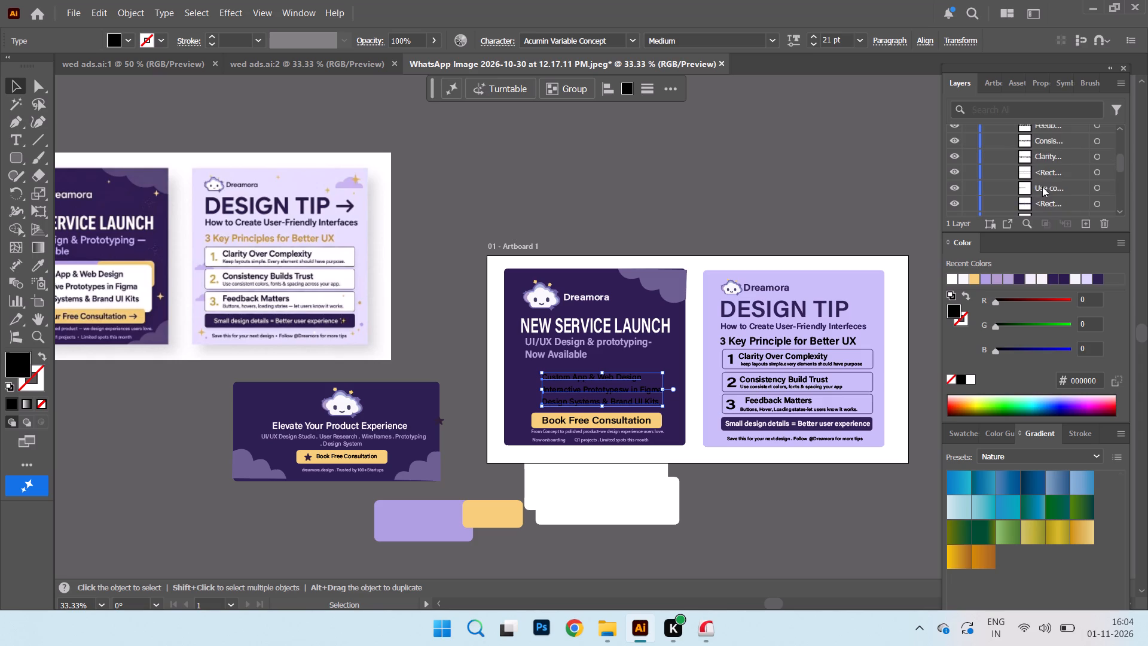
scroll(1042, 187, "down", 14)
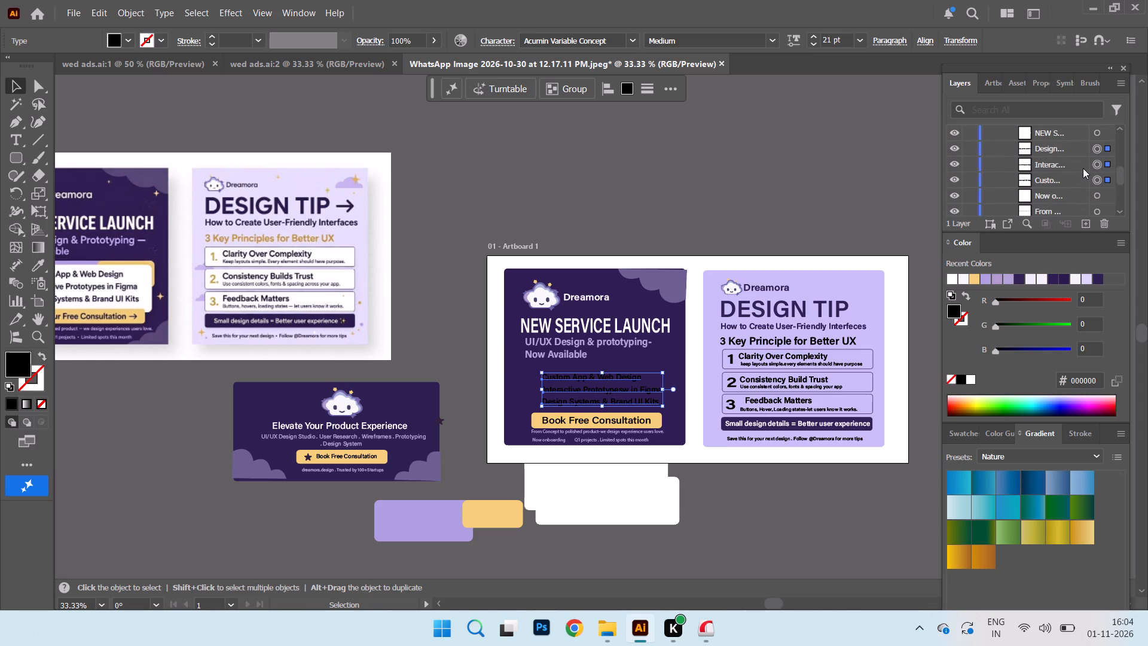
left_click(1081, 177)
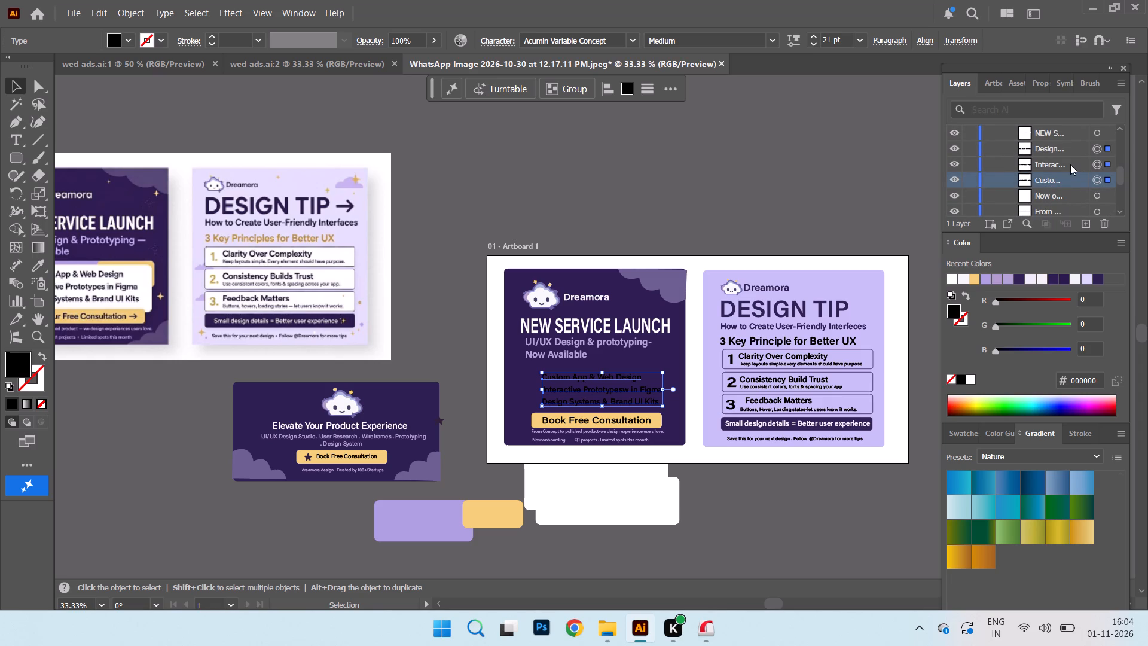
left_click(1070, 164, "shift")
left_click(1083, 145, "shift")
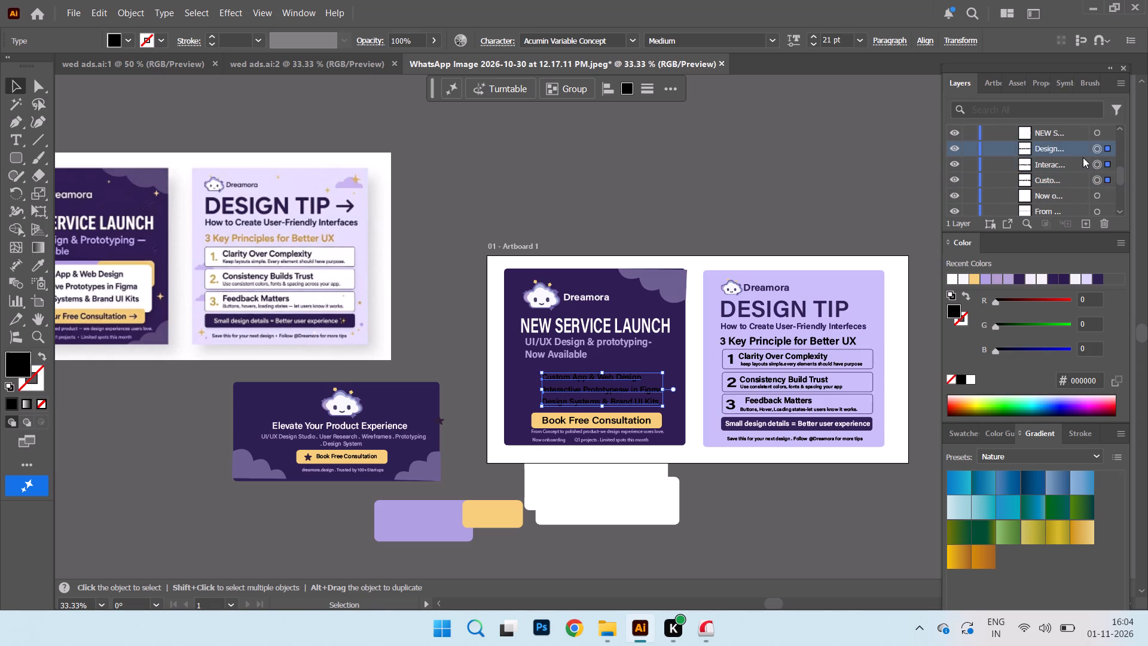
left_click(1077, 169, "shift")
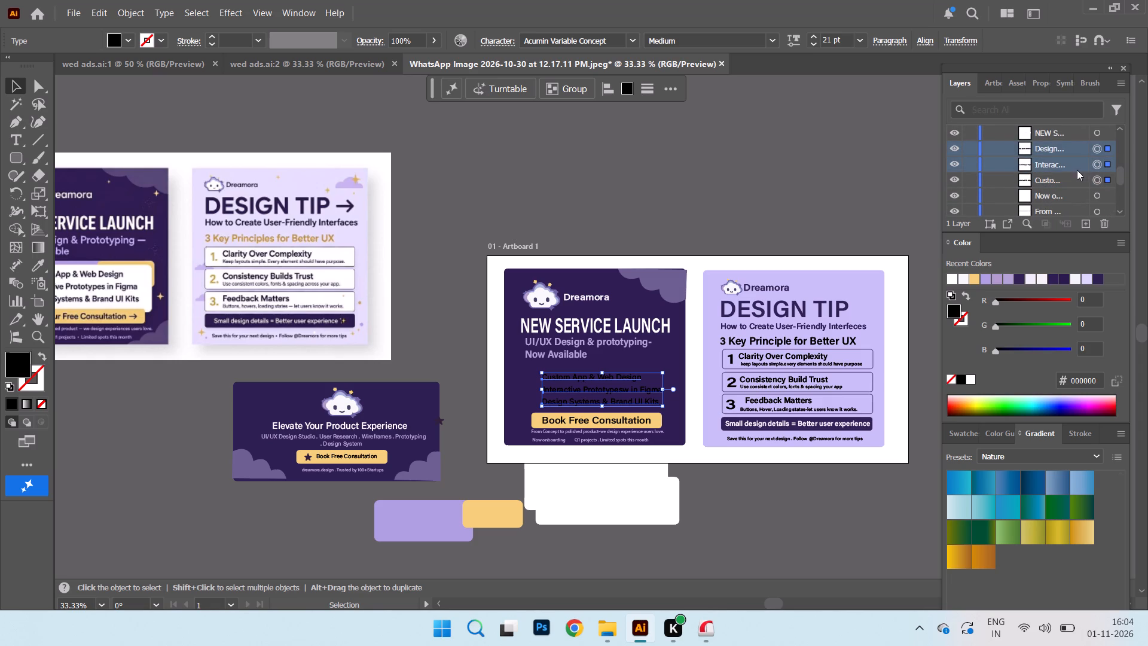
left_click(1076, 177, "shift")
left_click_drag(1076, 177, 1072, 132)
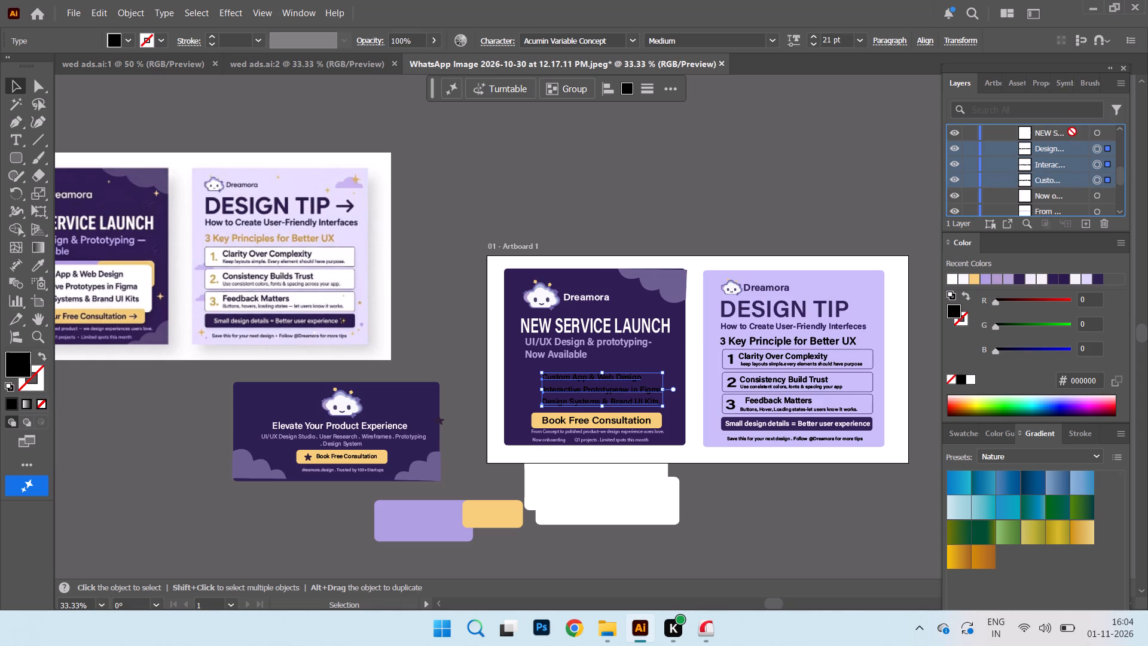
left_click_drag(1072, 132, 1053, 131)
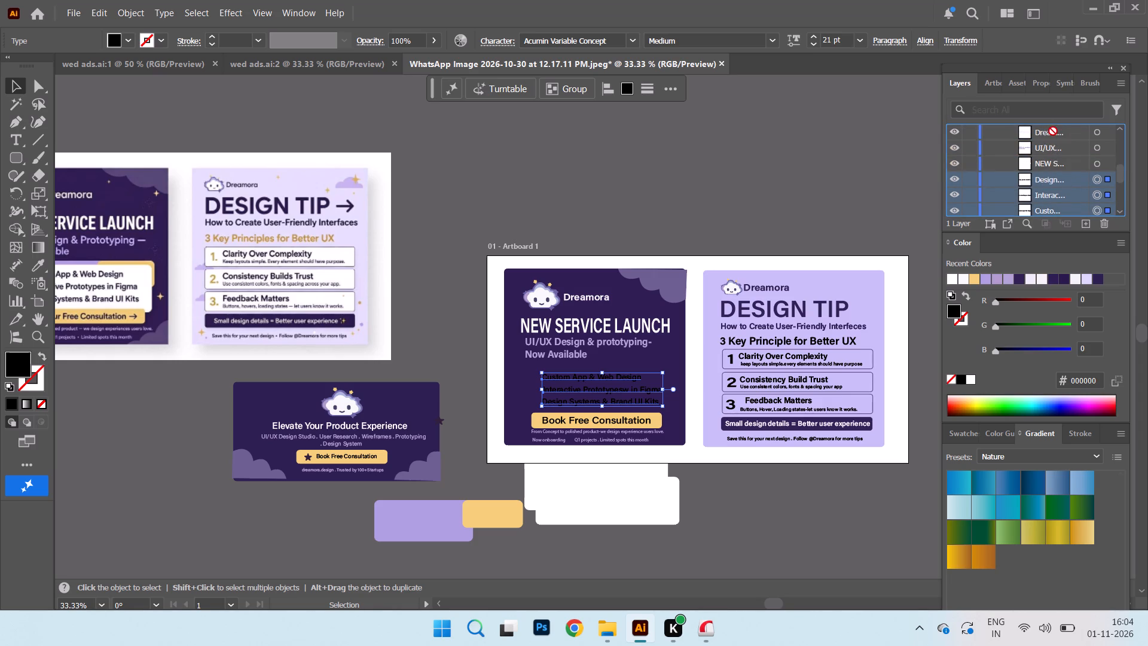
left_click_drag(1053, 131, 1057, 126)
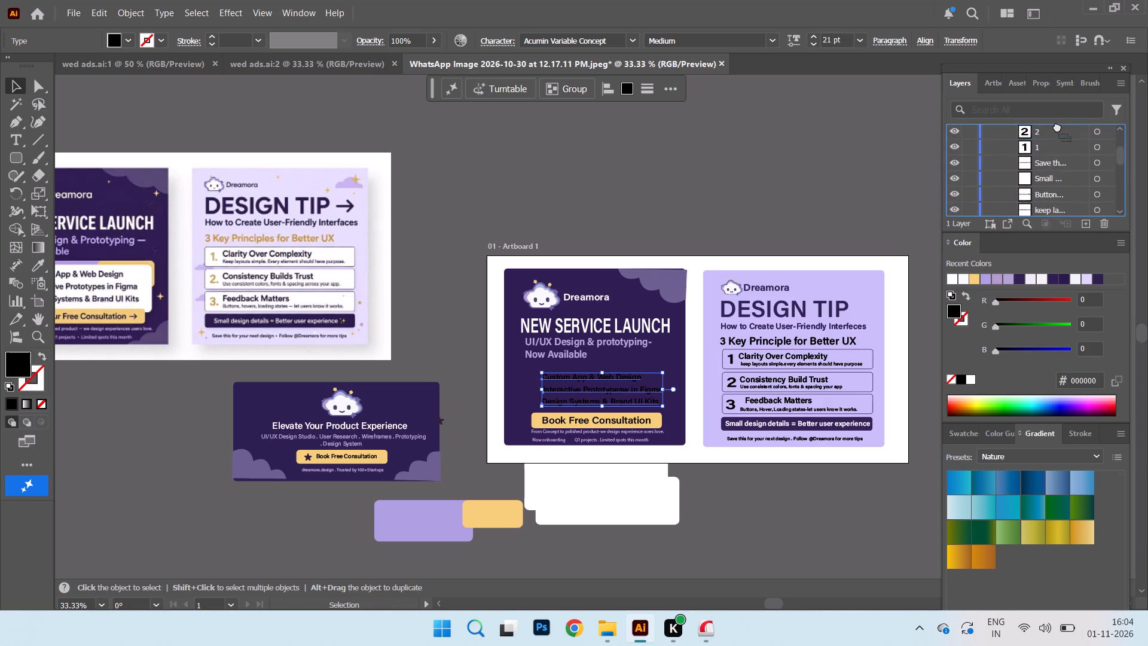
left_click_drag(1057, 126, 1058, 142)
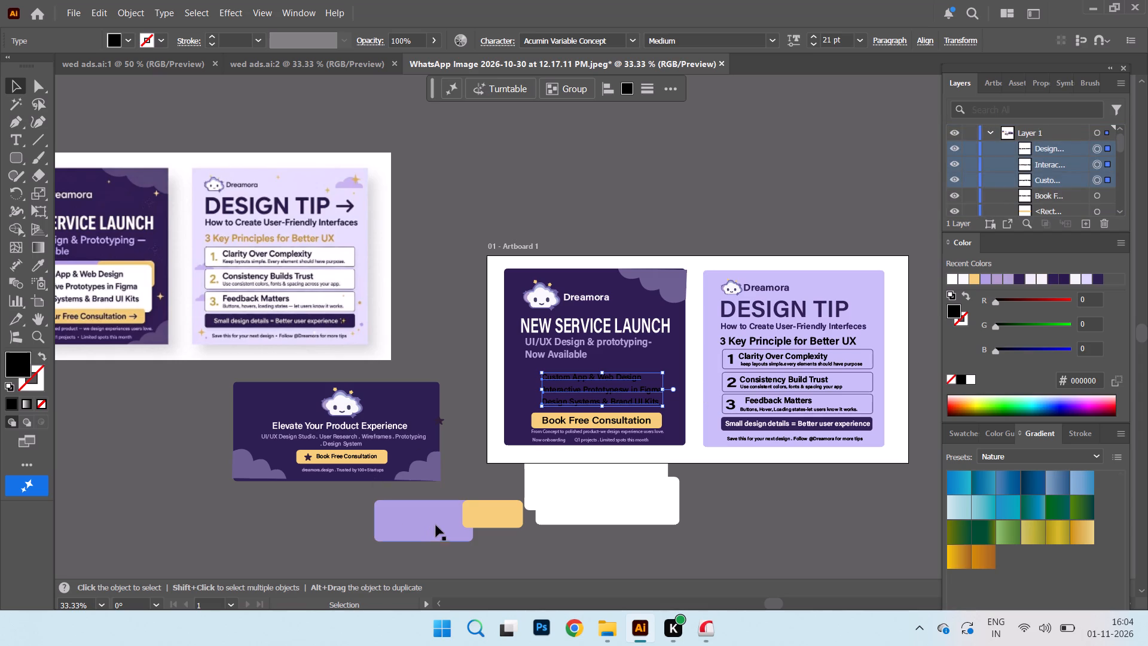
Move the lilac #ae9ede rectangle back onto the New Service Launch card behind the service list text.
left_click(436, 525)
left_click_drag(436, 525, 524, 396)
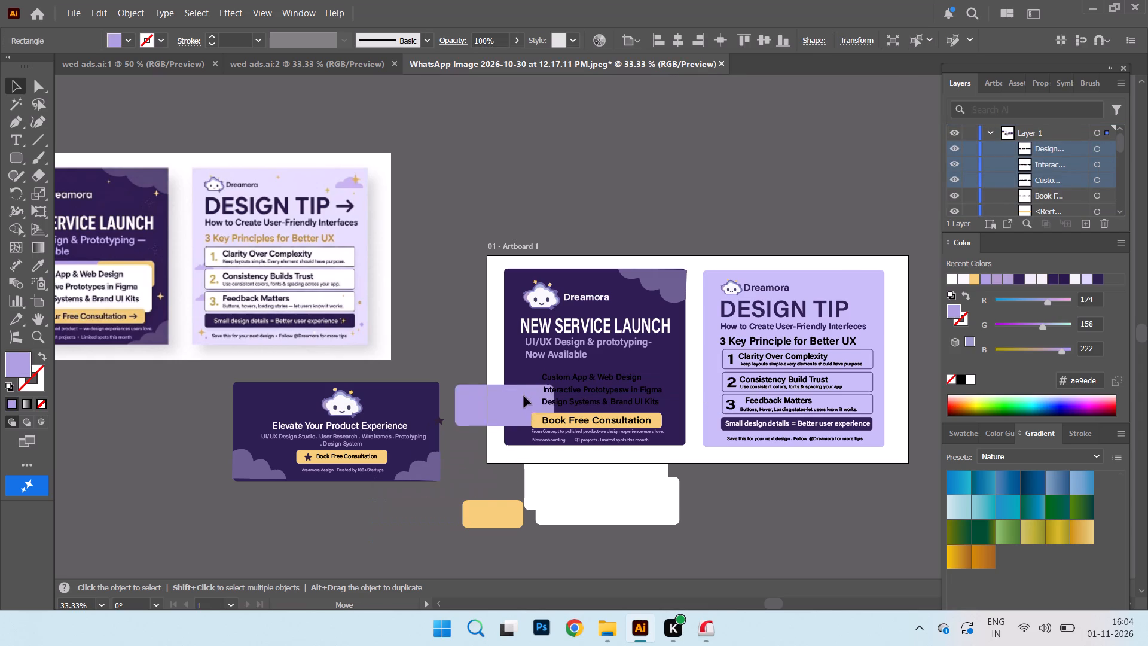
left_click_drag(524, 396, 591, 386)
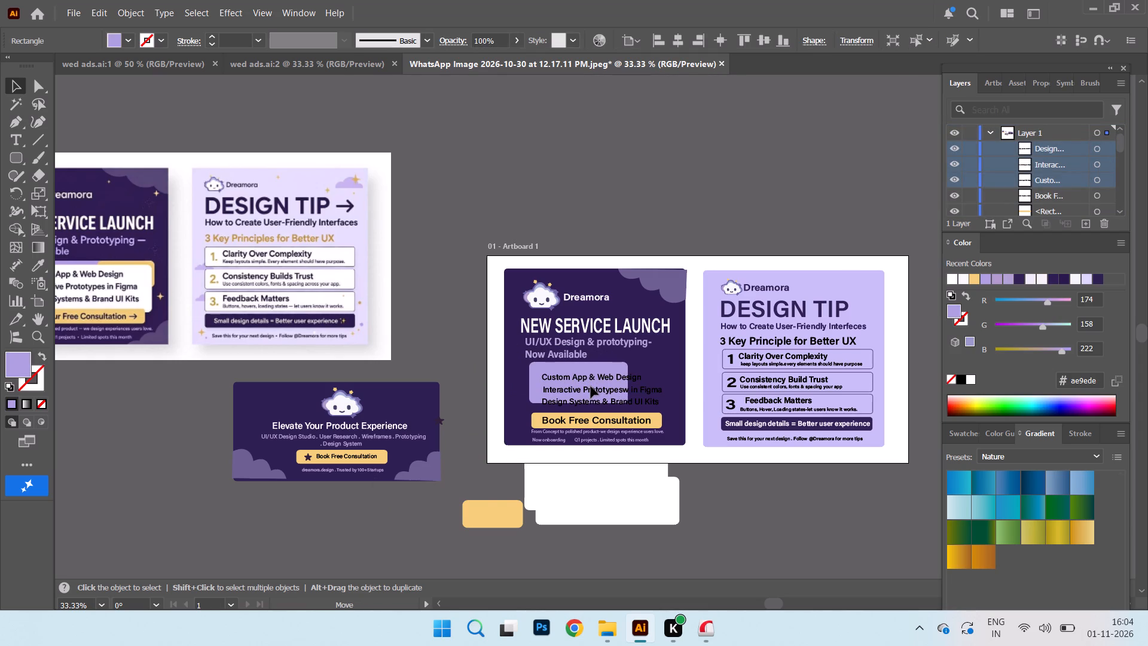
left_click_drag(591, 386, 591, 386)
Set the "UI/UX Design & prototyping- Now Available" subtitle to 25 pt and nudge it slightly up toward the heading.
left_click(584, 346)
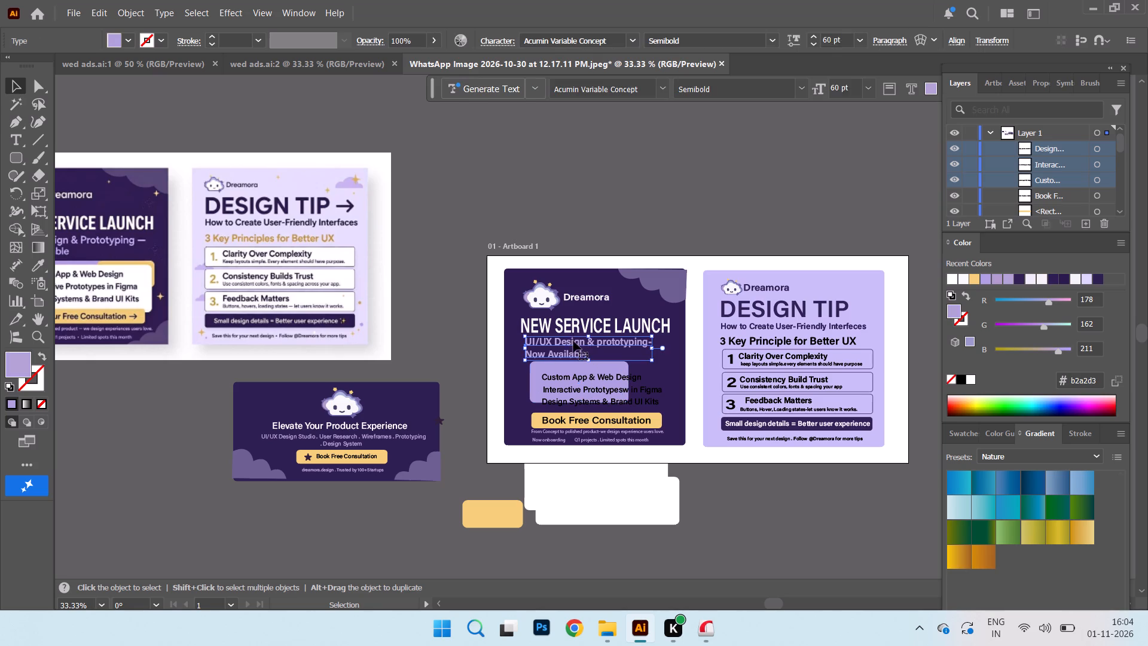
left_click_drag(832, 42, 808, 43)
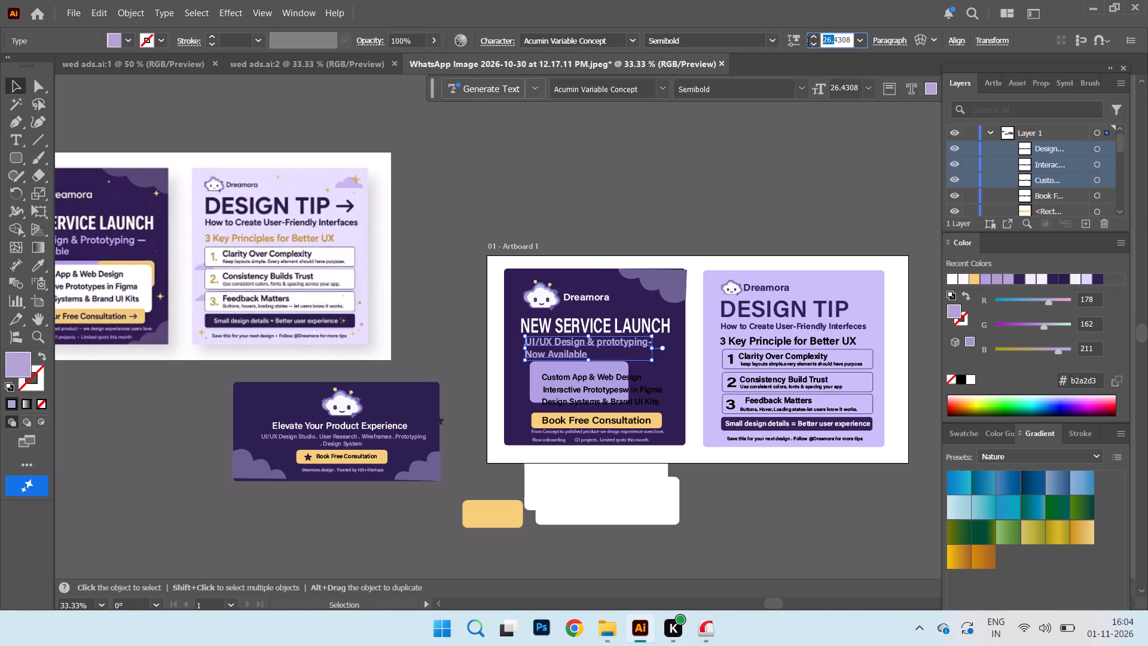
type("25")
key("Return")
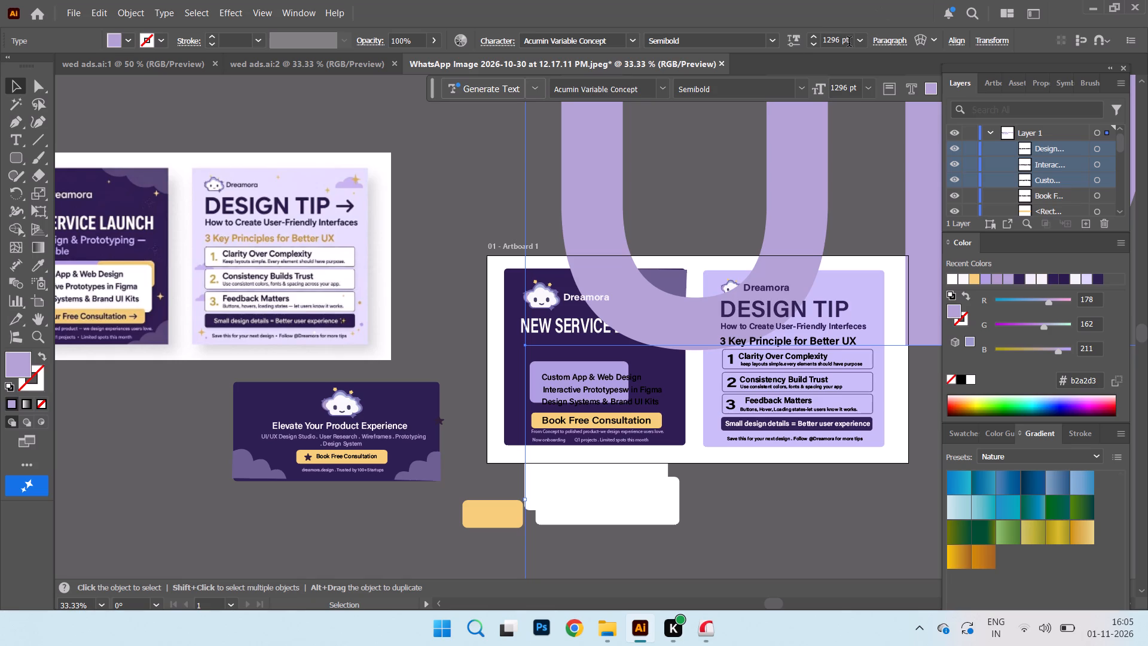
left_click_drag(849, 43, 816, 42)
left_click_drag(810, 44, 804, 45)
left_click_drag(848, 40, 808, 45)
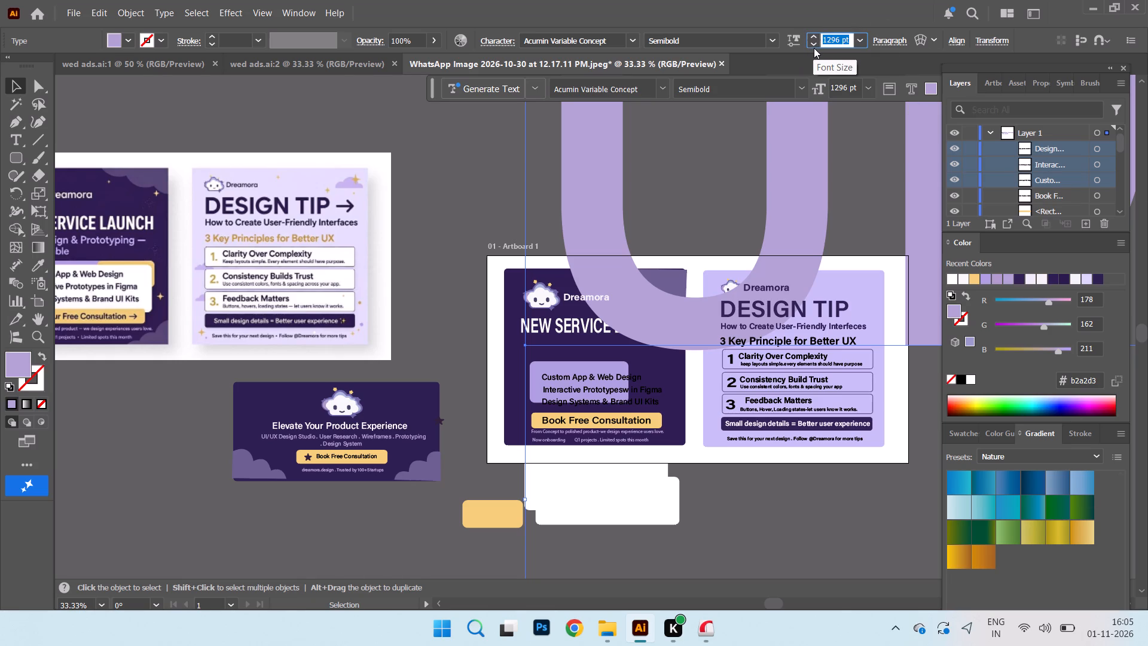
type("25")
key("Return")
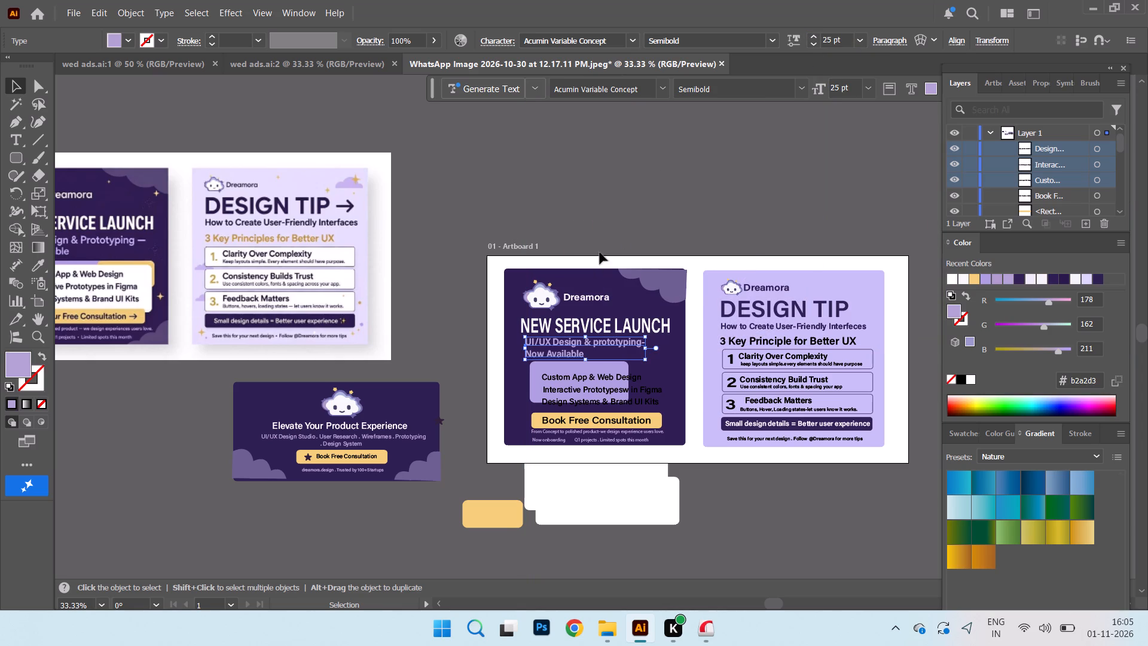
key("Up")
key("Up")
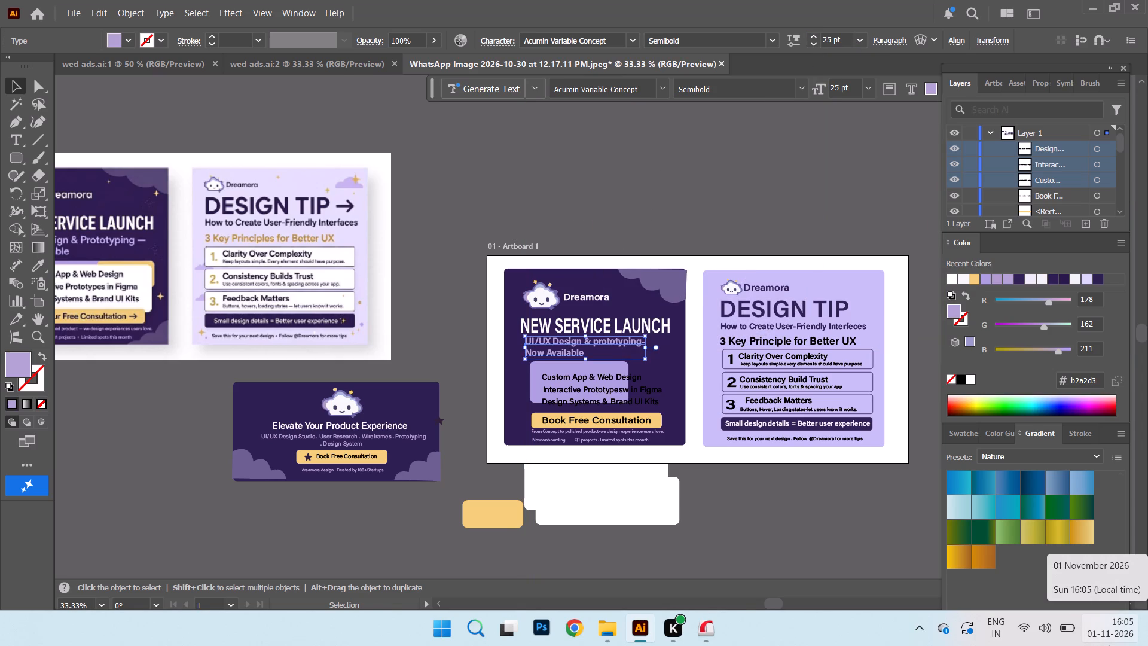
key("Up")
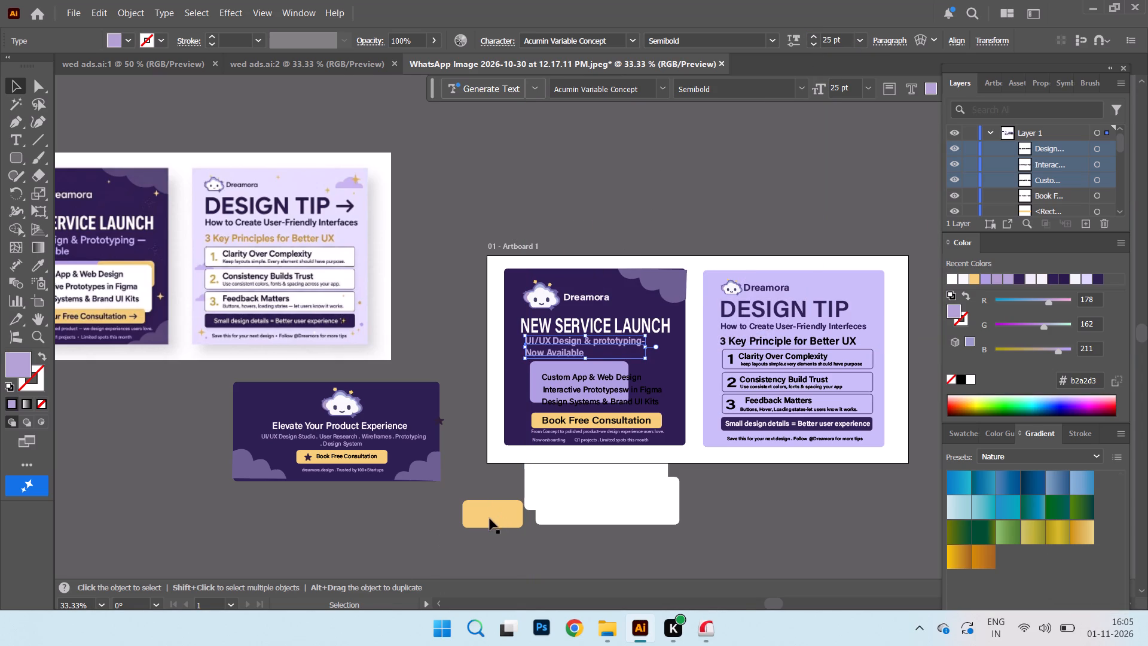
Move the yellow #f4cd78 rectangle onto the New Service Launch card, behind the right end of the service list's first lines.
left_click_drag(490, 517, 635, 377)
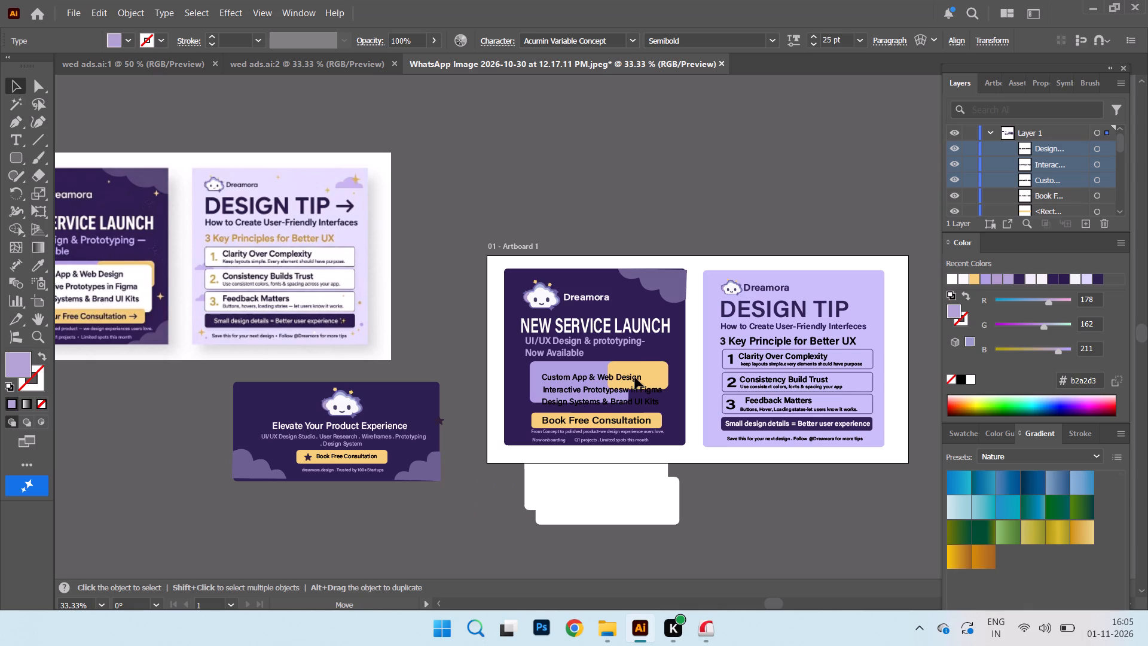
left_click_drag(635, 377, 635, 379)
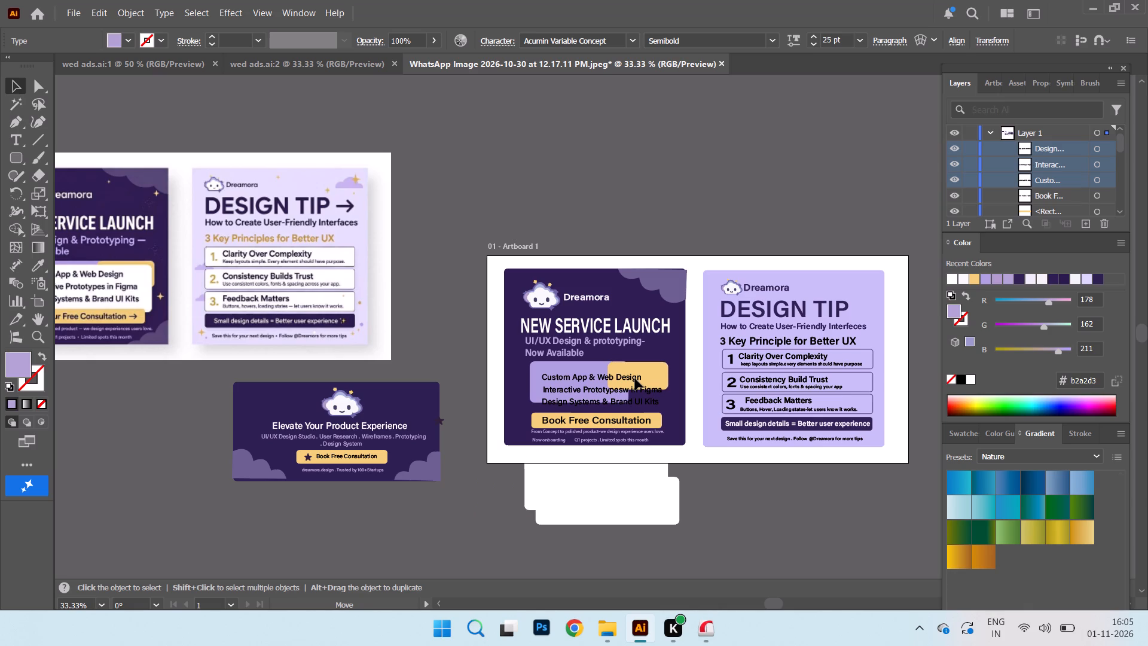
left_click_drag(635, 379, 630, 380)
left_click(630, 380)
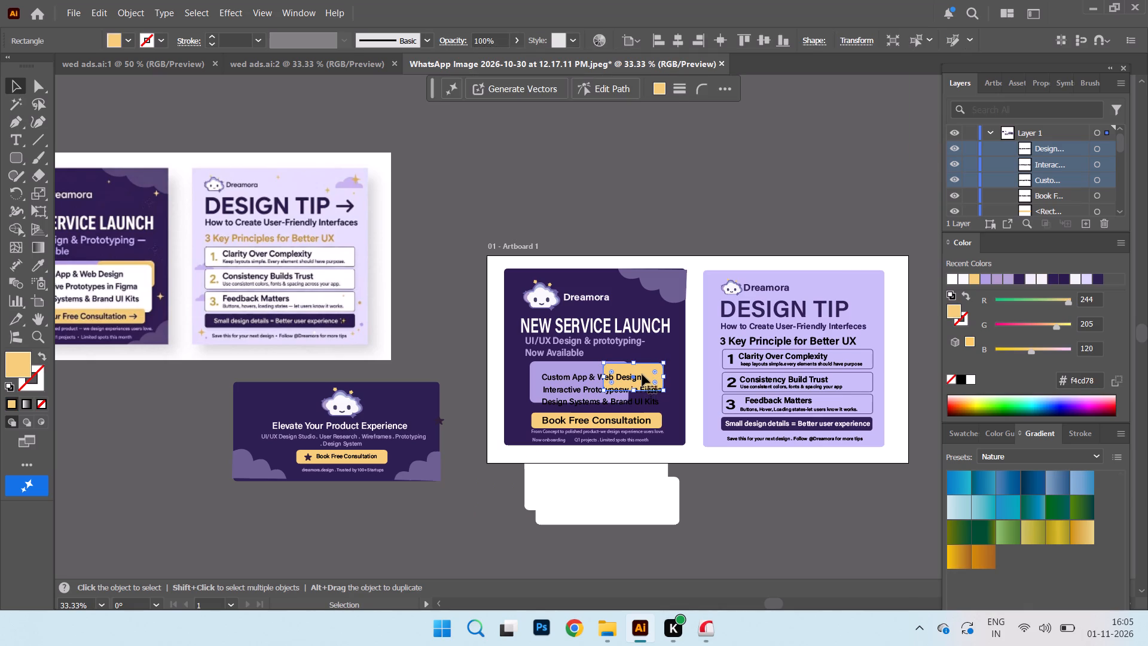
left_click(643, 372)
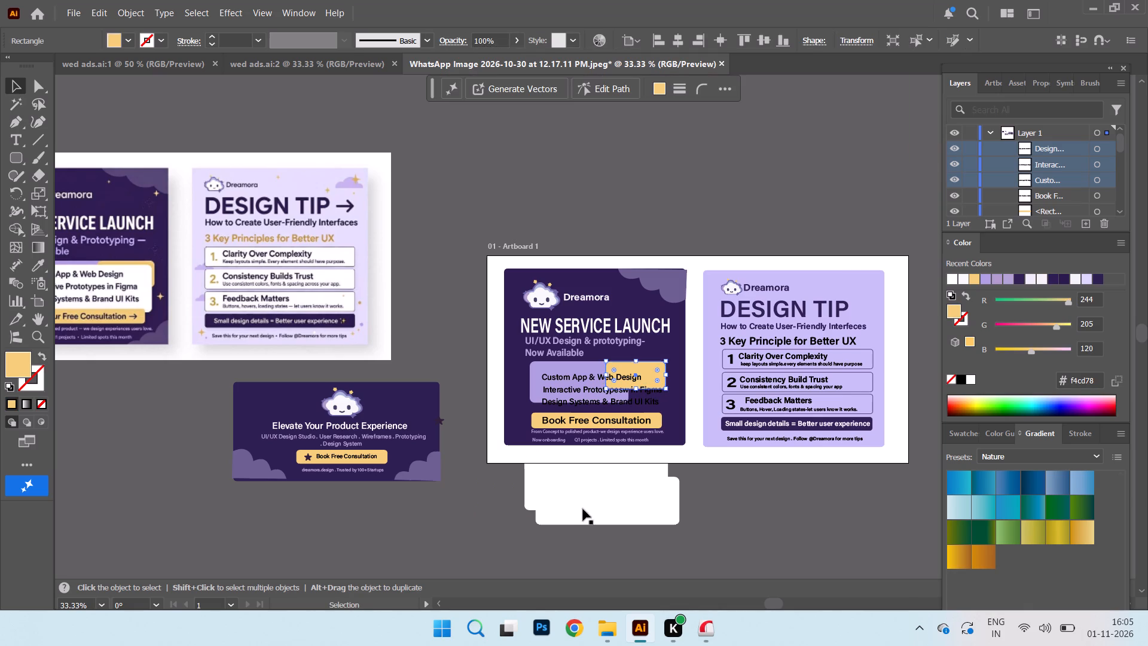
Move one white rounded rectangle onto the New Service Launch card, behind the three service lines and over the lilac and yellow panels.
left_click_drag(610, 501, 600, 406)
left_click_drag(602, 403, 604, 395)
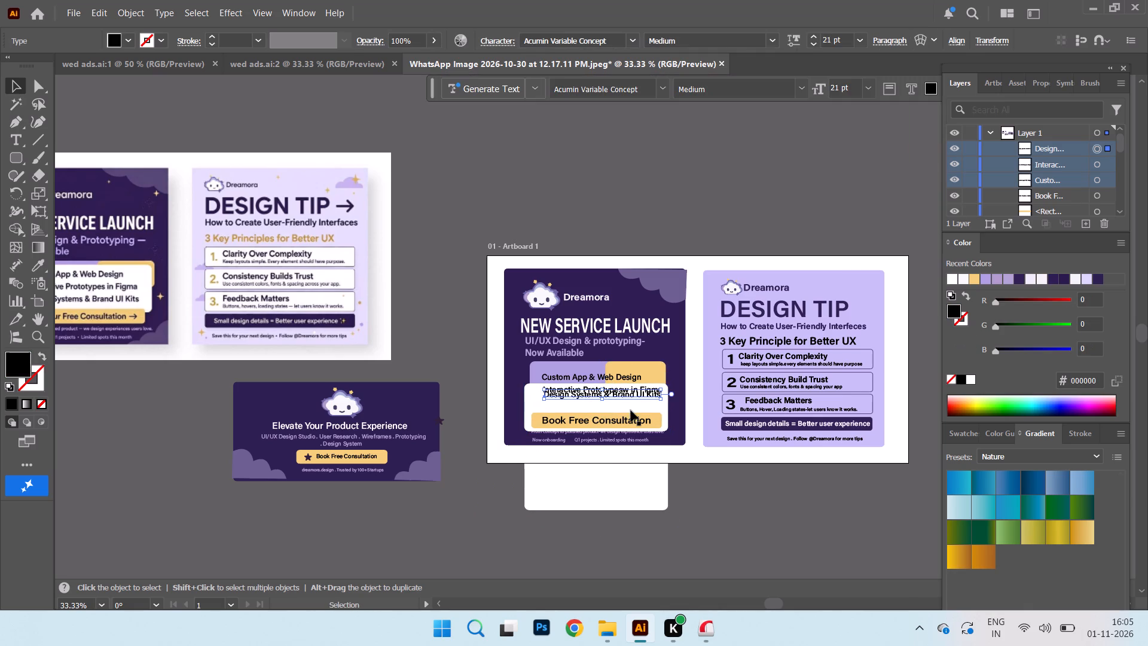
key("ctrl+z")
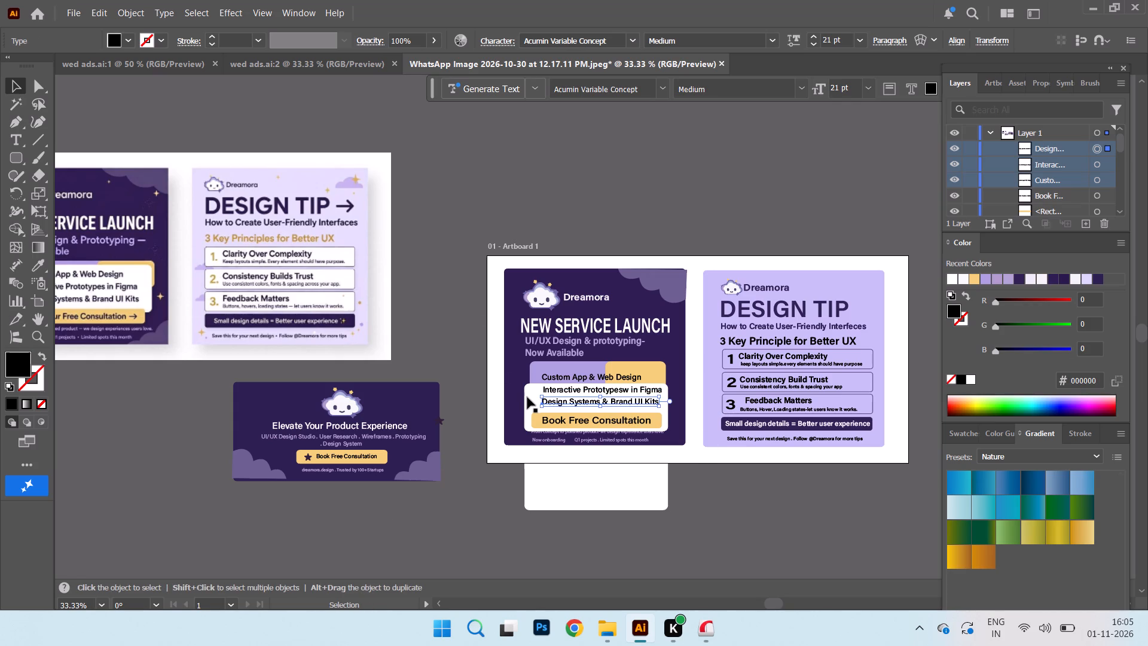
left_click_drag(527, 397, 533, 380)
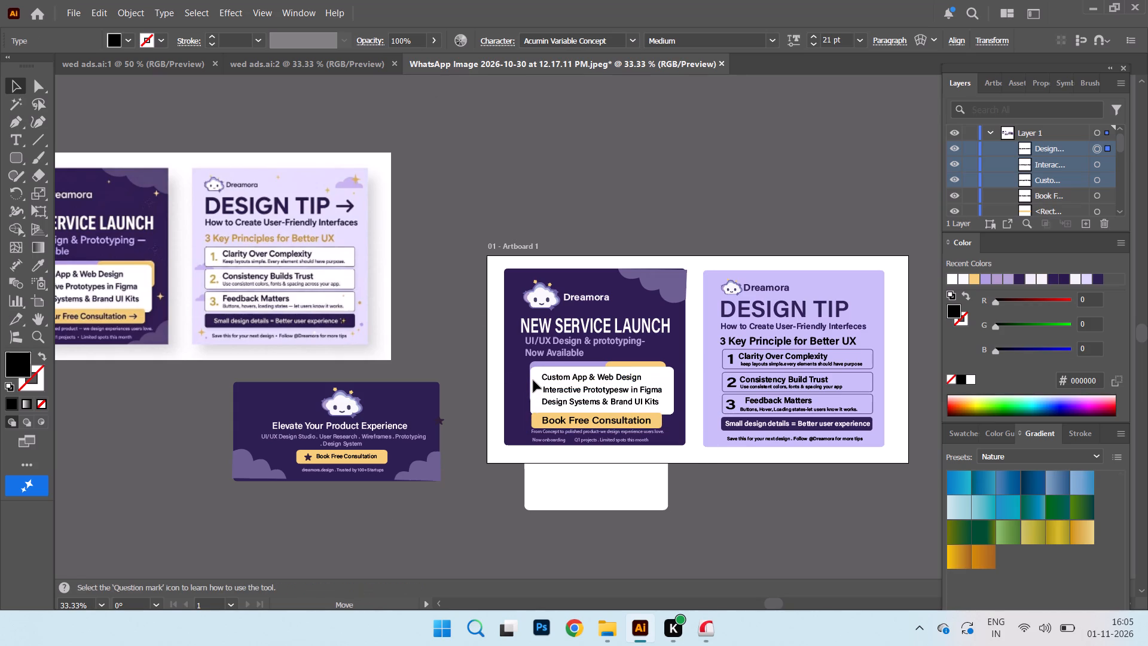
left_click_drag(533, 380, 528, 382)
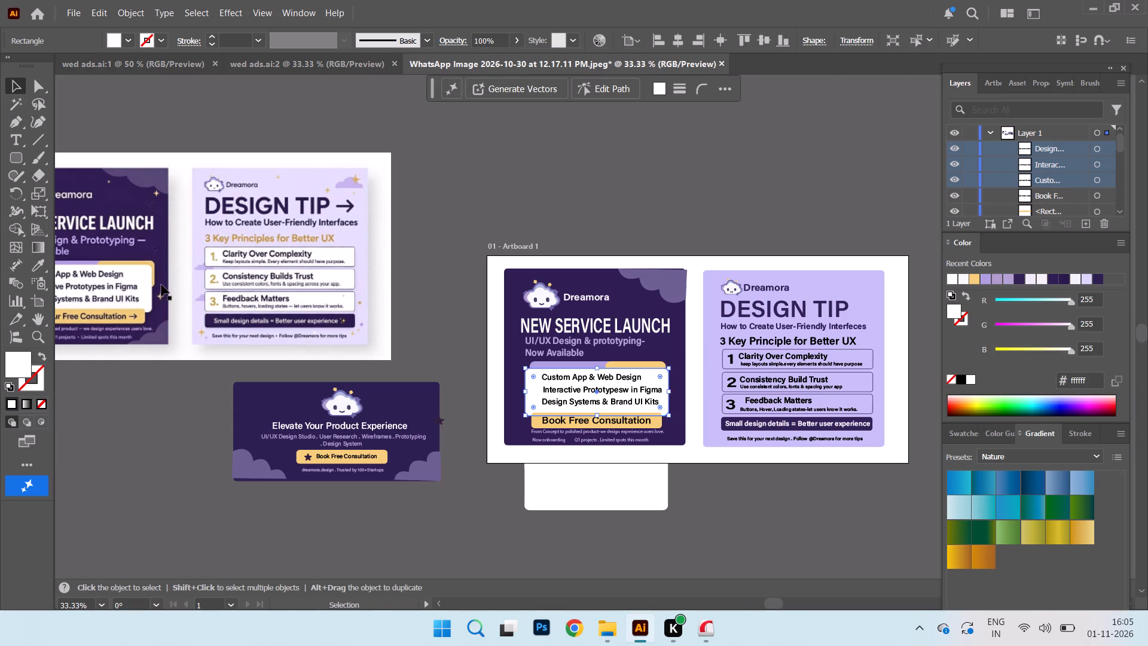
Move the WhatsApp reference image up and right, closer to the artboard, so both reference cards are in view.
left_click_drag(162, 284, 288, 240)
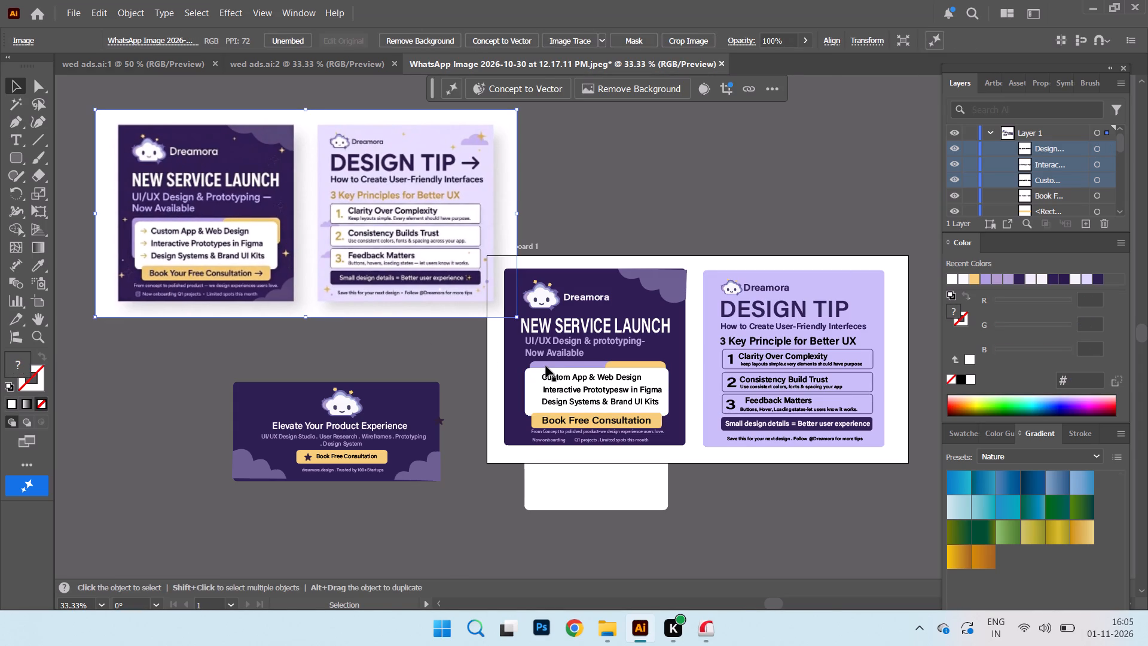
Widen the lilac panel past the white panel's left edge and the yellow panel past its right edge.
left_click(546, 366)
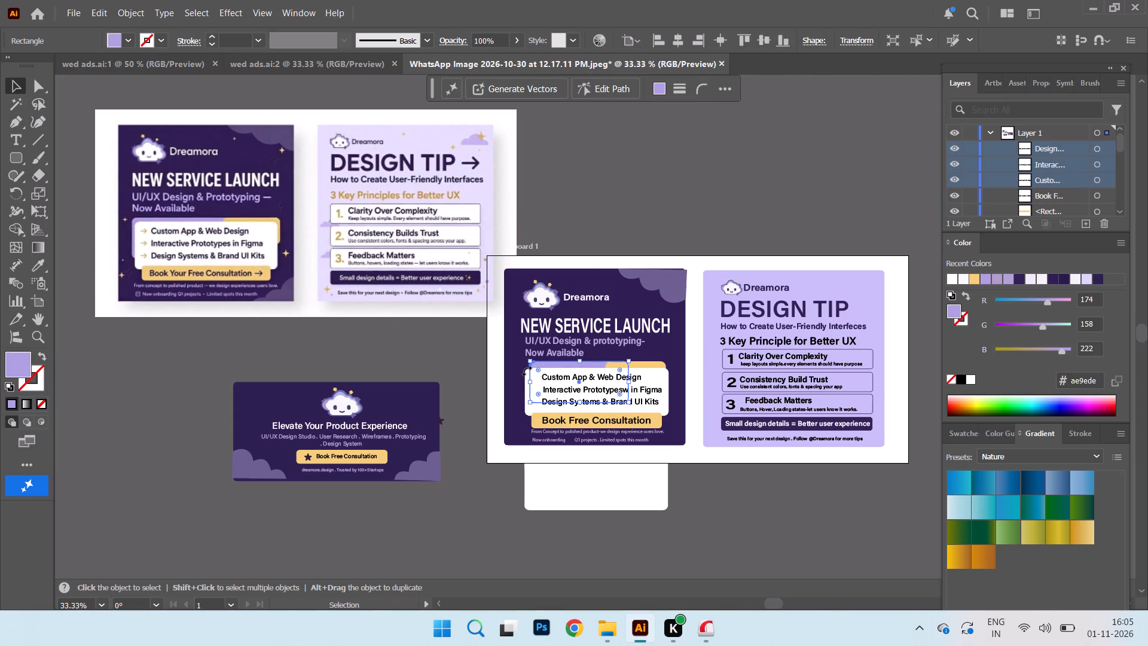
left_click_drag(530, 383, 520, 380)
left_click(651, 364)
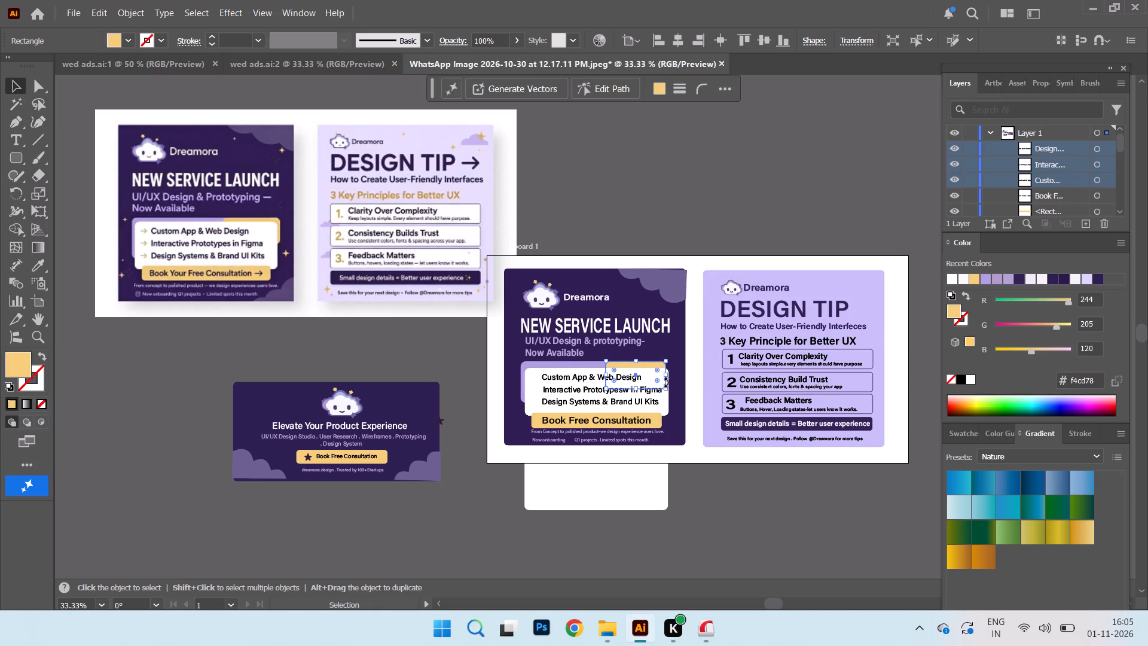
left_click_drag(665, 376, 674, 377)
left_click(761, 517)
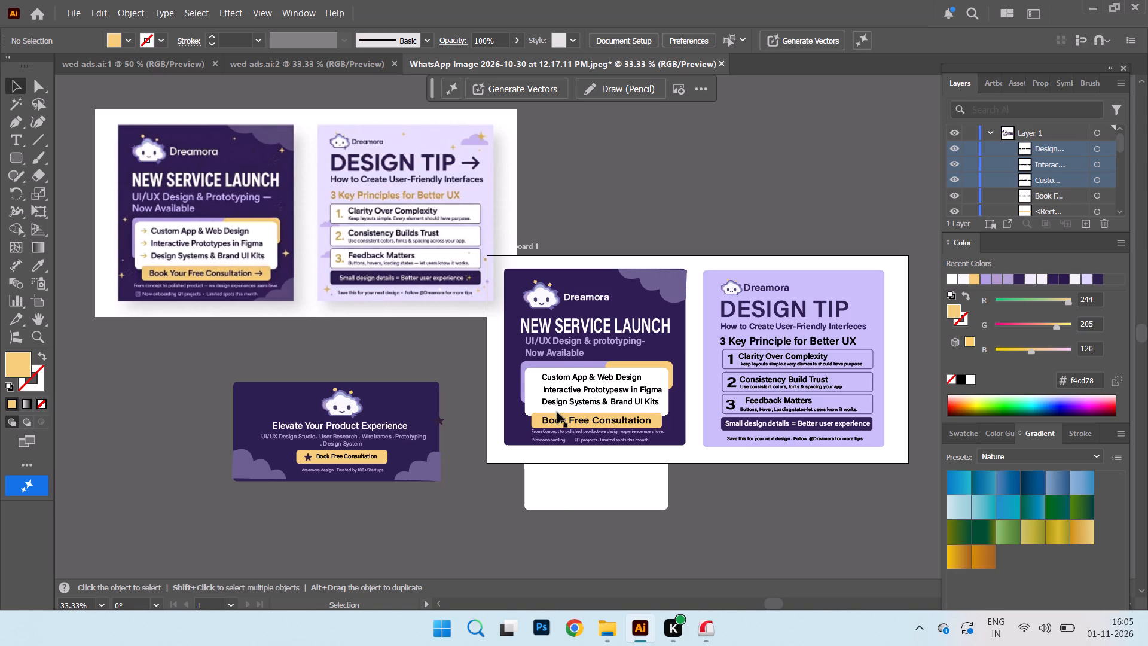
Nudge the "From Concept to polished product" line slightly down and left beneath the Book Free Consultation button.
left_click(596, 431)
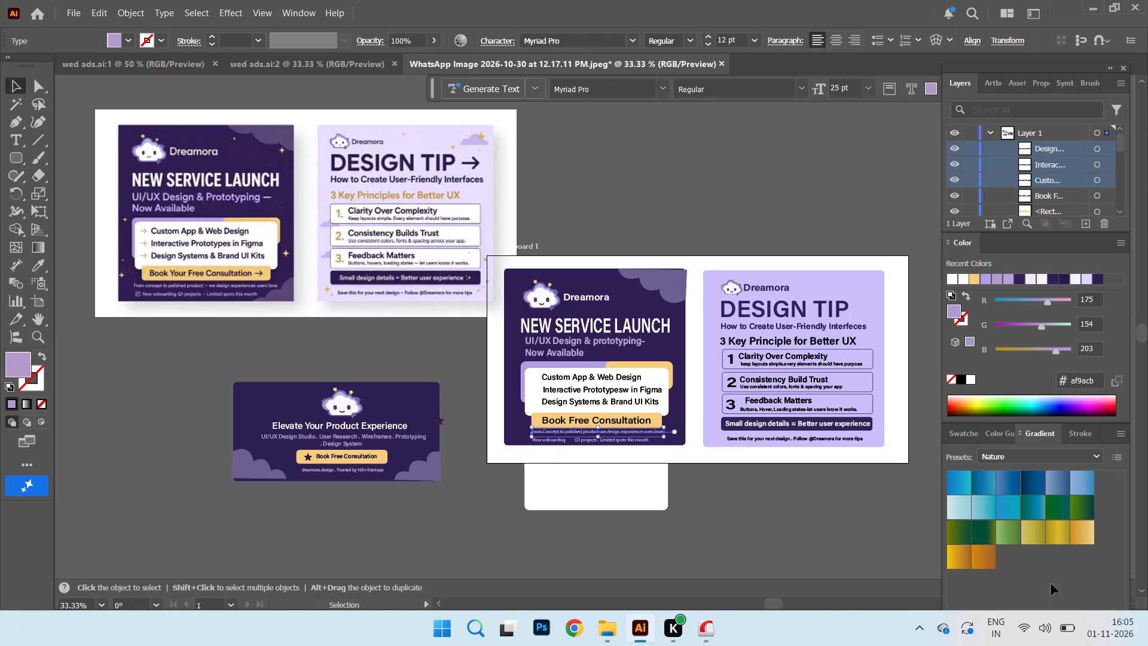
key("Down")
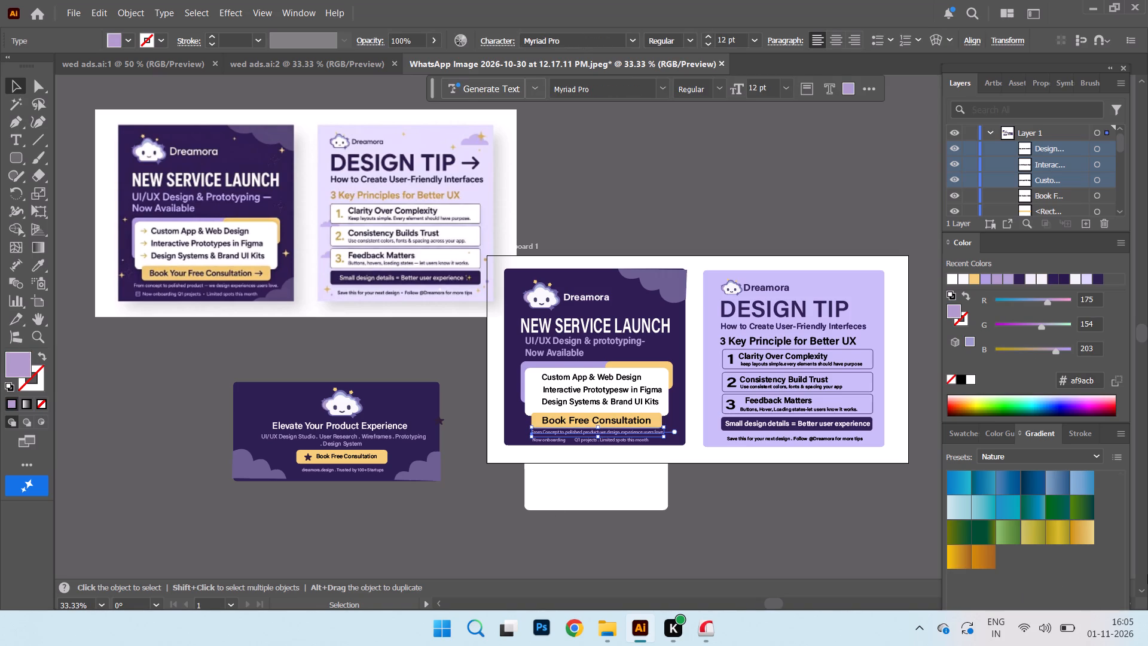
key("Left")
key("Left")
key("Left")
key("Left")
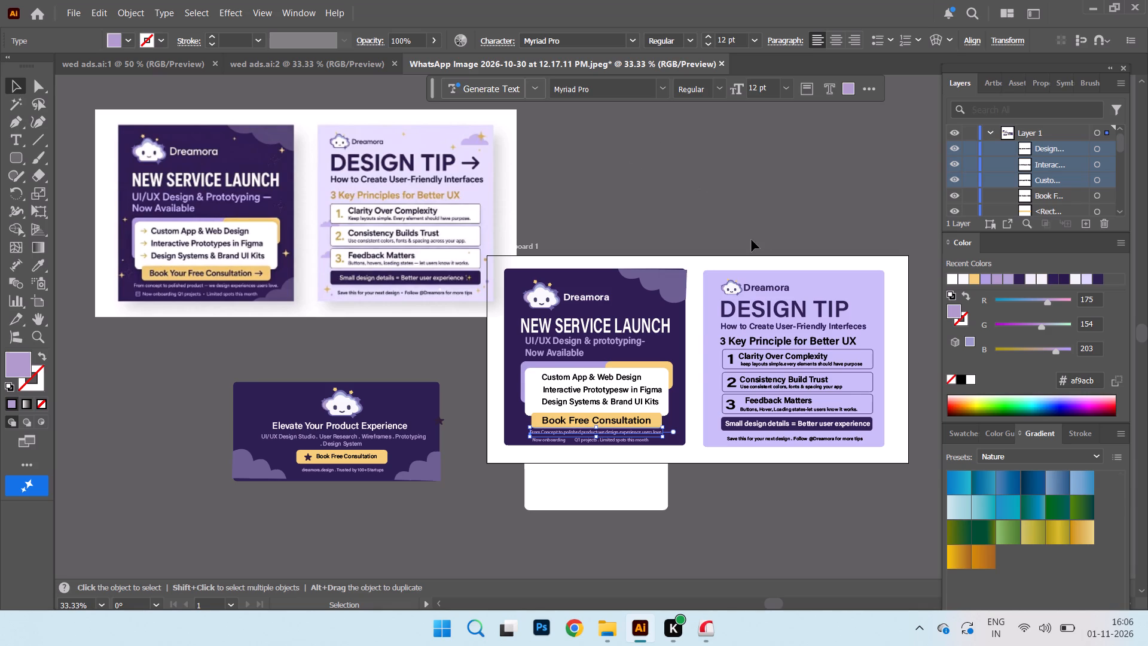
Save the document in Downloads as an Adobe Illustrator file named "social media post", keeping the default Illustrator options.
key("ctrl+equal")
left_click(75, 14)
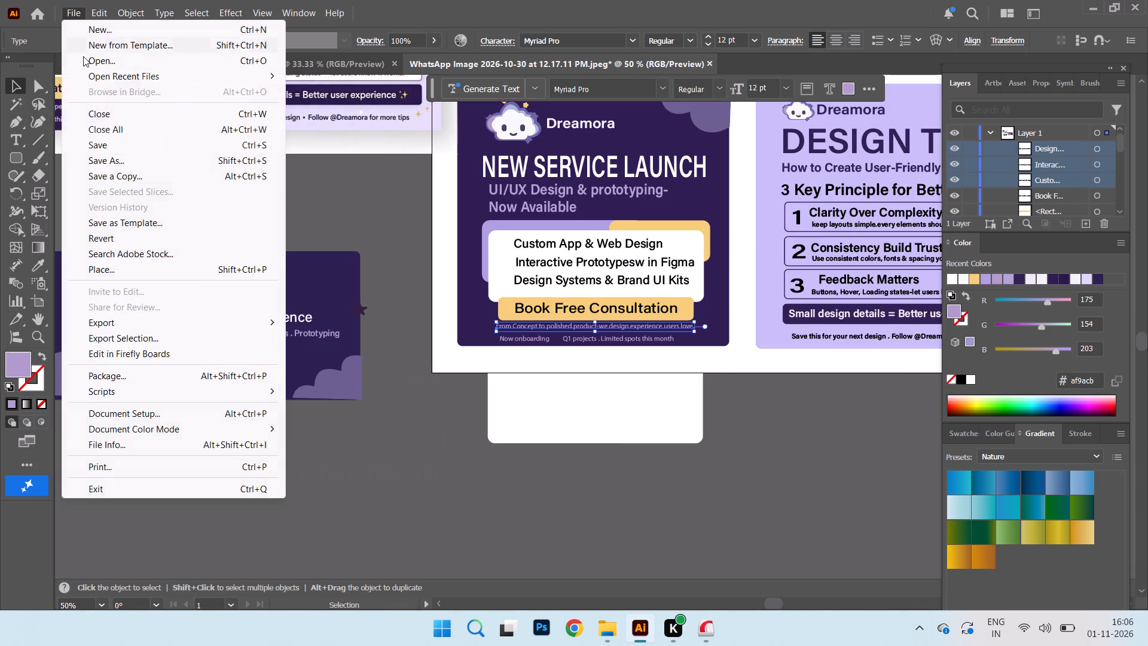
left_click(136, 160)
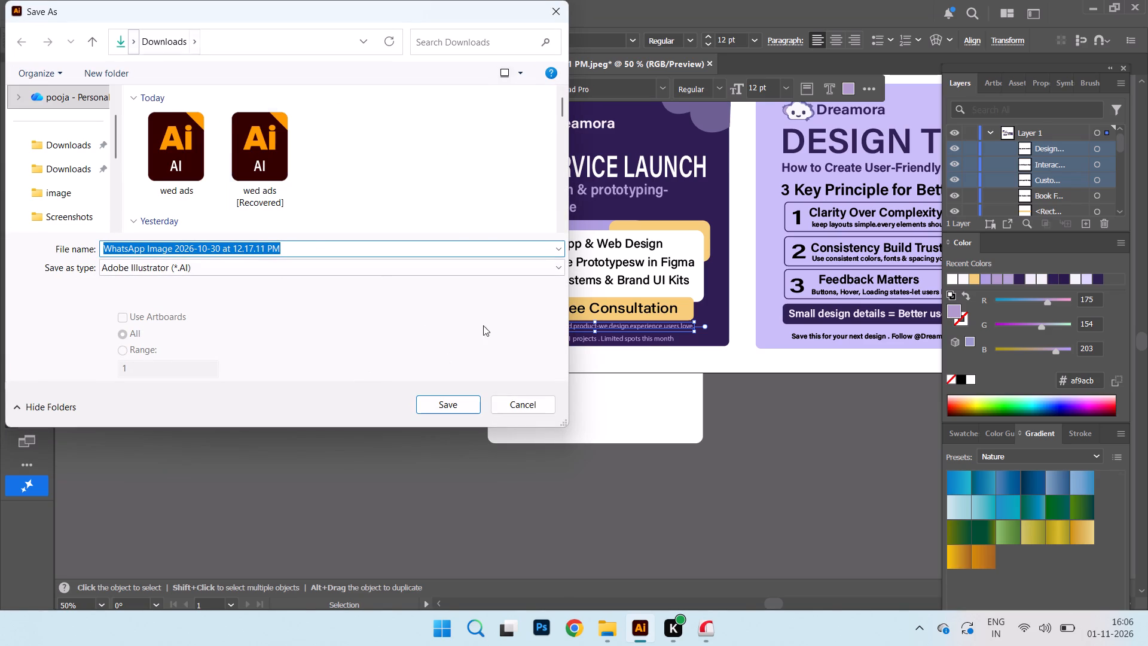
key("BackSpace")
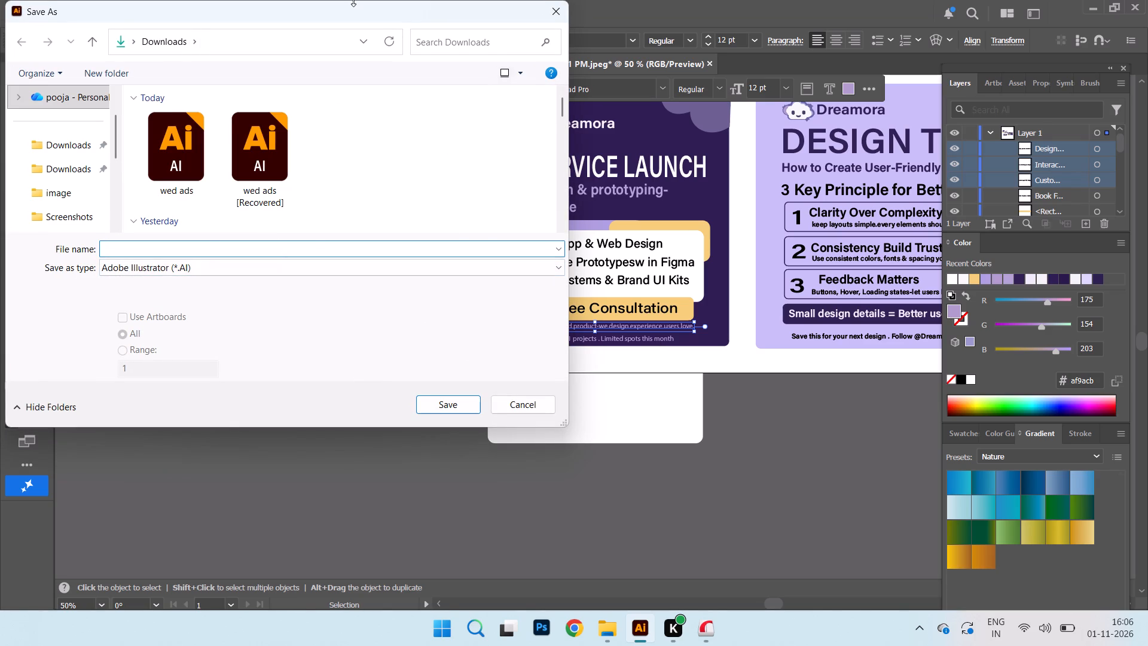
type("social")
key("space")
type("media post")
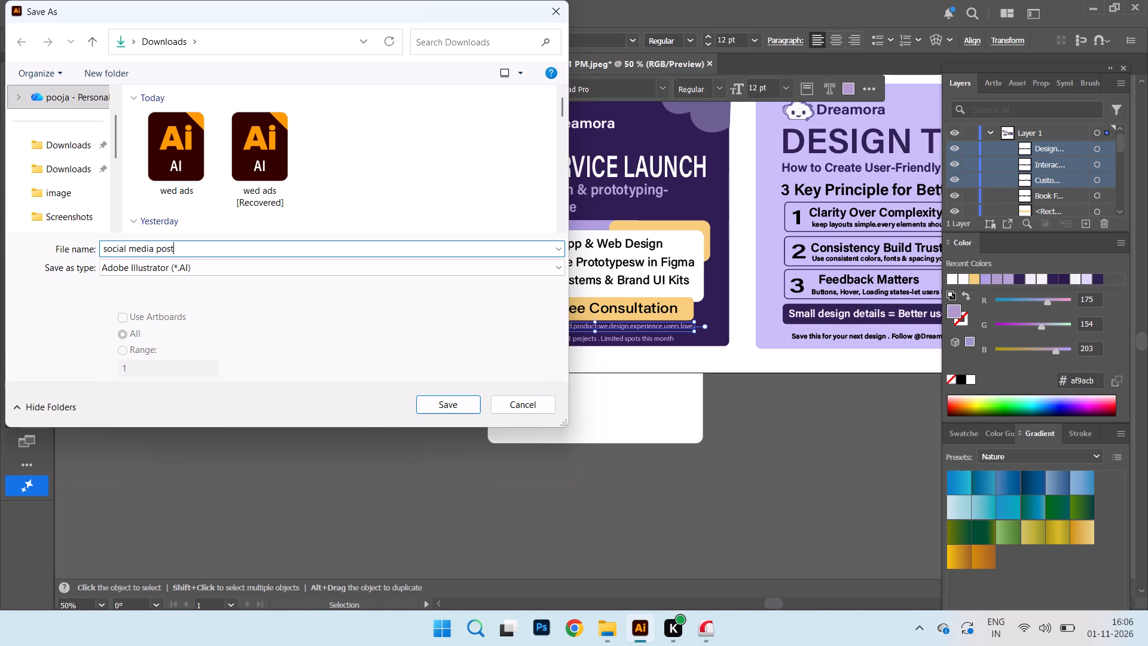
key("Return")
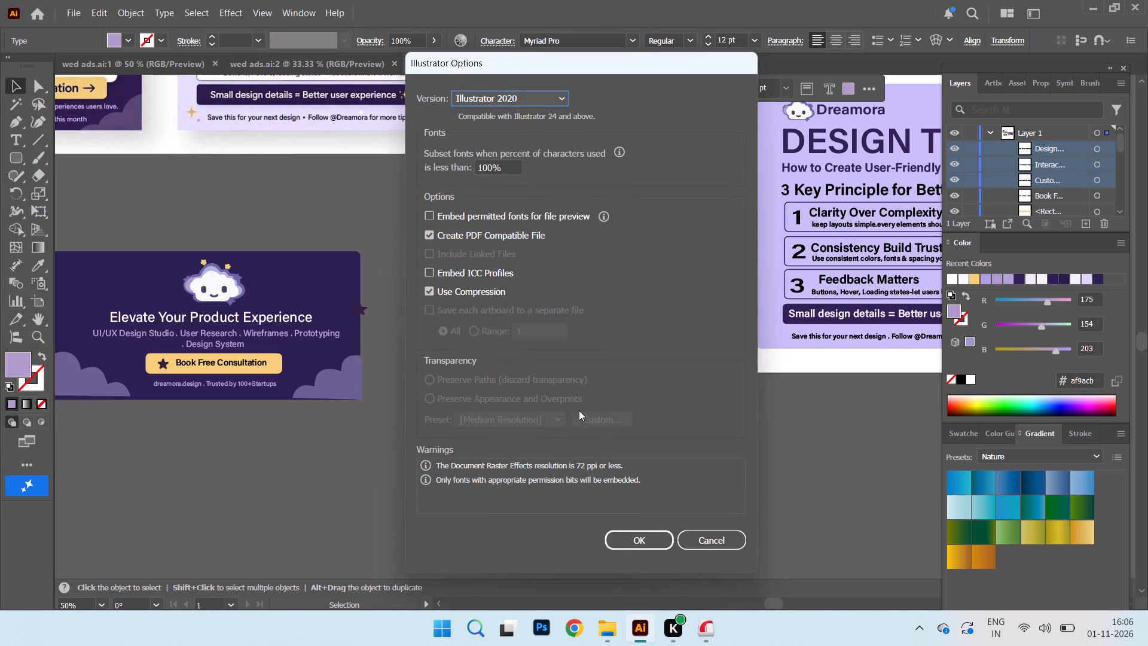
left_click(652, 540)
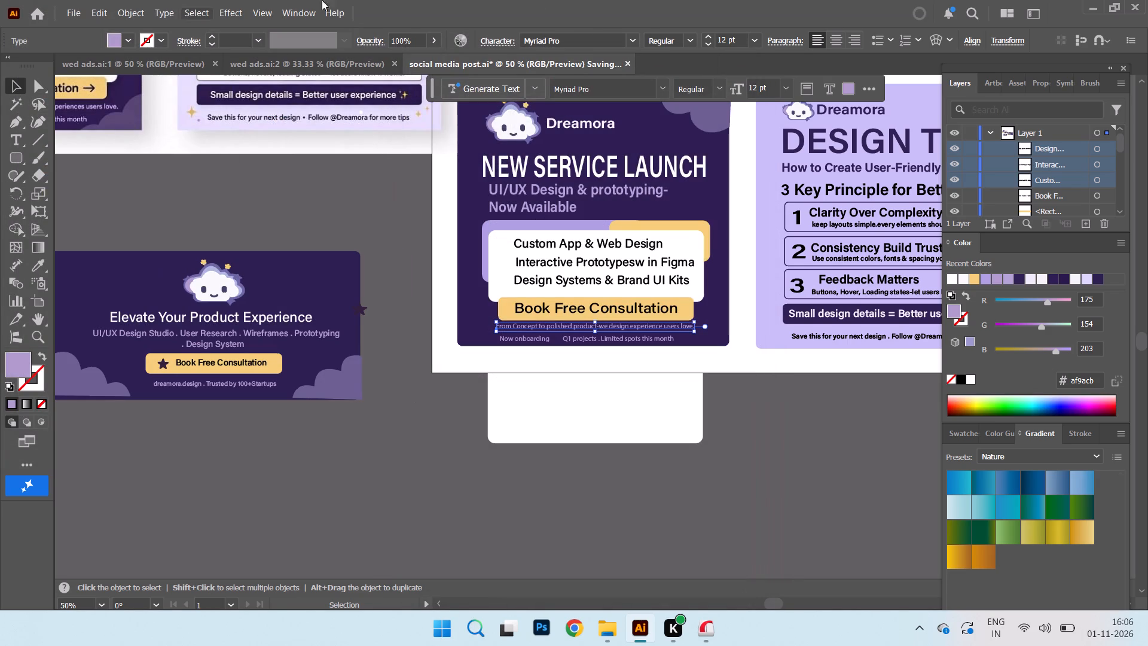
Fill the three key-principle boxes on the Design Tip card with off-white #f7f7f7.
left_click(790, 202)
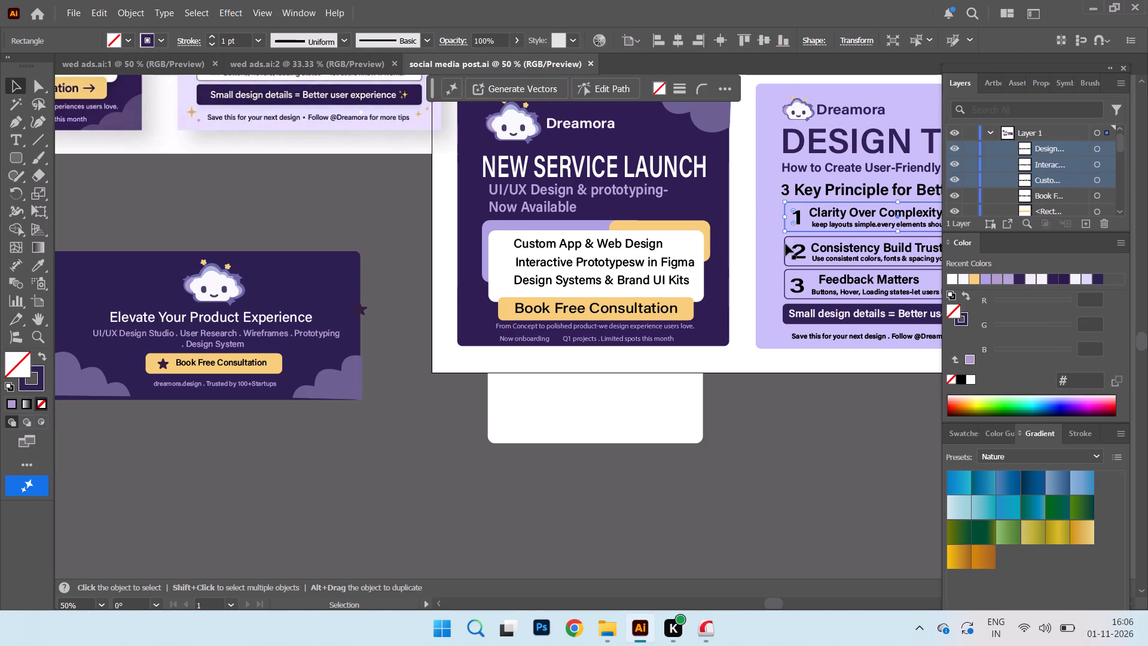
left_click(786, 244, "shift")
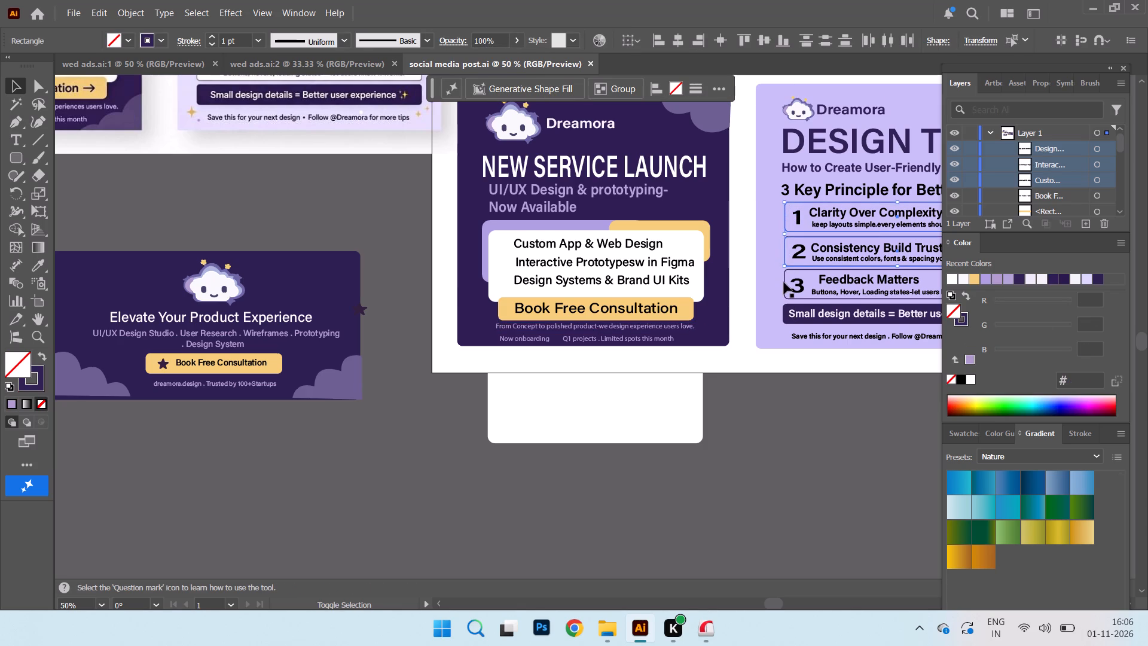
left_click(784, 282, "shift")
double_click(12, 367)
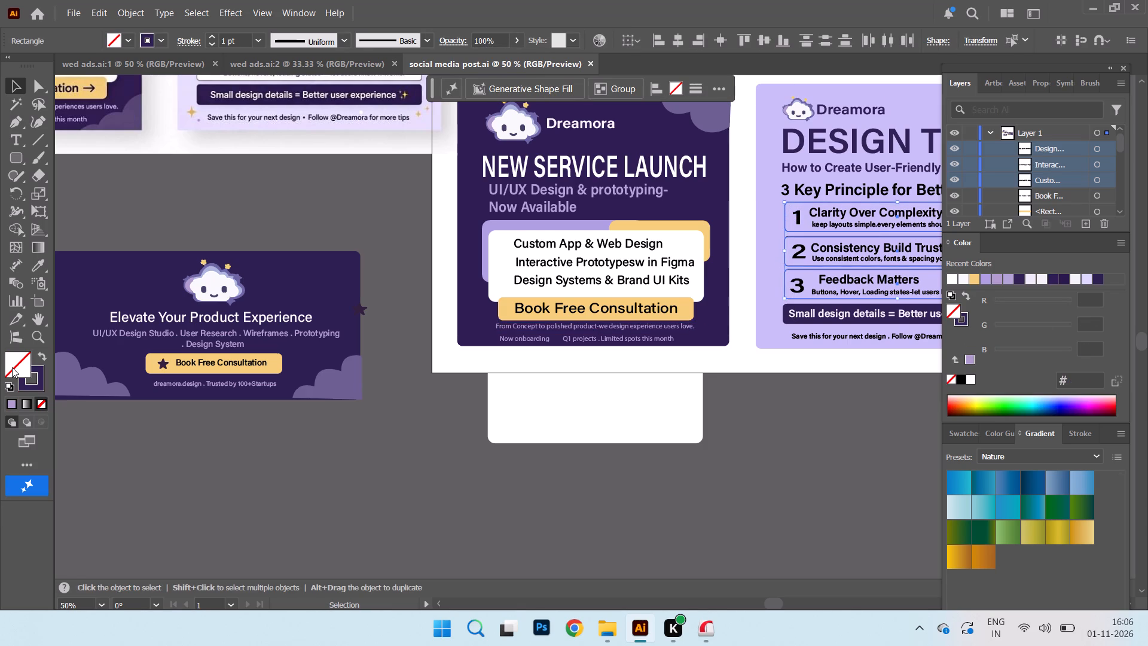
left_click(7, 400)
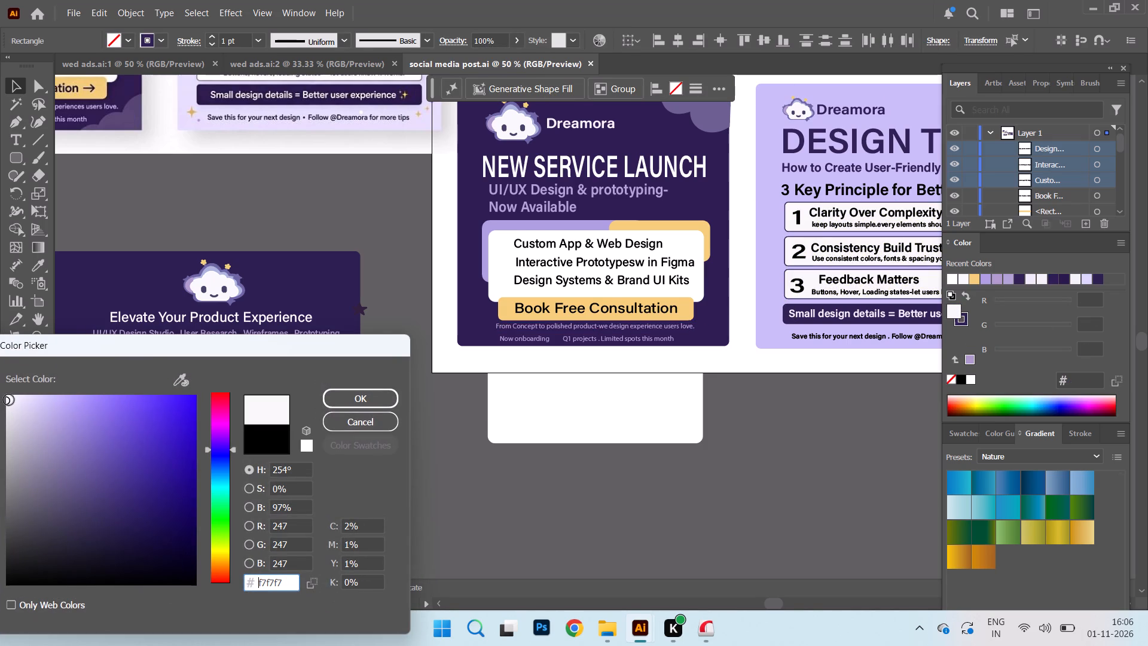
left_click(366, 396)
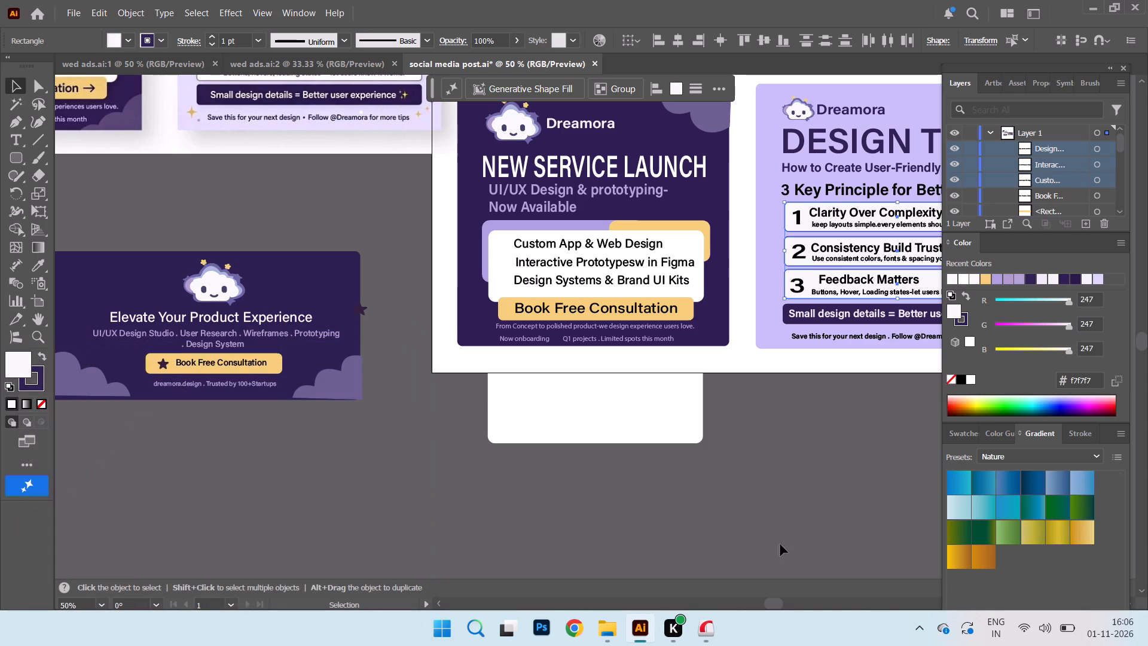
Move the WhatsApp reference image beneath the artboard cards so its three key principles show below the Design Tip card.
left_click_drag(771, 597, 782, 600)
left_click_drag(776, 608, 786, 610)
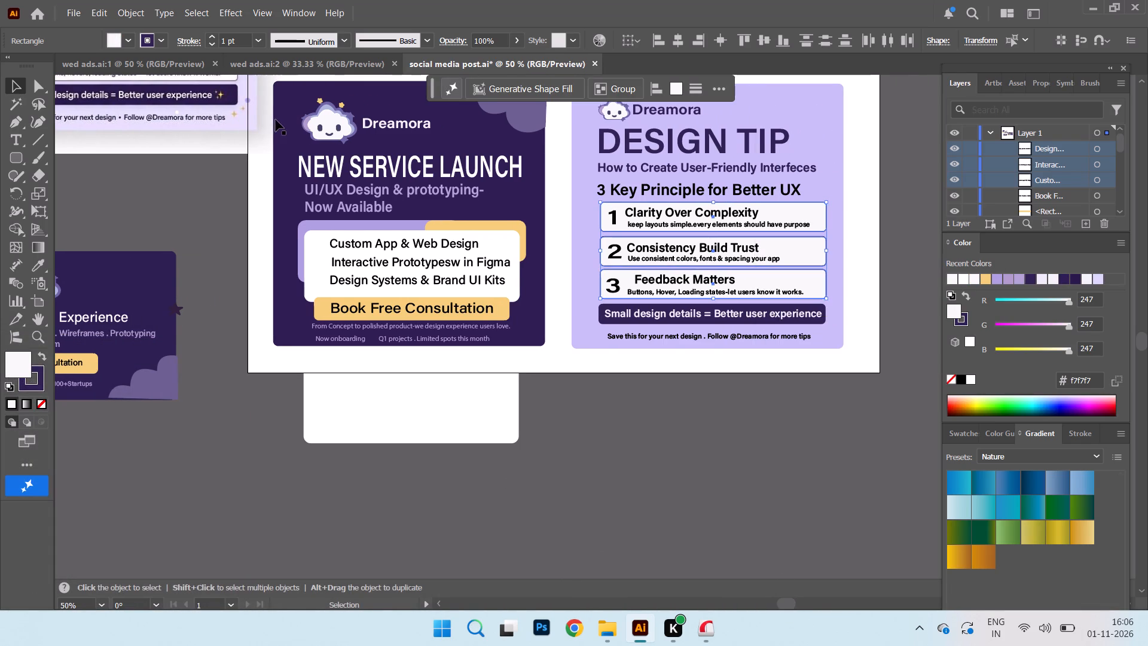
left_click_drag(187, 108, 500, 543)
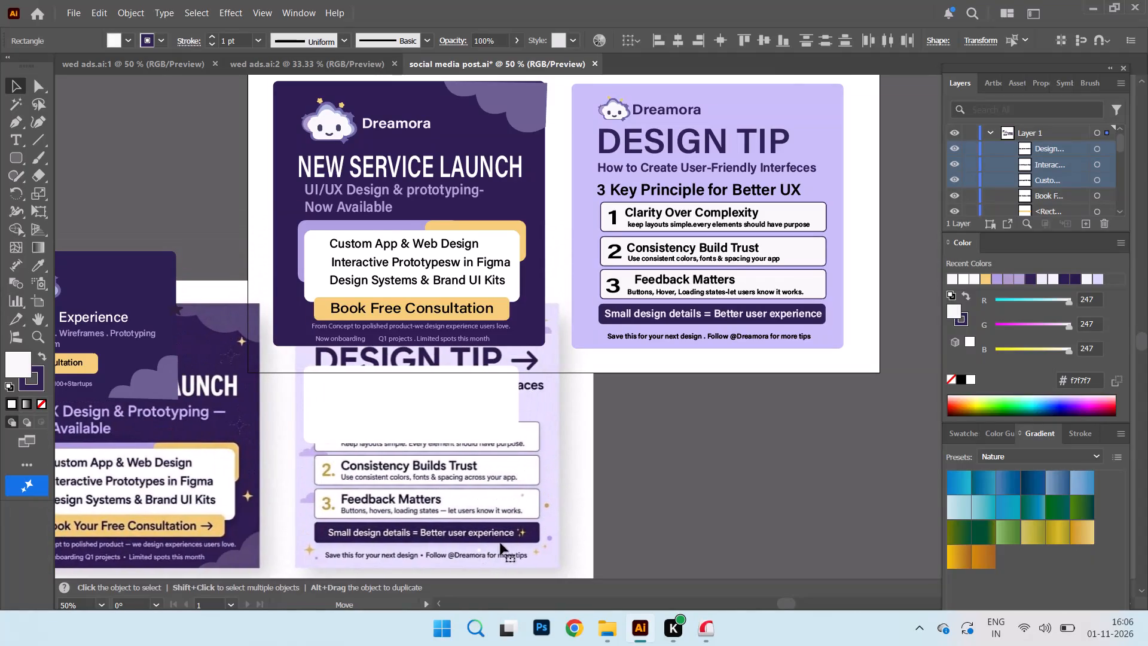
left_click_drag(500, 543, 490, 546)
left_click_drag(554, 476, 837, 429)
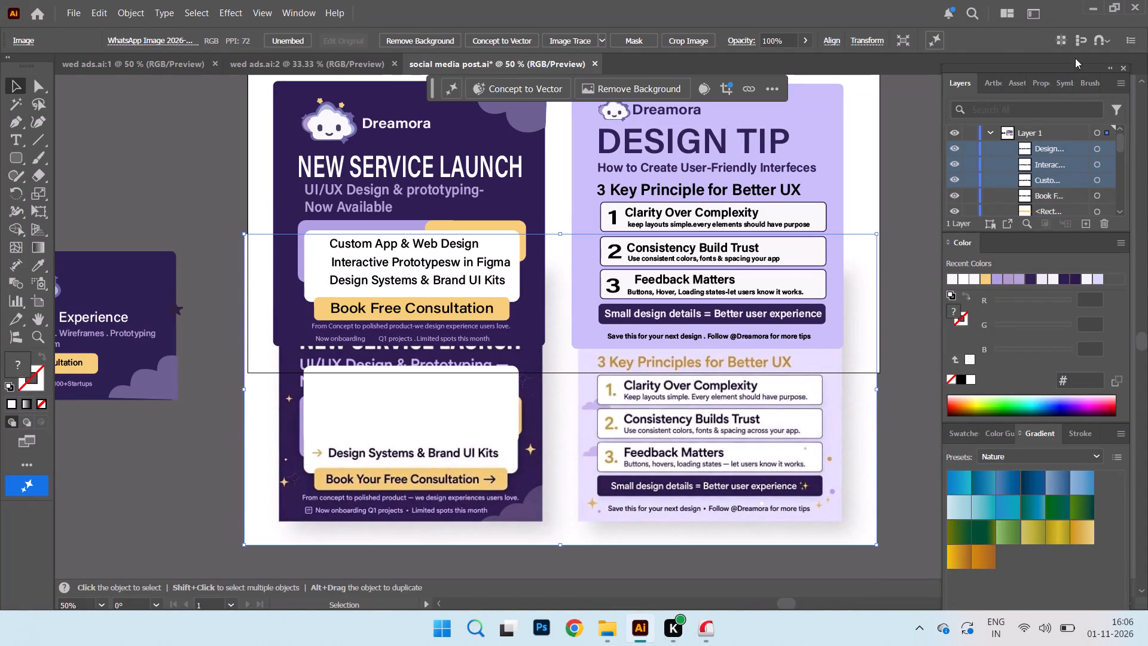
Recolour the "3 Key Principle for Better UX" heading with the recent yellow #f4cd78.
key("ctrl+equal")
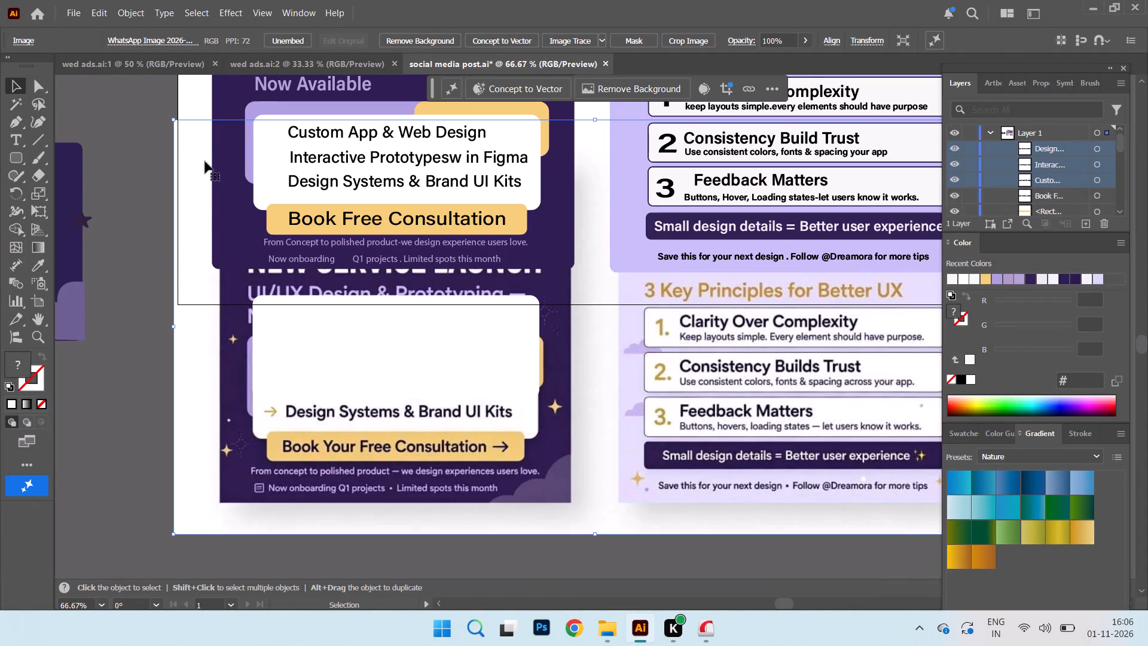
left_click(784, 610)
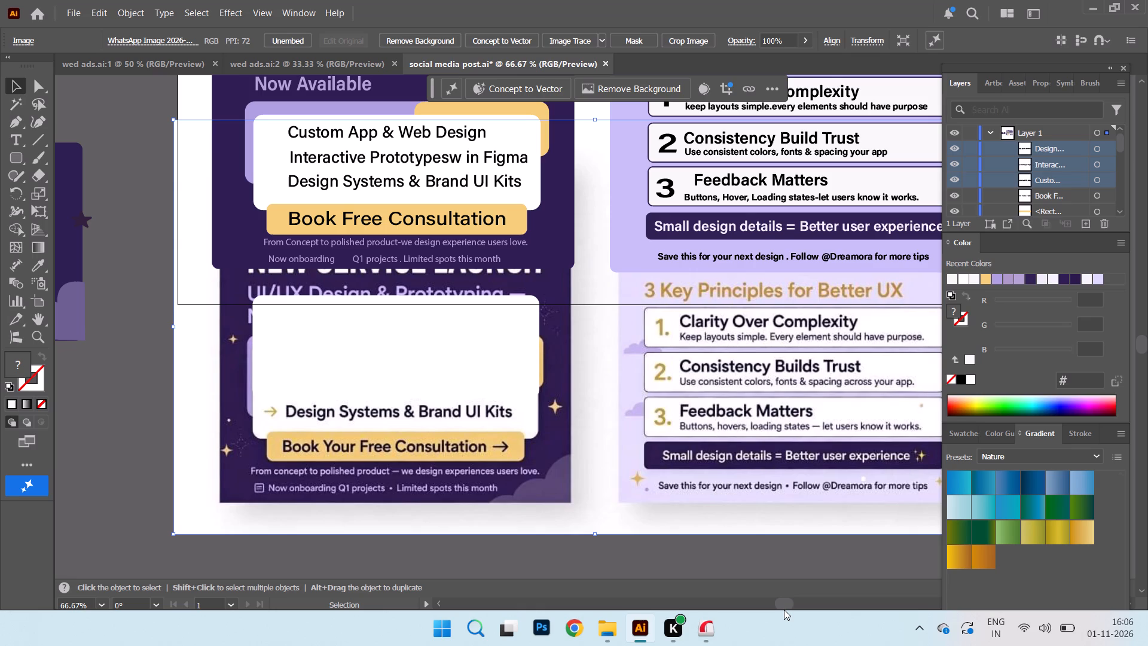
left_click_drag(780, 606, 786, 606)
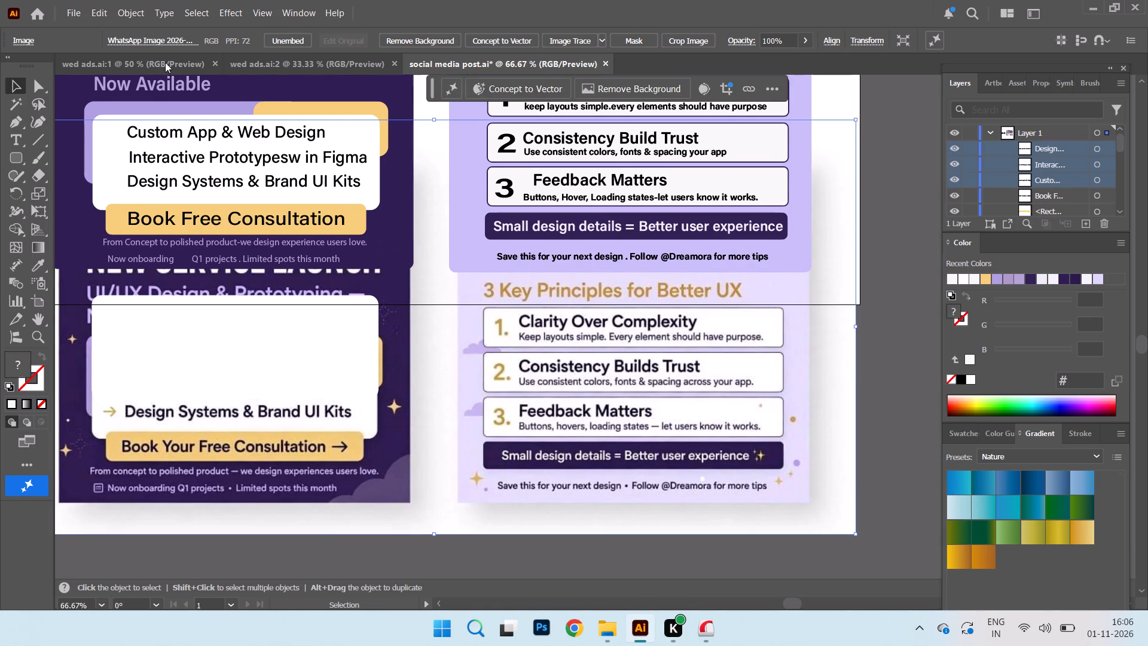
scroll(162, 168, "up", 6)
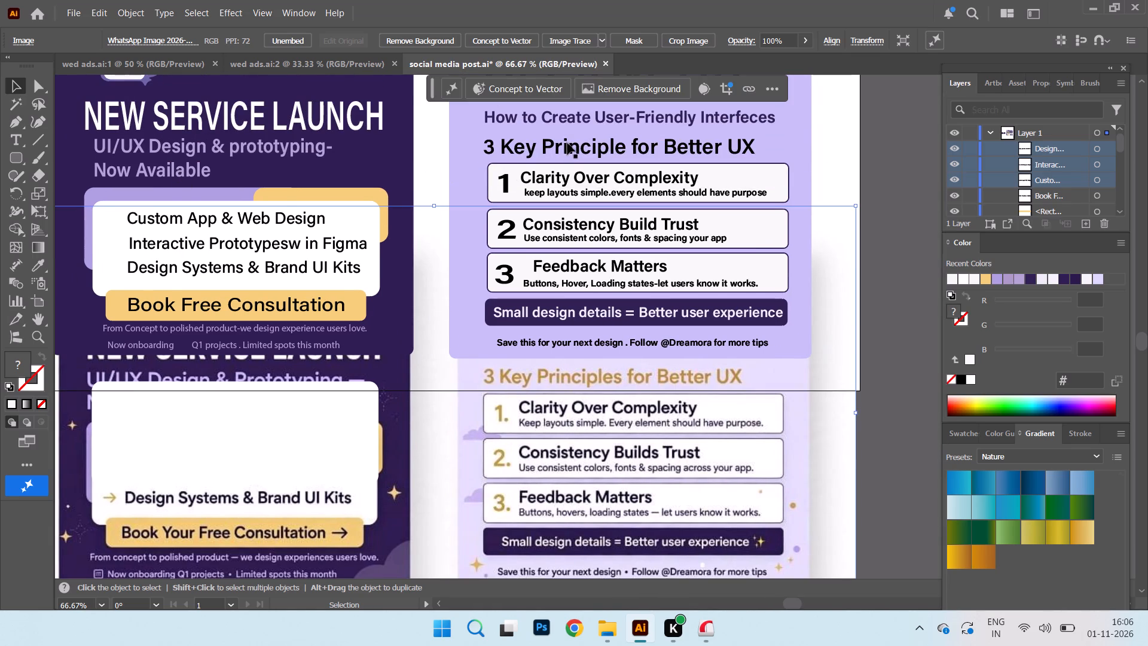
left_click(569, 143)
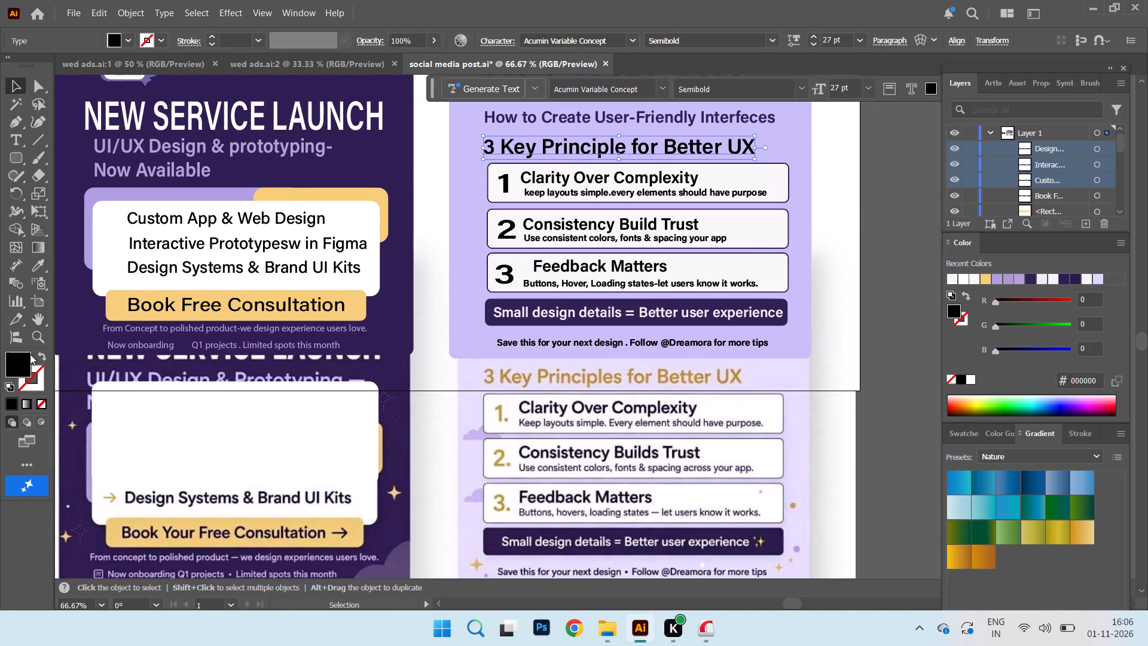
left_click(27, 367)
left_click(127, 35)
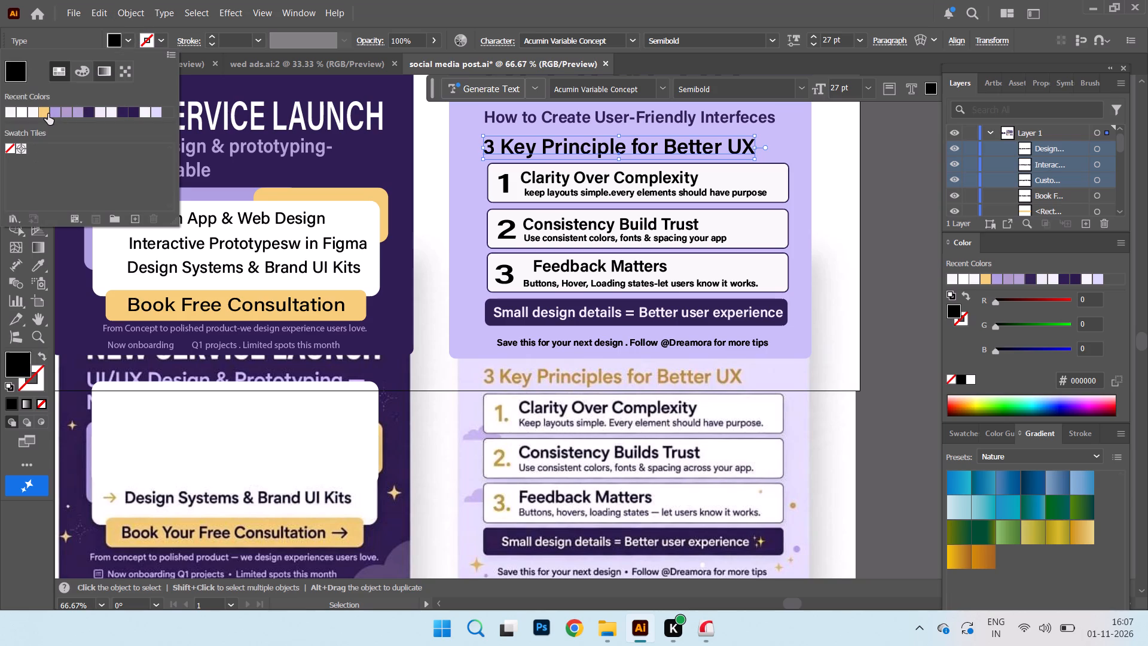
left_click(48, 114)
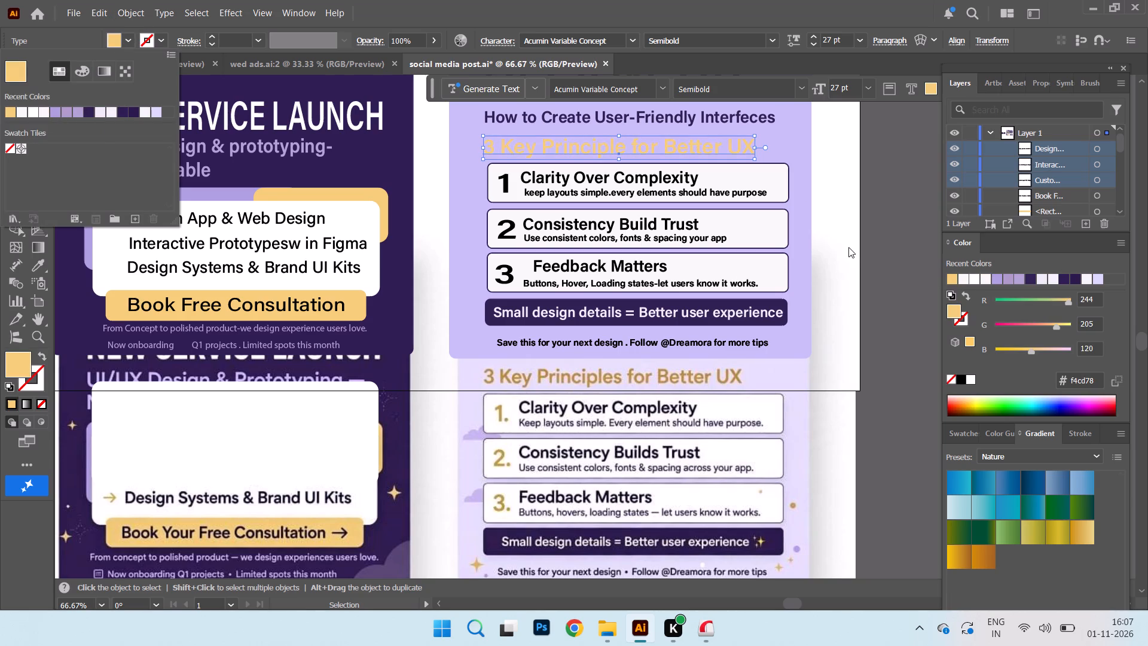
left_click(848, 247)
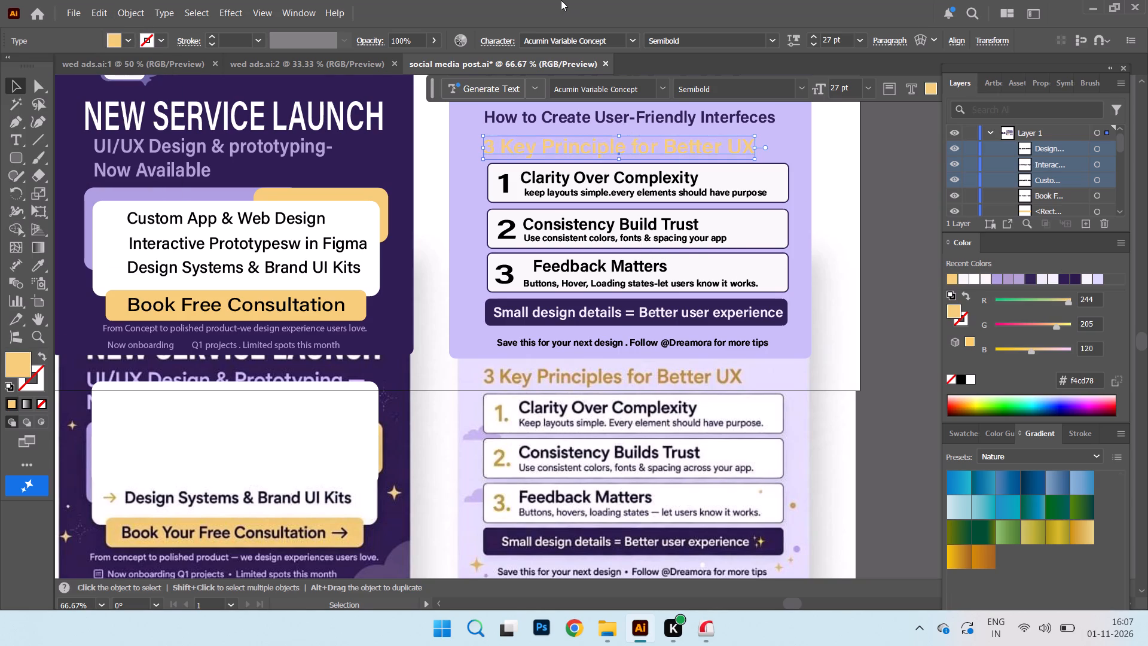
Set the numerals 1, 2 and 3 in the principle boxes to 34 pt and fill them with yellow #f4cd78.
left_click(508, 185)
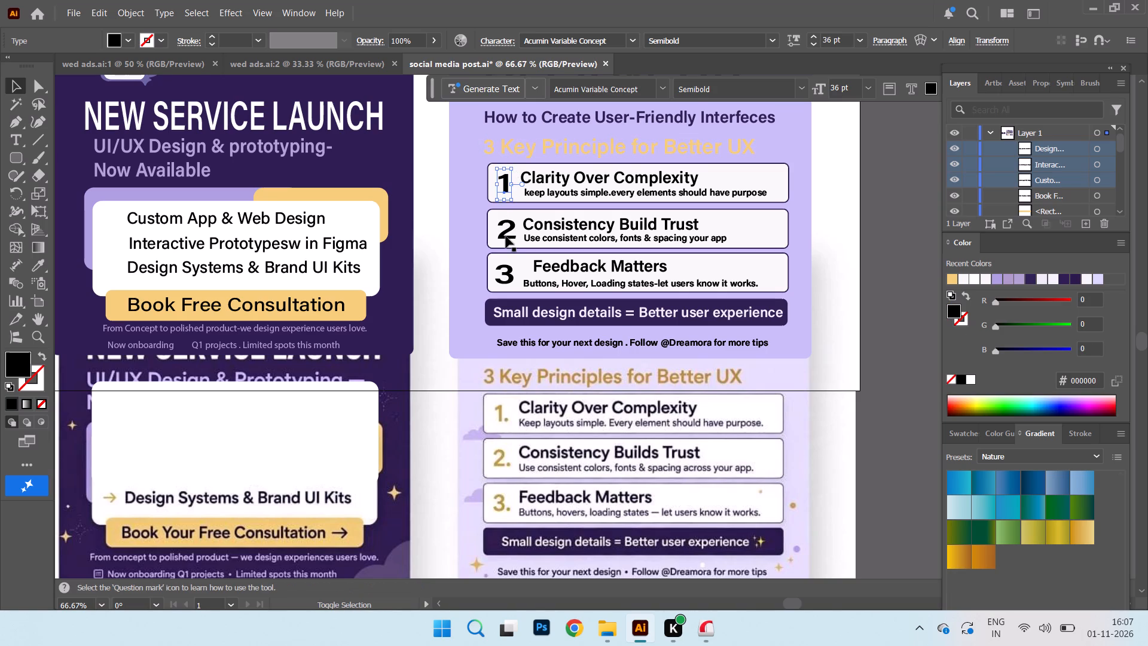
left_click(506, 236, "shift")
left_click(510, 270, "shift")
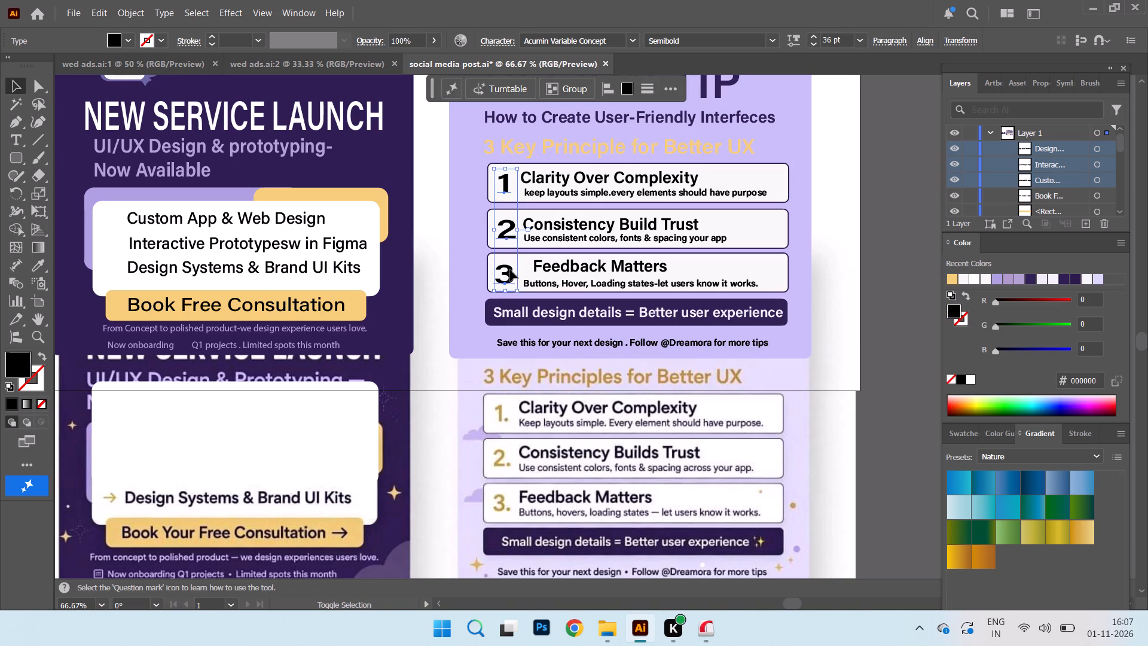
left_click_drag(834, 42, 781, 49)
type("34")
key("Return")
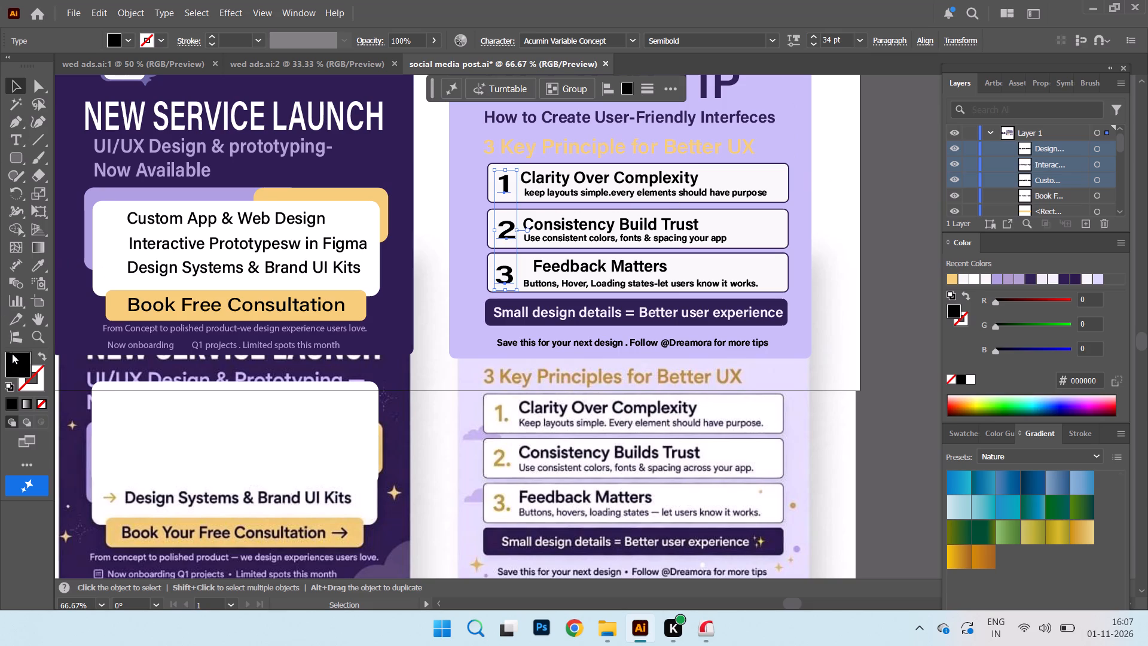
left_click(127, 37)
left_click(11, 118)
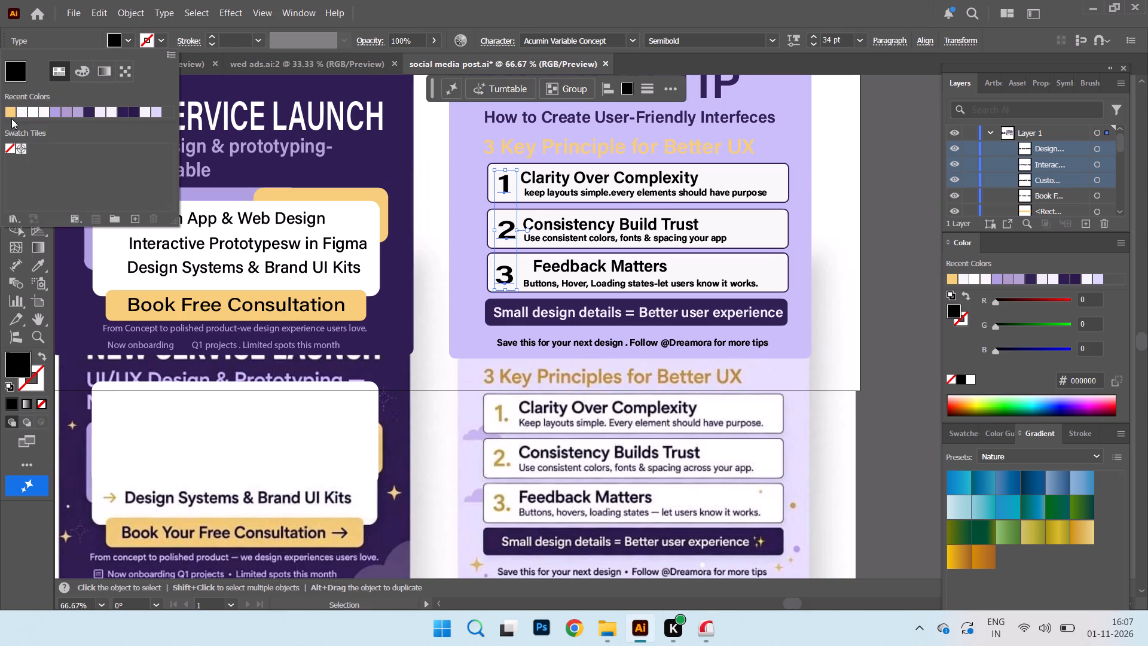
left_click(10, 111)
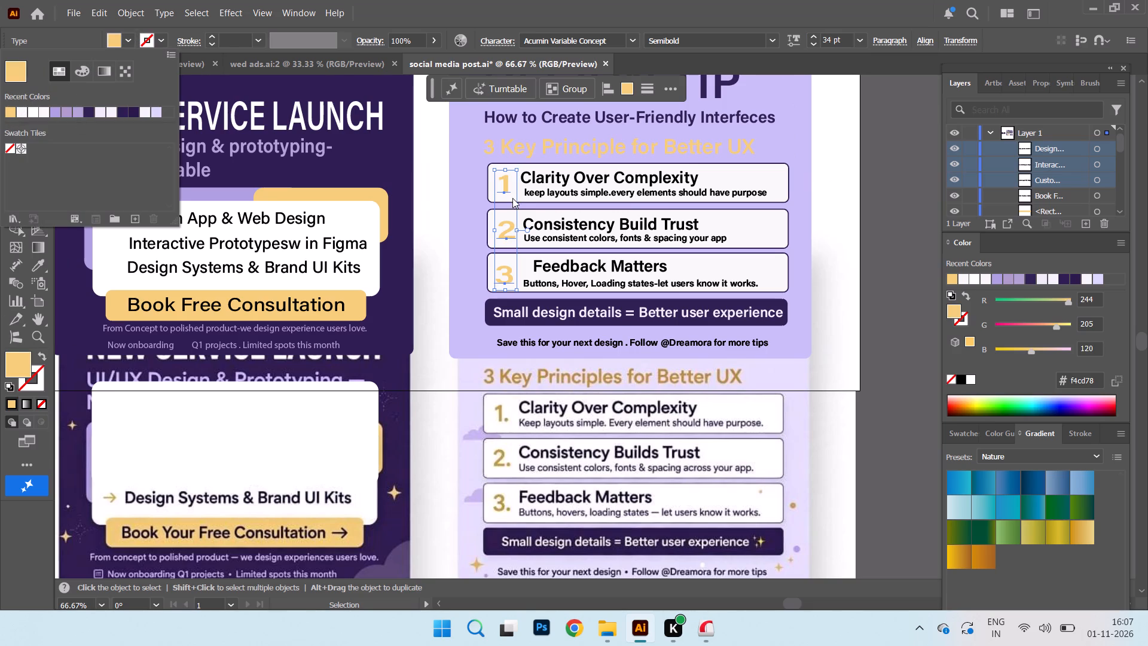
left_click(853, 203)
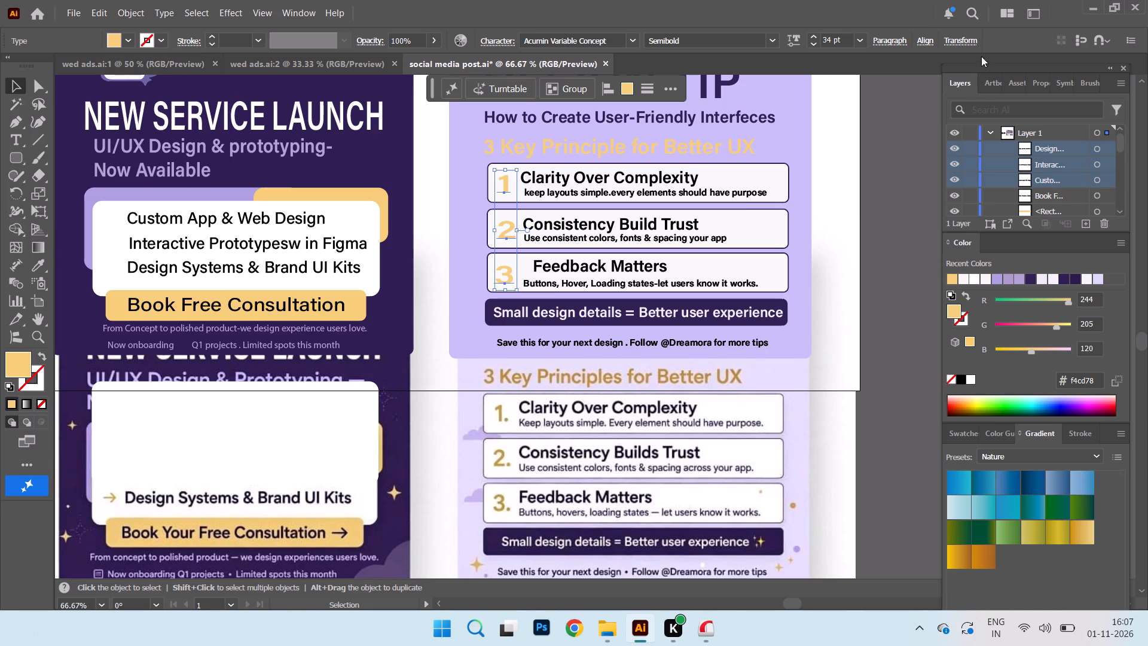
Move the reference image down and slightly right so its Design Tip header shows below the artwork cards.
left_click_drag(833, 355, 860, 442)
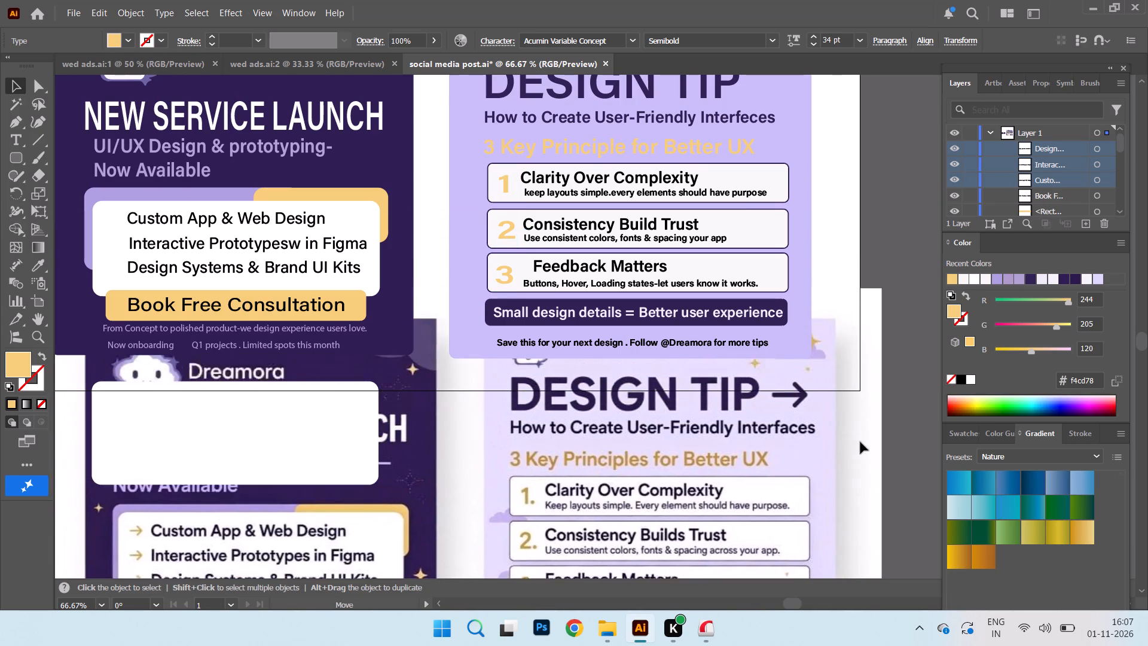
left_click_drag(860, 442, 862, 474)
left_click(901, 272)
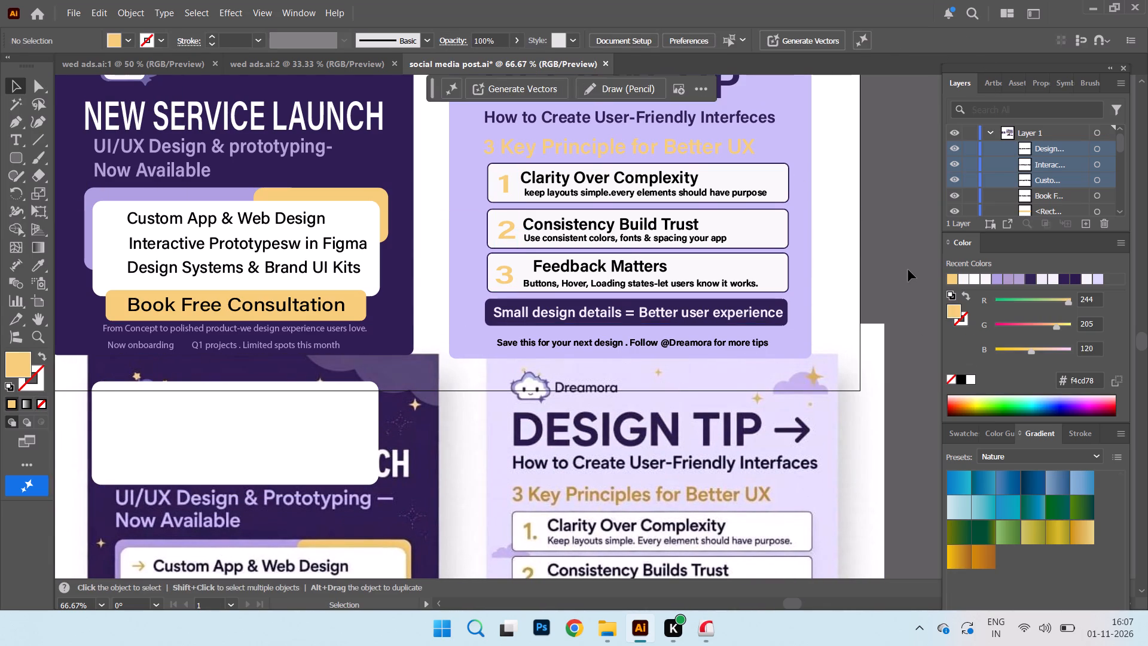
Shift the "Dreamora" name on the Design Tip card slightly right and down, away from the cloud logo.
key("ctrl+minus")
key("ctrl+minus")
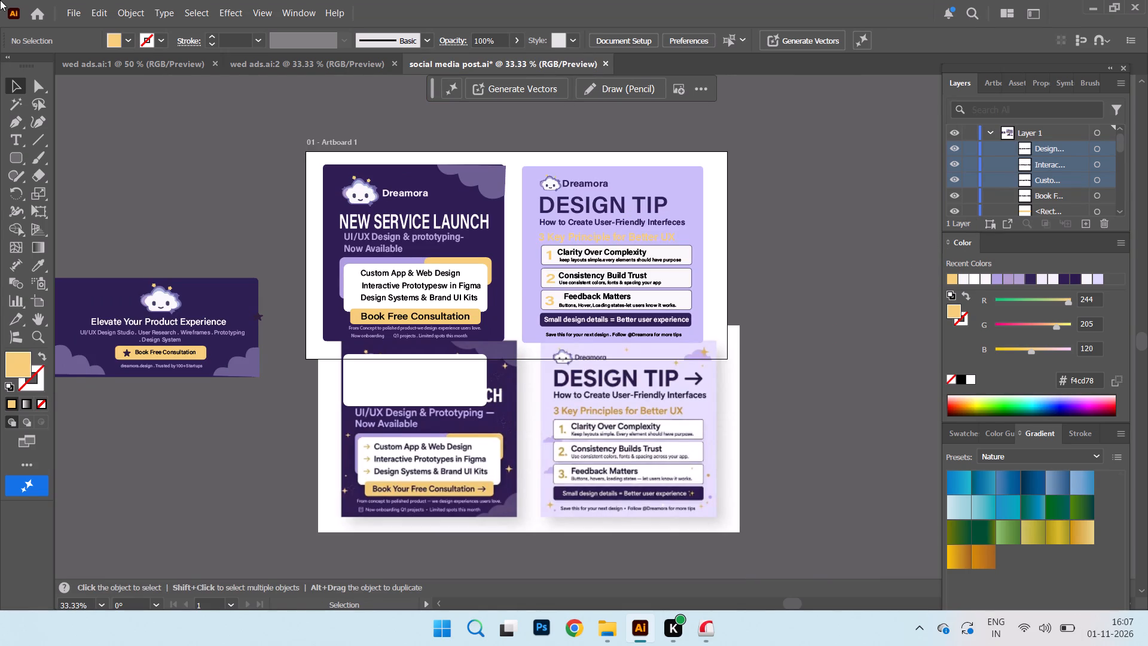
left_click_drag(580, 182, 587, 184)
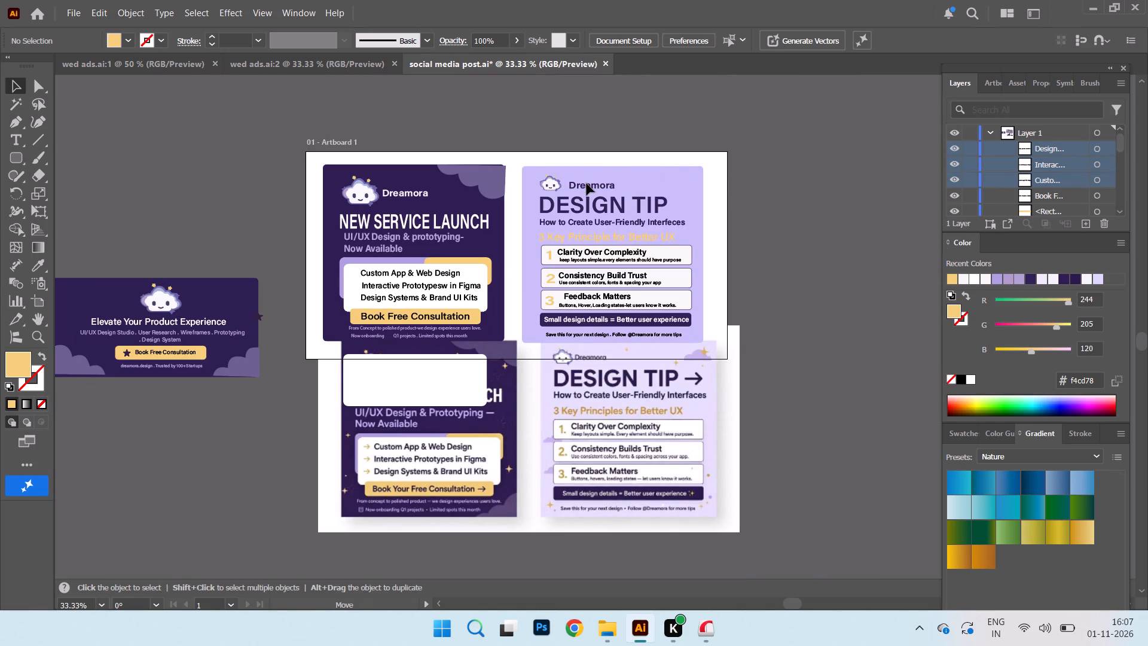
left_click_drag(587, 184, 586, 183)
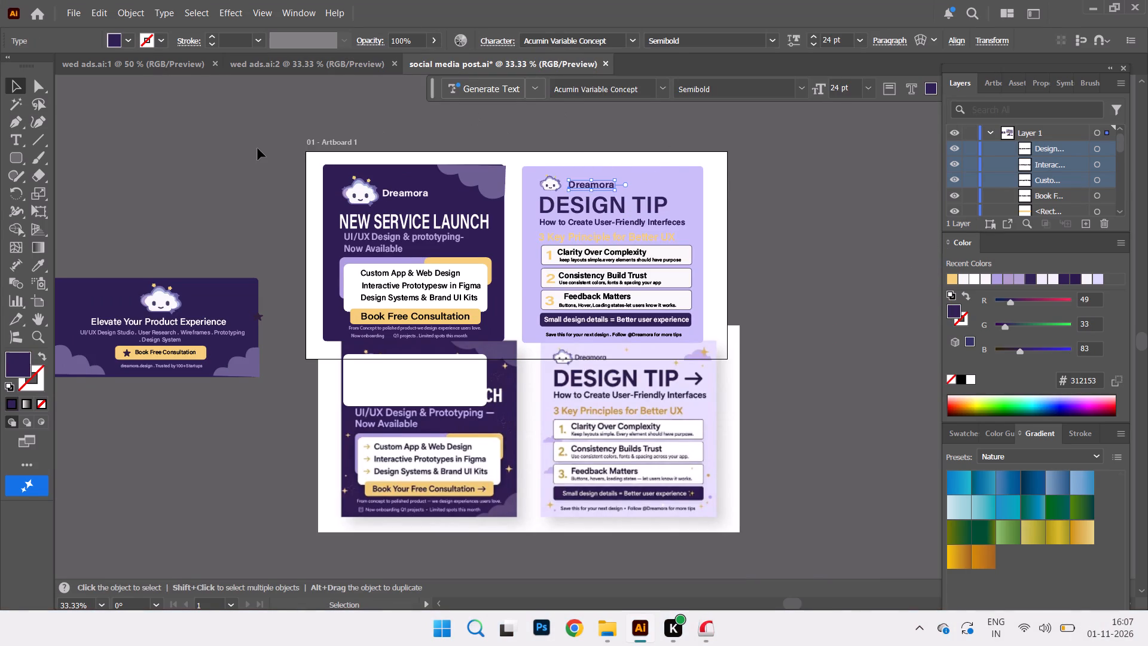
Save the document over the existing "social media post" Illustrator file in Downloads, keeping the Illustrator 2020 options.
left_click(72, 11)
left_click(150, 164)
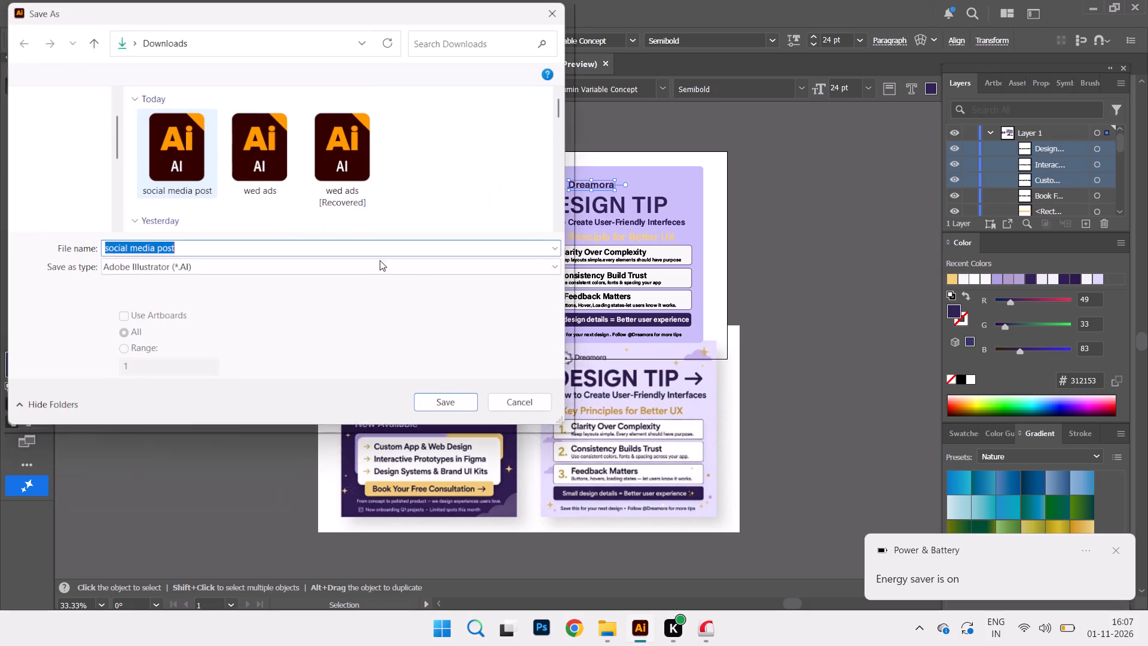
left_click(437, 401)
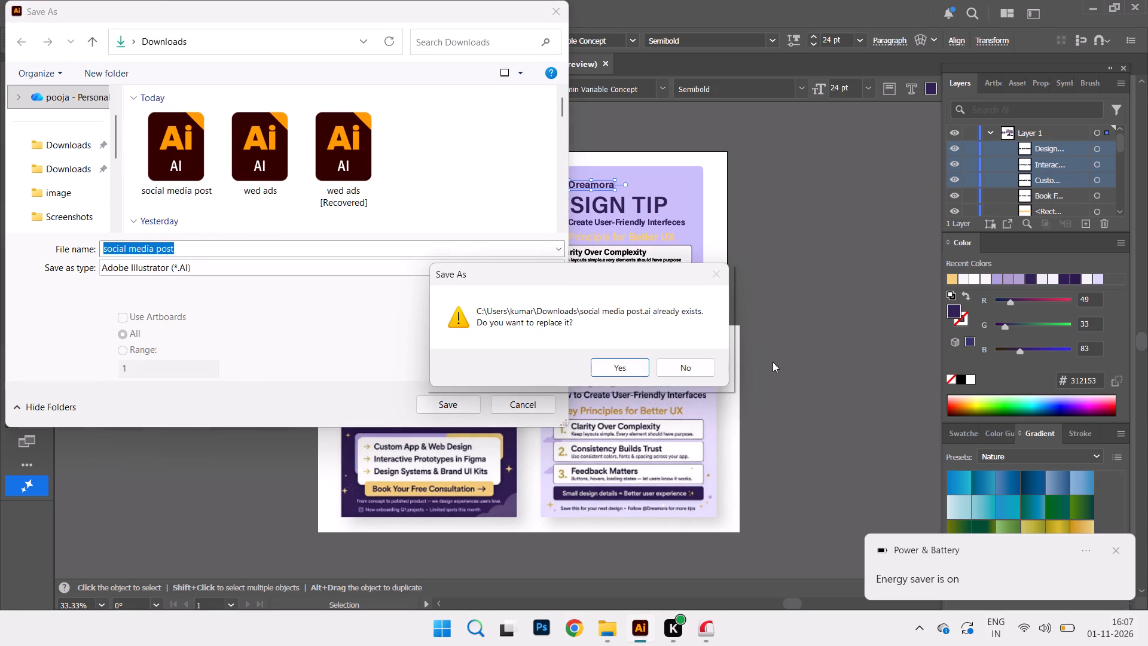
left_click(640, 369)
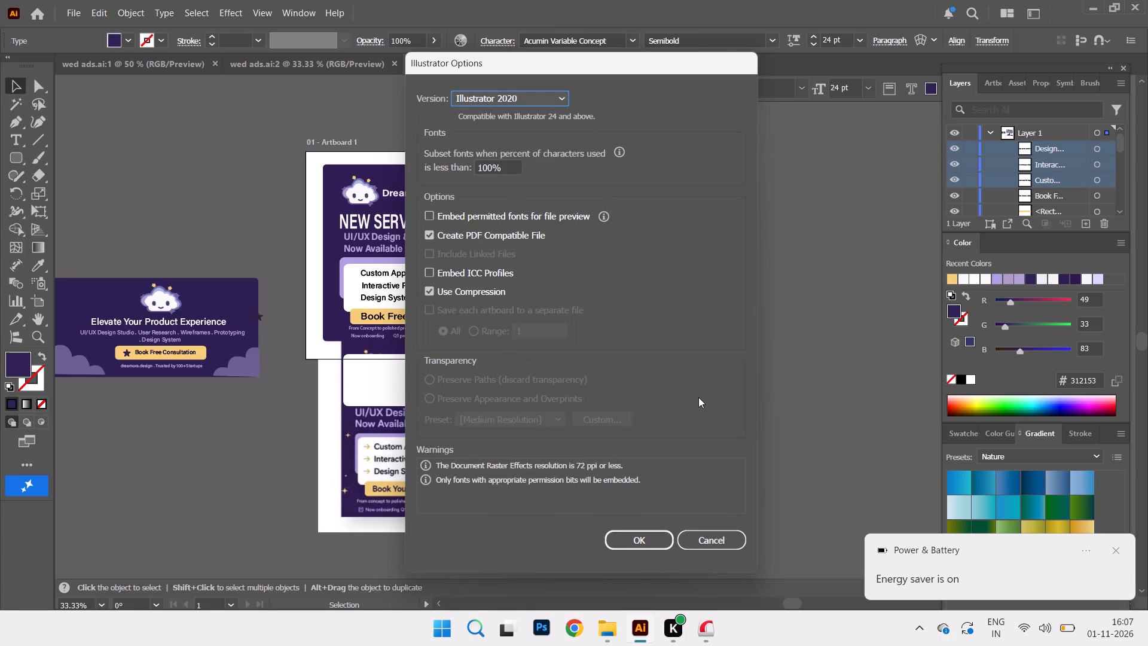
left_click(651, 543)
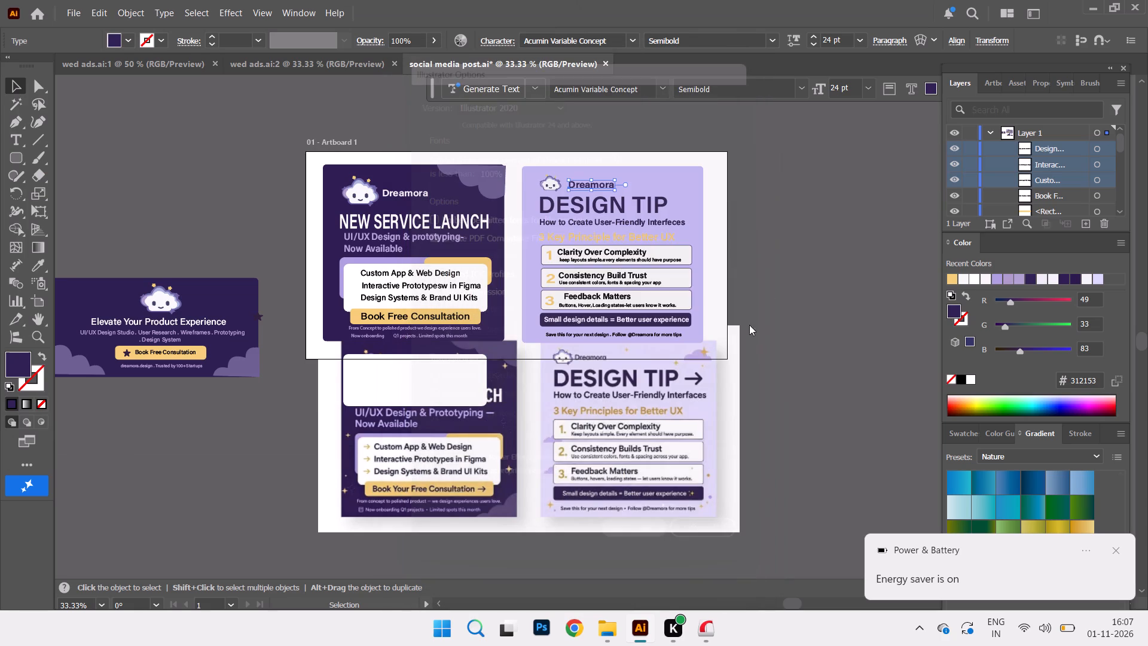
Move the reference image down and left, clear of the artboard.
left_click_drag(630, 435, 472, 490)
Delete the stray white rounded rectangle just below the artboard.
left_click(437, 391)
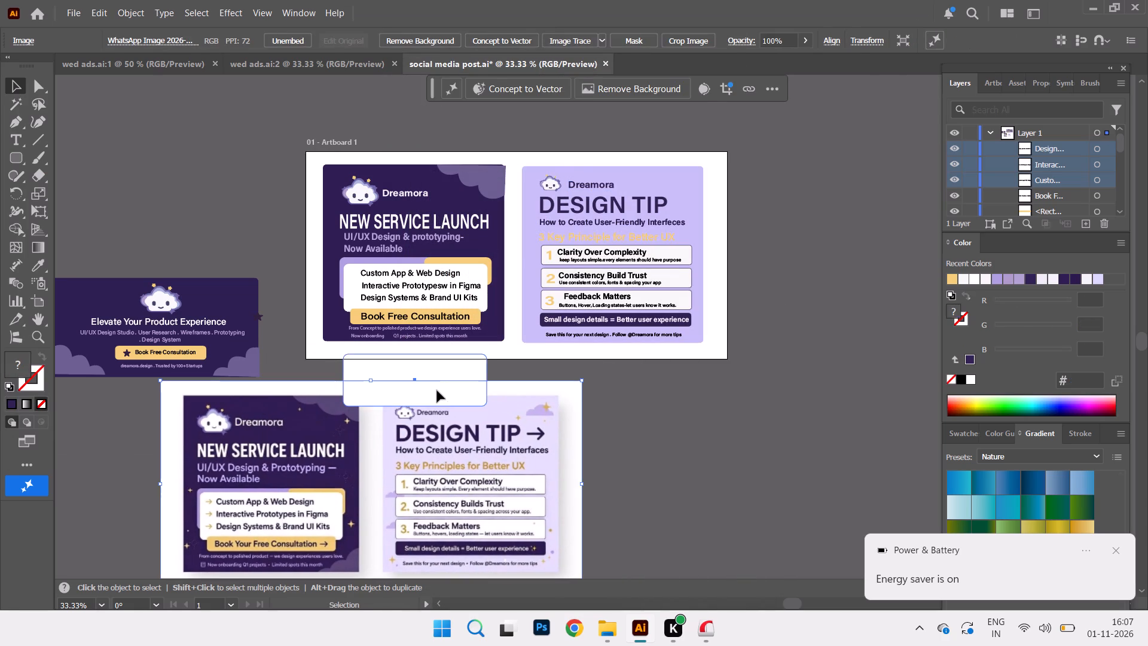
key("Delete")
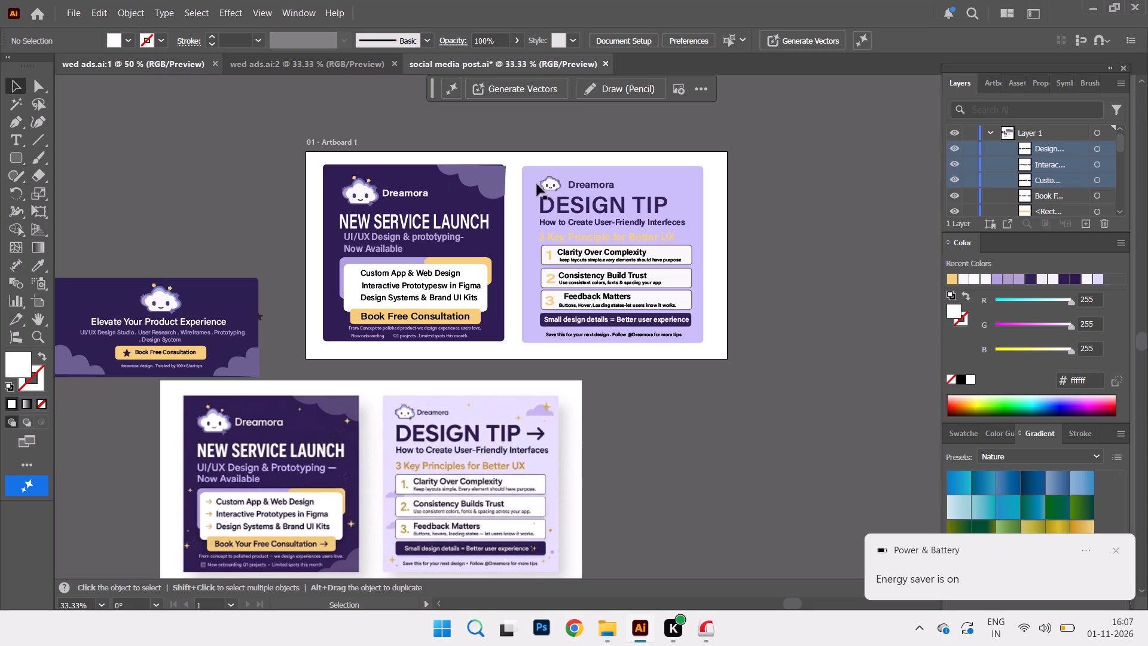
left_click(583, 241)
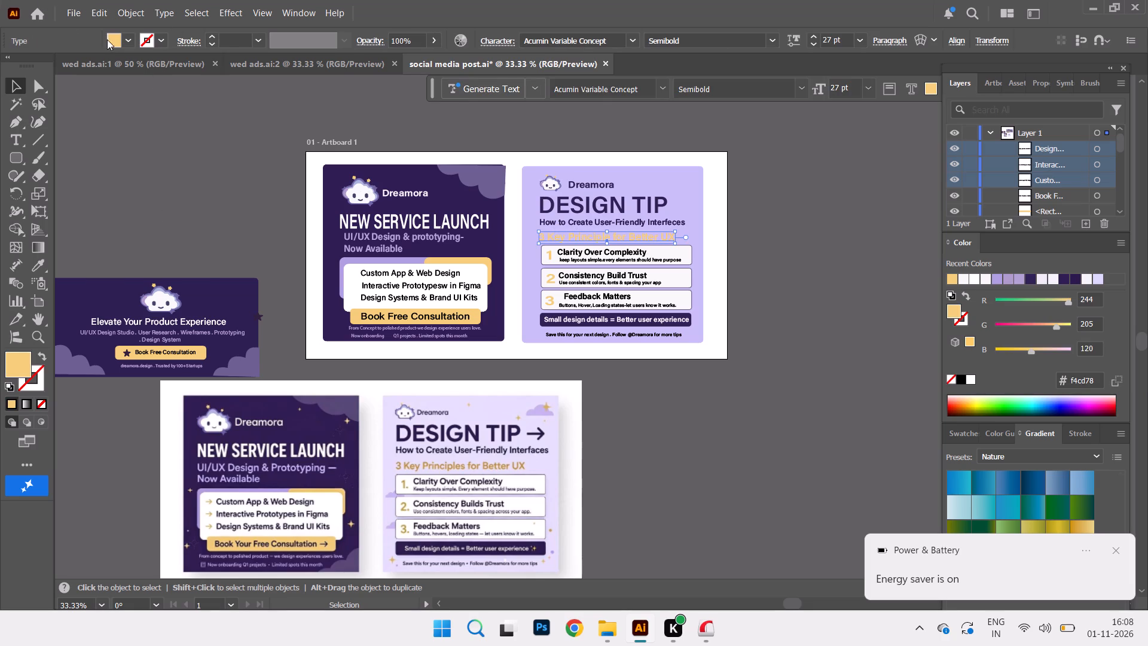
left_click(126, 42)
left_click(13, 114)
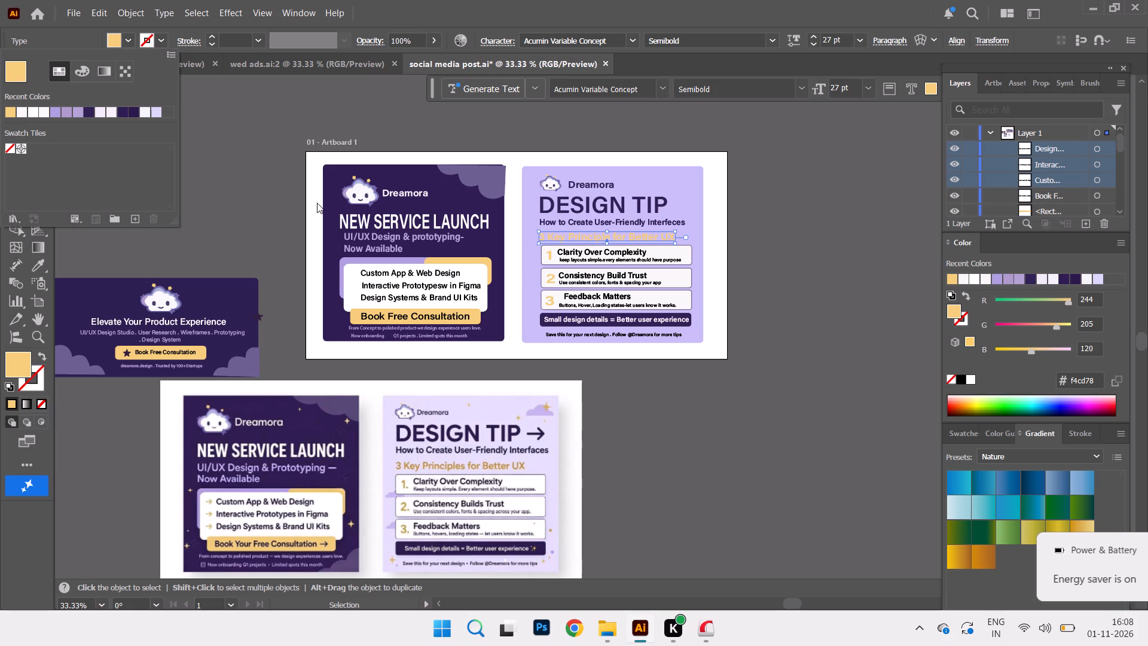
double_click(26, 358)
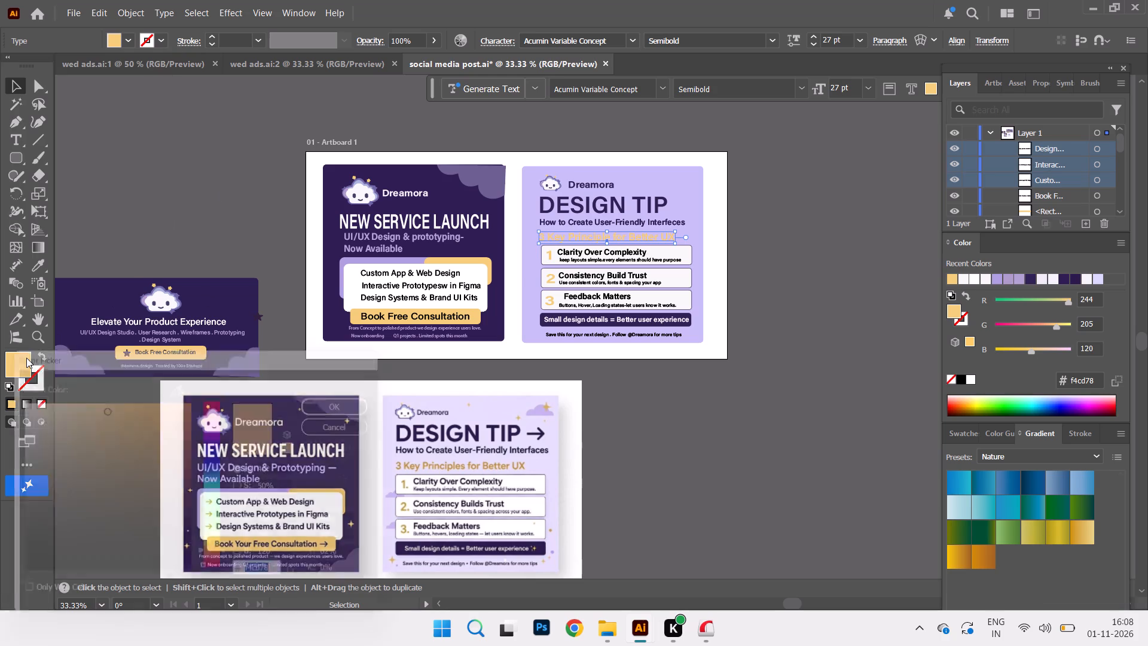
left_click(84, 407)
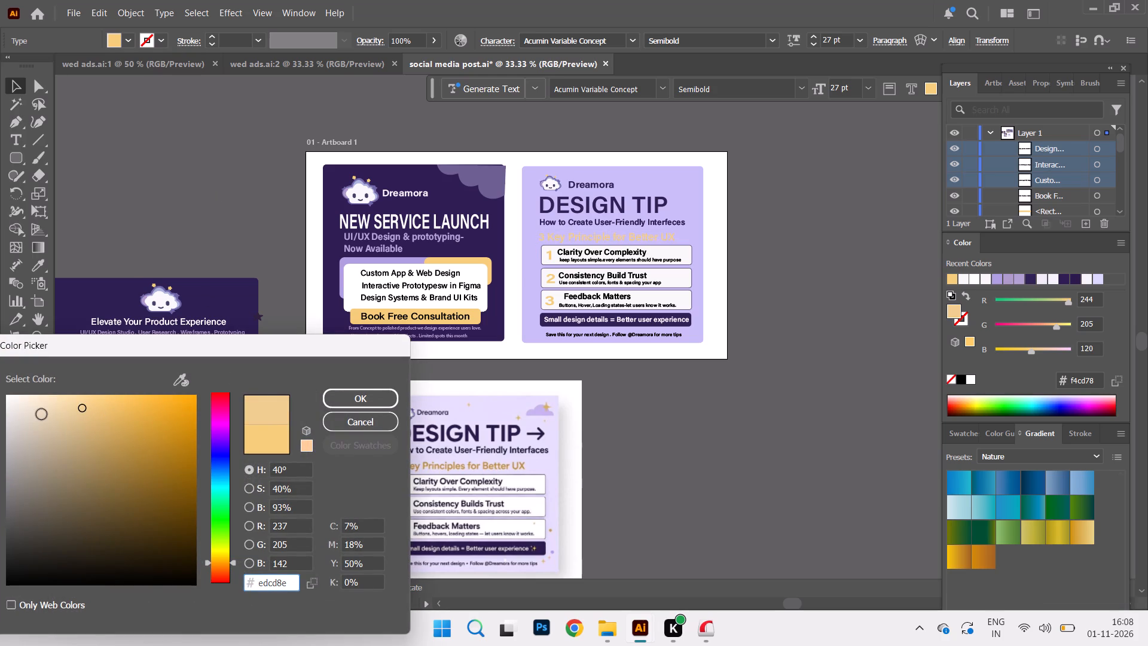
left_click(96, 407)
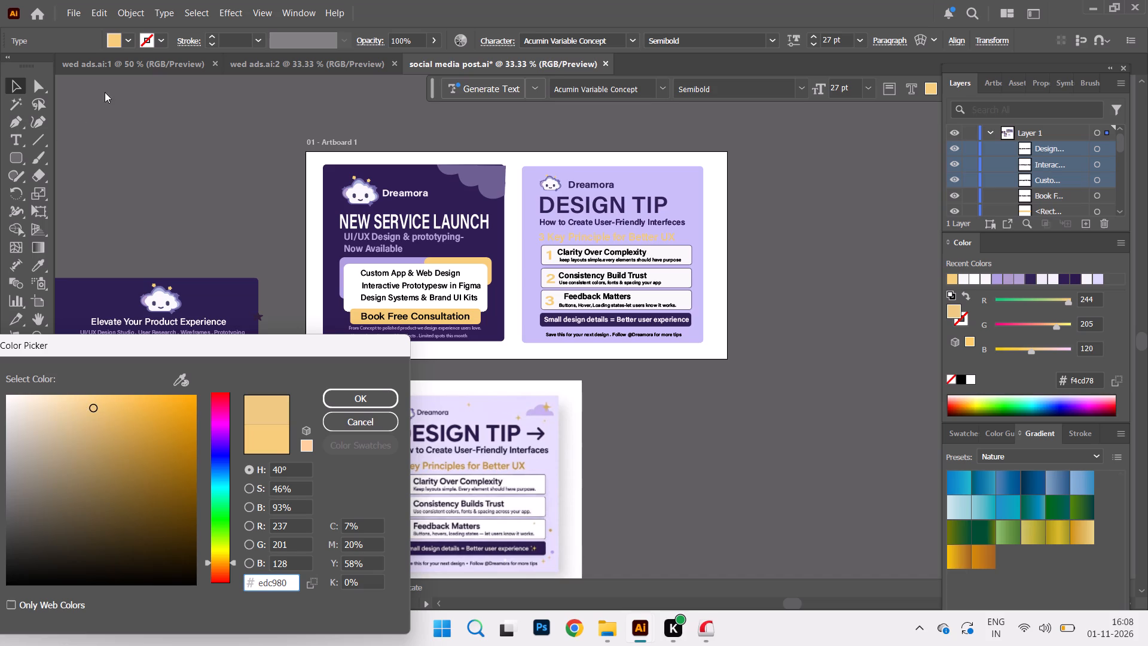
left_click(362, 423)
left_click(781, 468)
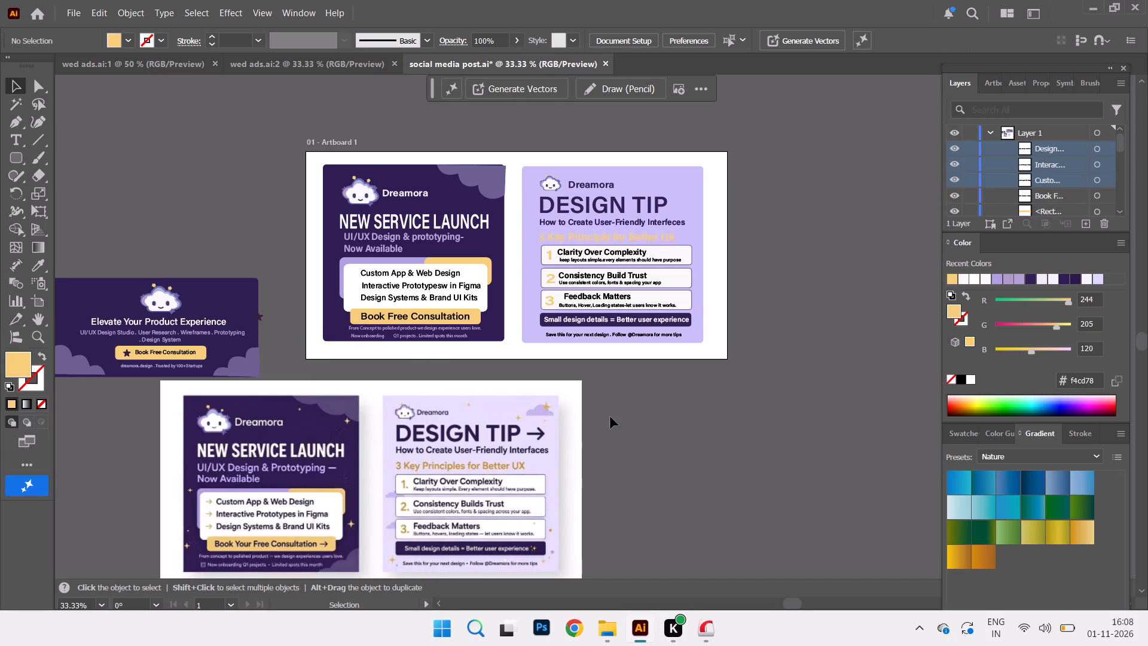
Left-align the "Clarity Over Complexity", "Consistency Build Trust" and "Feedback Matters" headings on the Design Tip card.
key("ctrl+equal")
key("ctrl+equal")
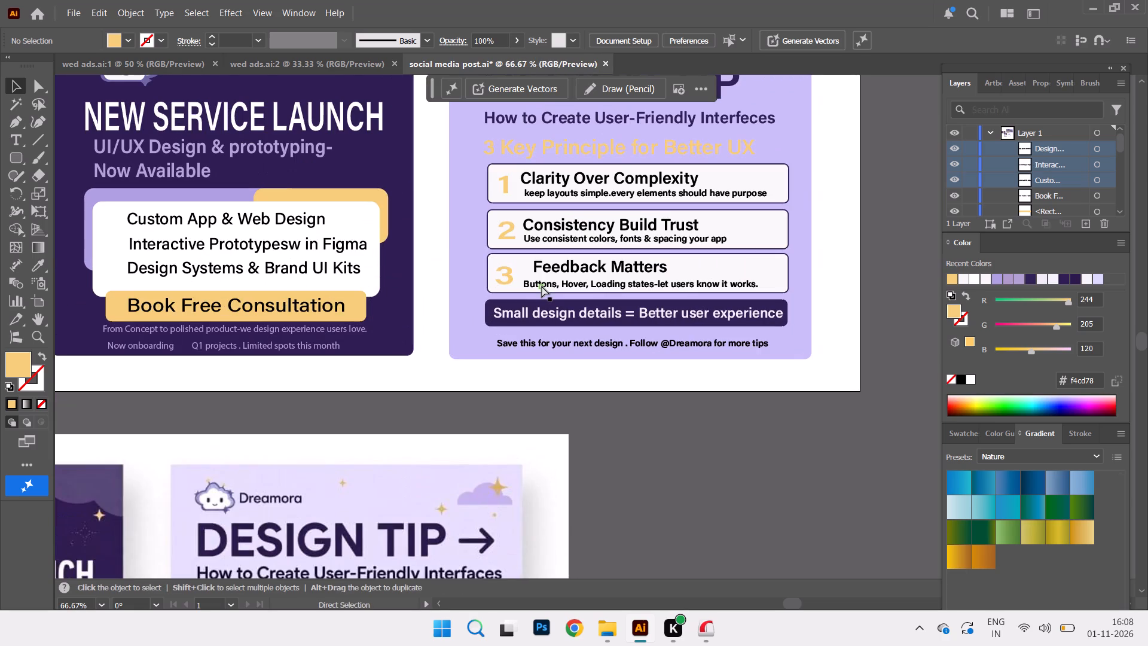
key("ctrl+equal")
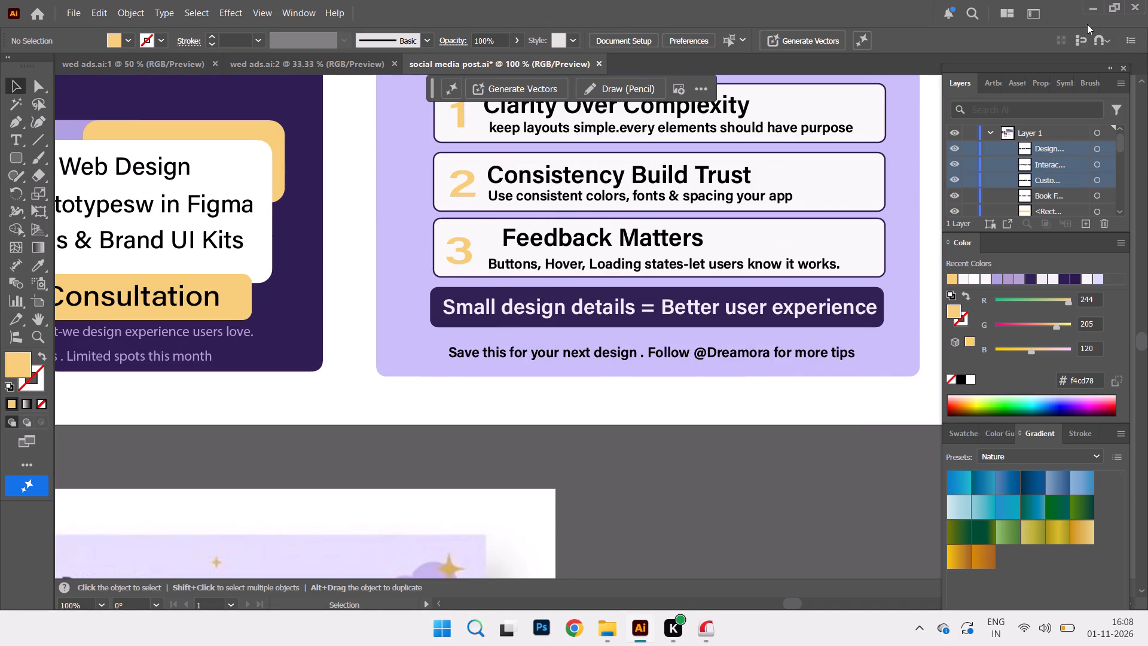
key("ctrl+minus")
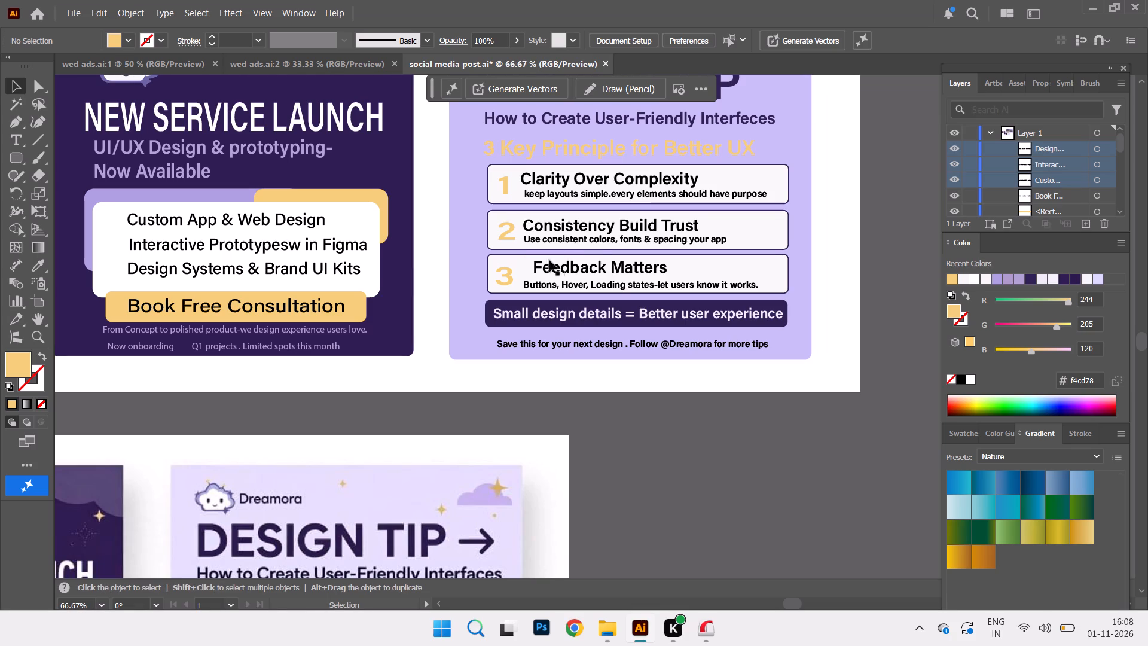
left_click_drag(556, 269, 548, 272)
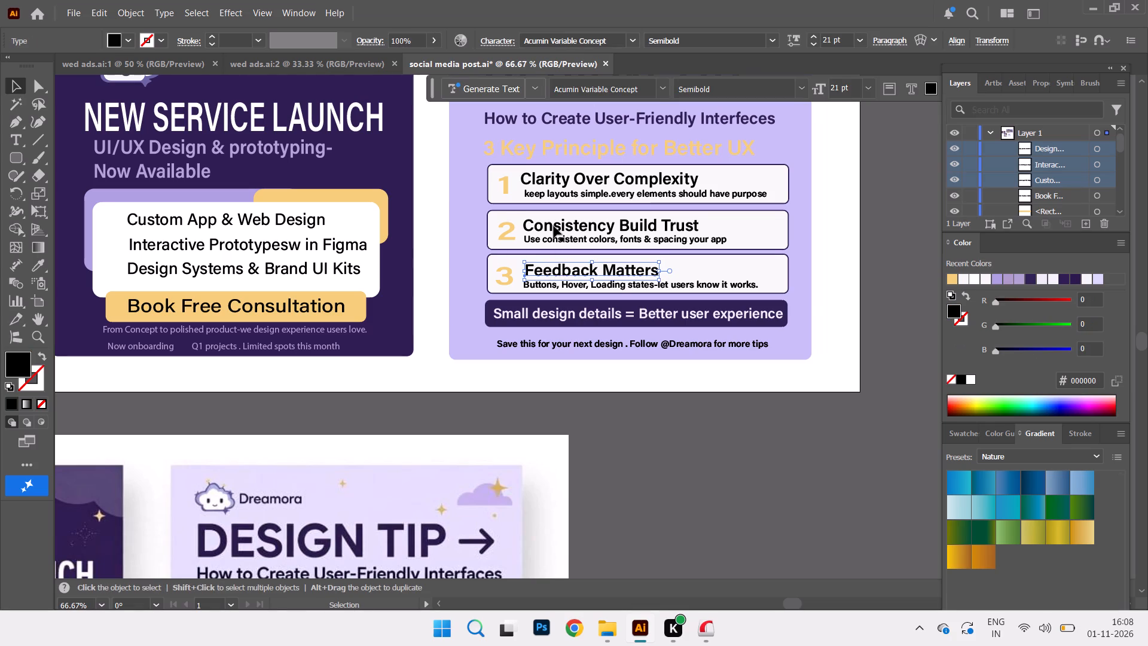
left_click(552, 226, "shift")
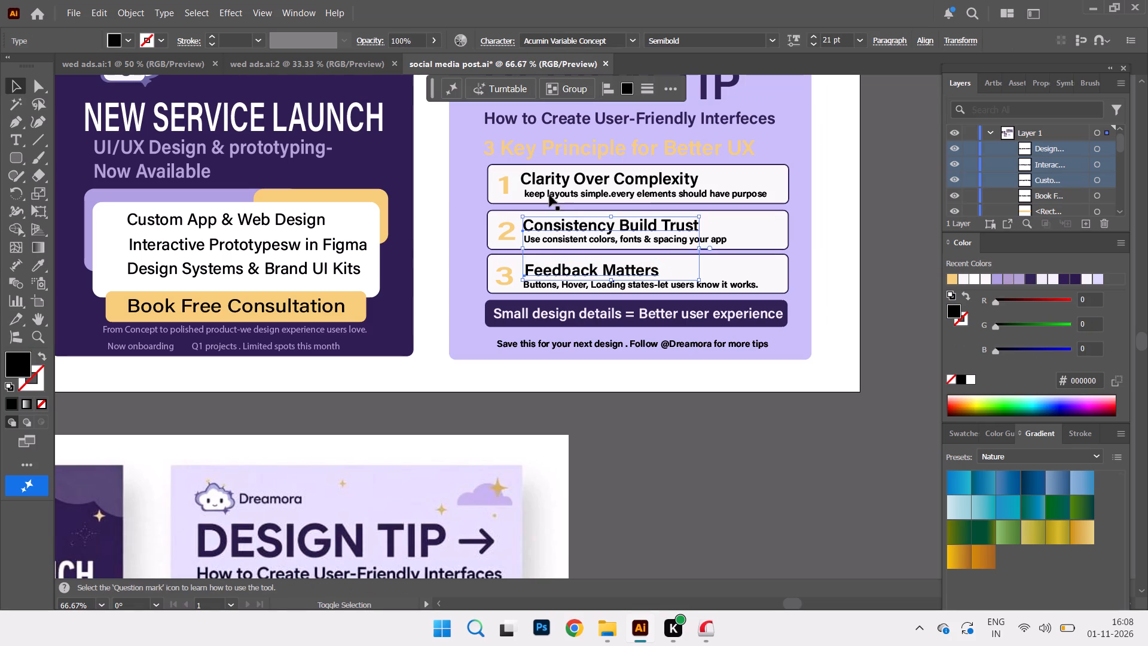
left_click(551, 176, "shift")
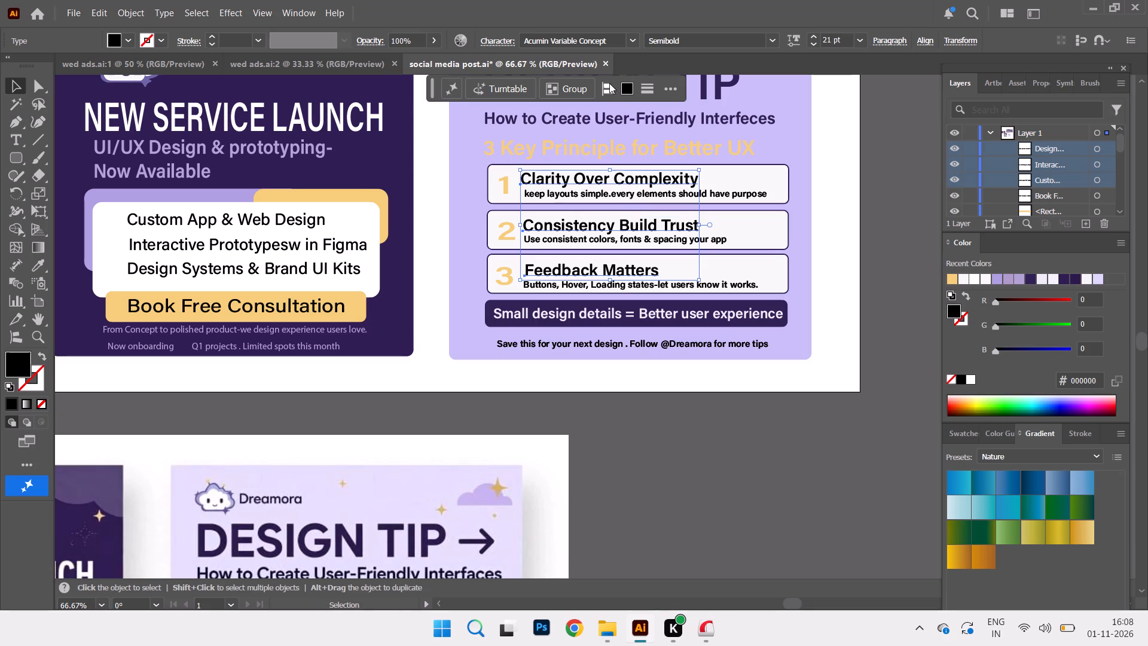
left_click(609, 83)
left_click(602, 133)
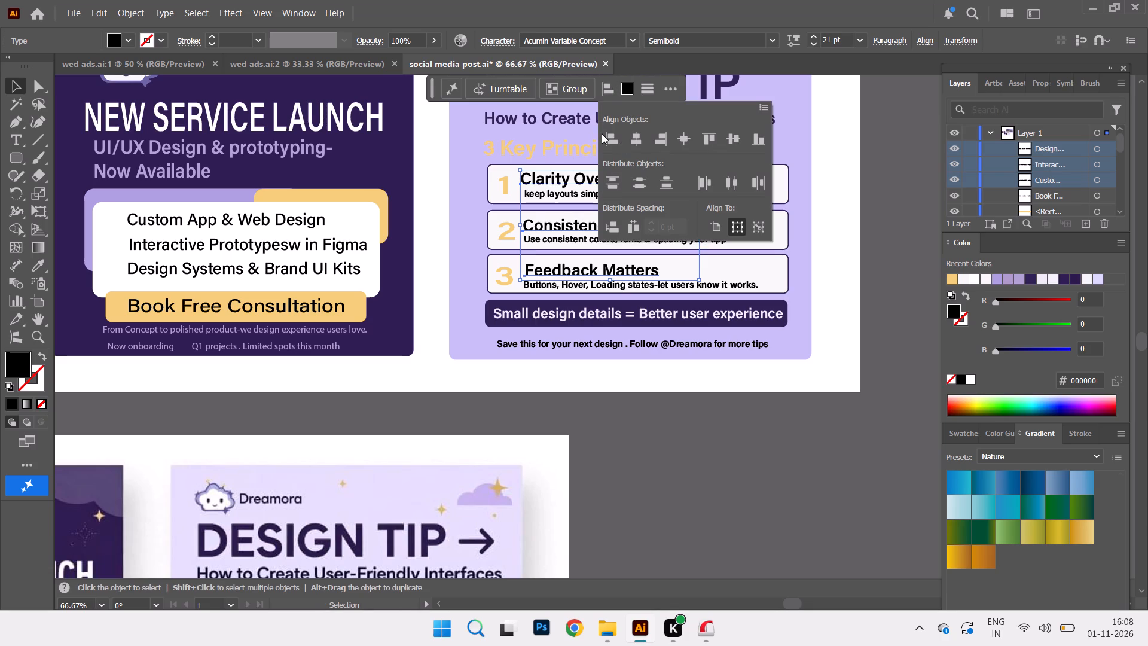
left_click(609, 136)
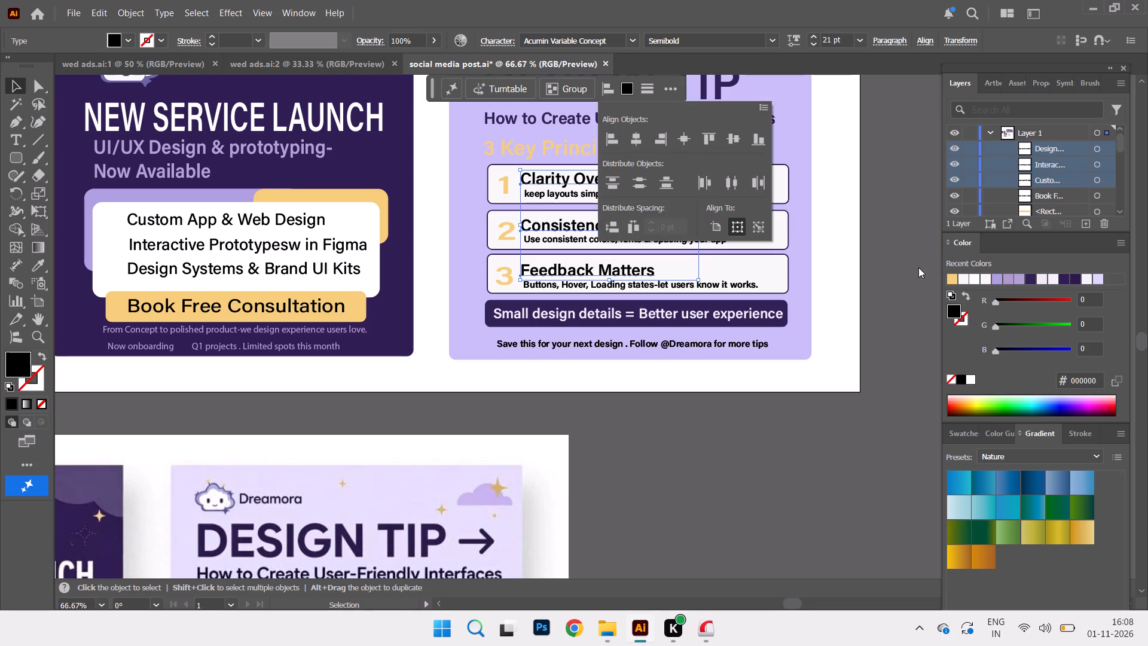
Shift the three aligned principle headings slightly right so they line up with the small description lines beneath them.
left_click_drag(578, 273, 579, 274)
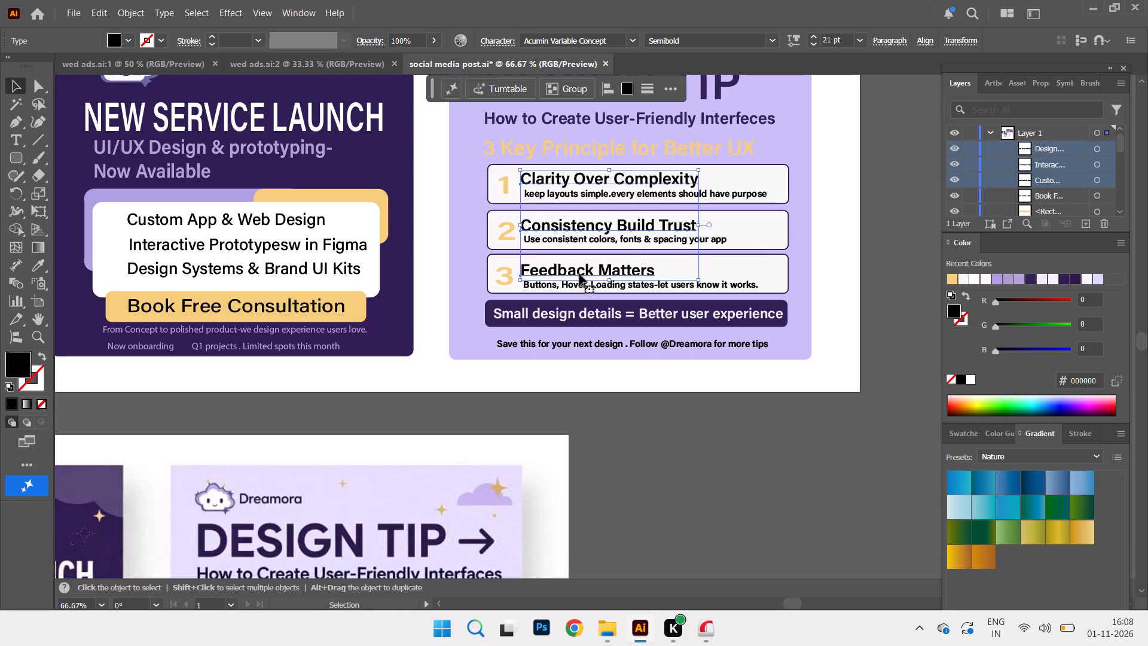
left_click_drag(579, 274, 584, 270)
left_click(578, 270)
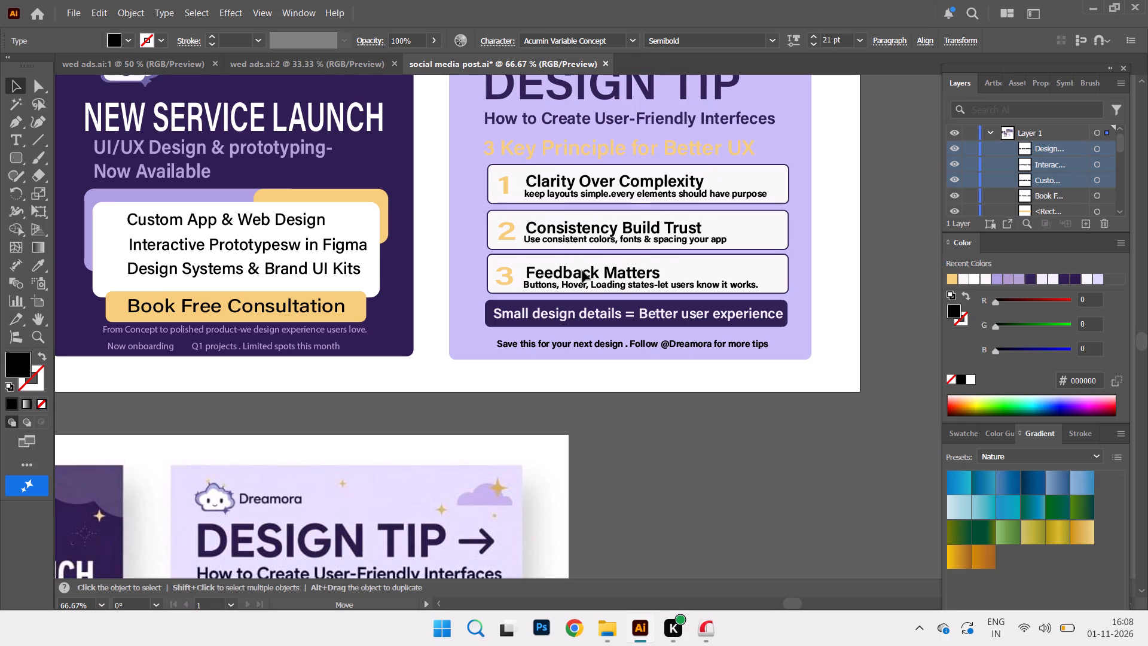
left_click(762, 441)
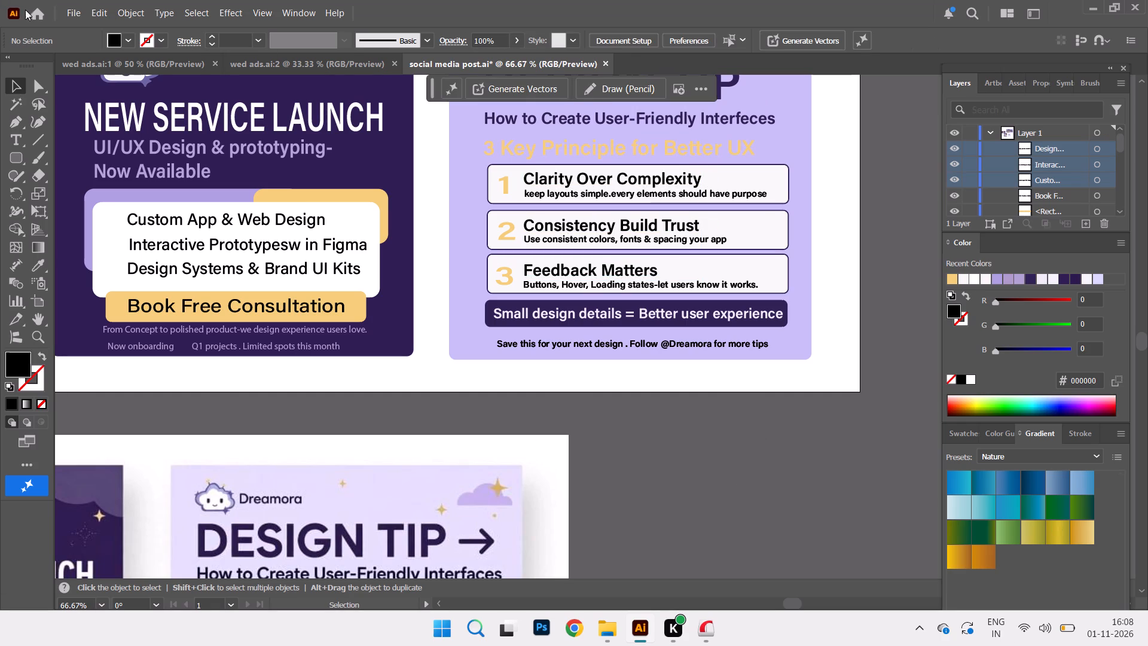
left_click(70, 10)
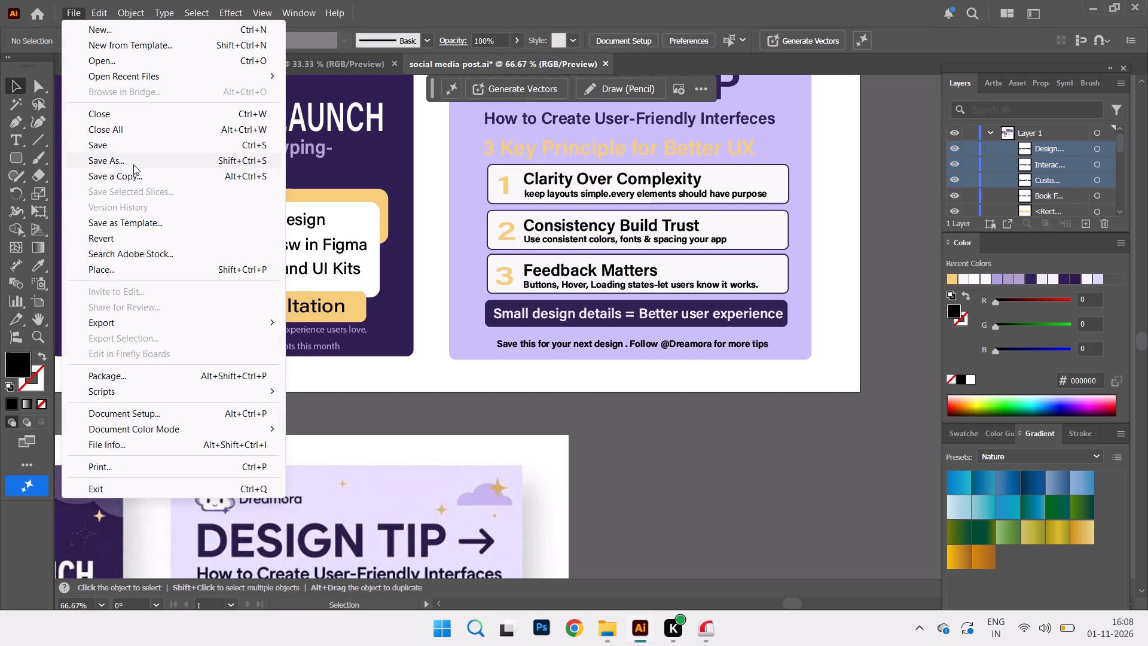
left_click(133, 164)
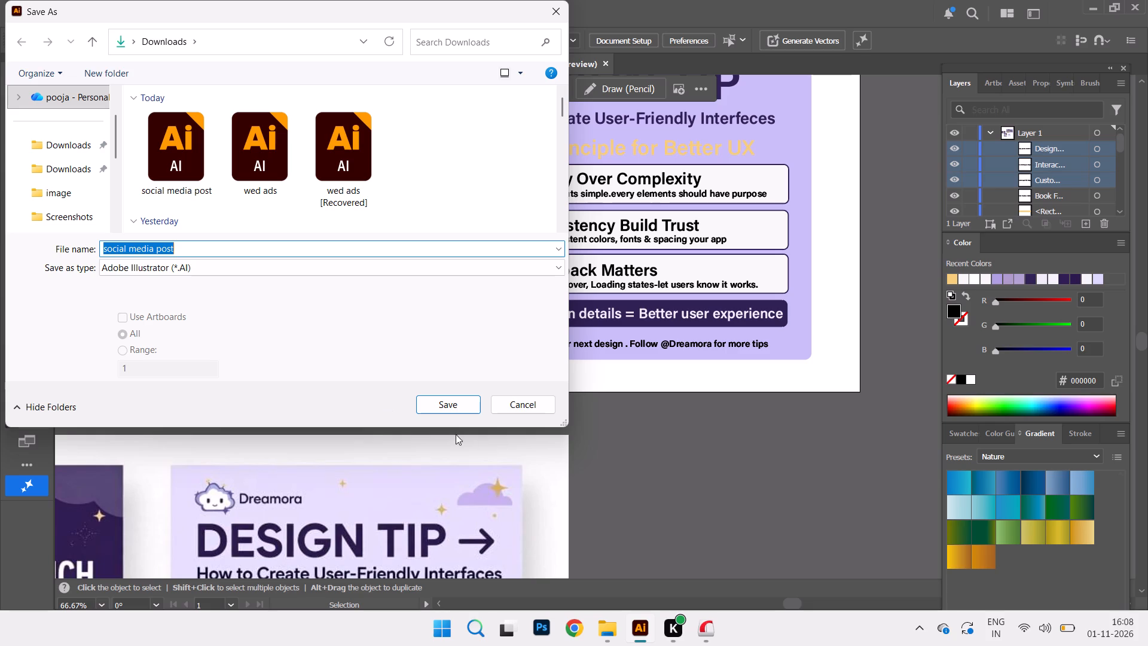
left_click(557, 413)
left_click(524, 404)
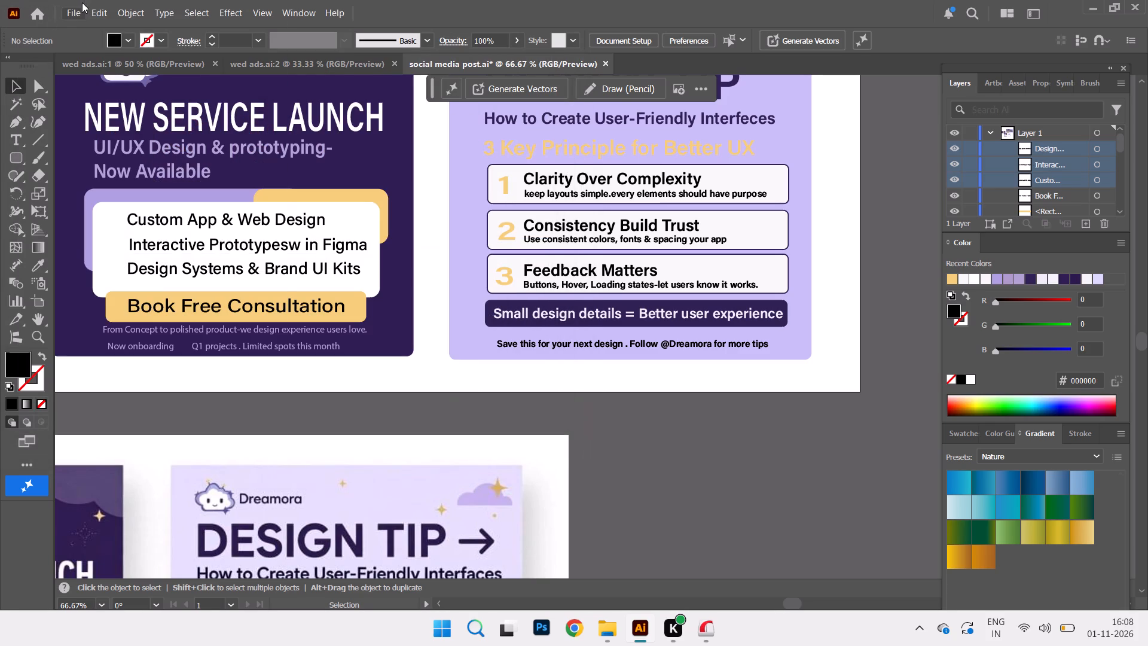
Save the changes to the current "social media post" document.
left_click(82, 2)
left_click(102, 148)
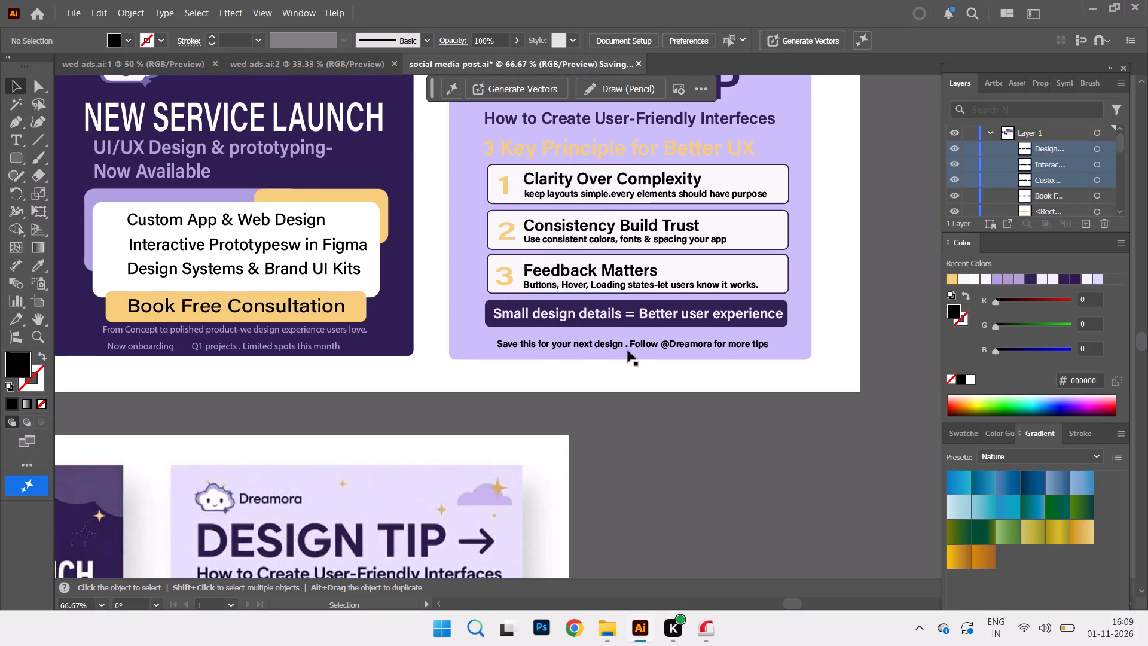
Move both cards on the artboard slightly down together, leaving more white space above them.
key("ctrl+minus")
key("ctrl+minus")
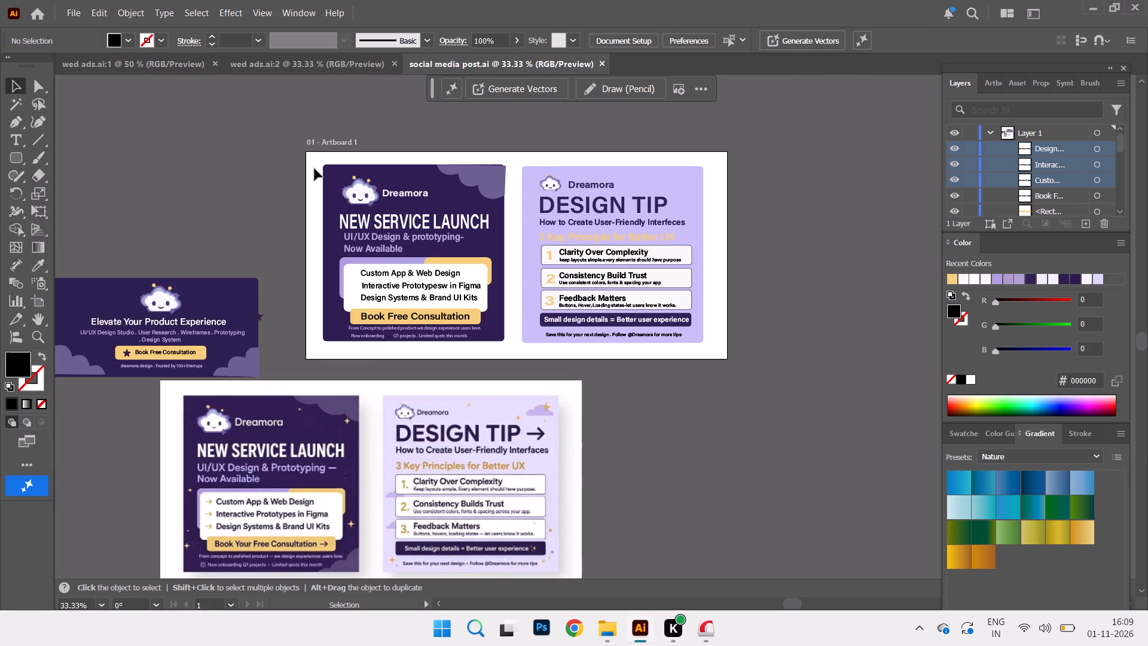
left_click_drag(313, 159, 734, 343)
left_click_drag(734, 343, 720, 346)
left_click_drag(625, 266, 625, 270)
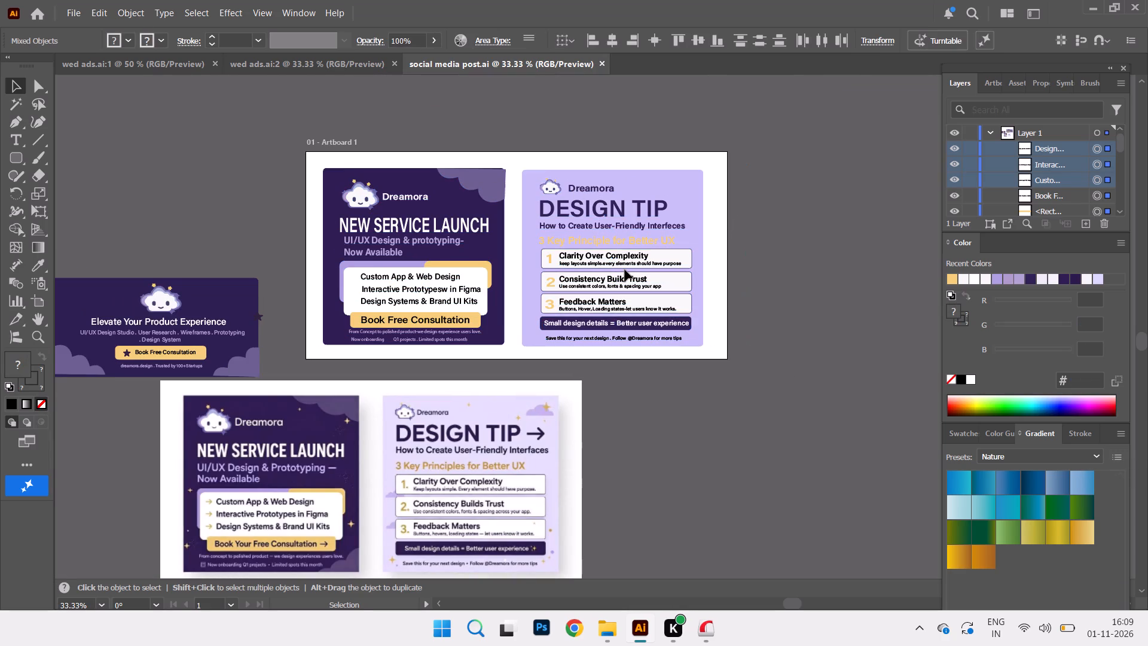
left_click_drag(625, 270, 624, 275)
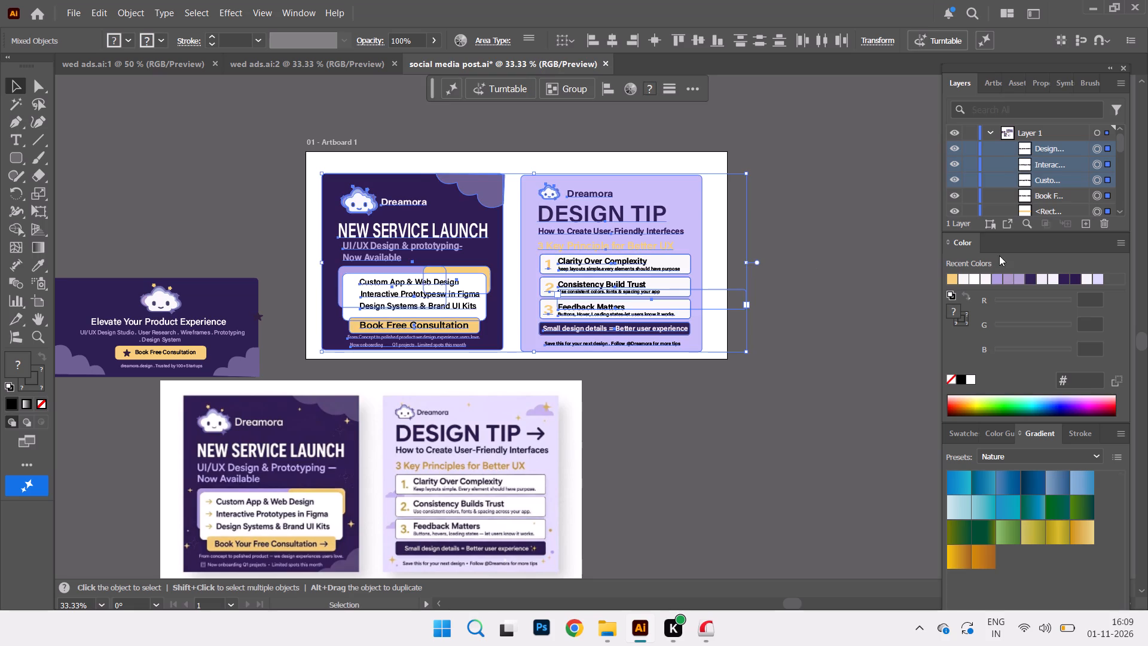
left_click(903, 294)
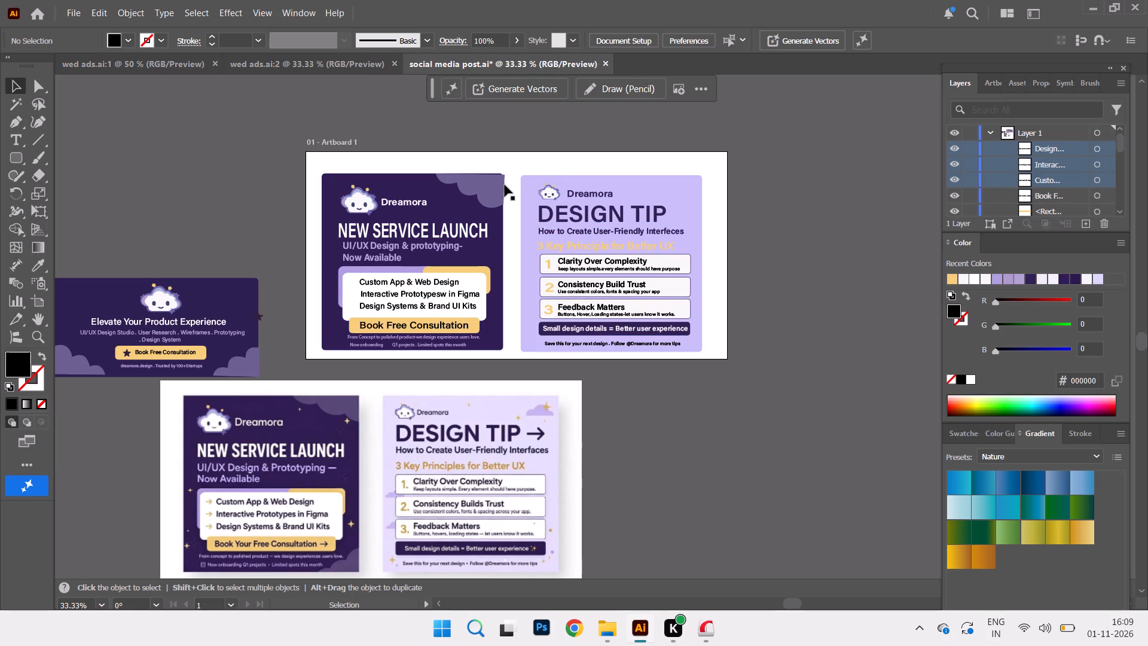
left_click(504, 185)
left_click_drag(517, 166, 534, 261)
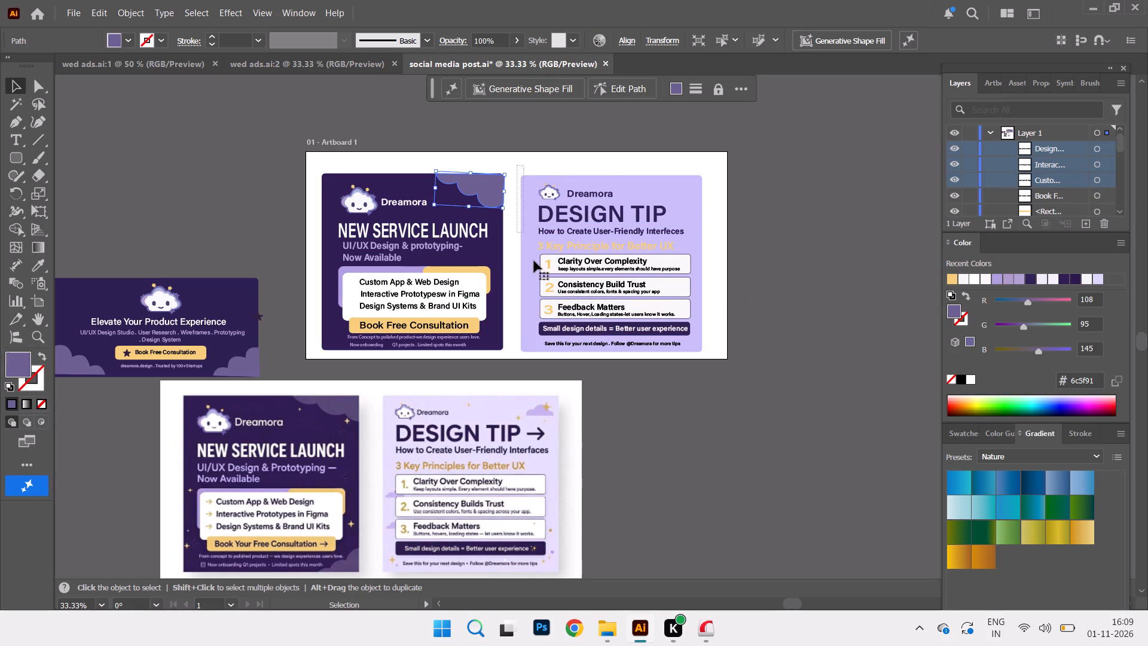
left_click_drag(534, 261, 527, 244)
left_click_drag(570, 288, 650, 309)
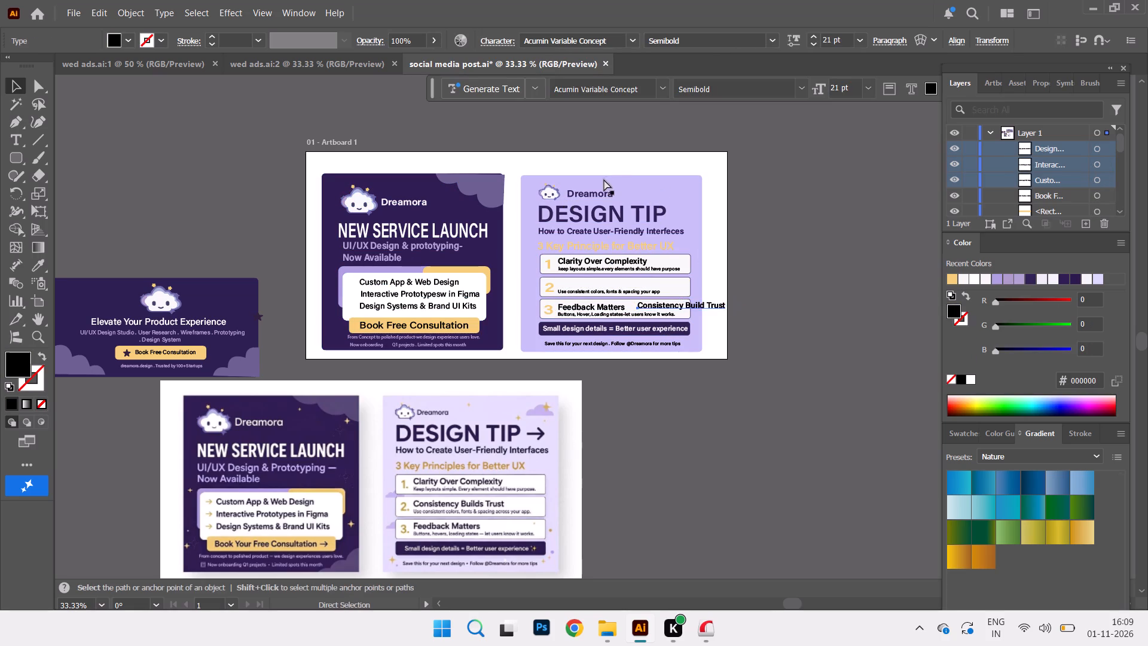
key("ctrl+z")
Nudge the whole Design Tip card slightly left and up, closer to the New Service Launch card.
left_click_drag(518, 168, 717, 350)
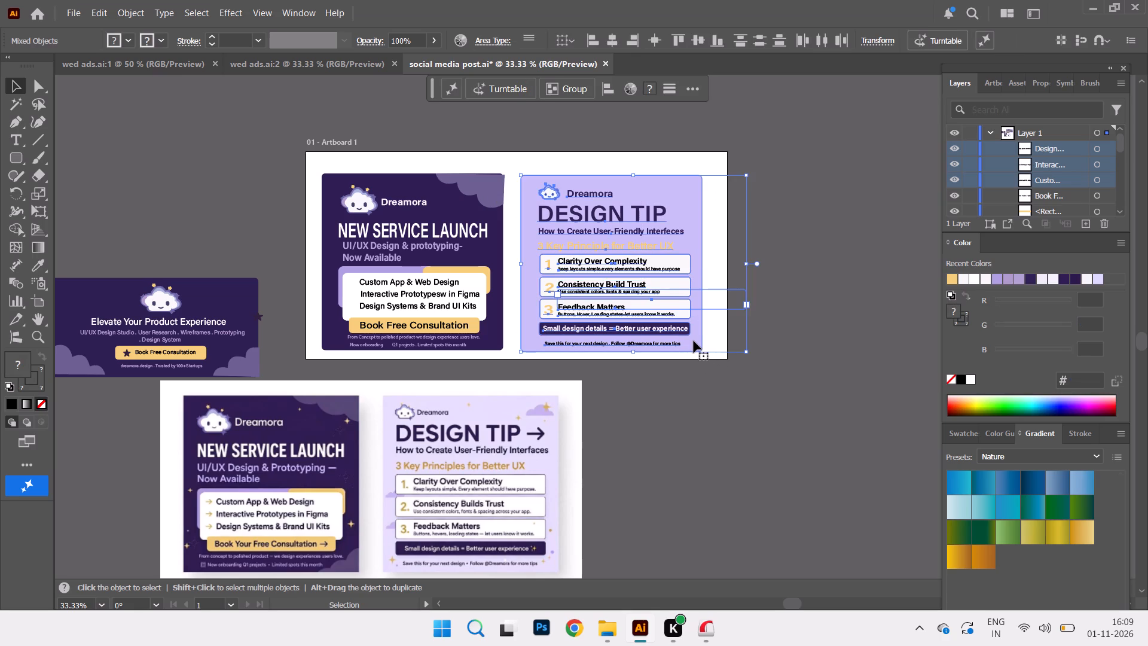
left_click(694, 341)
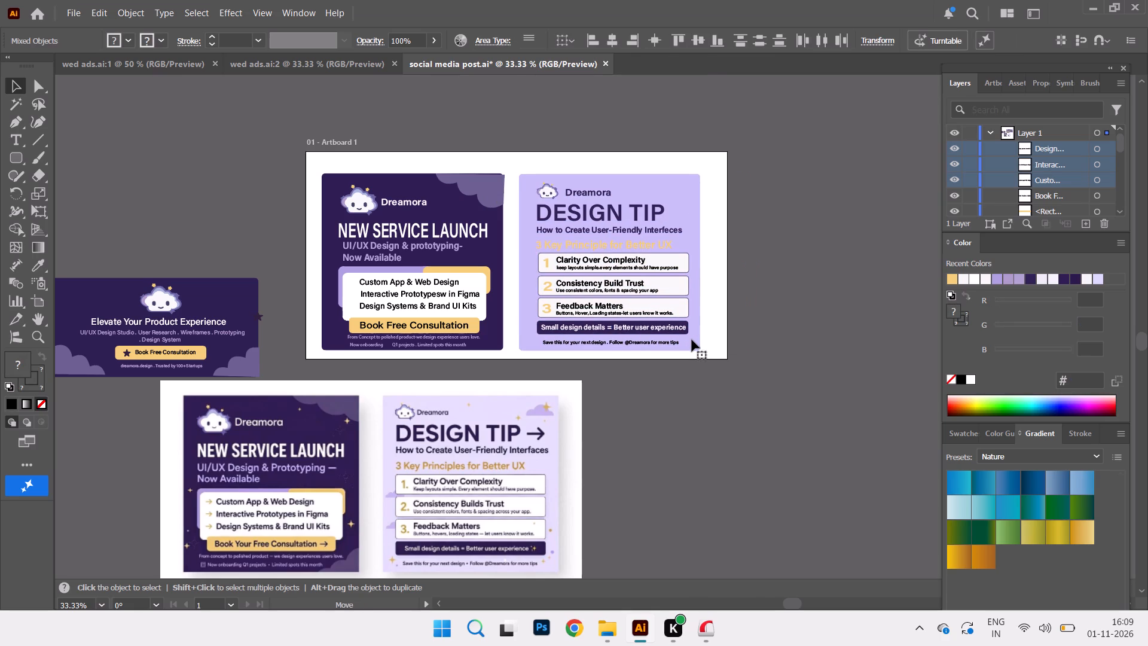
Add the title text "SOCIAL MEDIA POST" at the artboard's top edge, above the New Service Launch card.
left_click(16, 135)
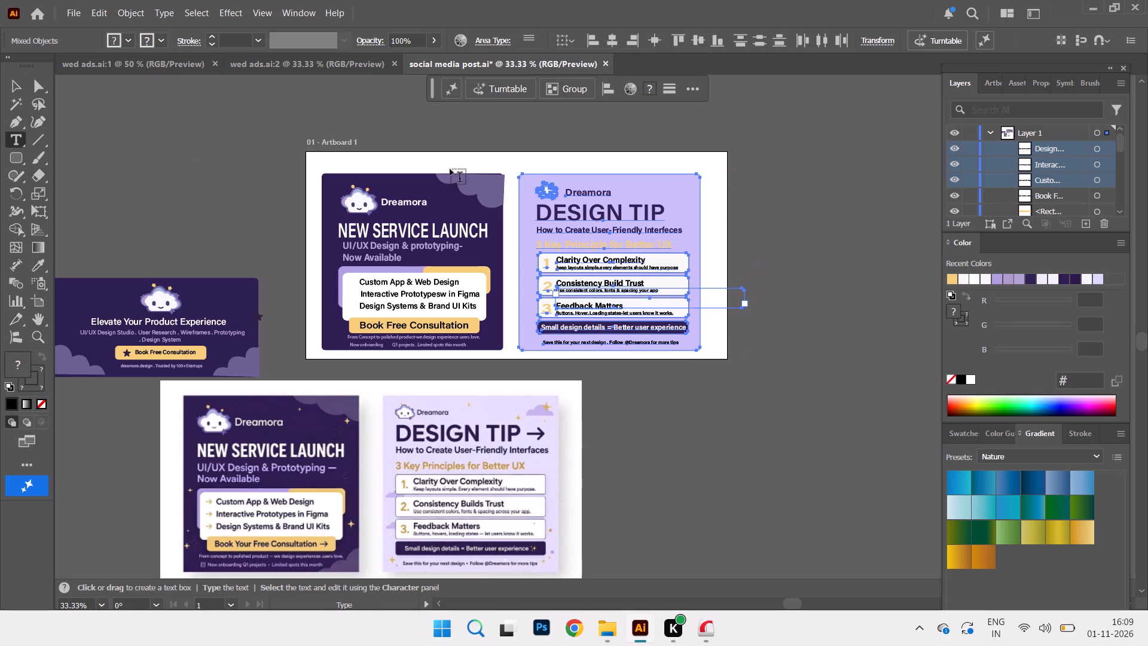
left_click(336, 151)
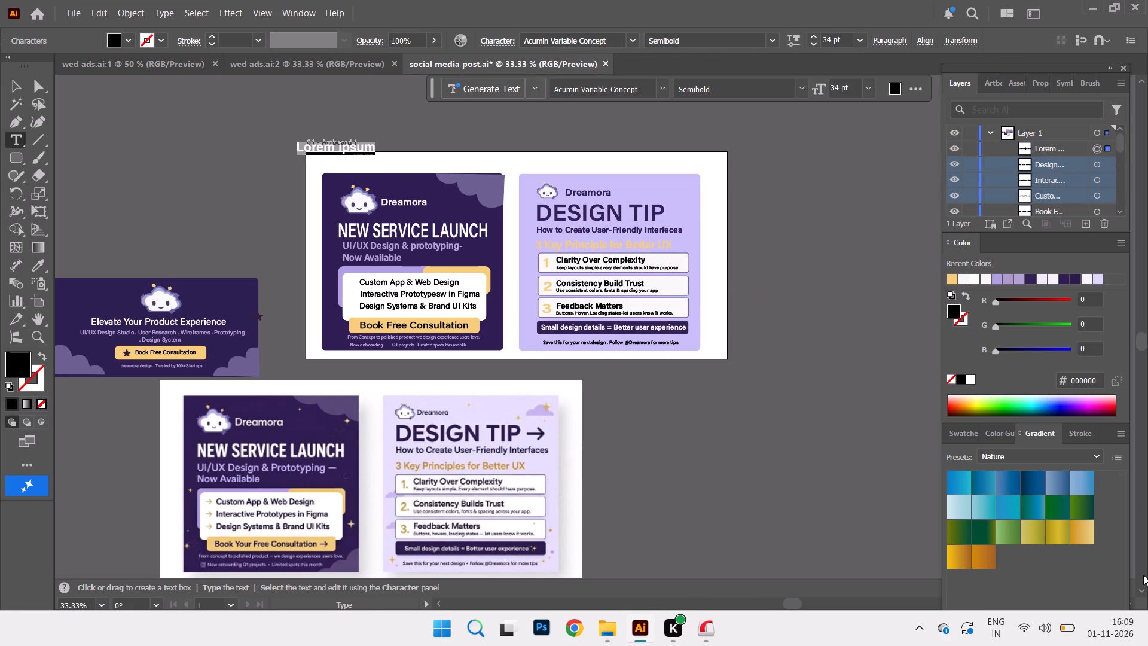
type("SO")
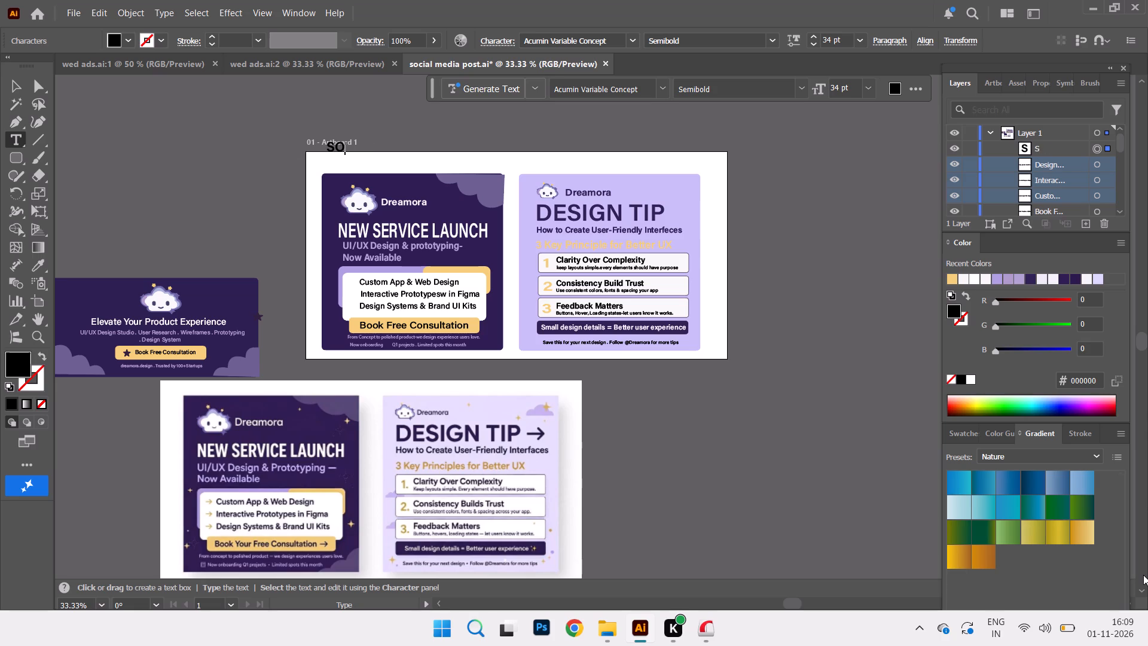
type("CIAL MEDIA POST")
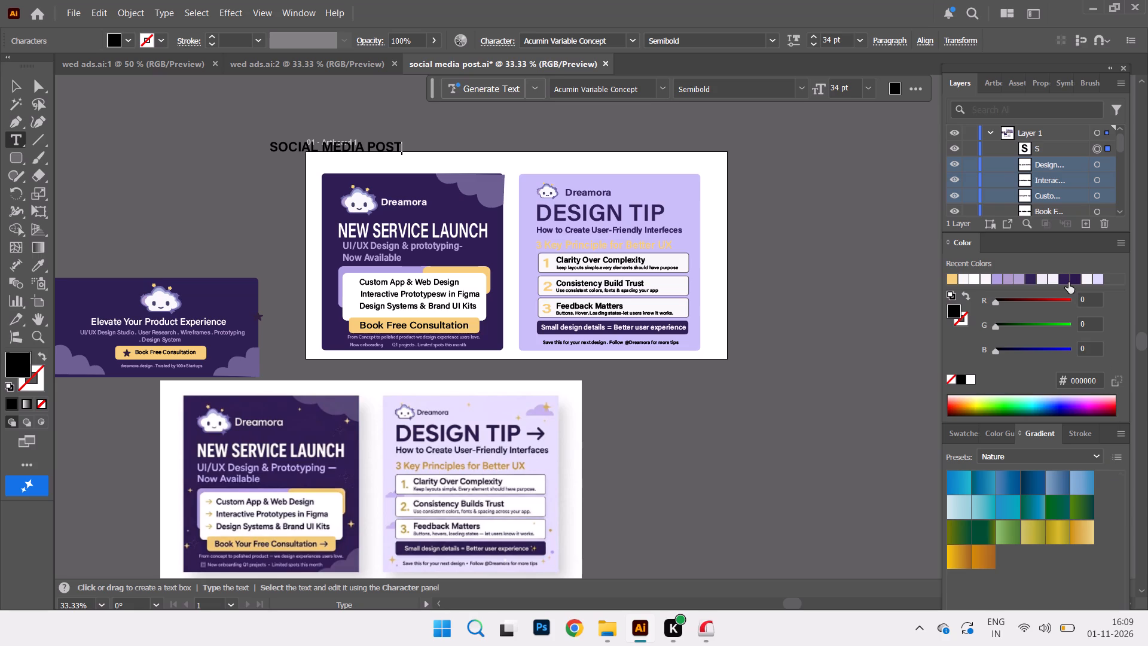
Set the "SOCIAL MEDIA POST" title's fill to the recent dark purple, #312153.
left_click(7, 83)
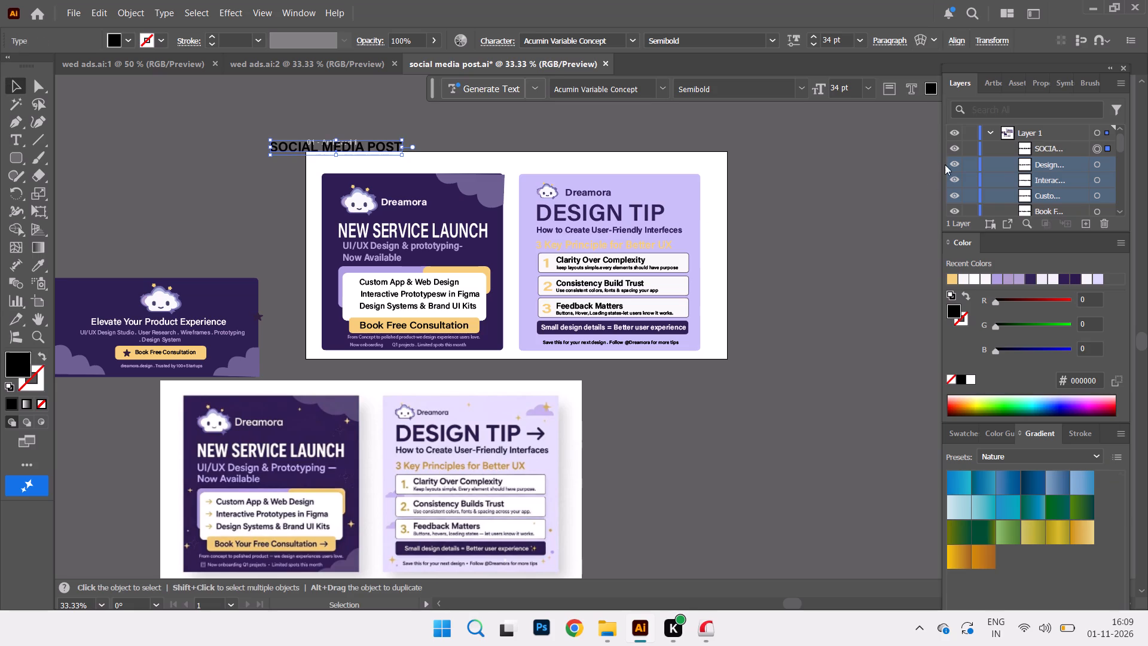
left_click(124, 45)
left_click(91, 111)
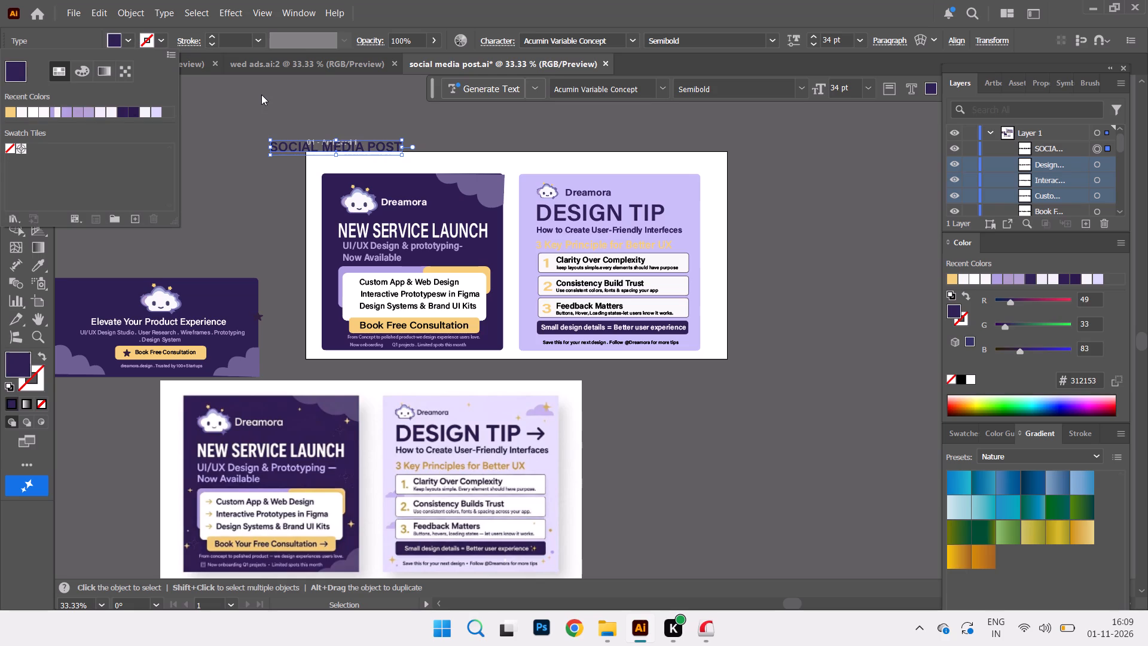
left_click(261, 95)
Move the title onto the artboard, just above the New Service Launch card and roughly in line with the card's left edge.
left_click_drag(368, 146, 400, 159)
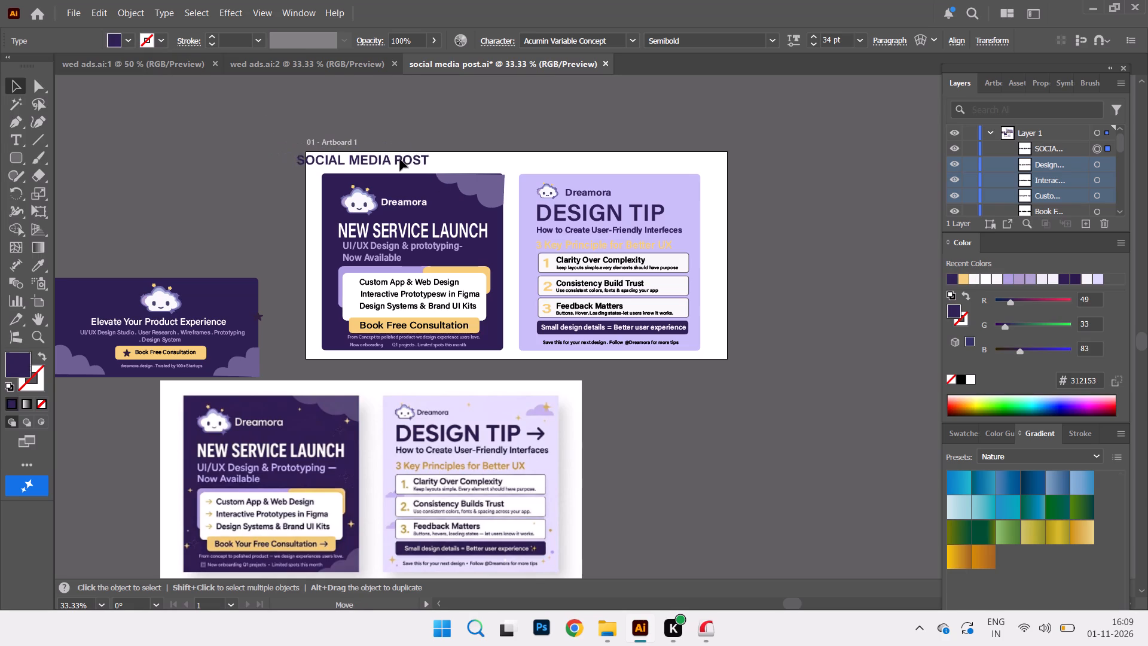
left_click_drag(400, 159, 423, 160)
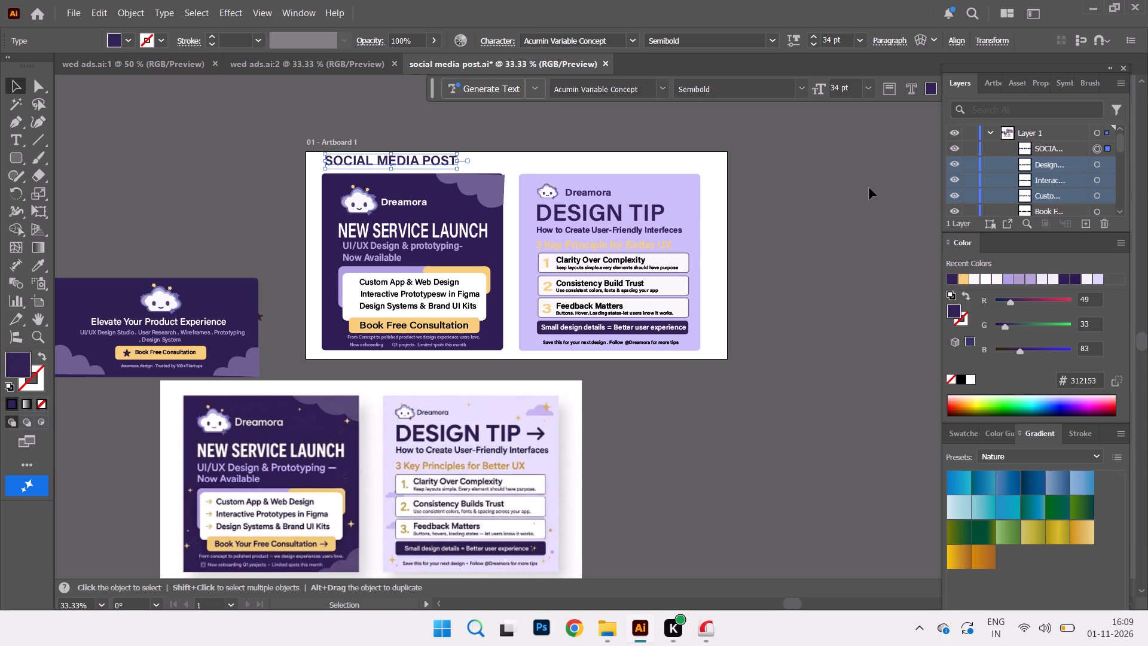
Recolour the three service lines in the New Service Launch card and the Design Tip principle headings and descriptions dark purple, #312153.
key("ctrl+equal")
key("ctrl+equal")
scroll(756, 300, "down", 7)
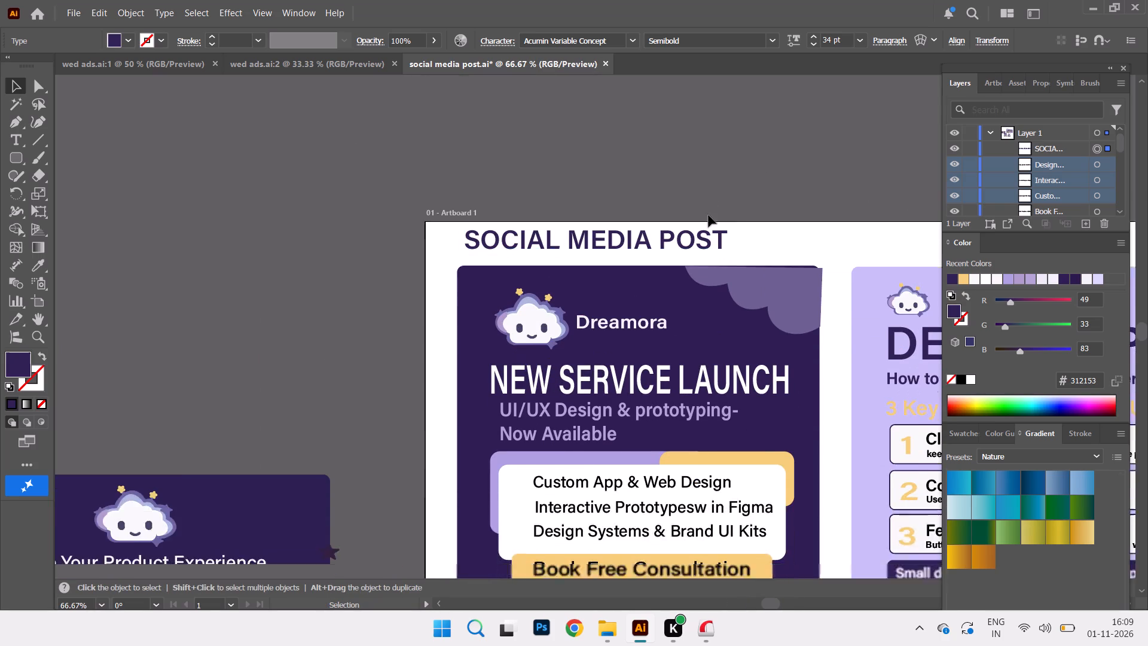
scroll(709, 215, "down", 8)
left_click(657, 353)
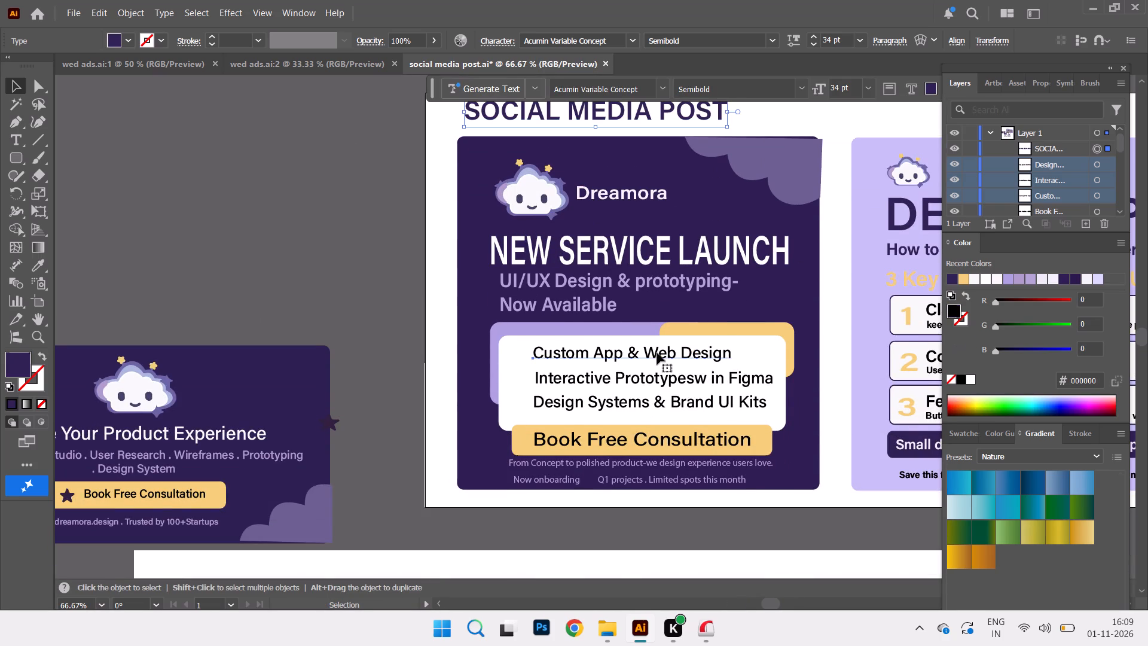
left_click(652, 383, "shift")
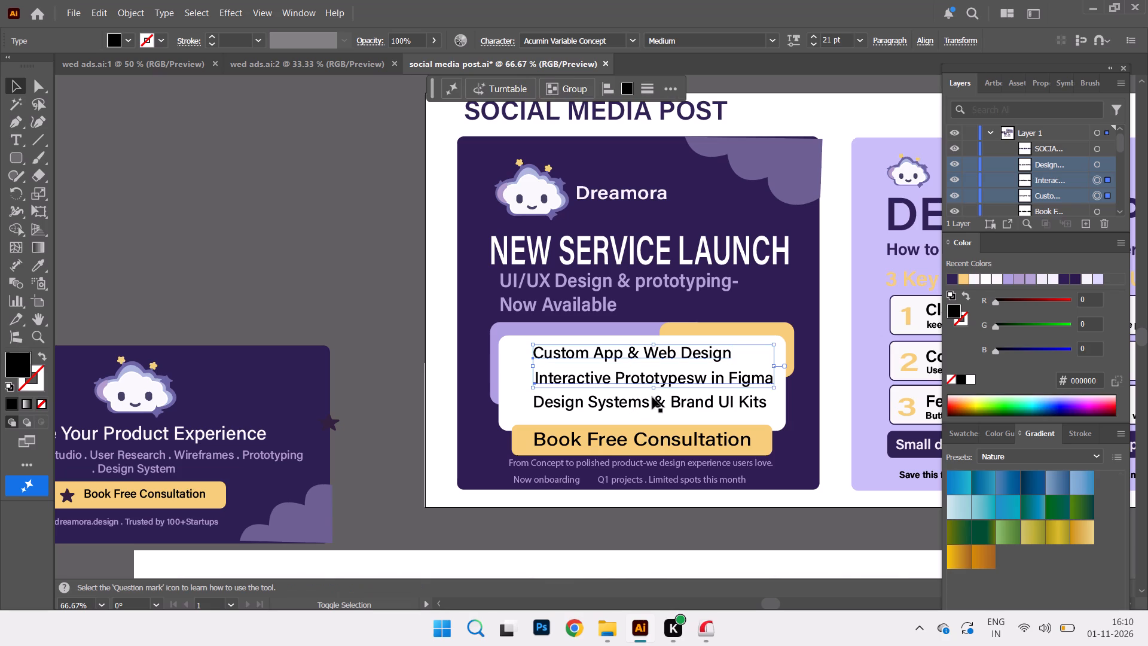
left_click(653, 400, "shift")
left_click(932, 313, "shift")
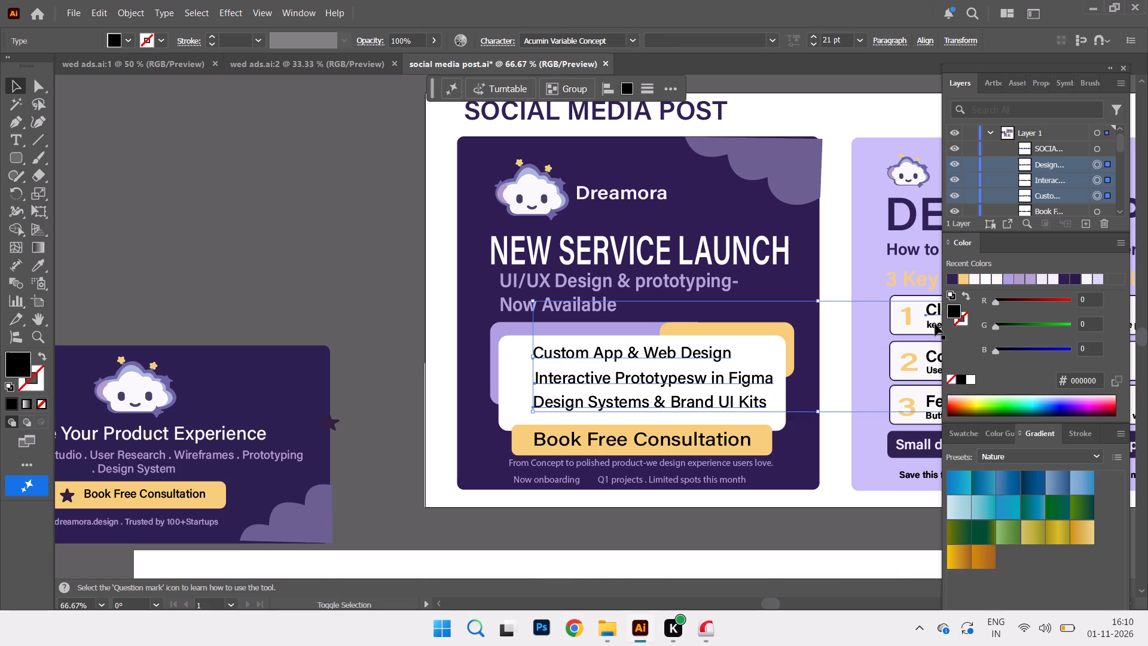
left_click(935, 324, "shift")
left_click(929, 359, "shift")
left_click(930, 368, "shift")
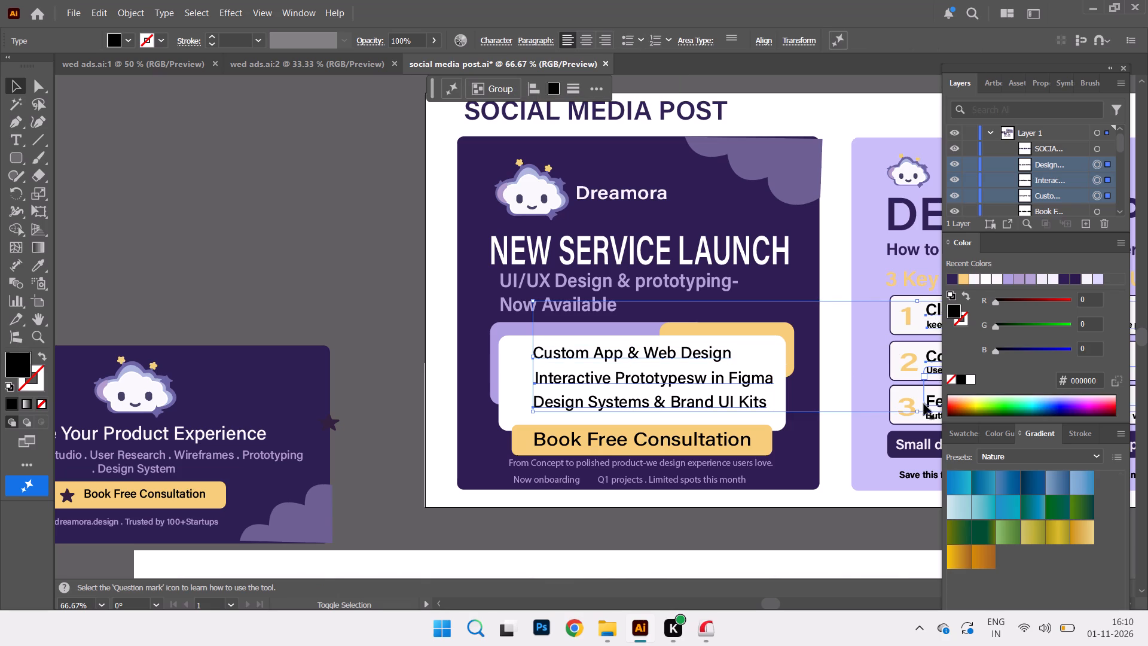
left_click(932, 402, "shift")
left_click(931, 416, "shift")
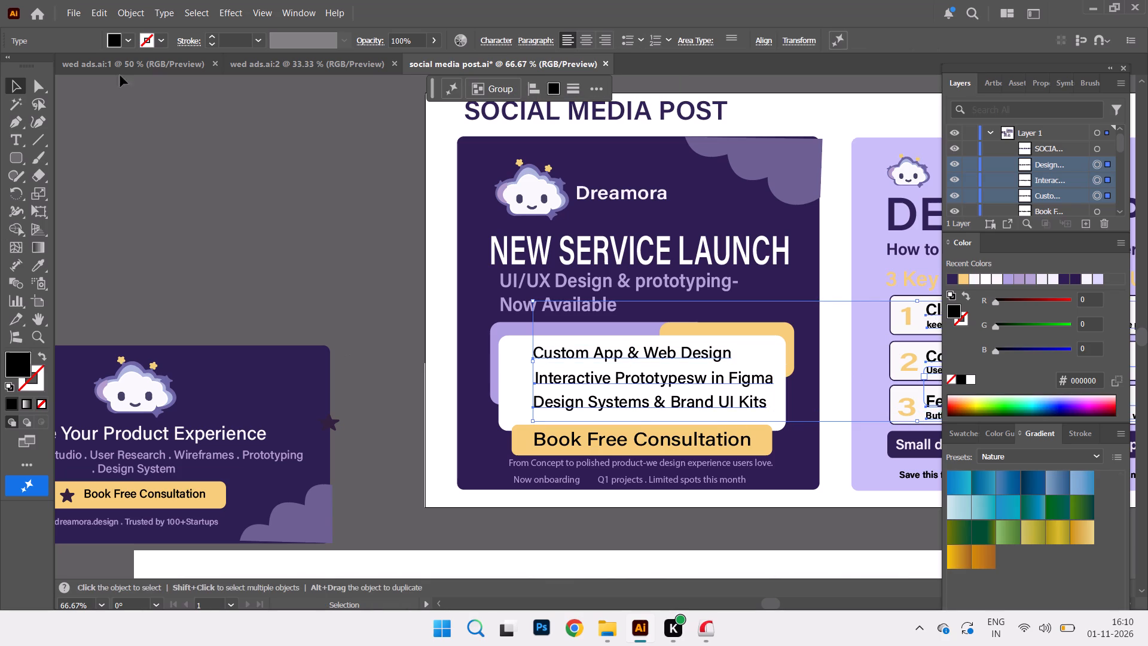
left_click(129, 39)
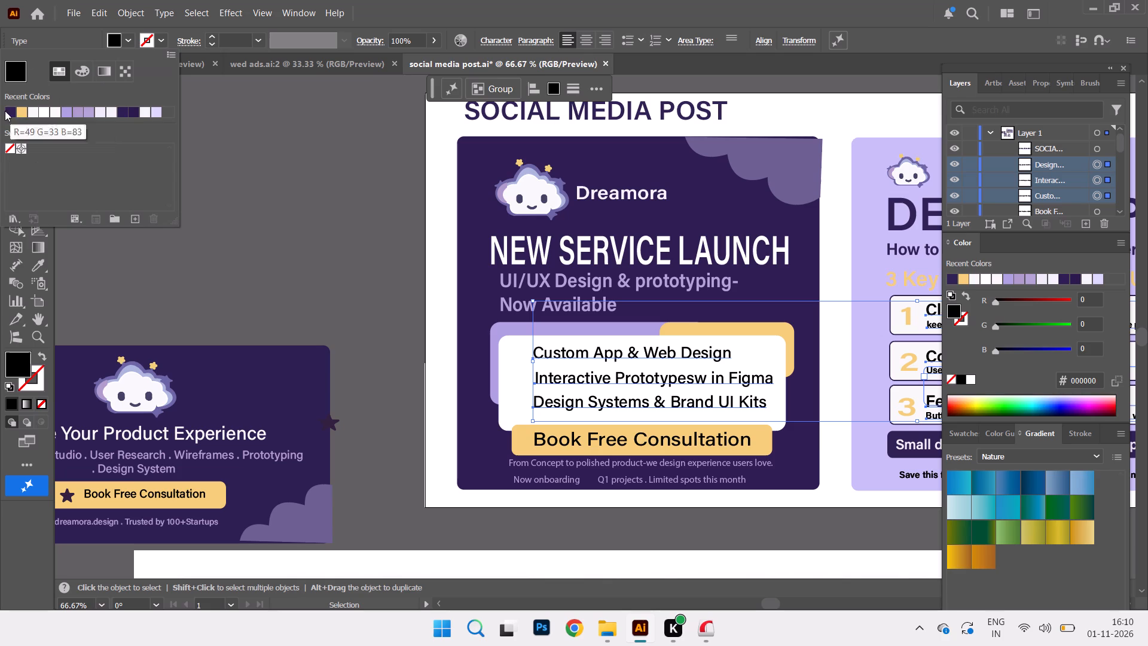
left_click(8, 111)
left_click(310, 225)
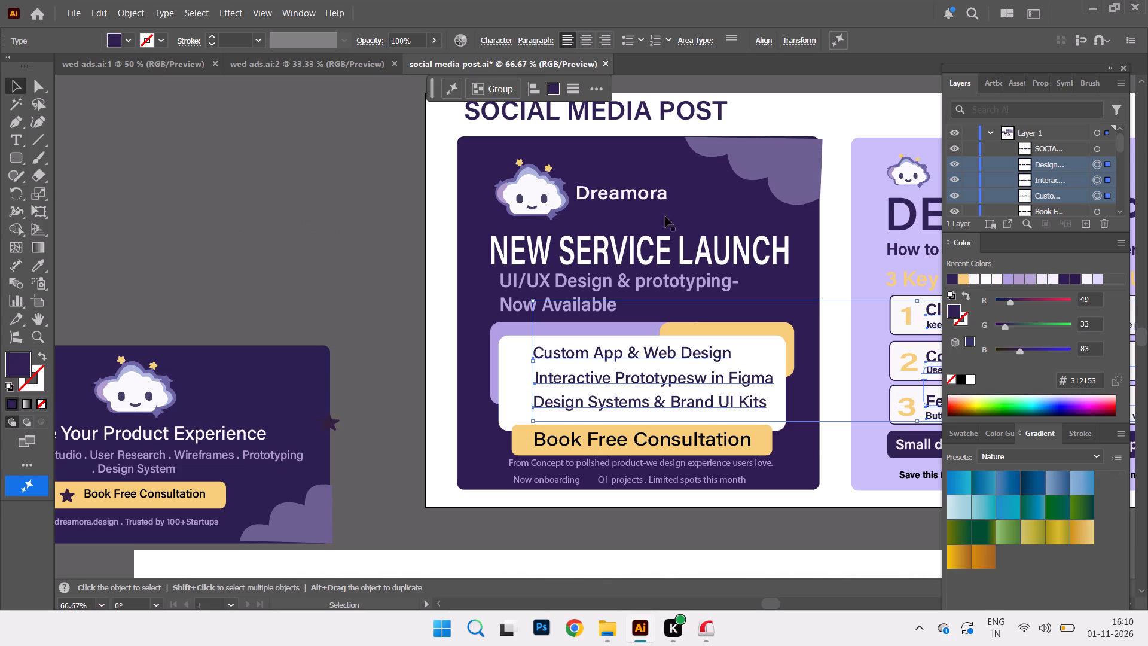
Switch to the "wed ads" document and copy its arrow into the "social media post" document.
key("ctrl+minus")
key("ctrl+minus")
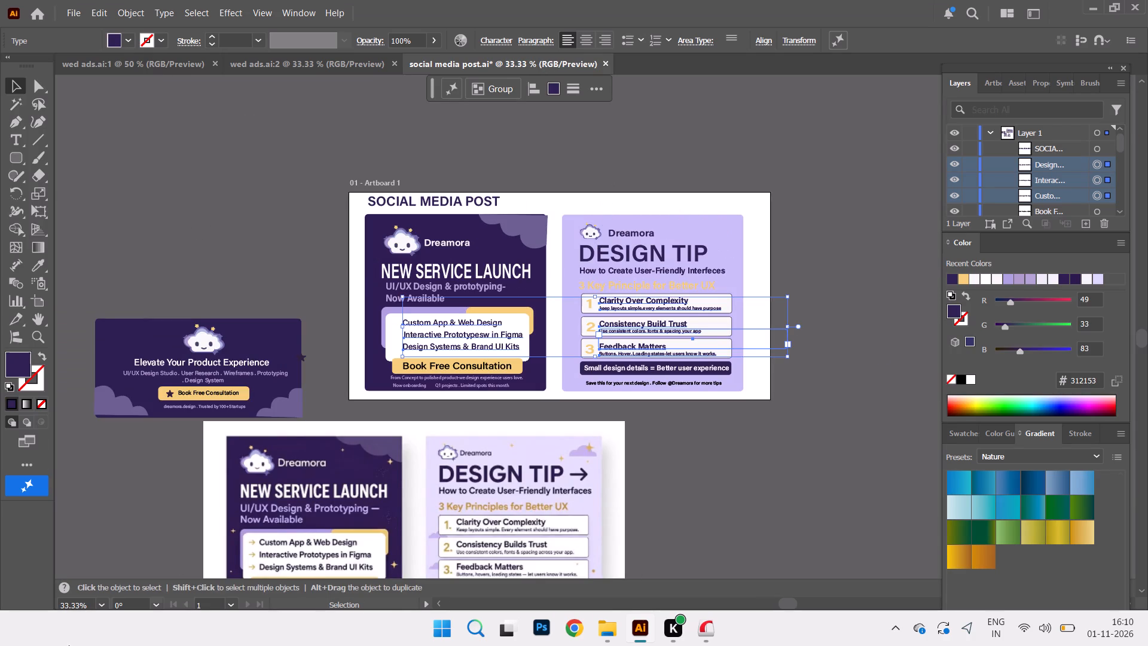
left_click(294, 159)
left_click(290, 62)
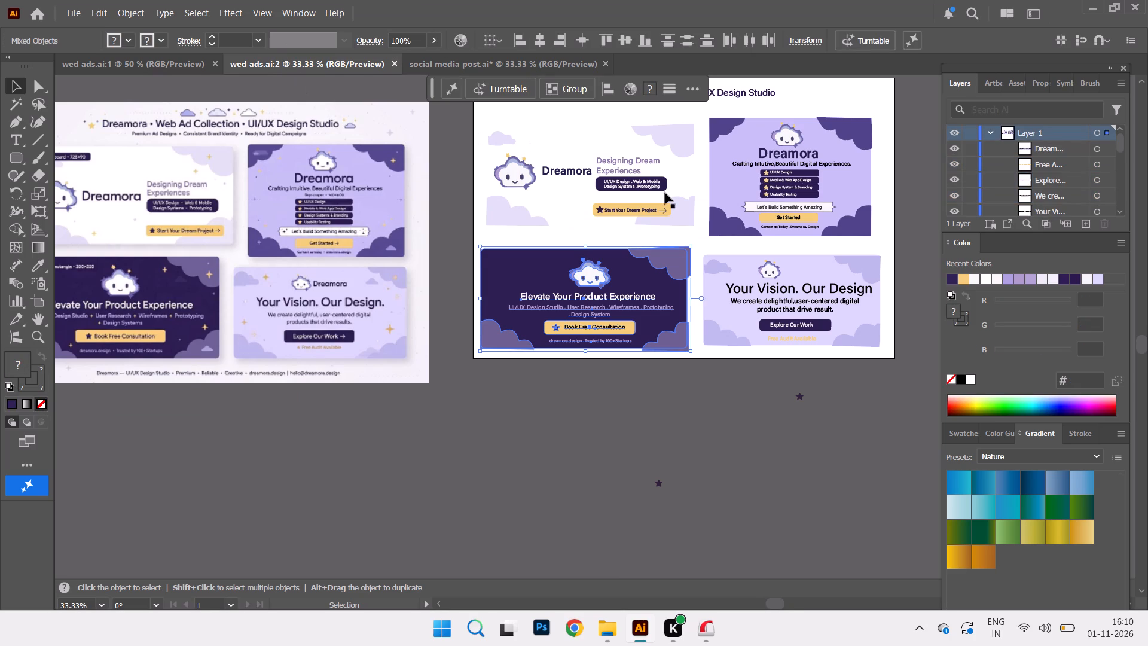
Set the stroke weight of both parts of the arrow on the "Start Your Dream Project" button to 2 pt.
left_click(661, 211)
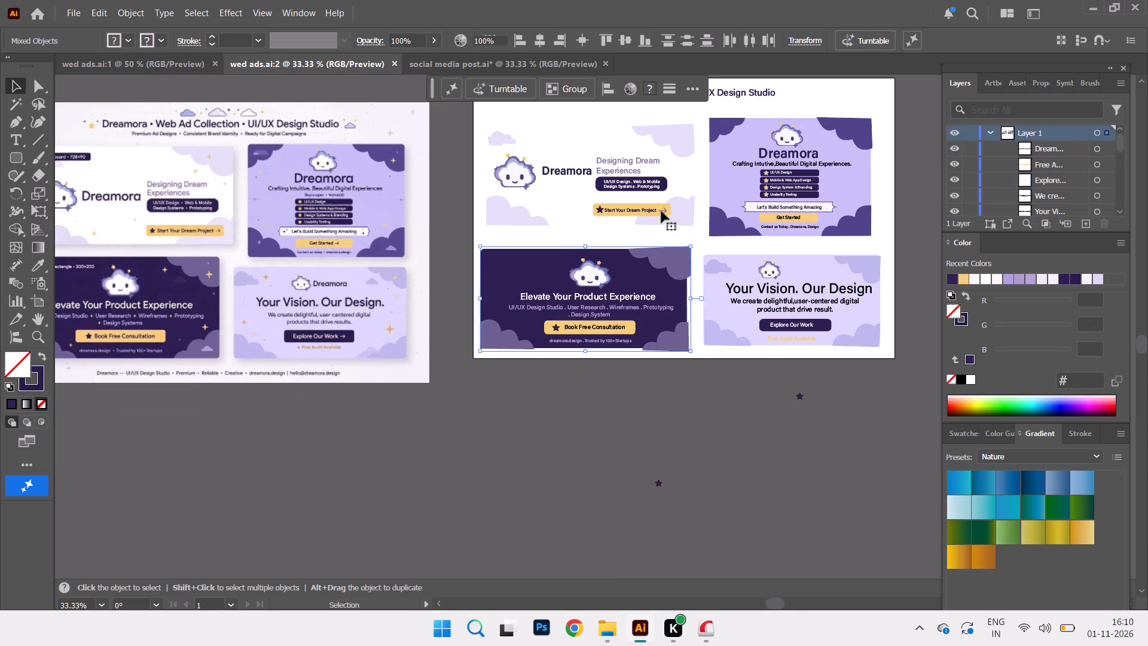
key("ctrl+equal")
key("ctrl+equal")
key("ctrl+equal")
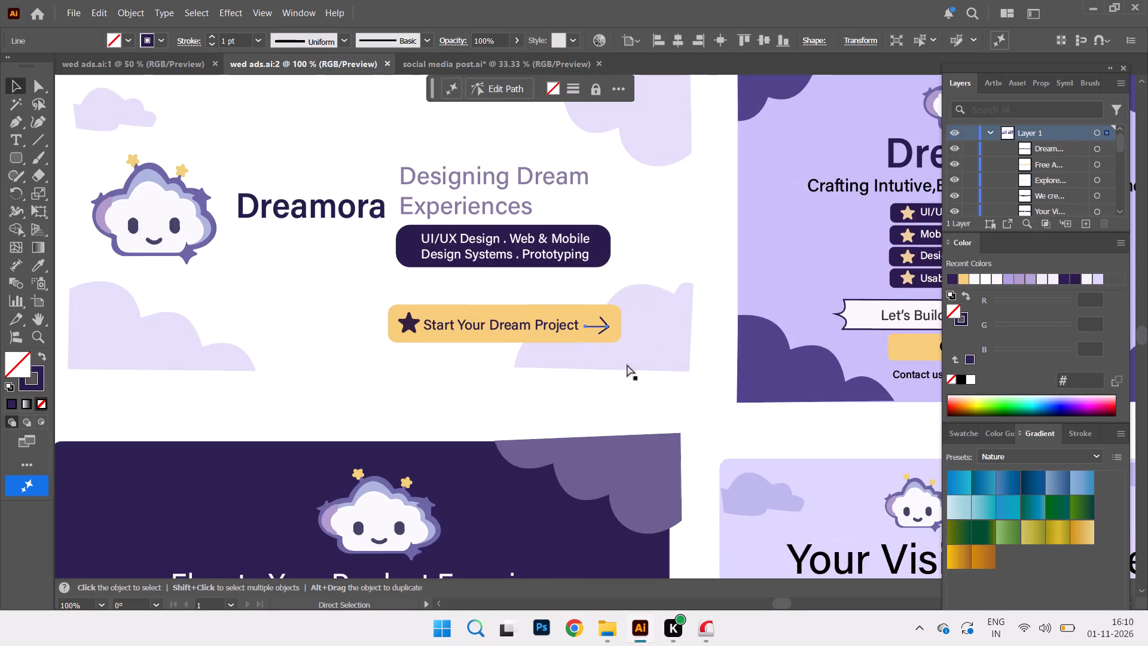
key("ctrl+equal")
left_click(606, 319)
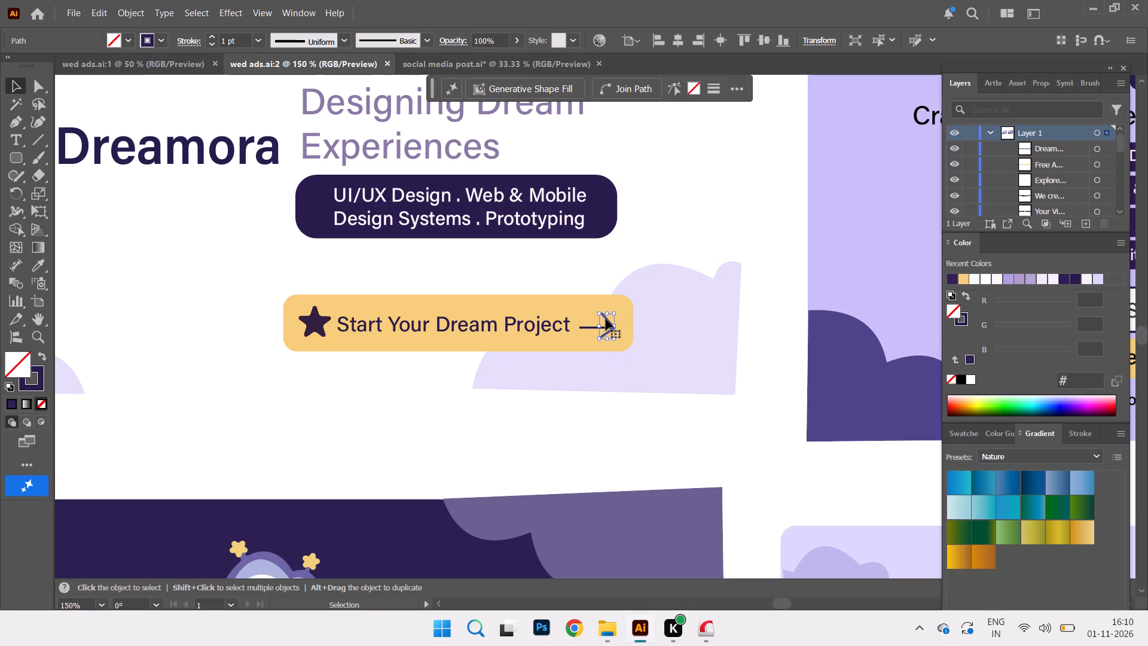
left_click(587, 328, "shift")
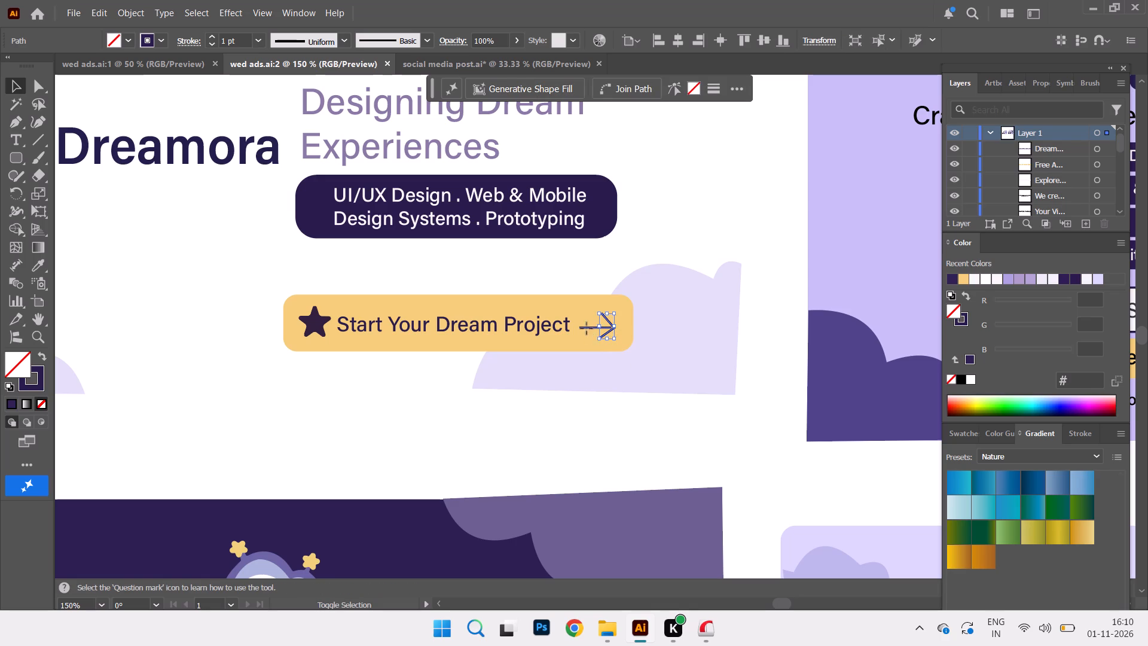
left_click_drag(225, 41, 194, 53)
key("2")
key("Return")
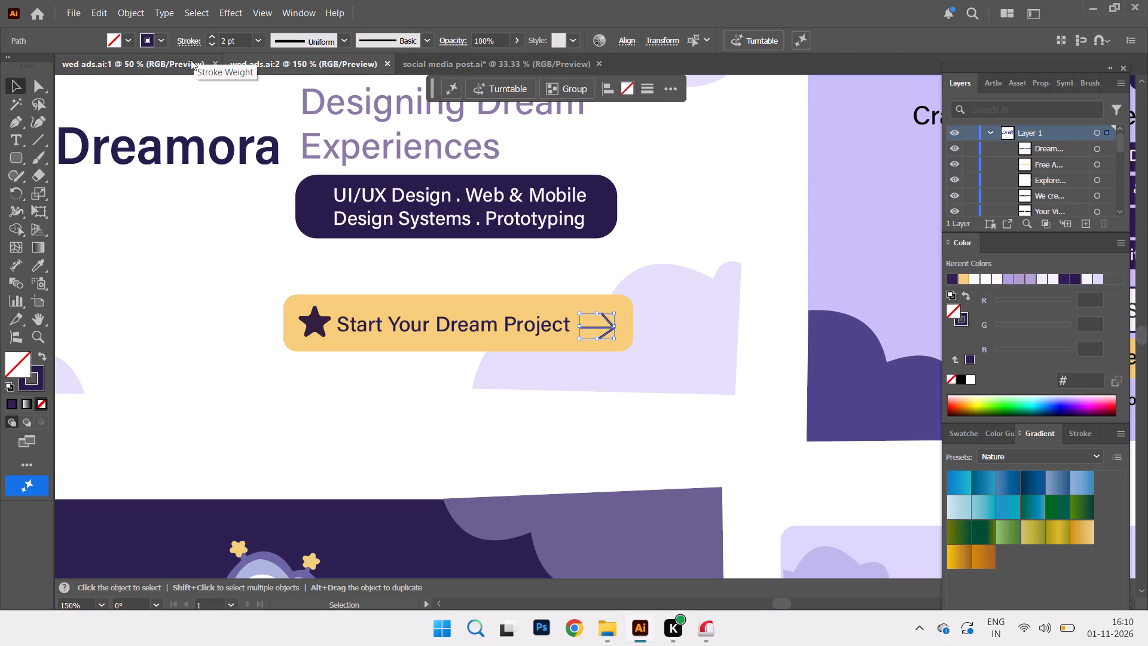
Save the document as "wed ads" in Adobe Illustrator format in Downloads, replacing the existing file and keeping the Illustrator 2020 version options.
left_click(66, 16)
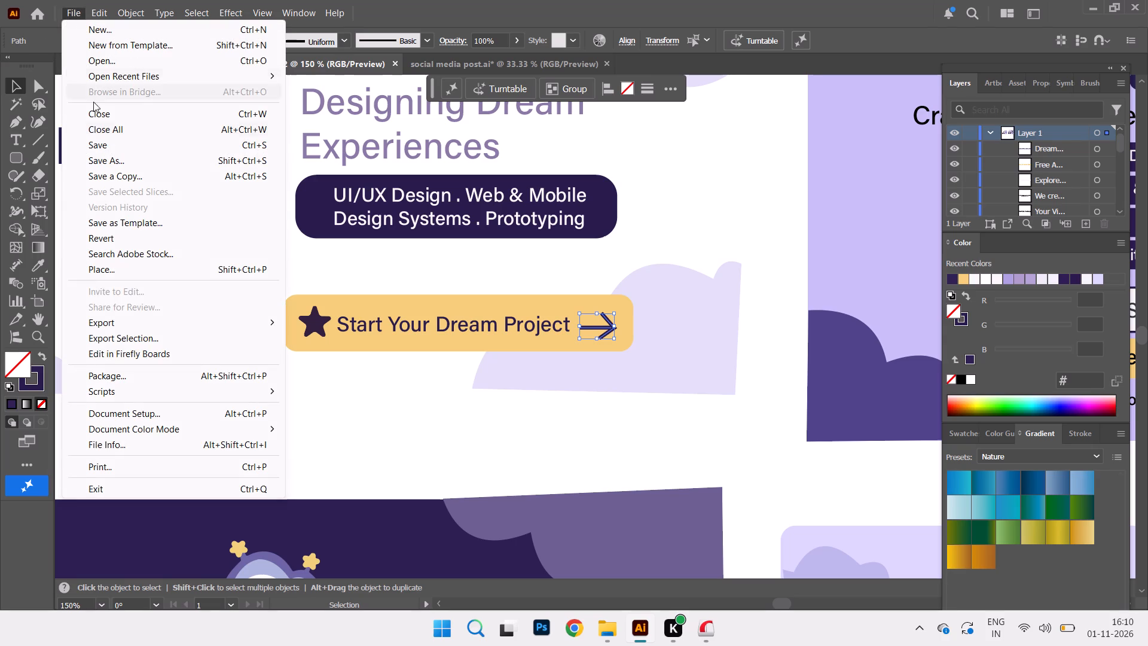
left_click(100, 158)
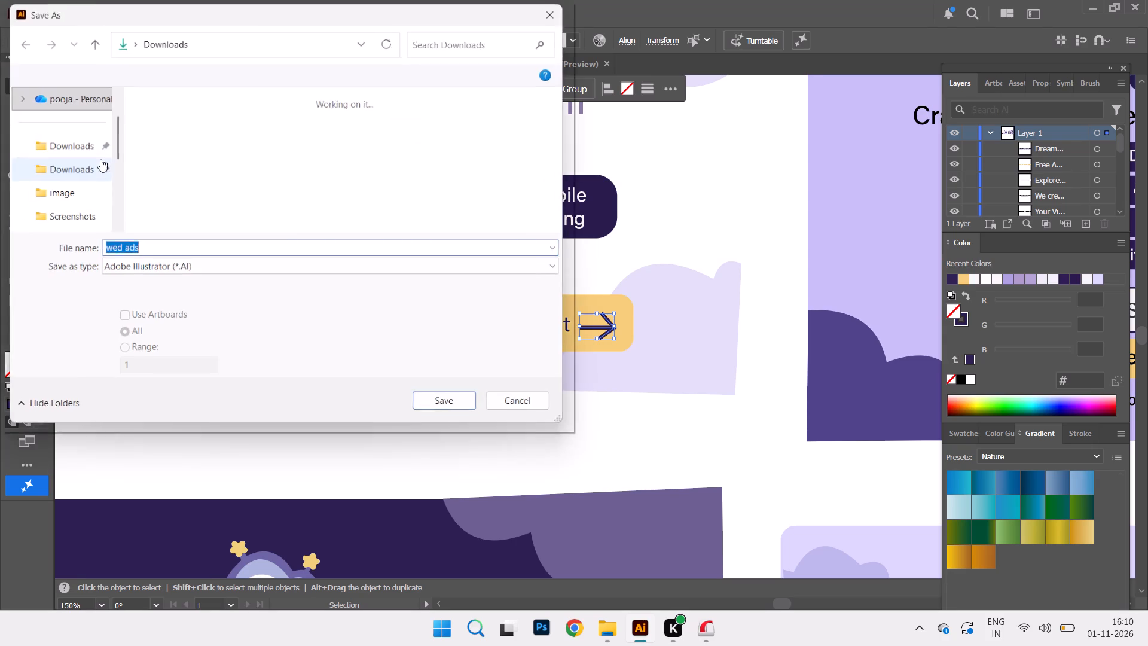
left_click(460, 414)
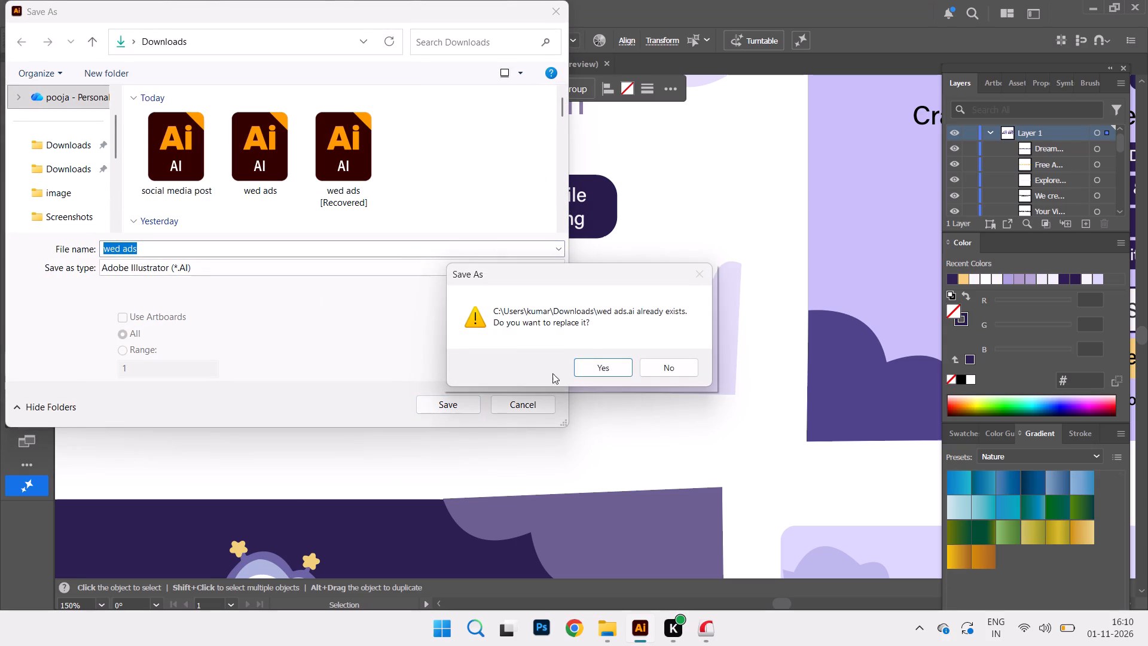
left_click(579, 364)
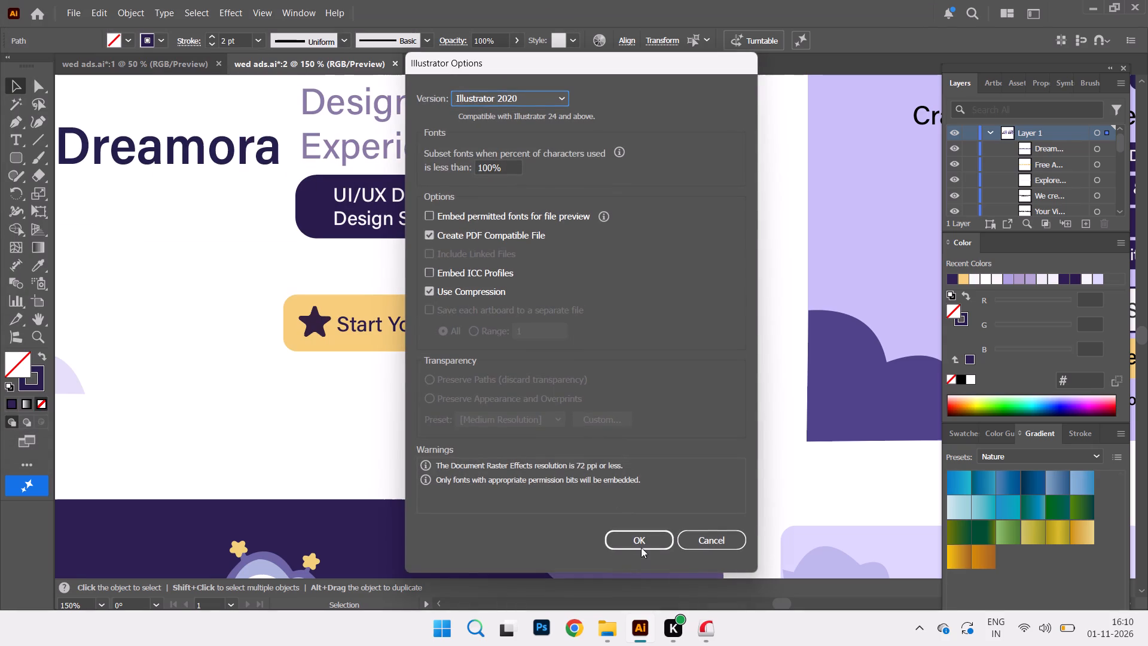
left_click(640, 543)
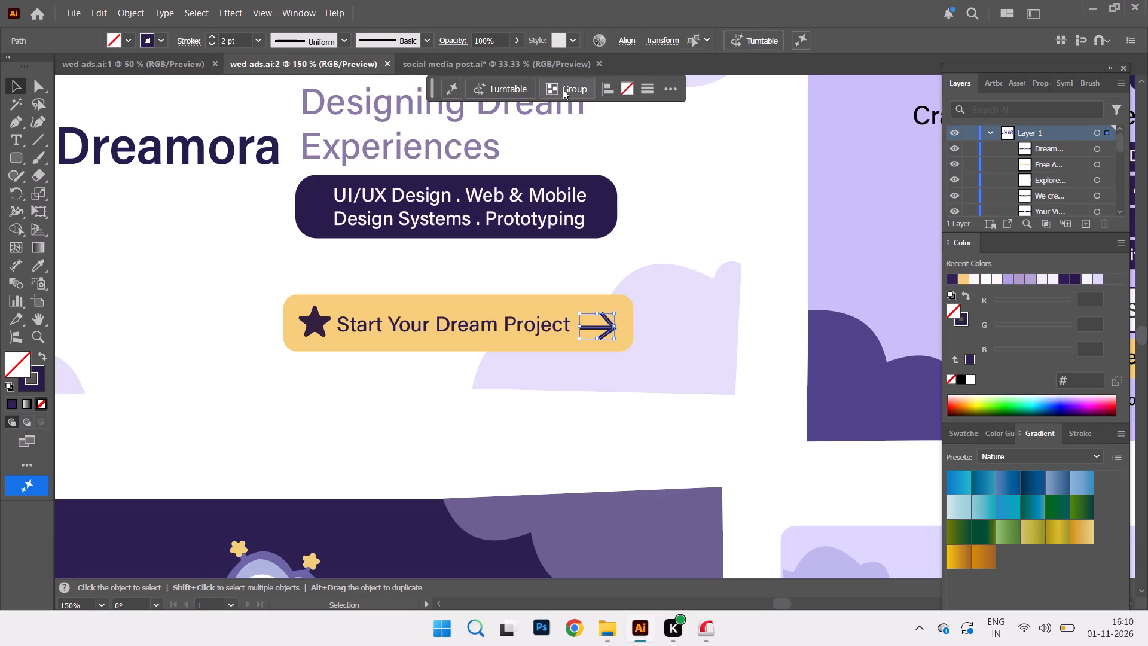
Group the two arrow paths and copy the group into the "social media post" document.
left_click(563, 89)
right_click(607, 324)
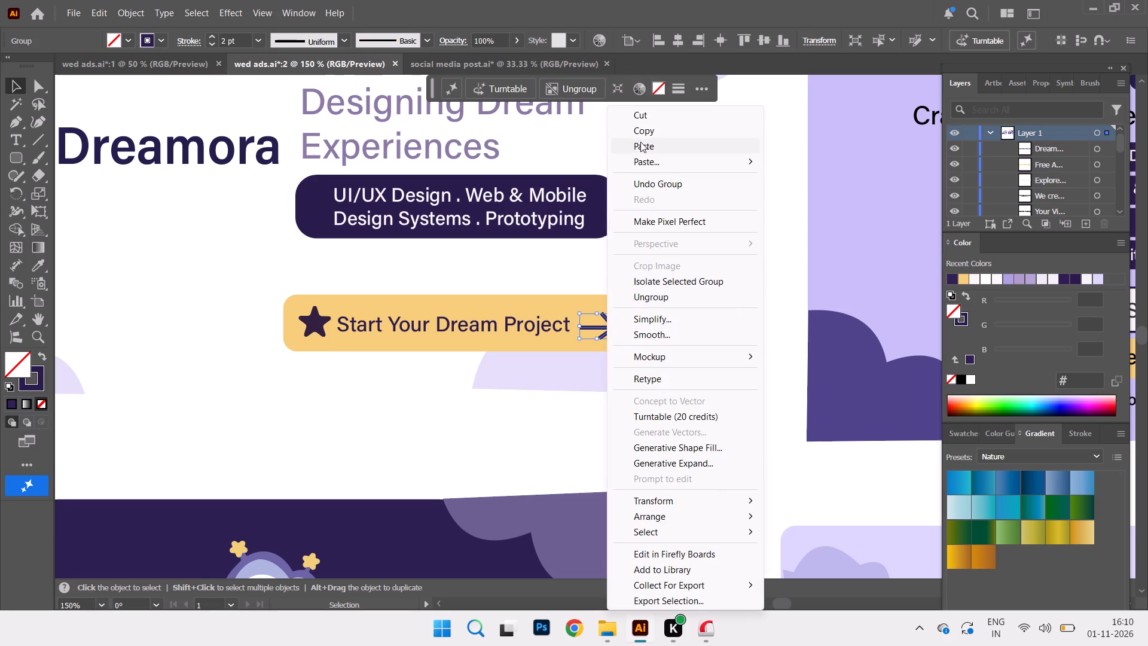
left_click(645, 132)
left_click(536, 67)
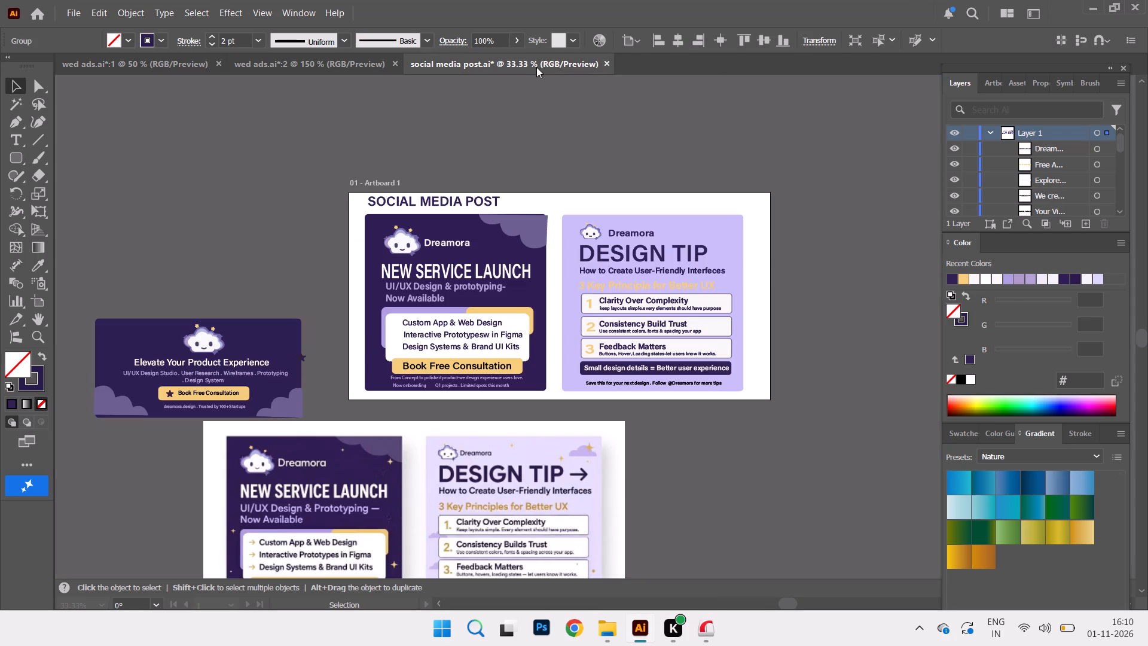
right_click(704, 472)
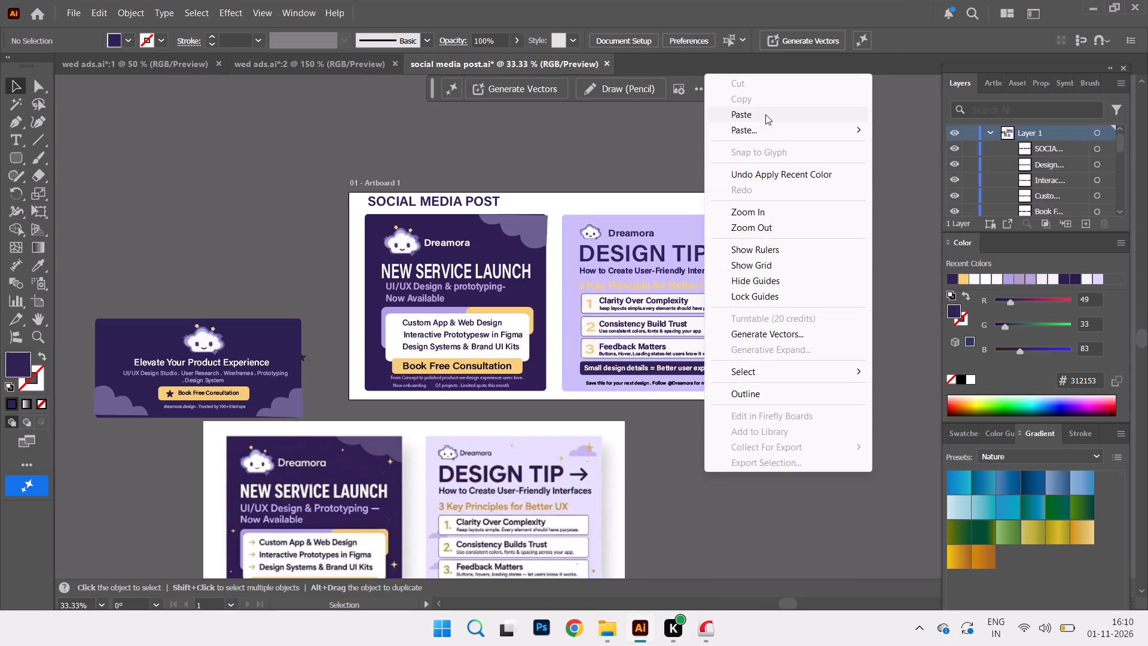
left_click(765, 114)
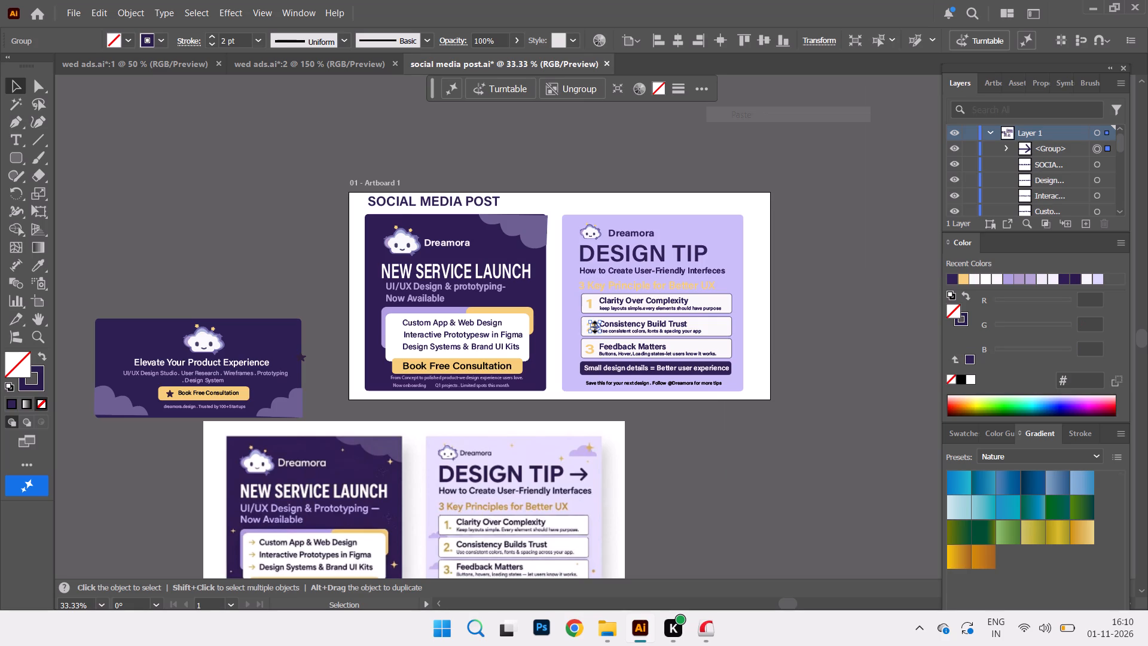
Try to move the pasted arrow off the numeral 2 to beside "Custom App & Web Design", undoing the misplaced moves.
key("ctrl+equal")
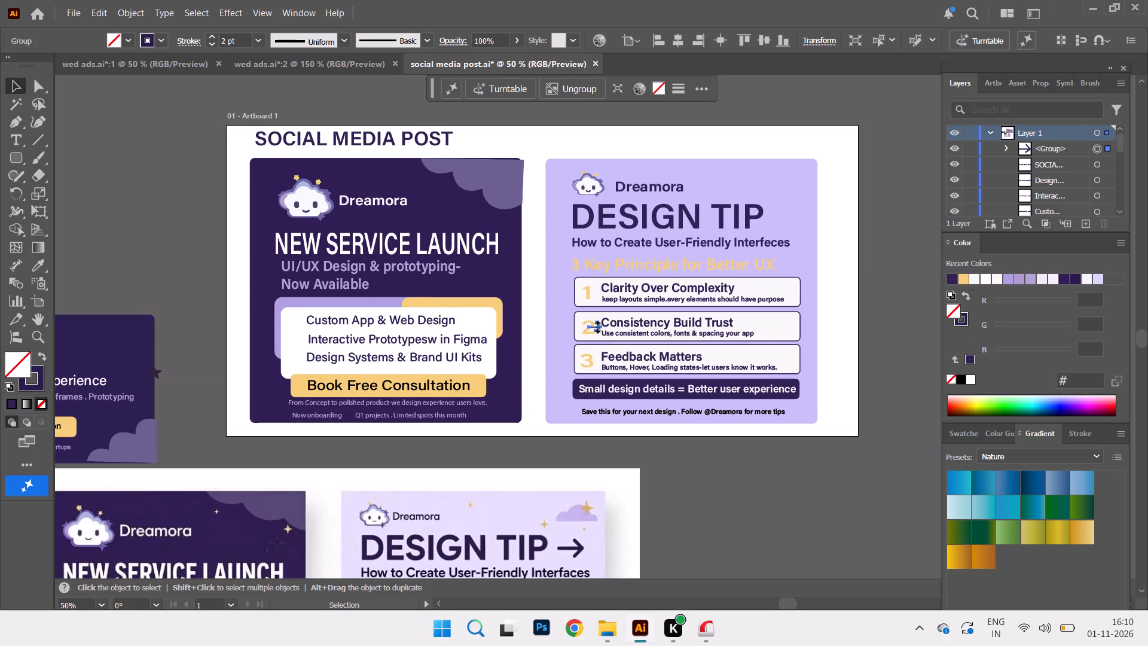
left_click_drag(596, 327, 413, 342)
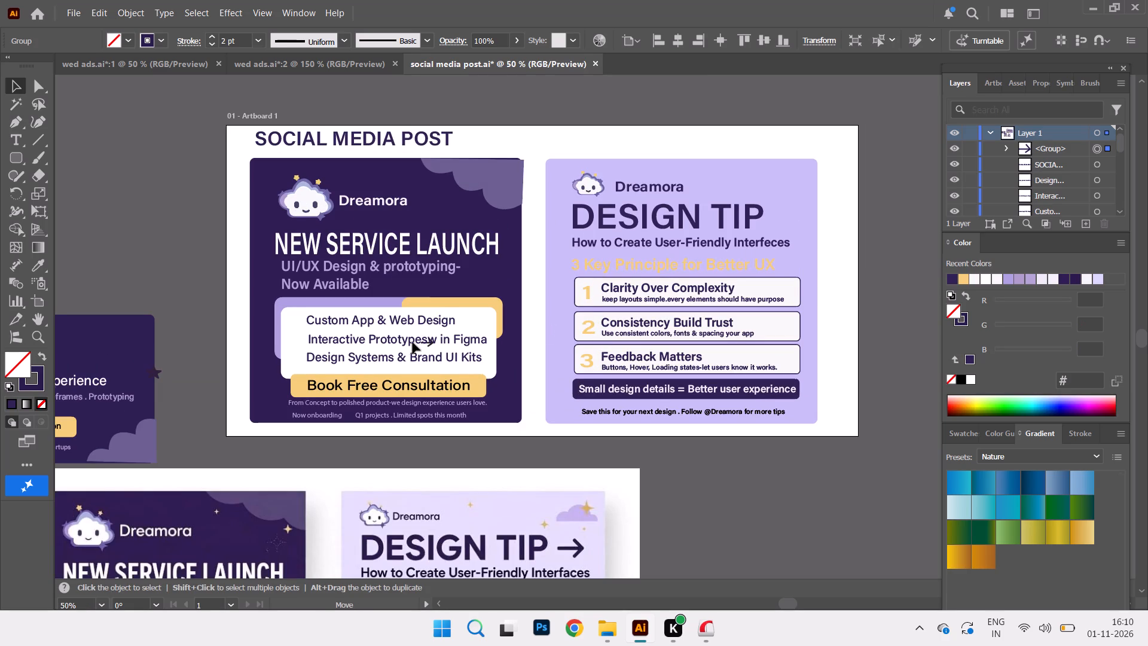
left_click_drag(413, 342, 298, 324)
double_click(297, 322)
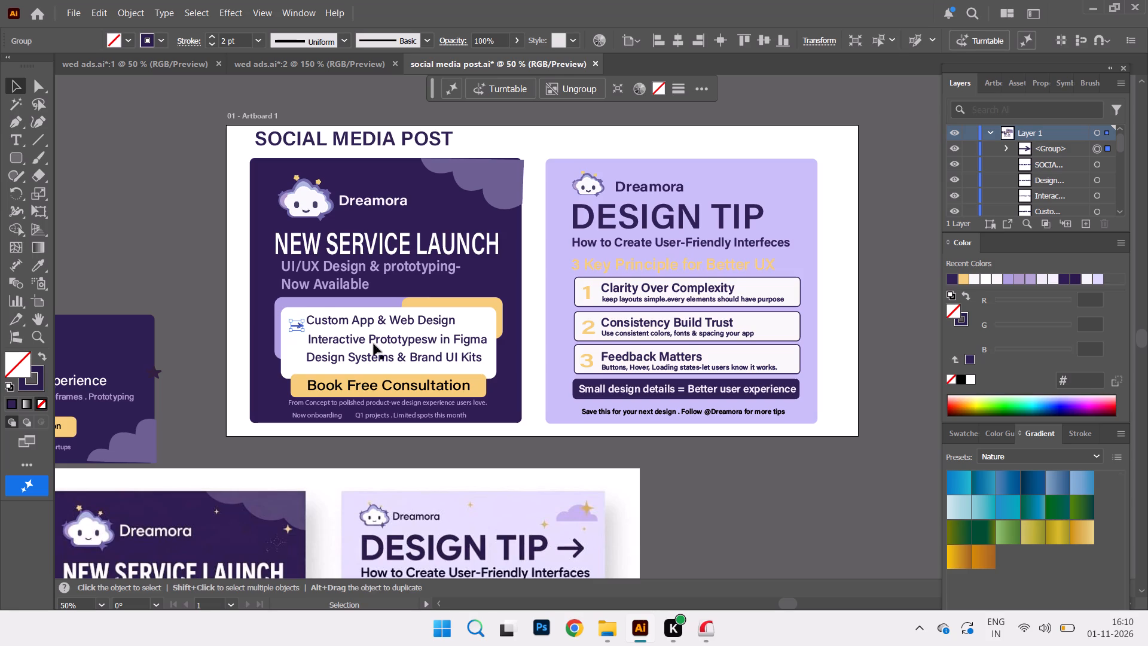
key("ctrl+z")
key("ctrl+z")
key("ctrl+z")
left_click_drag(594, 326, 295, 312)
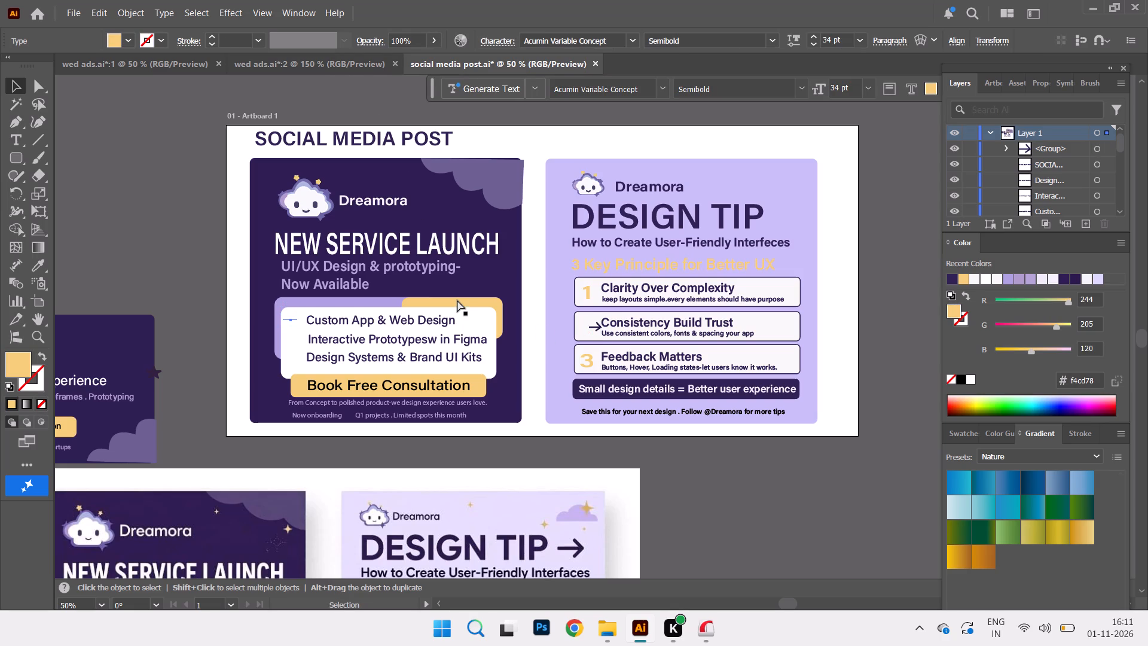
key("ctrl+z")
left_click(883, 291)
Place the arrow in the white box just left of "Custom App & Web Design".
left_click_drag(598, 328, 362, 337)
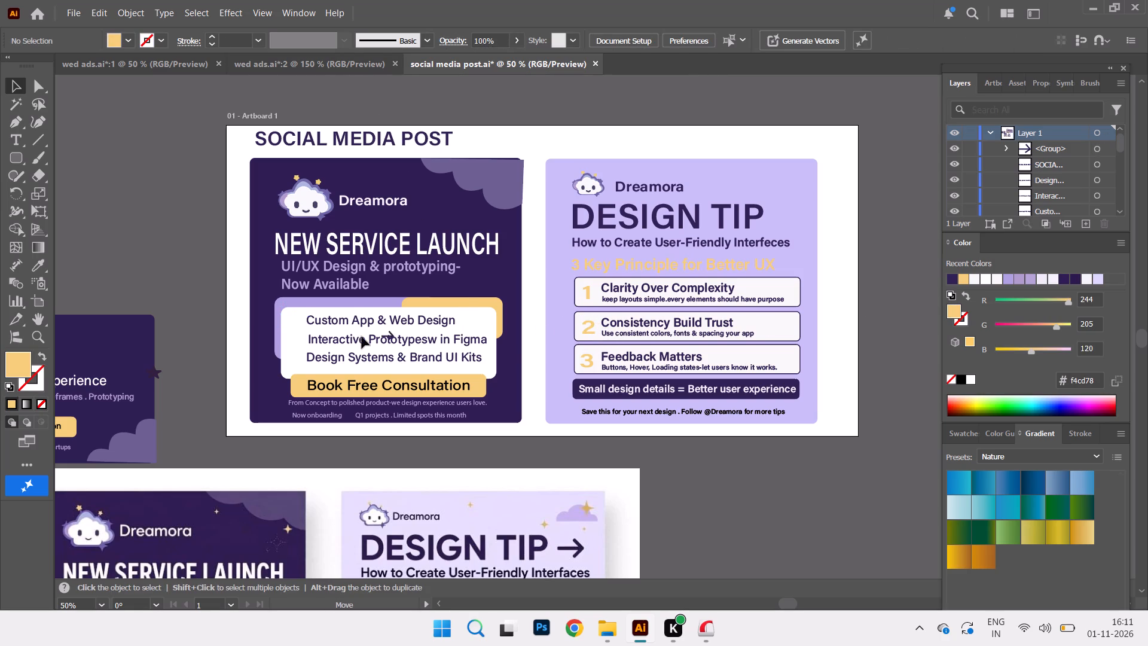
left_click_drag(362, 337, 296, 322)
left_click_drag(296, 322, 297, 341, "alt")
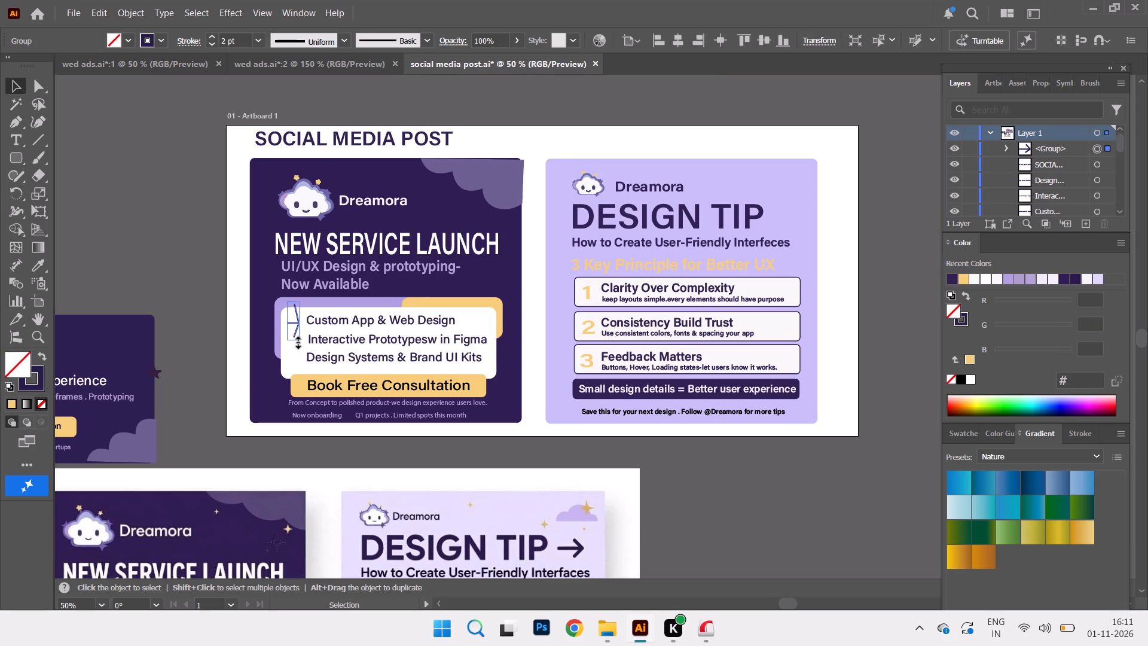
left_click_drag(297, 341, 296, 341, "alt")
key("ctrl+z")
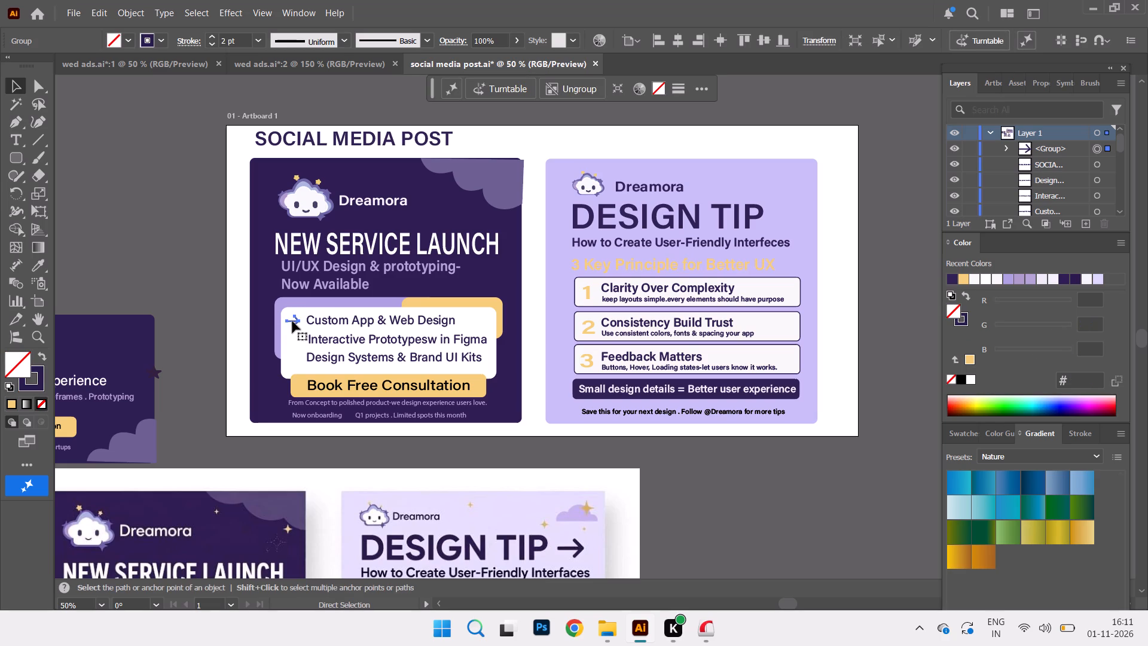
Duplicate the arrow downward and place the copy just left of "Design Systems & Brand UI Kits".
left_click_drag(292, 321, 294, 340, "alt")
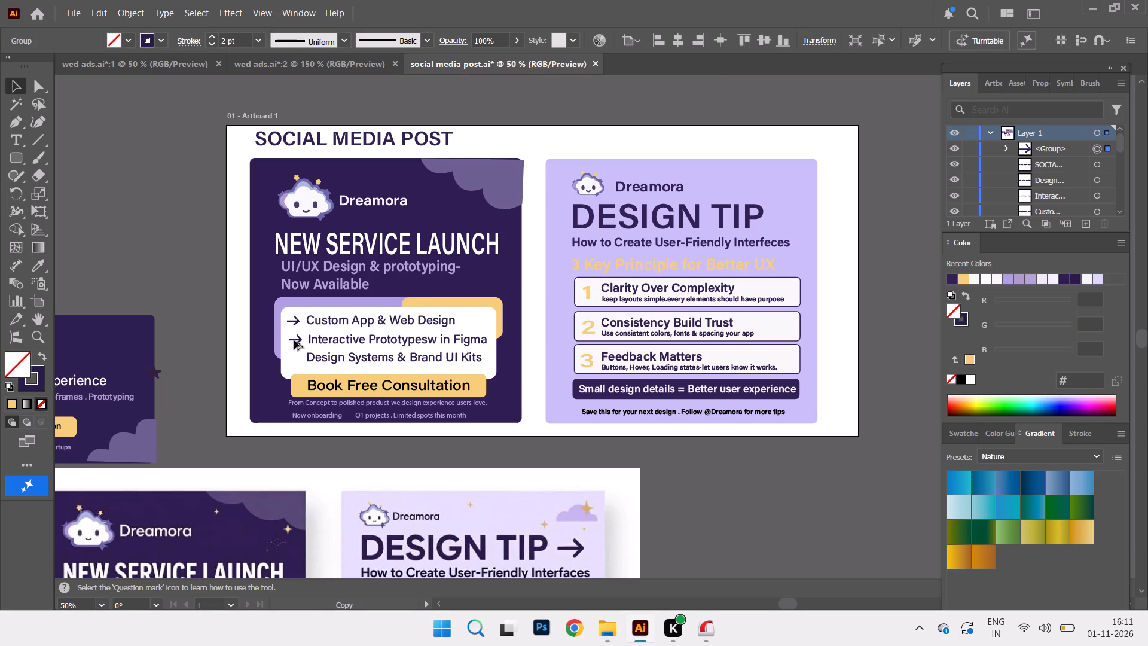
left_click_drag(294, 340, 291, 339, "alt")
left_click_drag(291, 339, 292, 342, "alt")
left_click_drag(292, 342, 292, 340, "alt")
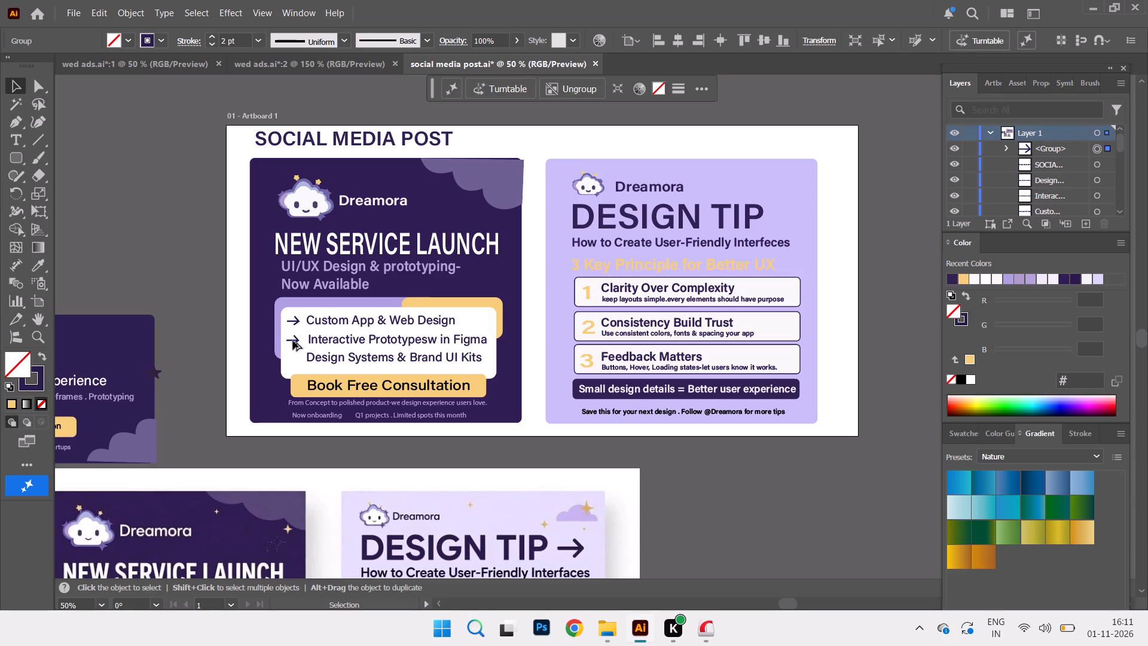
left_click_drag(293, 340, 293, 354, "alt")
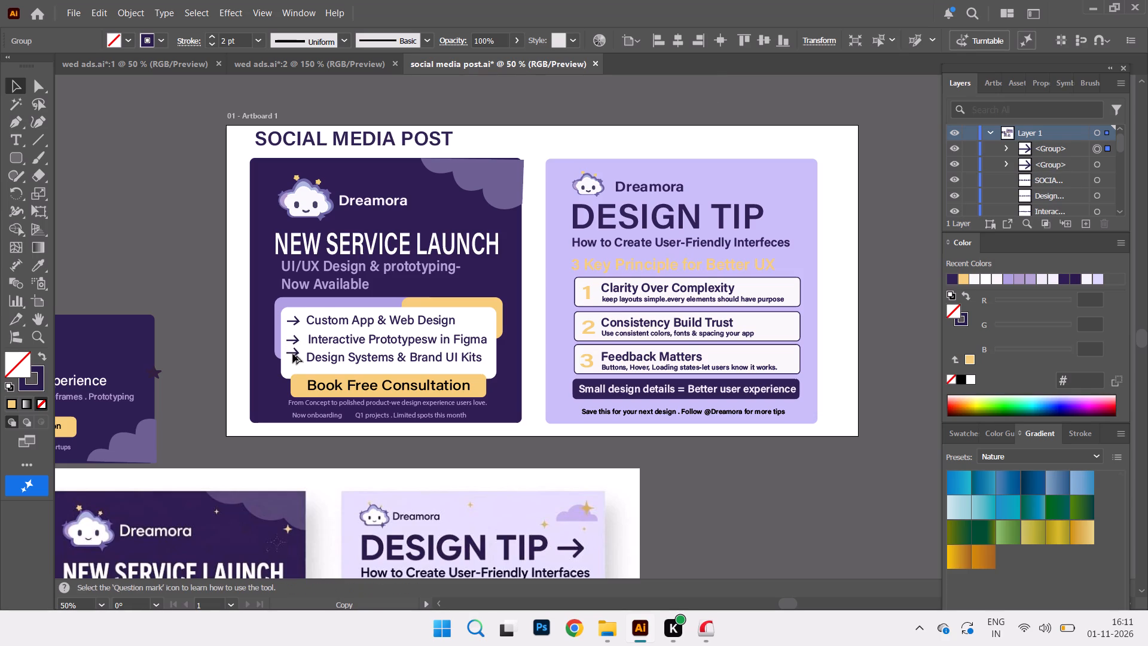
left_click_drag(293, 354, 293, 359, "alt")
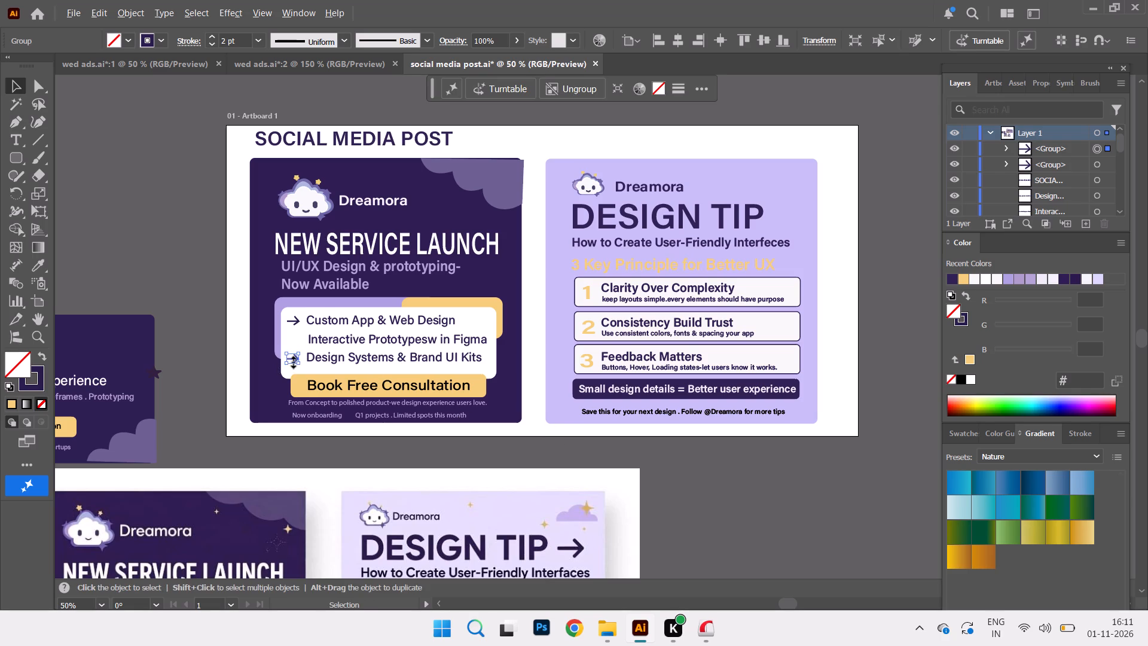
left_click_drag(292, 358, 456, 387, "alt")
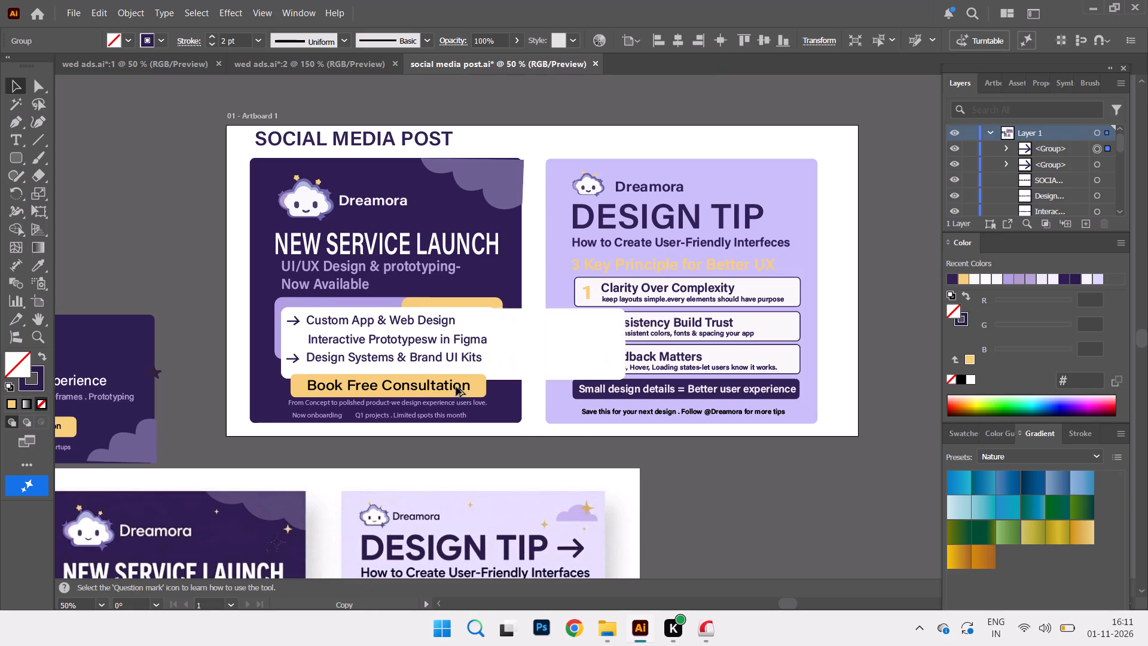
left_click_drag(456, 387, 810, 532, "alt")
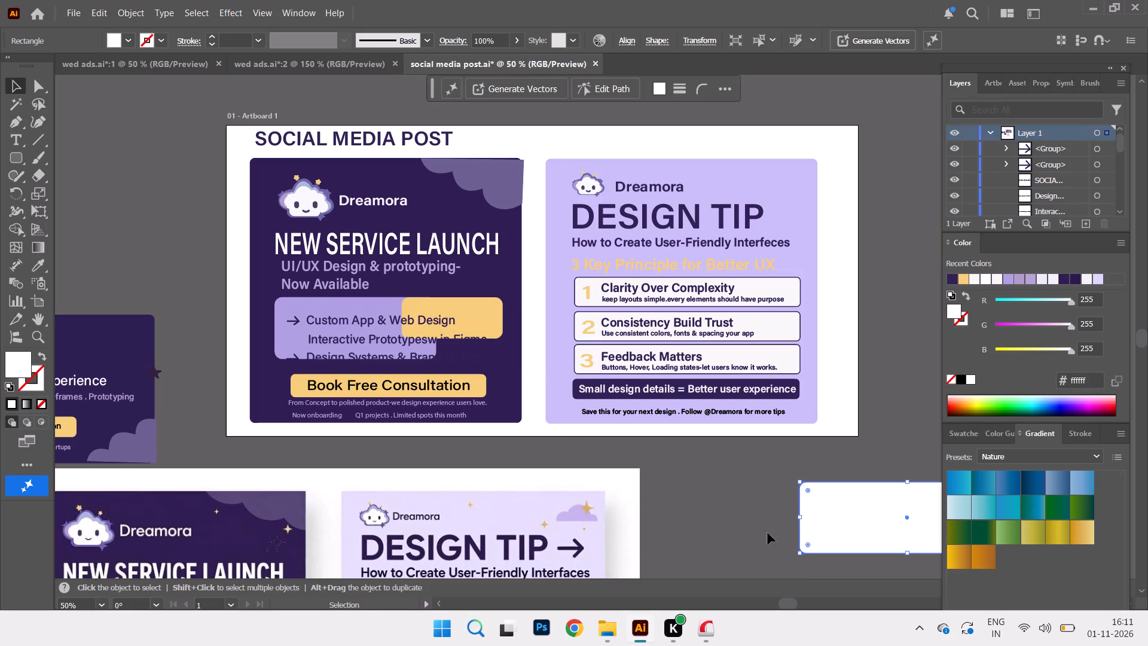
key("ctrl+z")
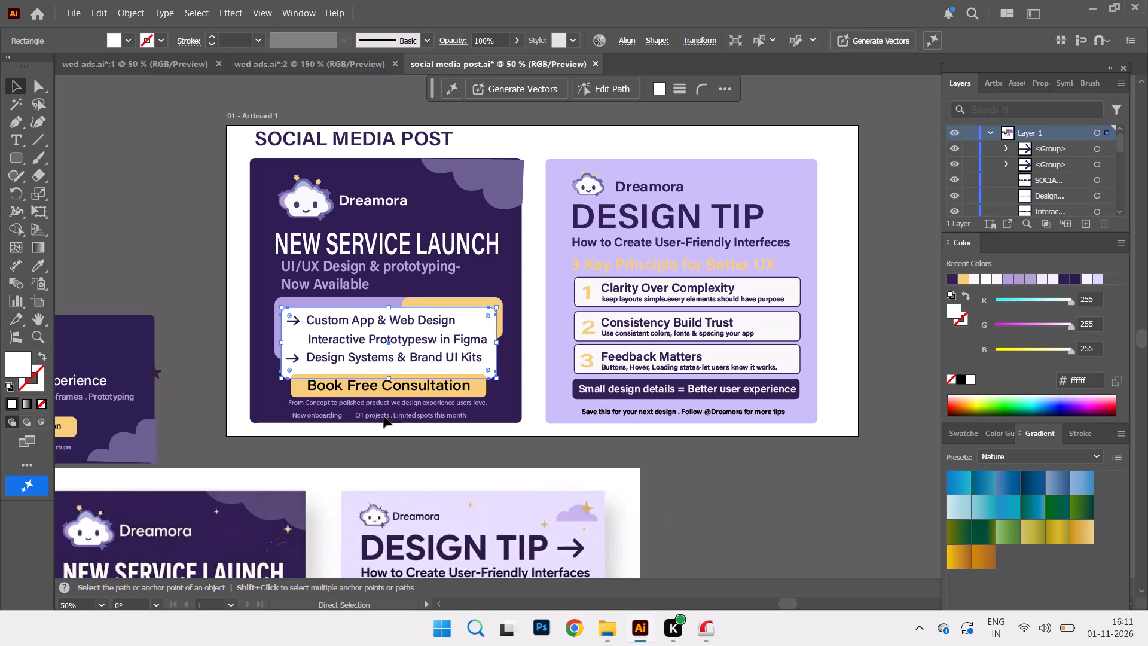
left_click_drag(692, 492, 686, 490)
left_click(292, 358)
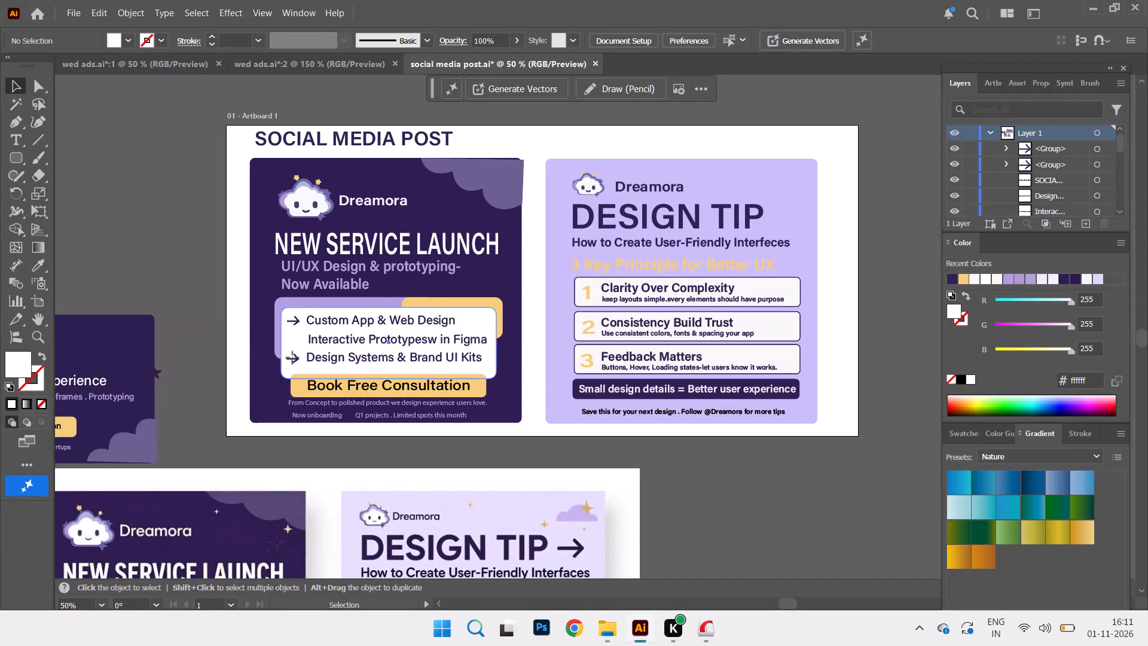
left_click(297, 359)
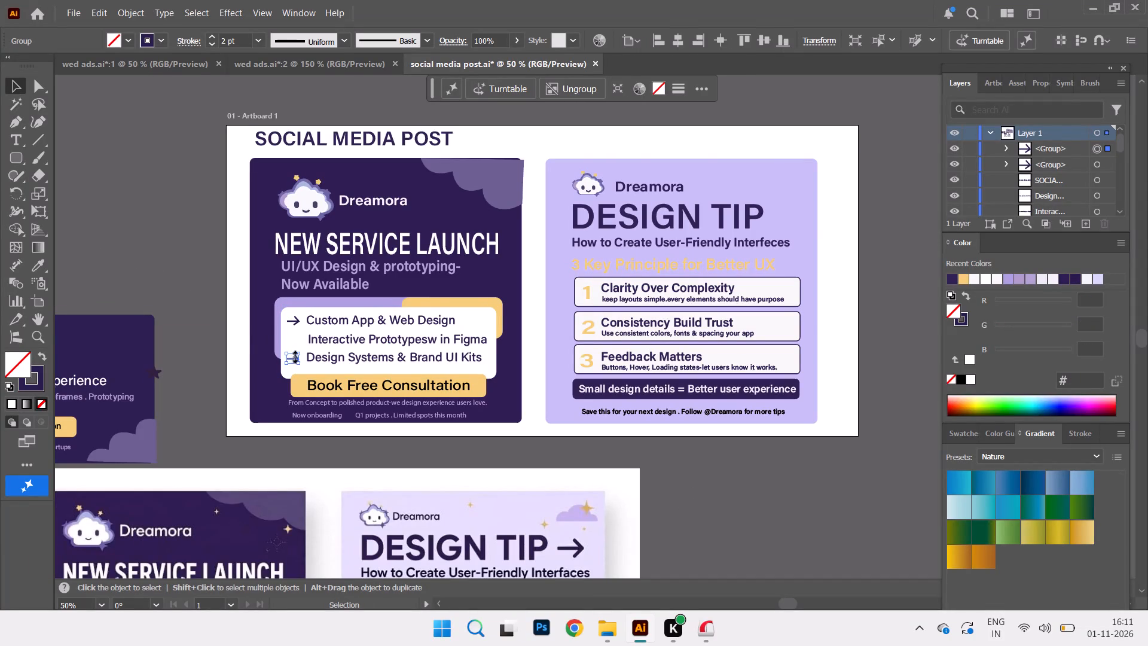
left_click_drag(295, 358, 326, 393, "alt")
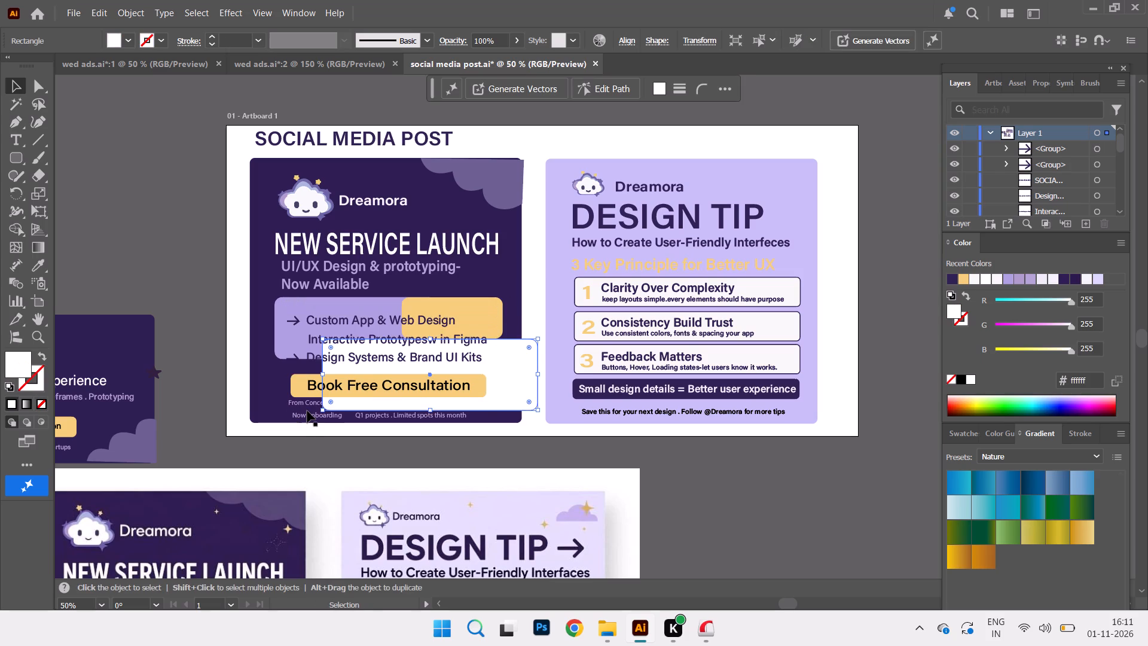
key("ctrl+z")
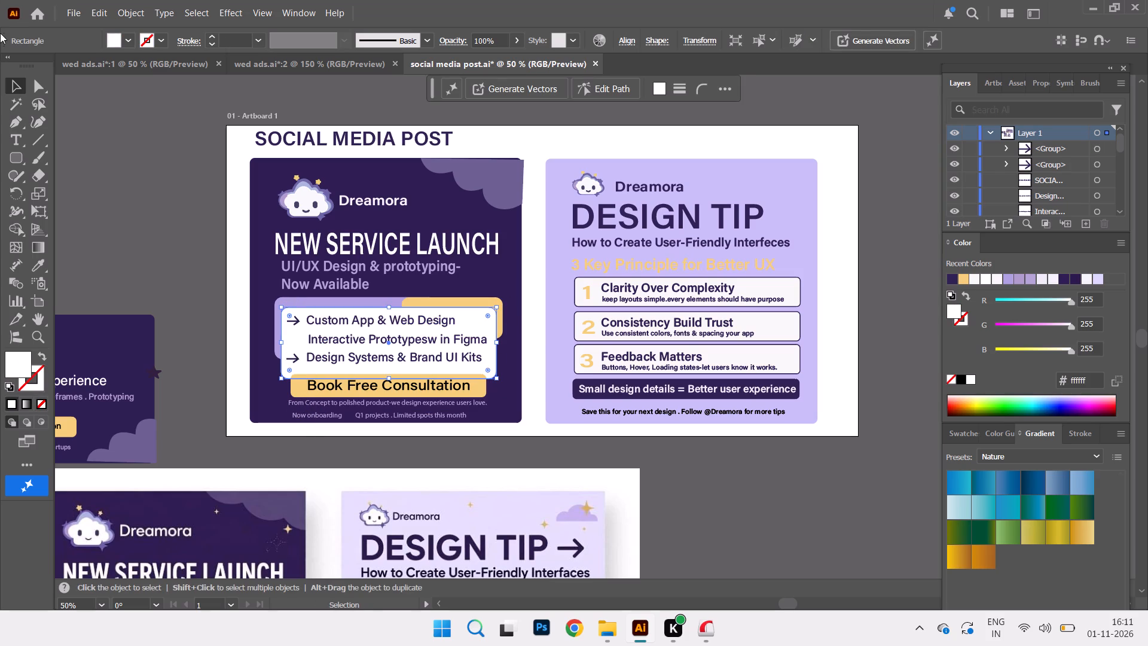
Duplicate the arrow bullet so that both "Custom App & Web Design" and "Interactive Prototypesw in Figma" have one just before the text.
left_click(295, 323)
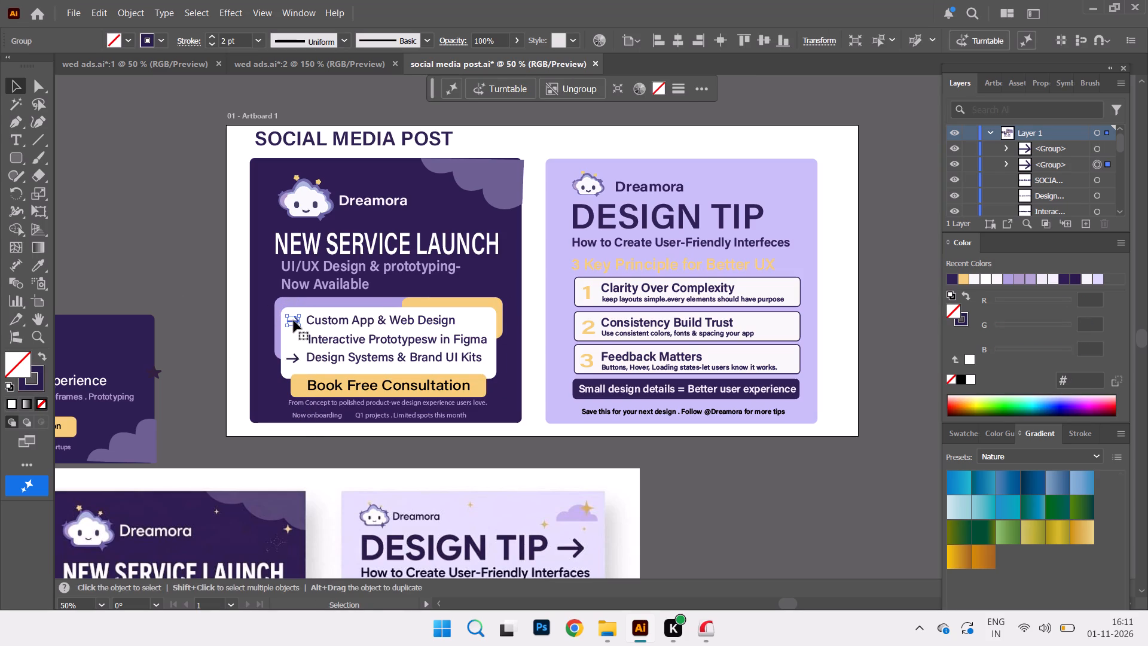
left_click_drag(294, 321, 294, 340)
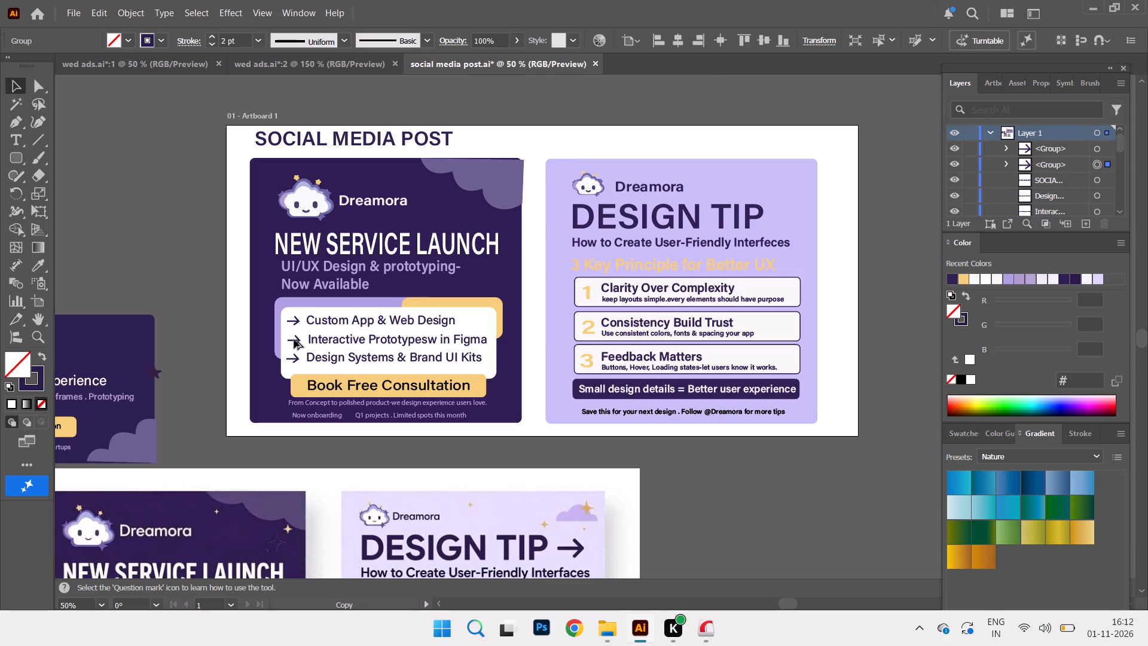
left_click_drag(294, 340, 294, 339)
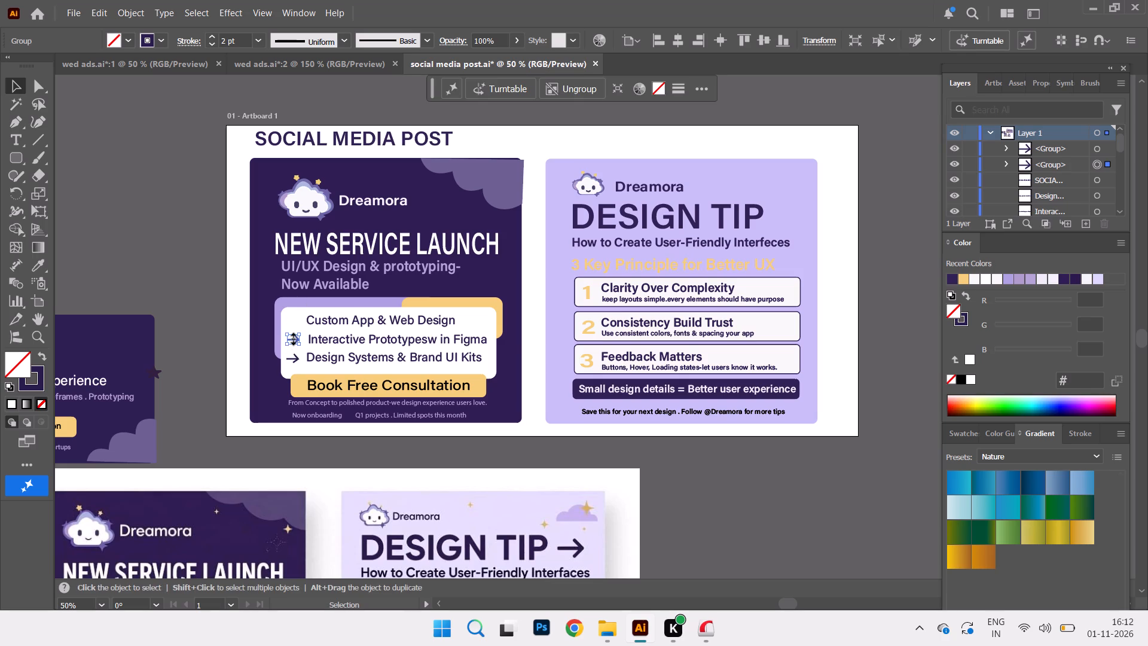
left_click_drag(291, 339, 290, 319, "alt")
left_click(206, 301)
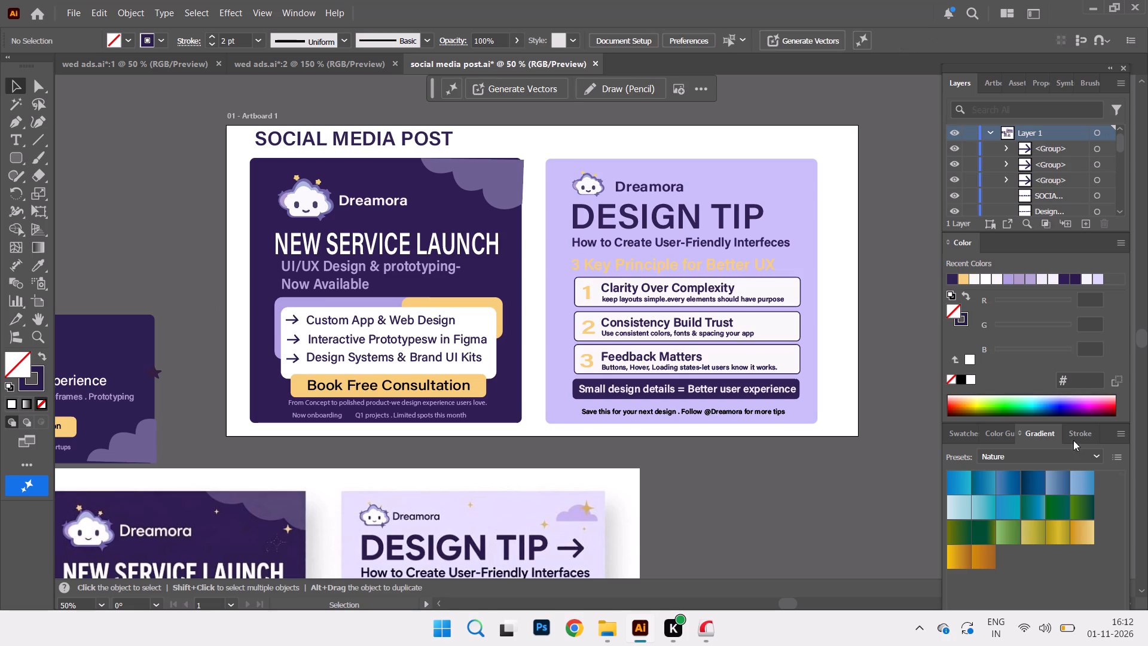
Align the three arrow bullets in the white box with one another, by their left edges and then by their right edges.
left_click(292, 319)
left_click(298, 321)
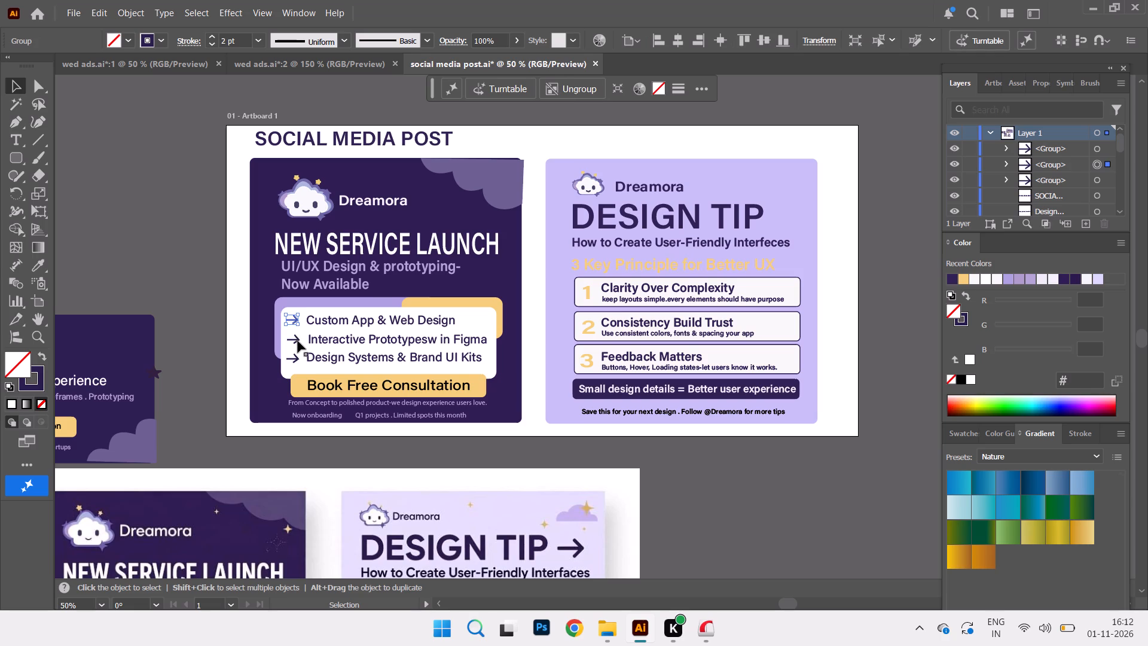
left_click(298, 341, "shift")
left_click(295, 359, "shift")
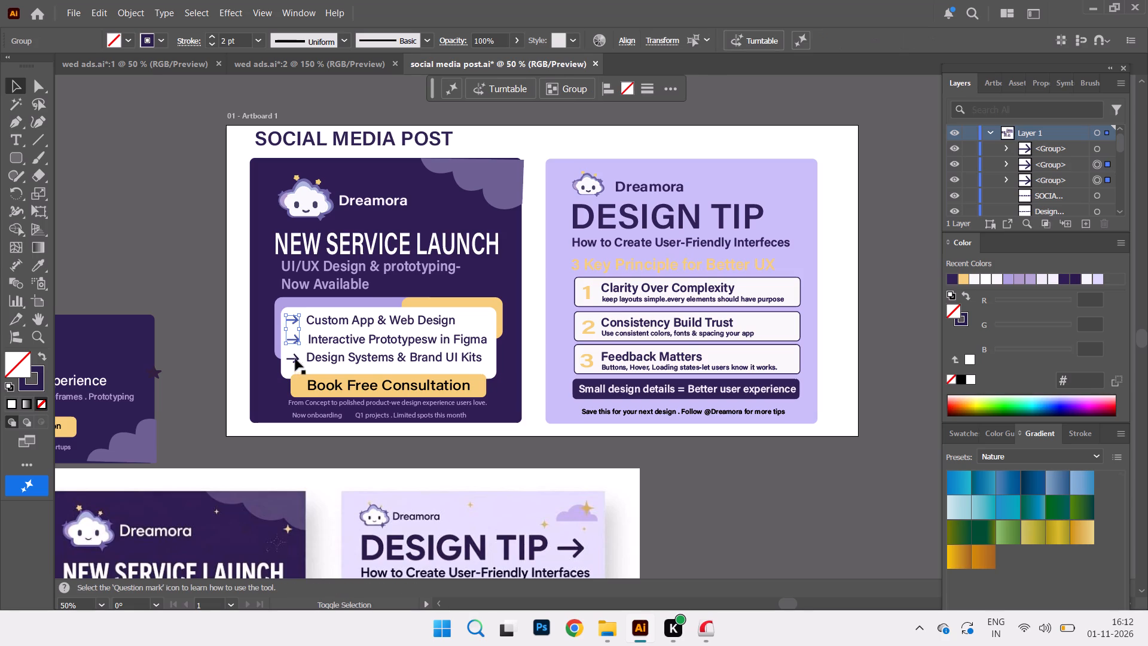
left_click(607, 94)
left_click(616, 140)
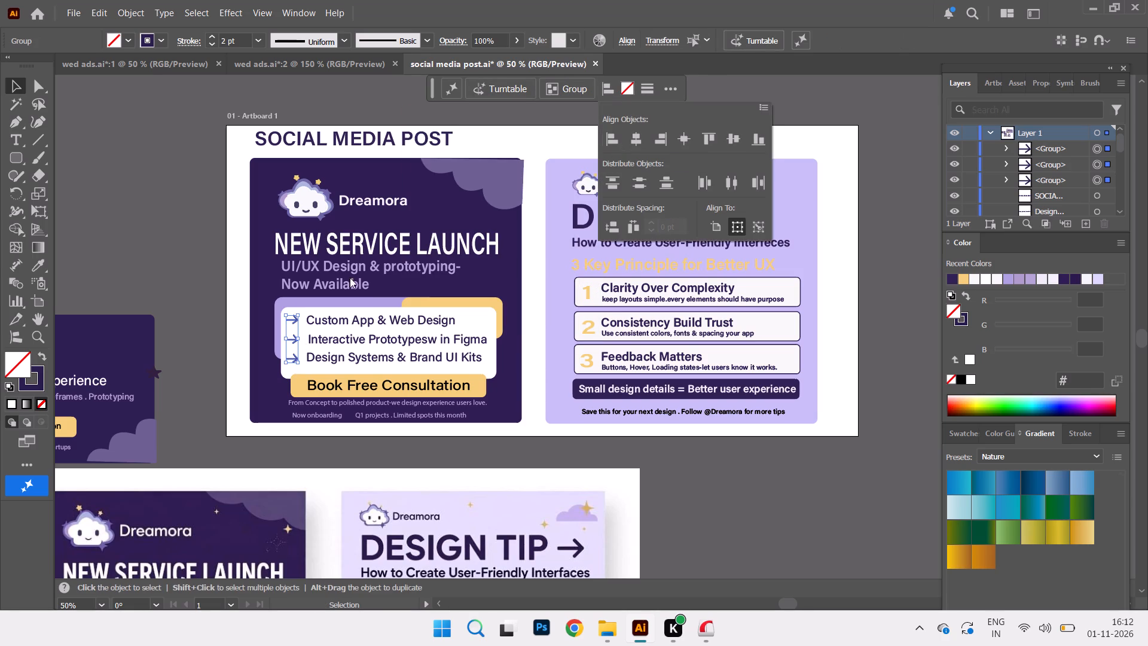
left_click(666, 137)
left_click(666, 136)
left_click(686, 514)
left_click(676, 519)
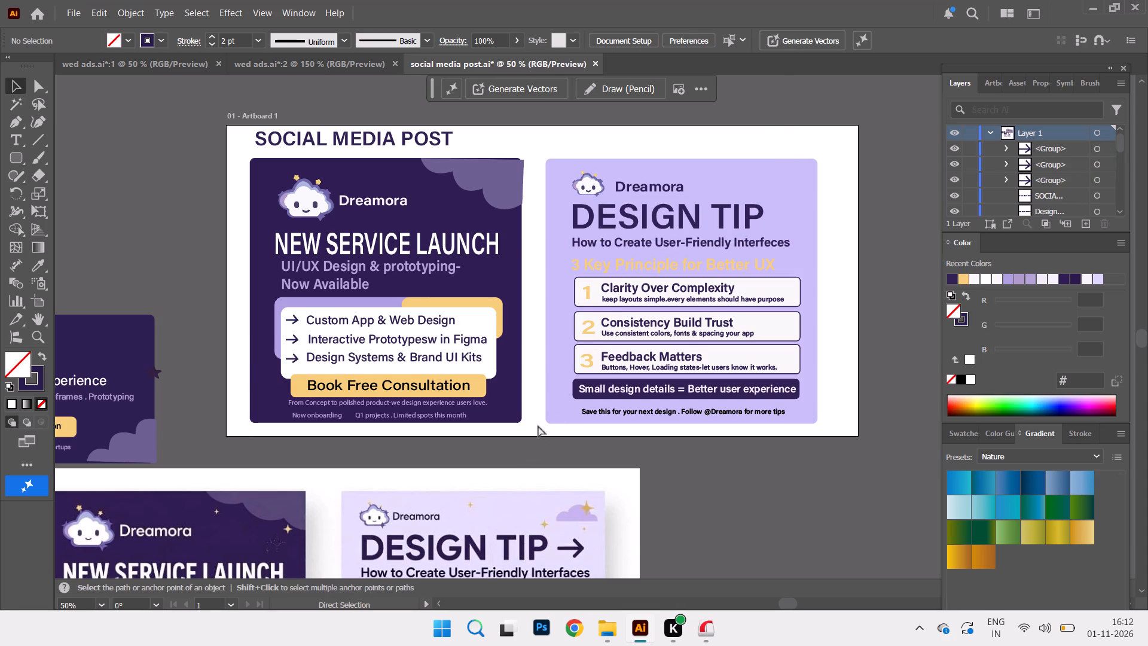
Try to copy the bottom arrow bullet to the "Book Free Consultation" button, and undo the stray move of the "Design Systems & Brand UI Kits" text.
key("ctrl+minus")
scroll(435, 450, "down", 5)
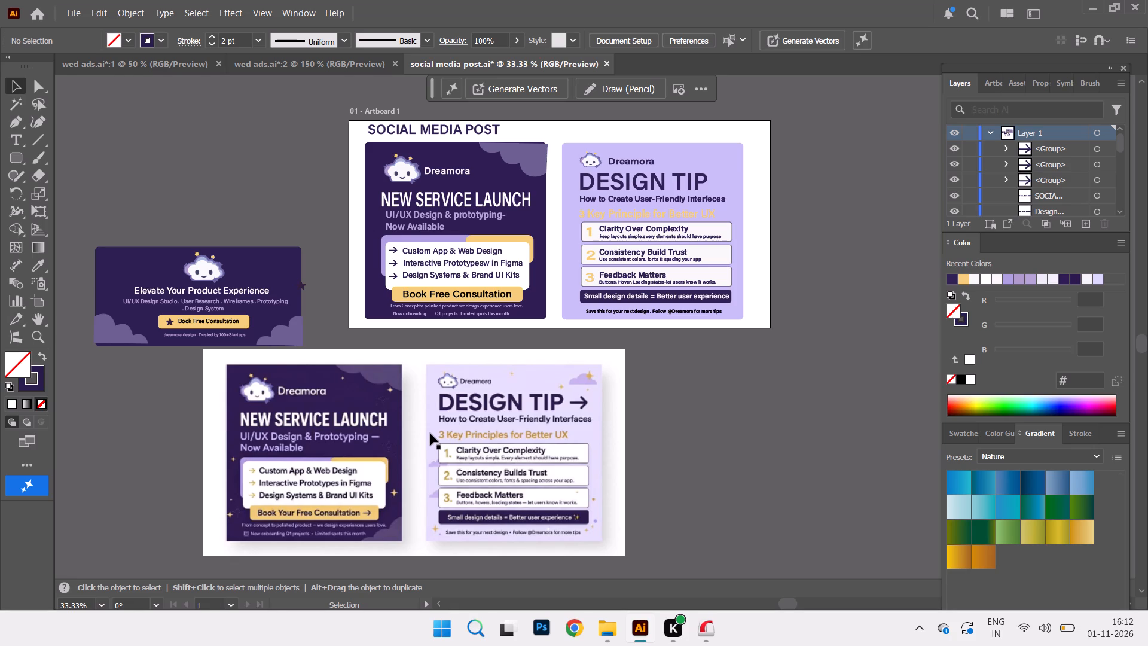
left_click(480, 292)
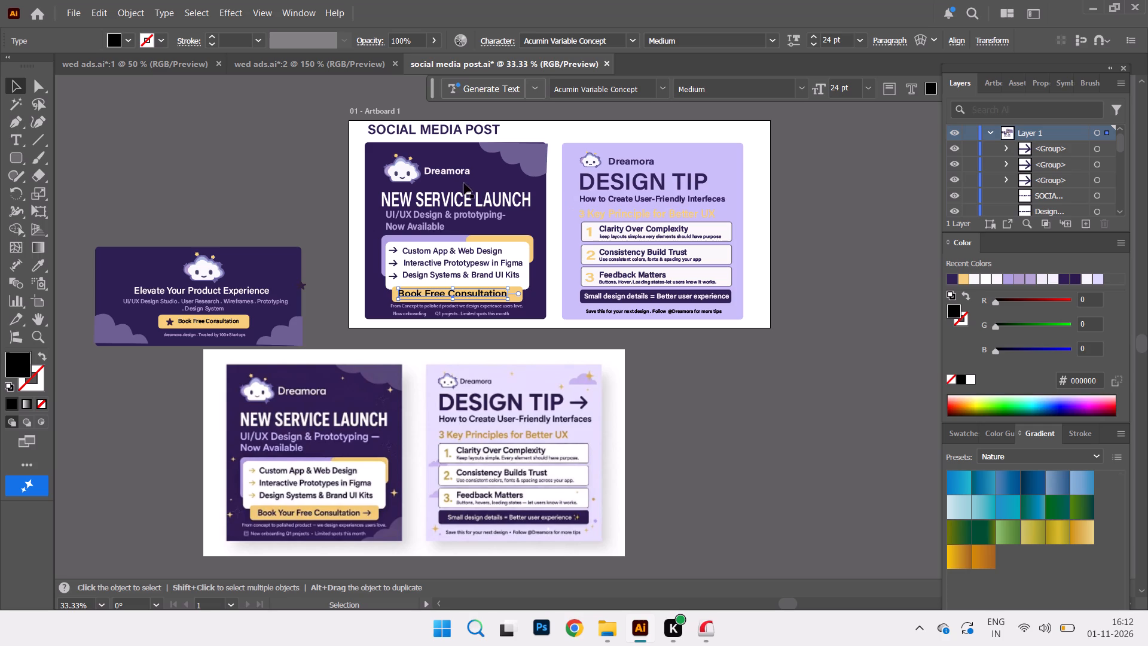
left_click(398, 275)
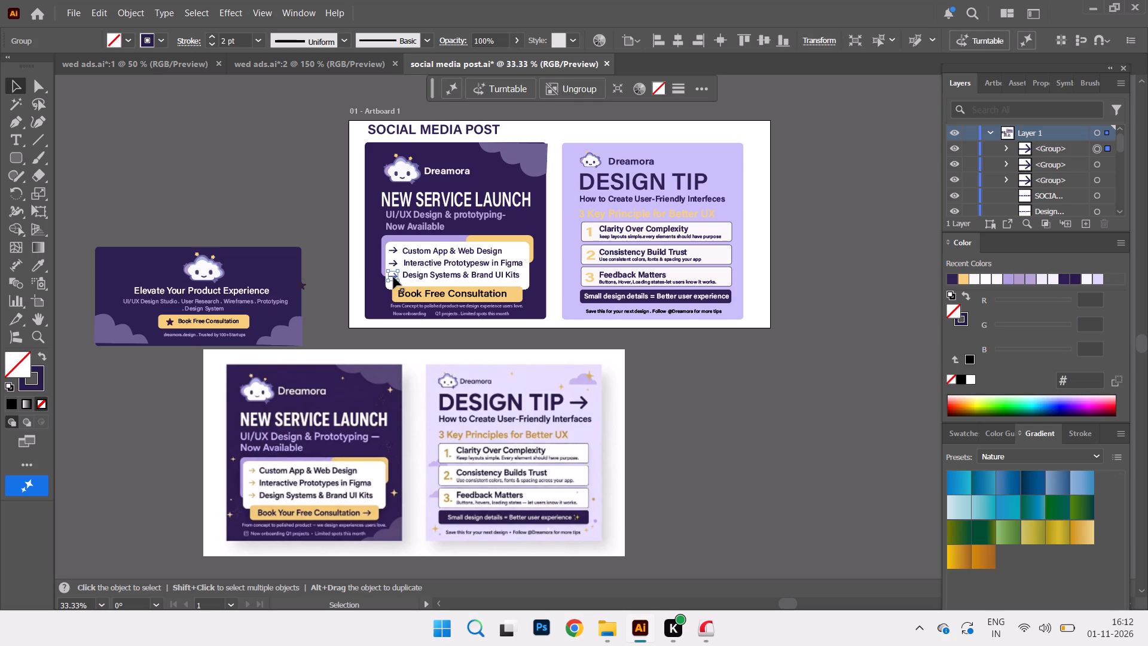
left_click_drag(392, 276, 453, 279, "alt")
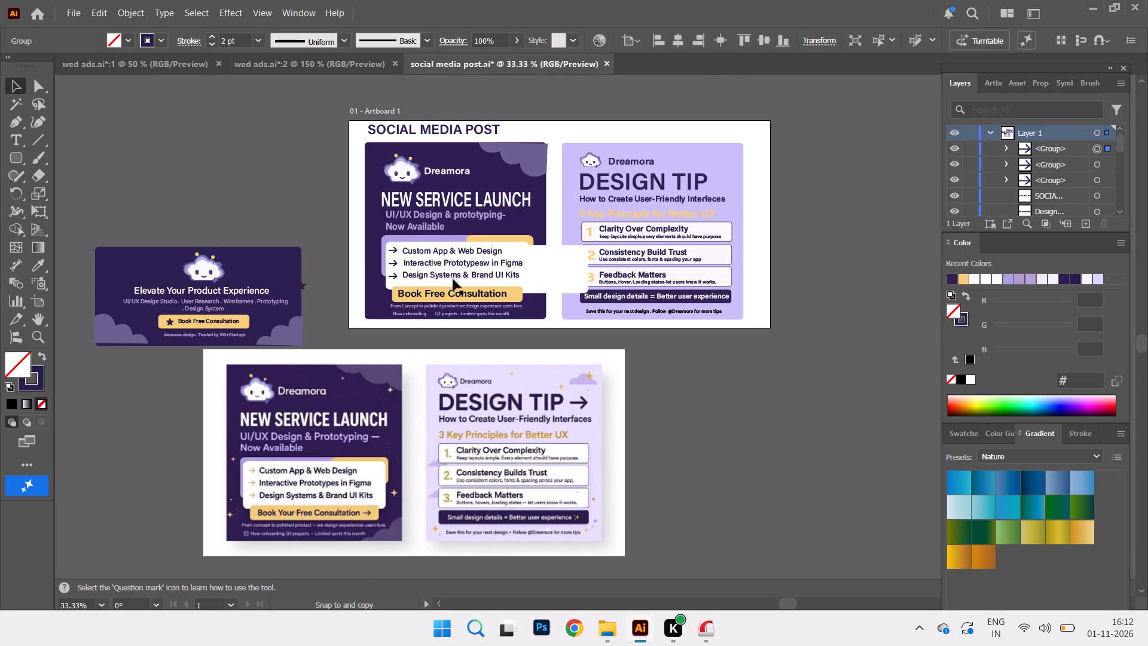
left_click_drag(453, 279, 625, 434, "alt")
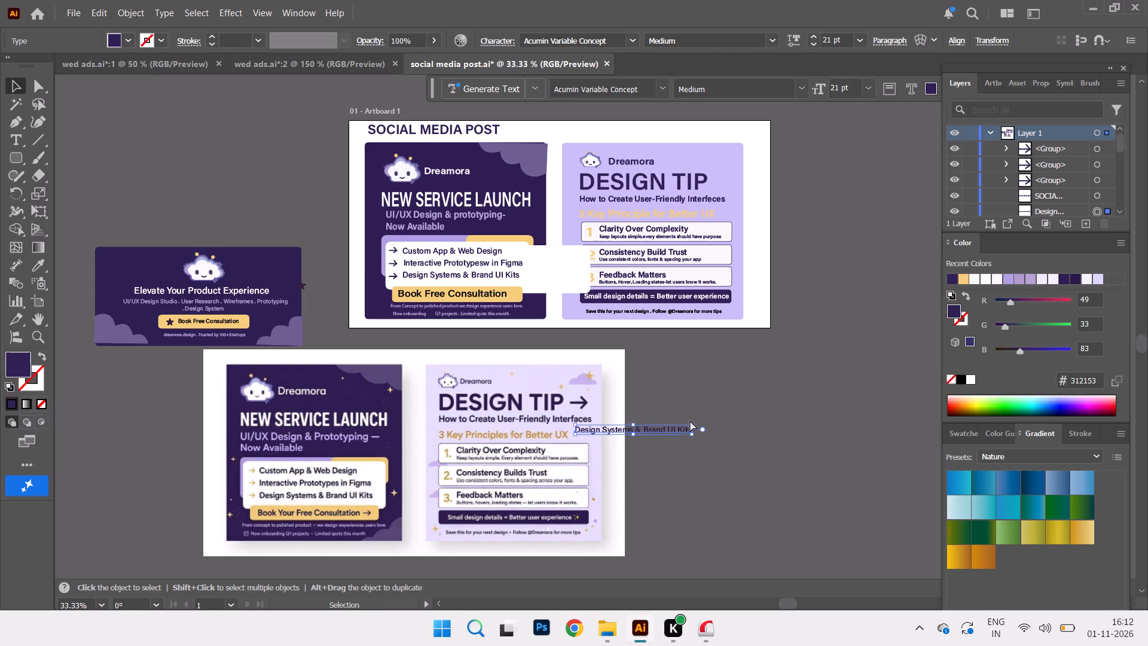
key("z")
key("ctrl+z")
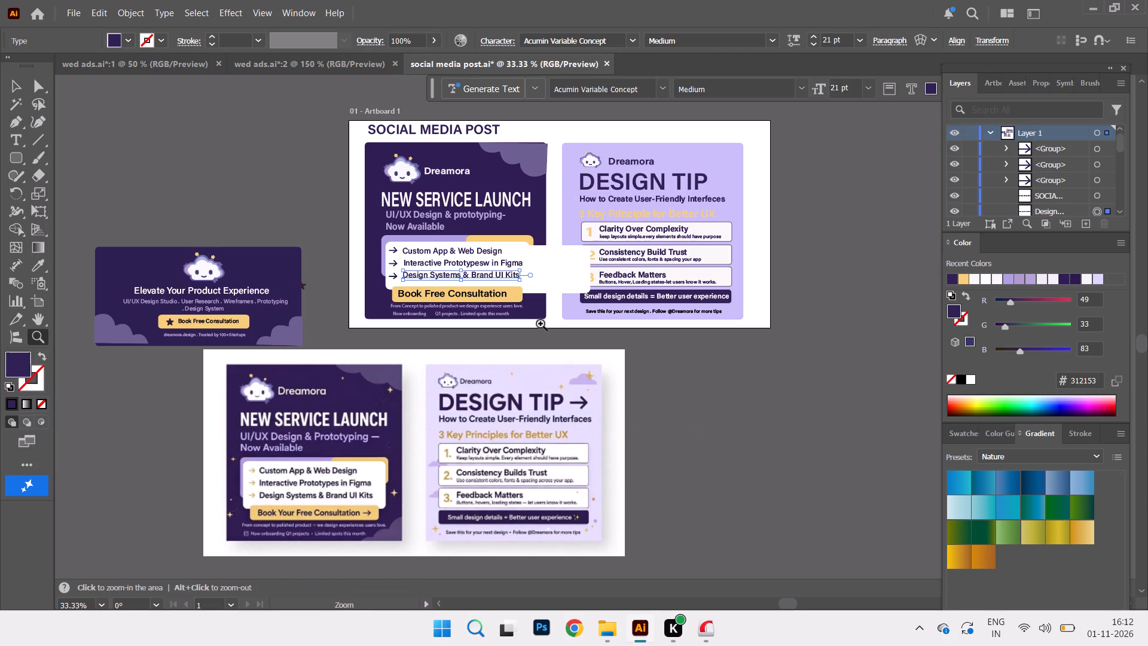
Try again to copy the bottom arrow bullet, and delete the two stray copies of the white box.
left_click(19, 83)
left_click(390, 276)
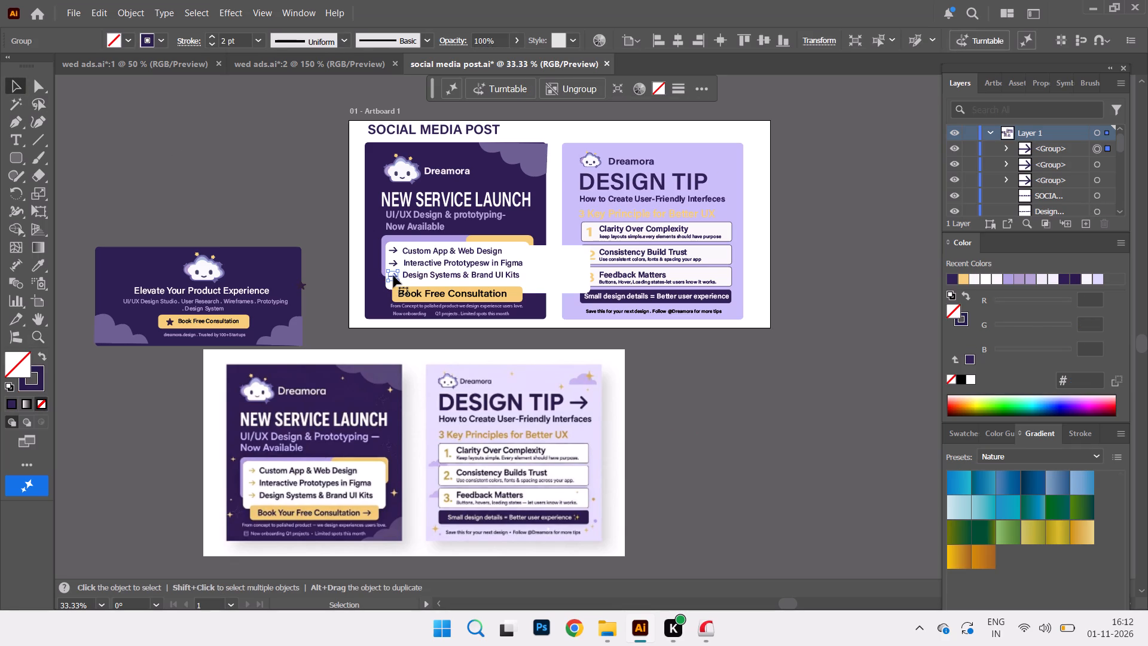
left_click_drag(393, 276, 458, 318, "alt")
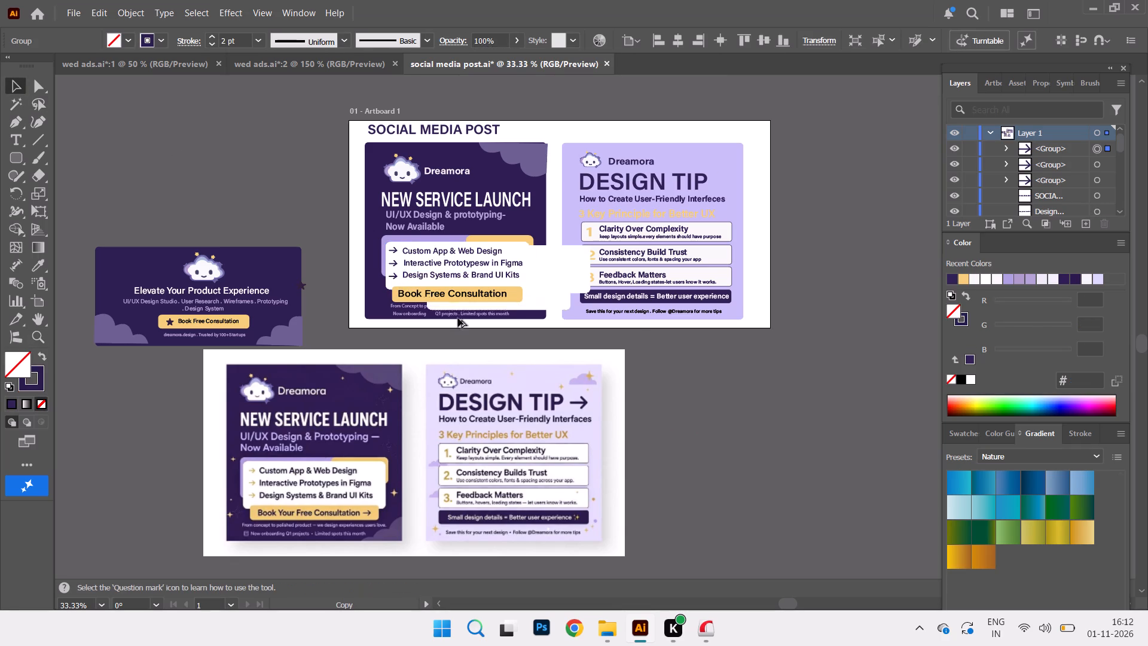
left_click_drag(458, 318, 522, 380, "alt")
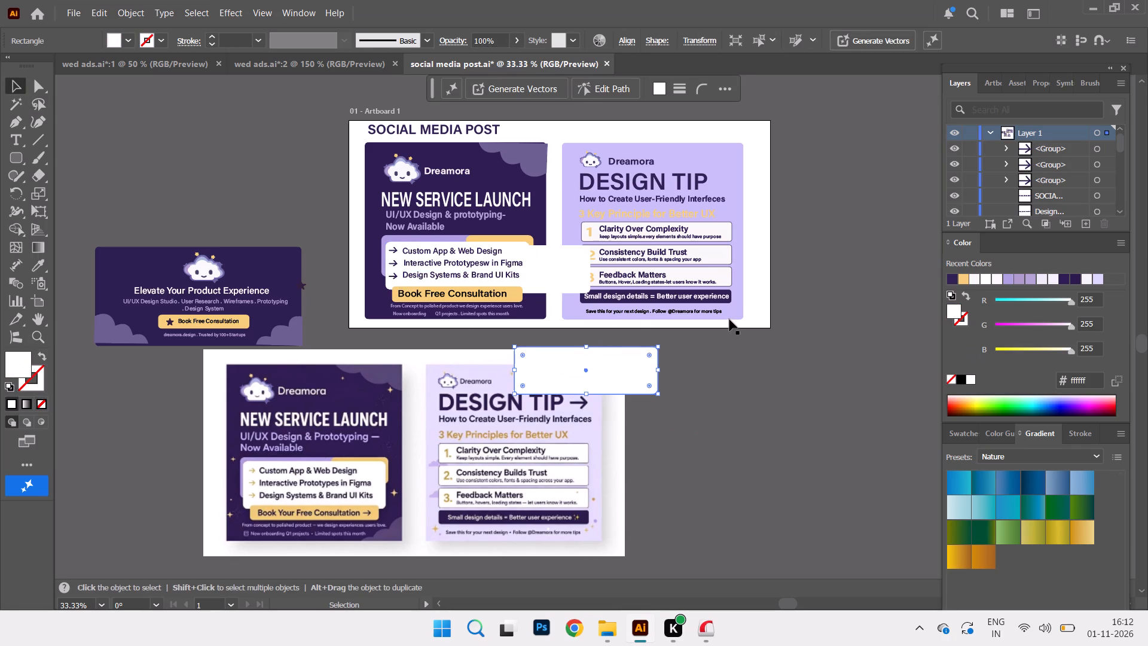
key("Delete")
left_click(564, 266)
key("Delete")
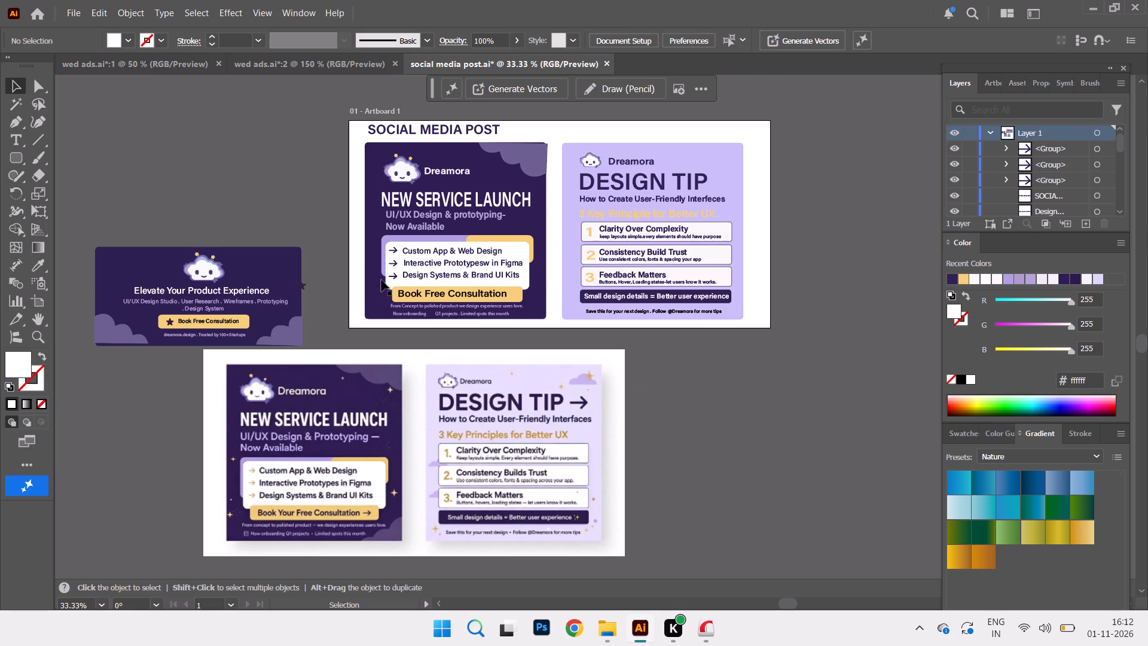
Duplicate the bottom arrow bullet and place the copy just after "Book Free Consultation" on the yellow button.
left_click(394, 276)
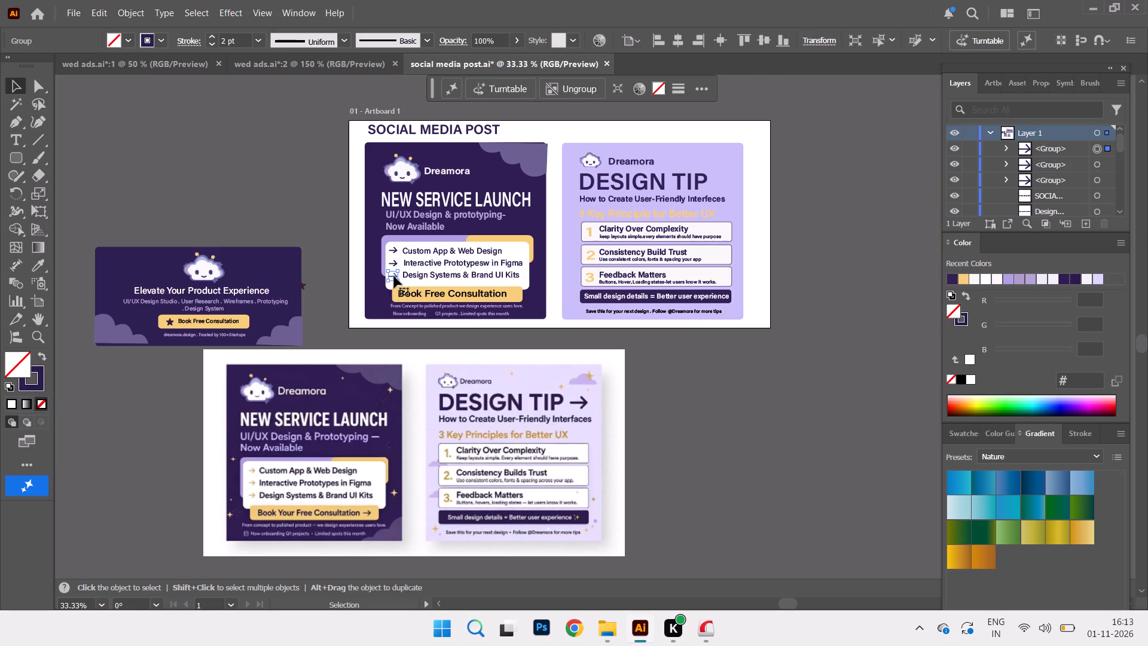
left_click_drag(394, 276, 517, 295, "alt")
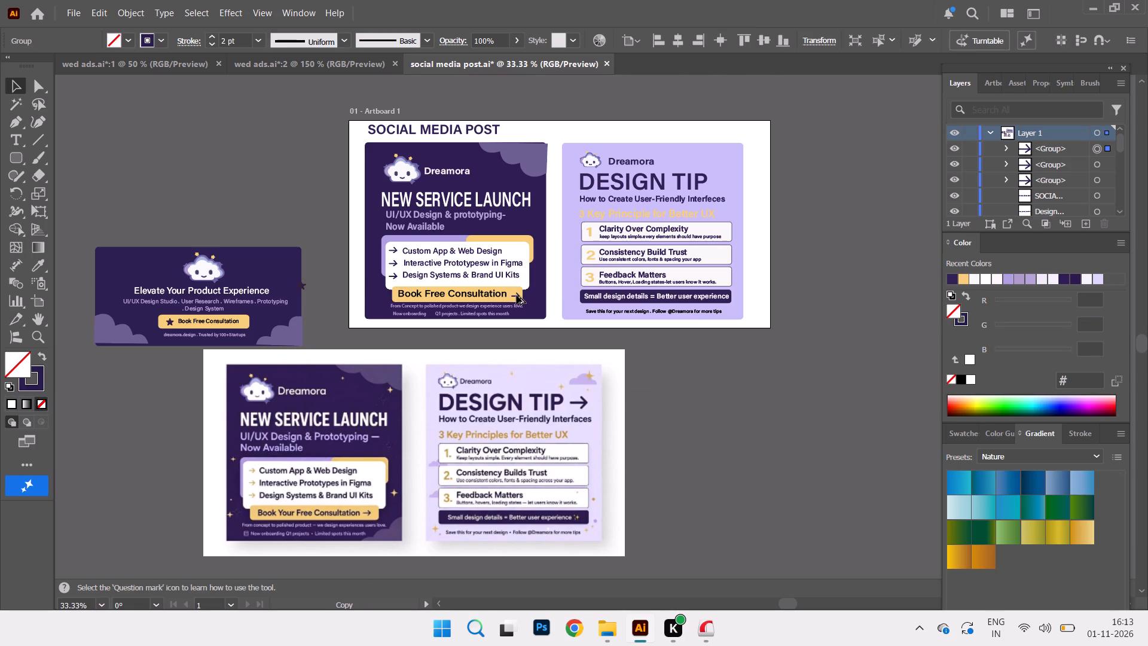
left_click_drag(517, 295, 517, 295, "alt")
left_click(676, 351)
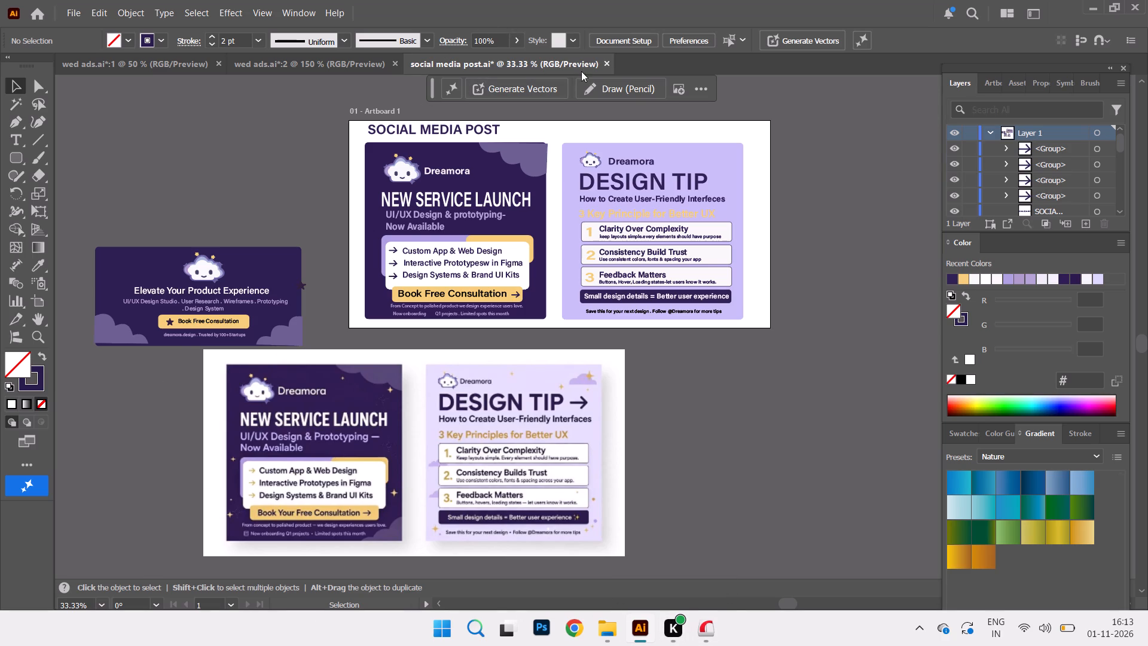
Copy the cloud shape from the dark card's upper corner onto the DESIGN TIP card's upper-right corner and rotate it slightly clockwise.
left_click(541, 157)
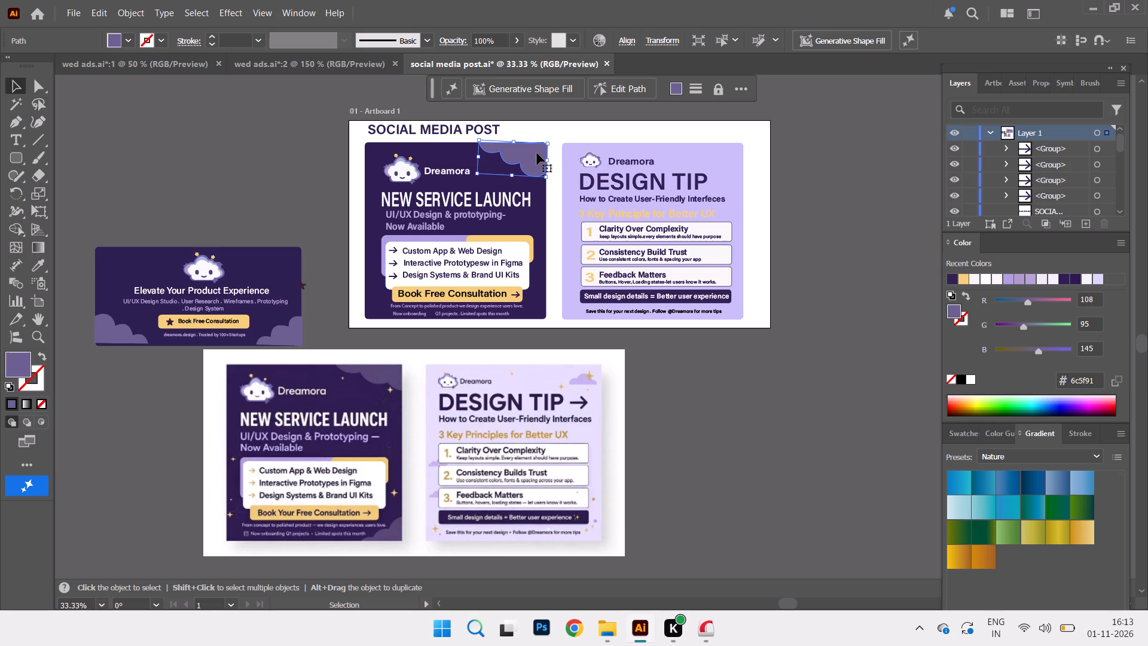
left_click_drag(537, 153, 747, 150, "alt")
left_click_drag(762, 135, 766, 148)
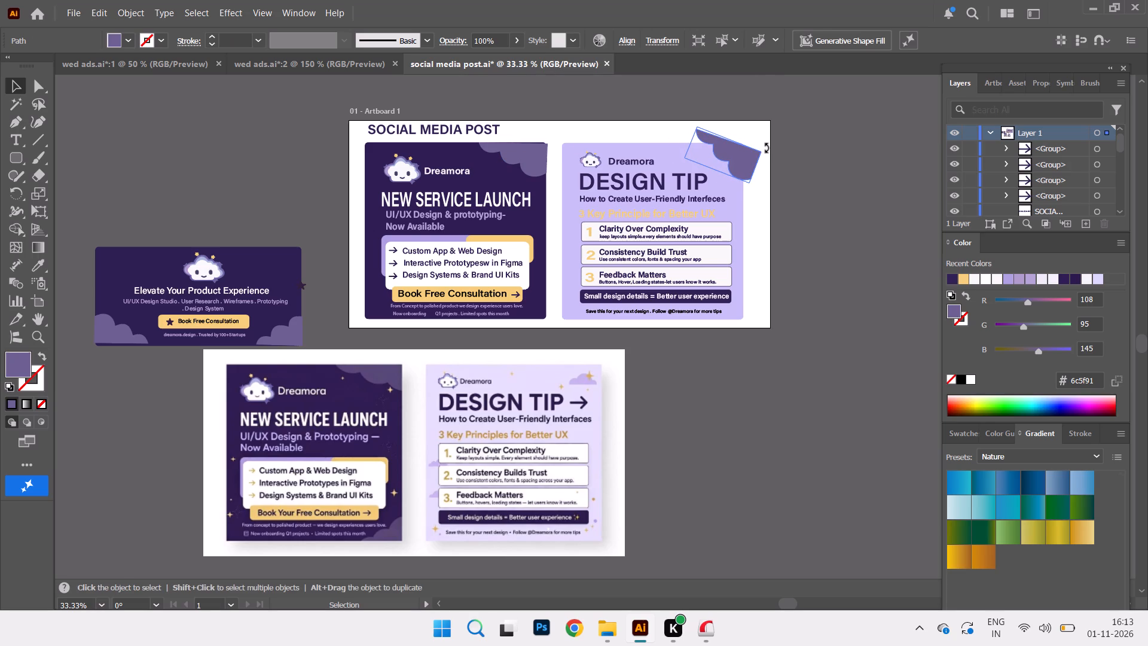
left_click_drag(766, 148, 766, 143)
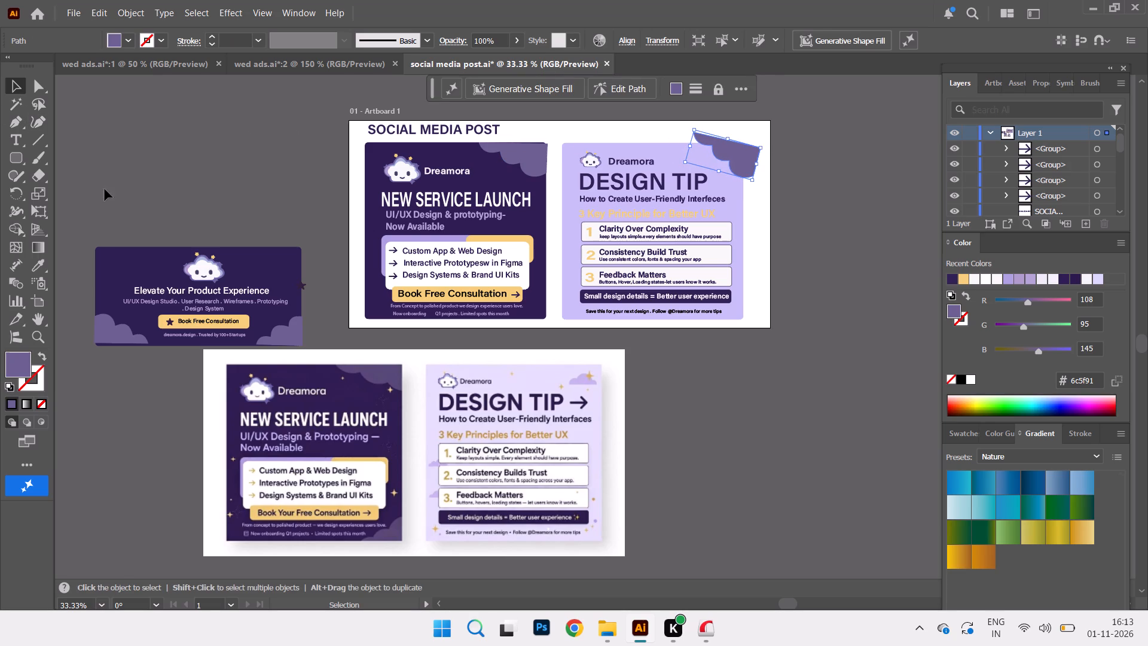
Recolour the copied cloud shape to light purple c3b8e7, sampled from the cloud in the reference image's DESIGN TIP card.
double_click(10, 370)
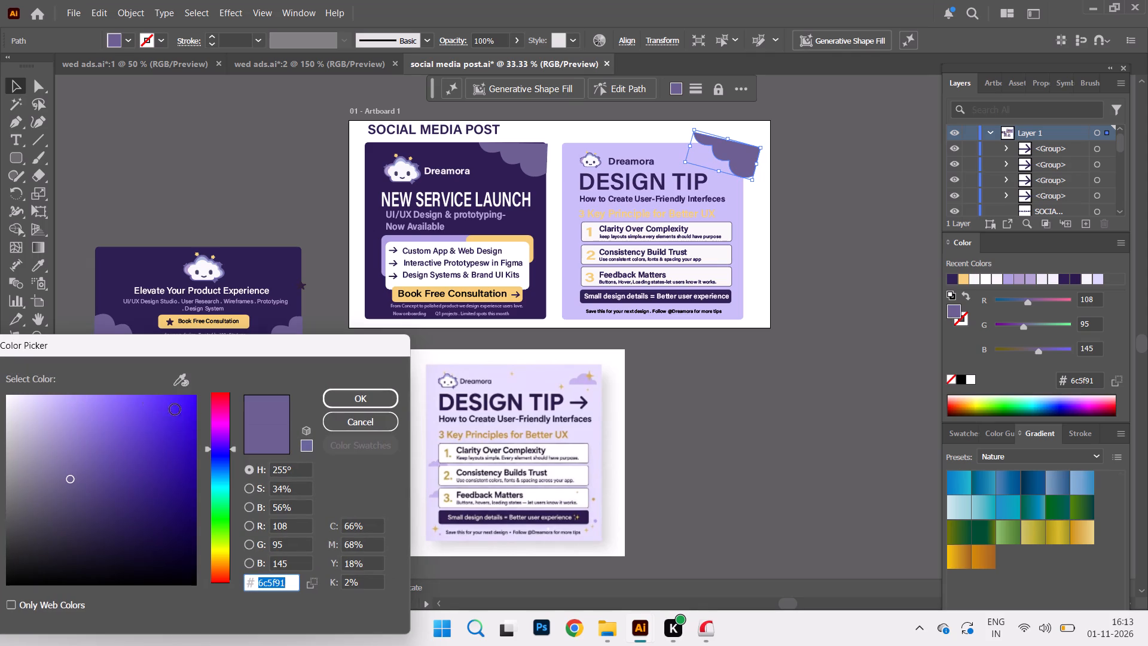
left_click(179, 373)
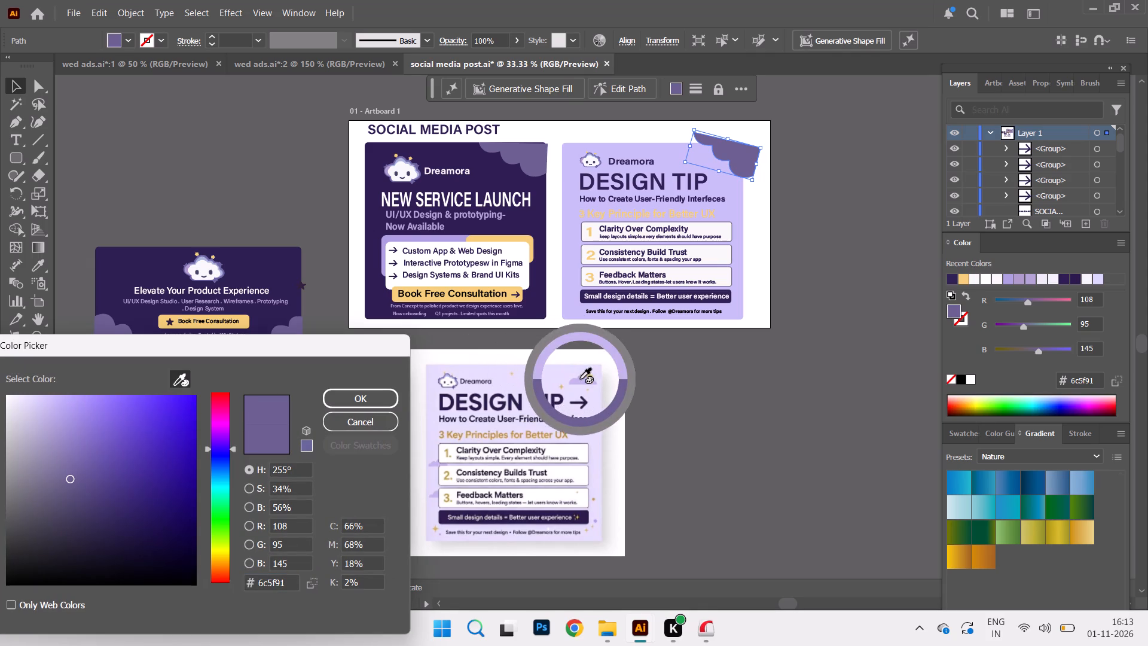
left_click(581, 383)
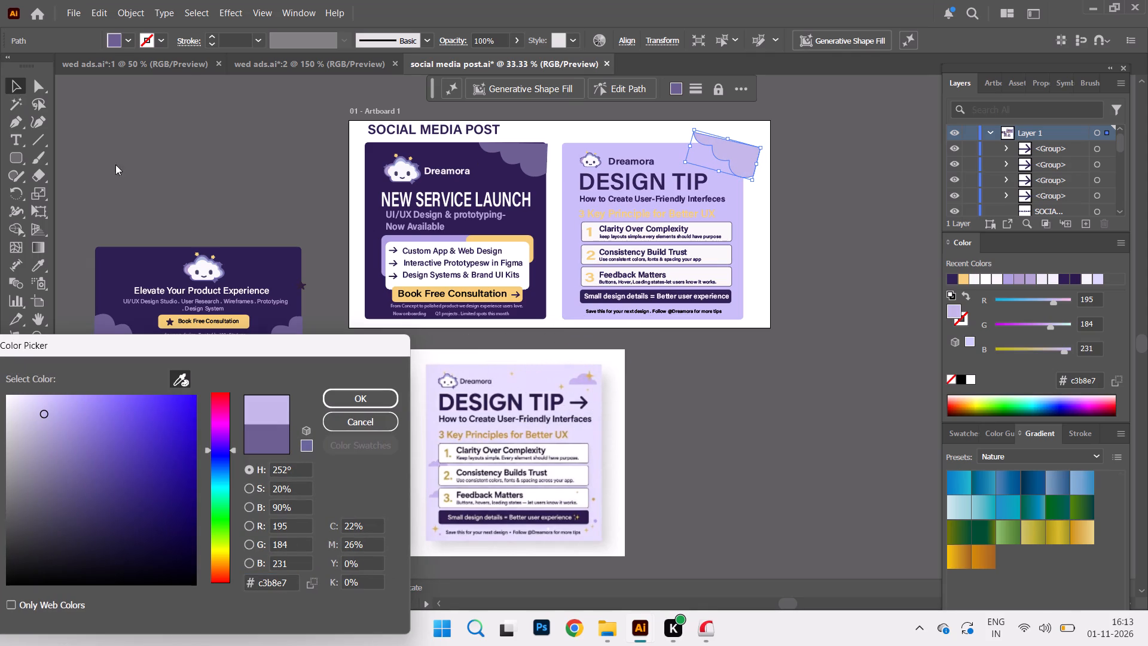
left_click(380, 398)
left_click(310, 191)
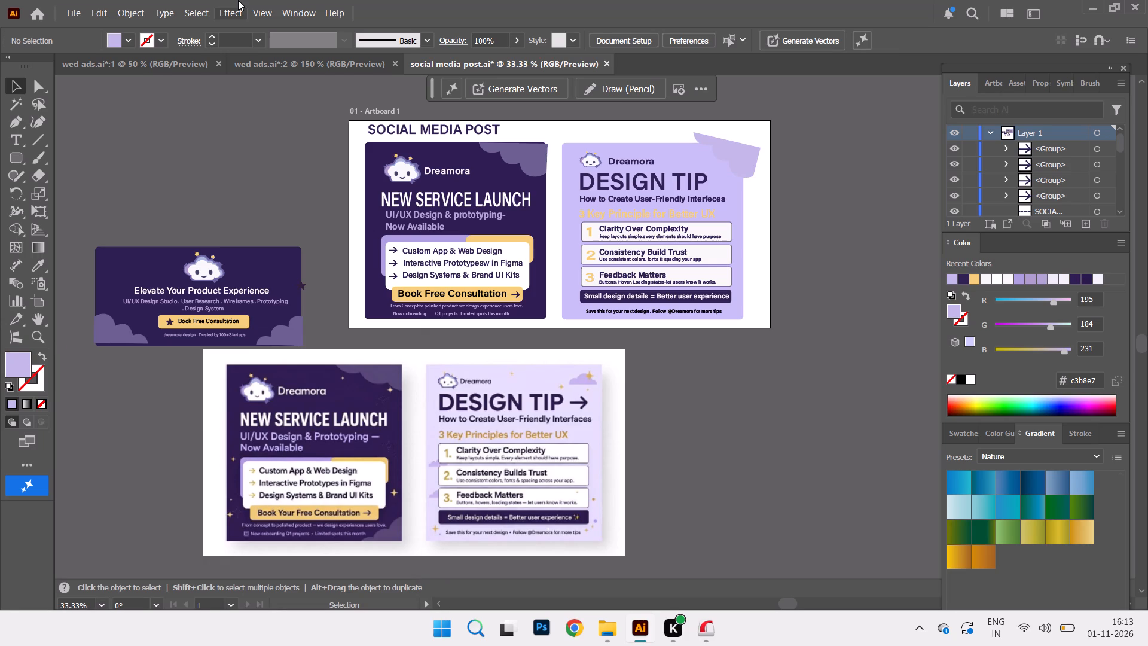
Recolour the "3 Key Principle for Better UX" line on the DESIGN TIP card to darker gold e8ae38.
left_click(633, 212)
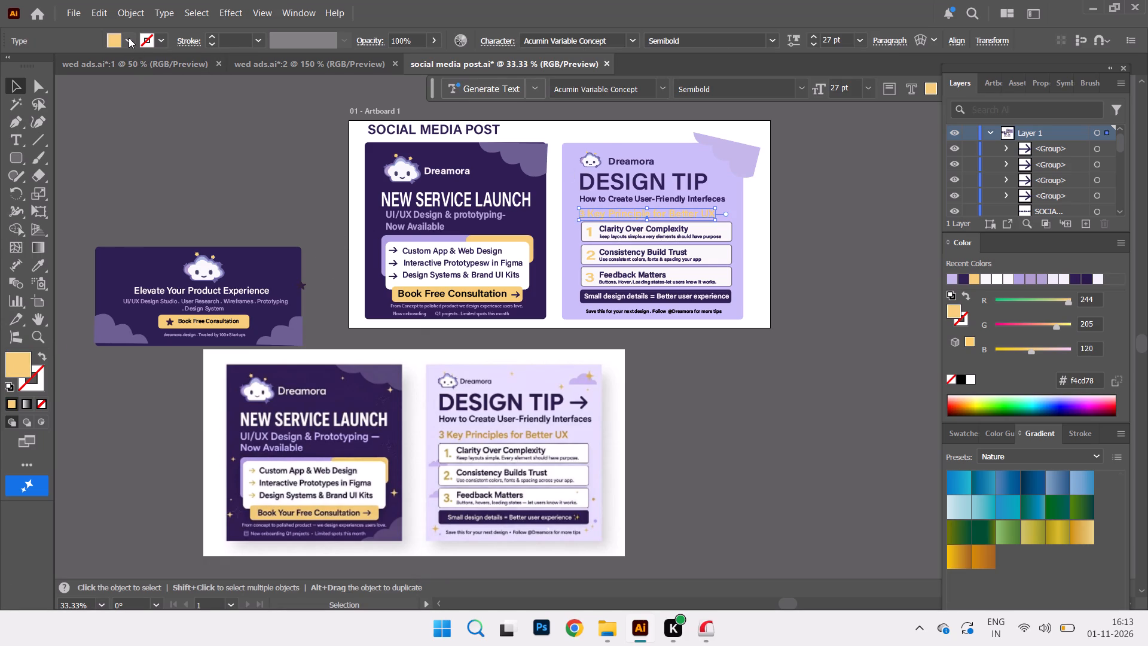
double_click(25, 361)
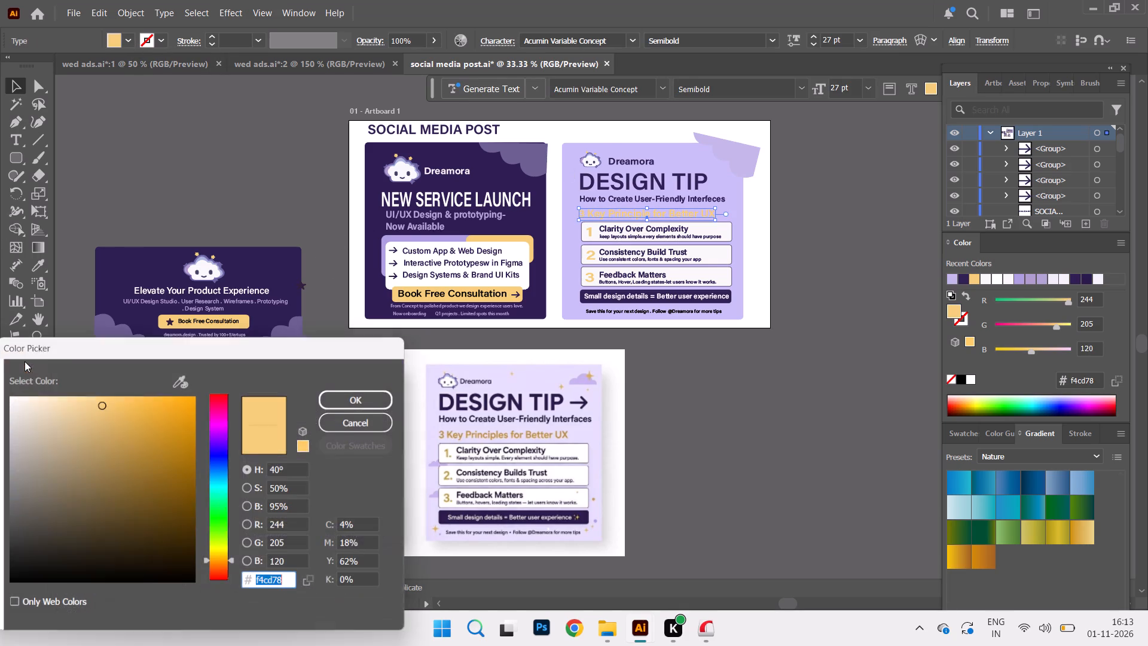
left_click(152, 412)
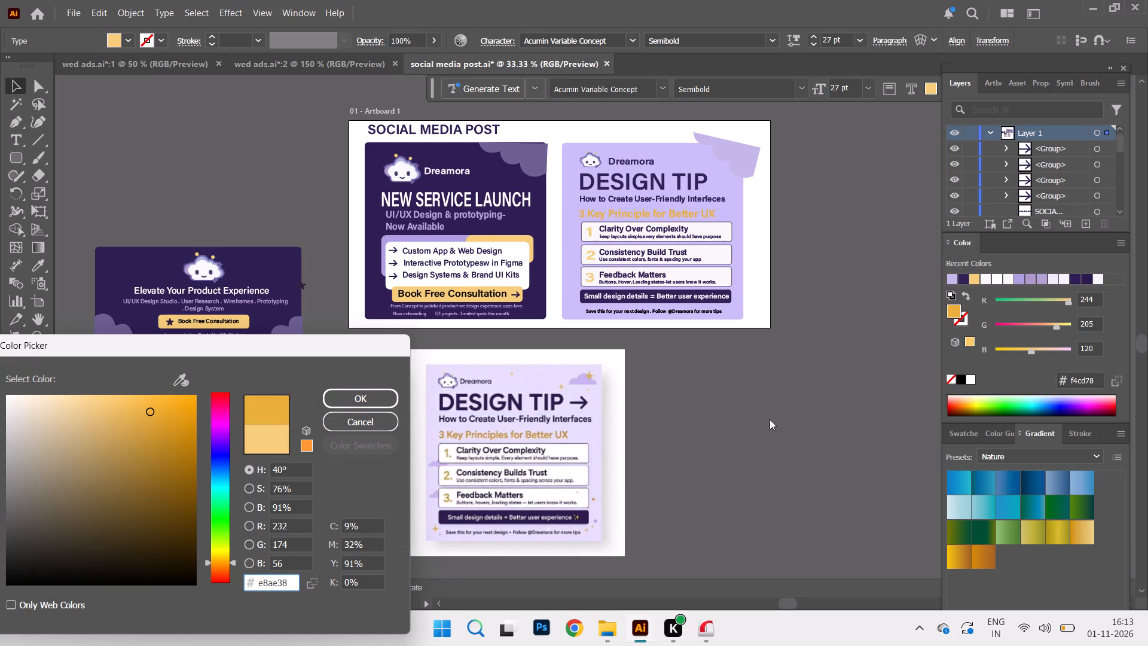
left_click(359, 404)
left_click(746, 346)
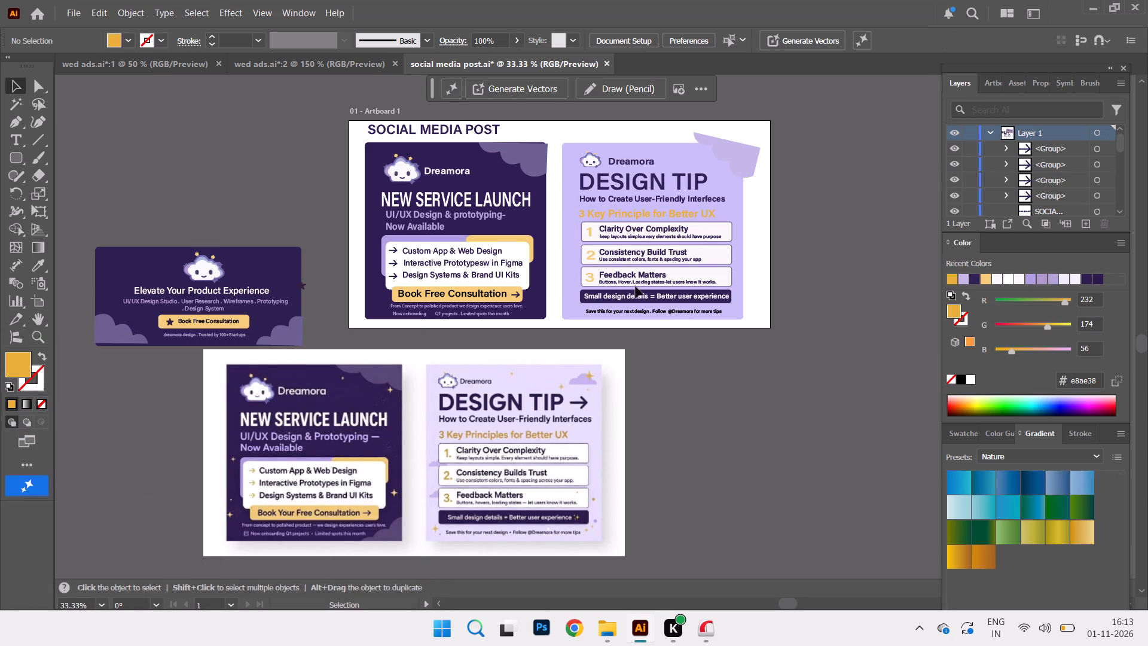
Set the font weight of the "3 Key Principle for Better UX" line to Medium.
left_click(677, 213)
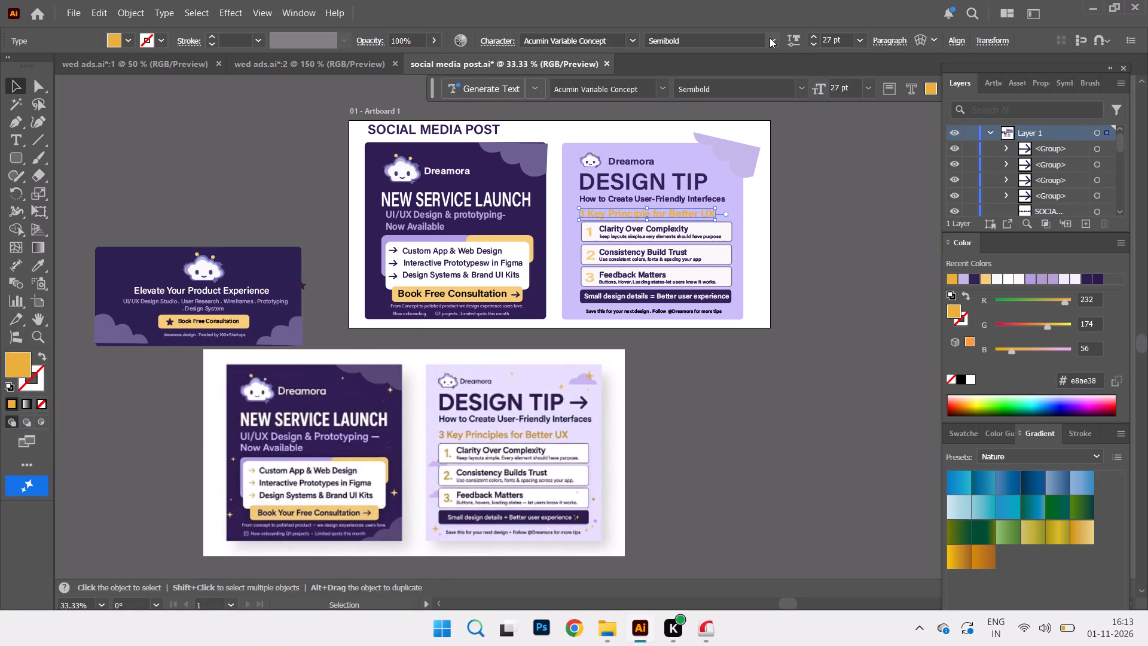
left_click(770, 37)
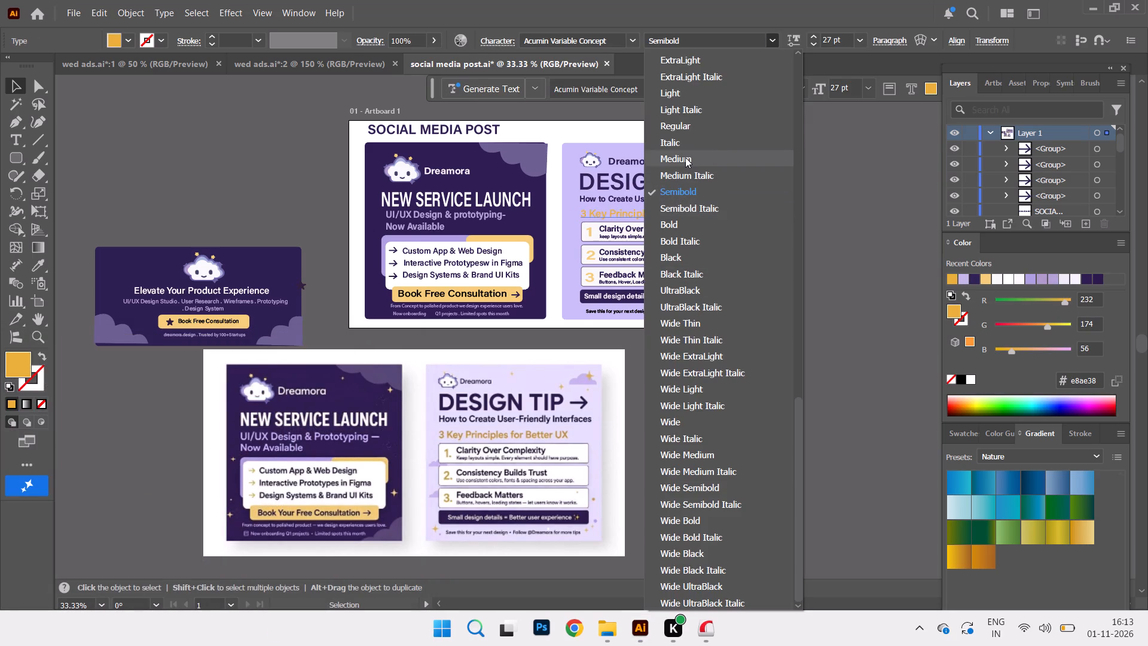
left_click(685, 157)
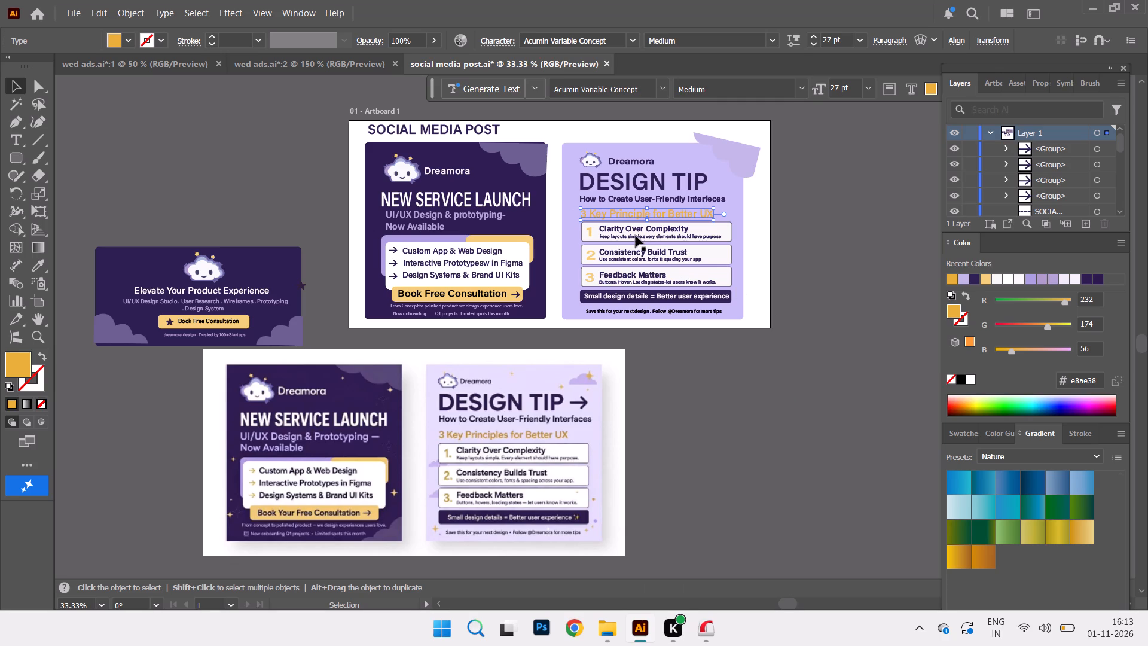
Recolour the small description lines in all three numbered boxes of the DESIGN TIP card to the web-safe colour 333366.
left_click(636, 236)
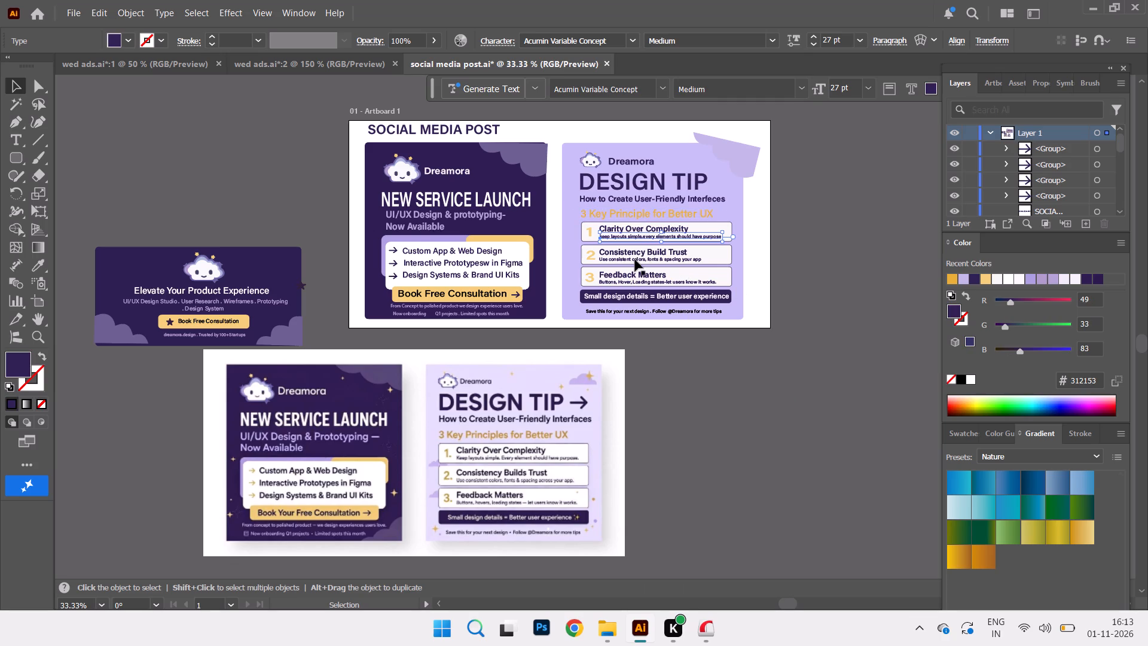
left_click(635, 260, "shift")
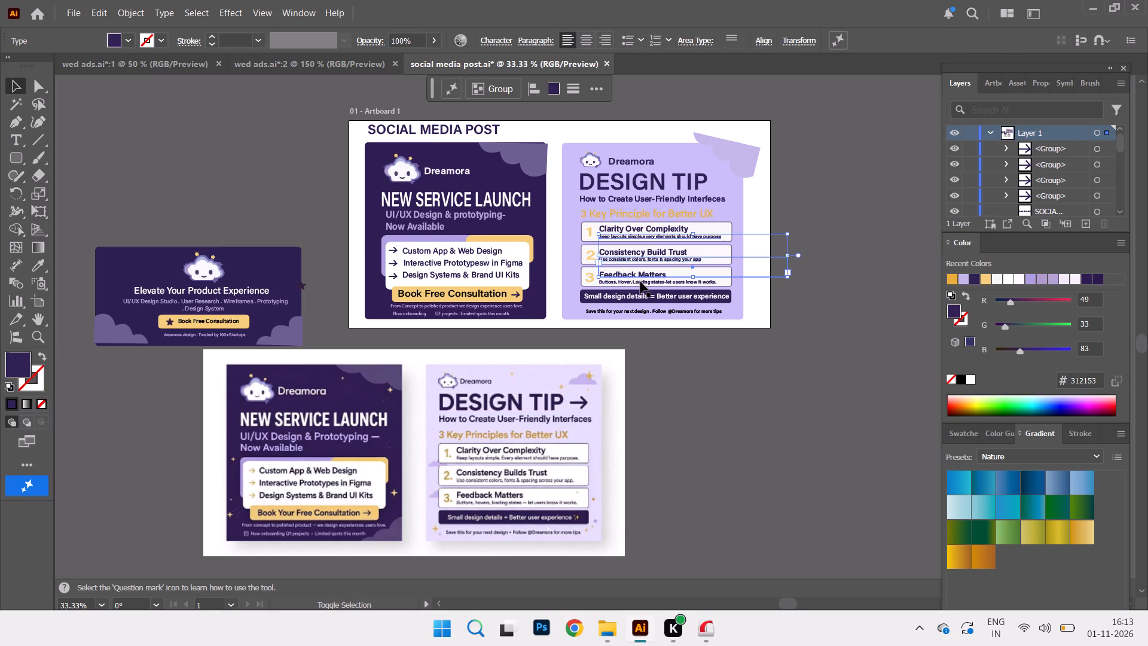
left_click(640, 282, "shift")
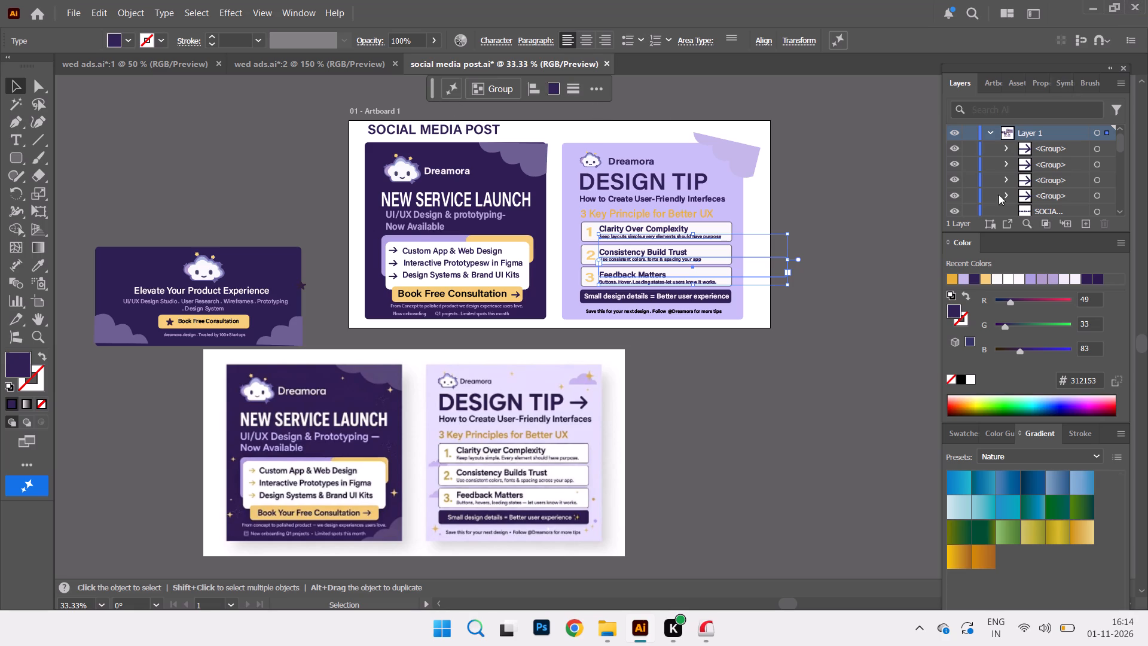
left_click(951, 346)
left_click(828, 180)
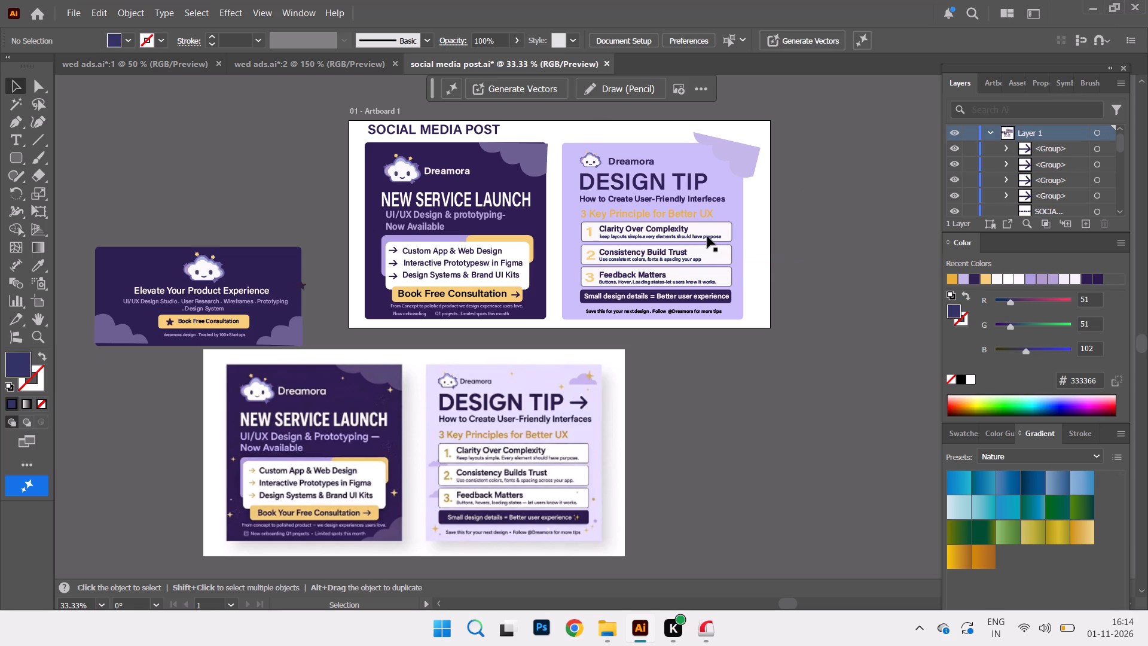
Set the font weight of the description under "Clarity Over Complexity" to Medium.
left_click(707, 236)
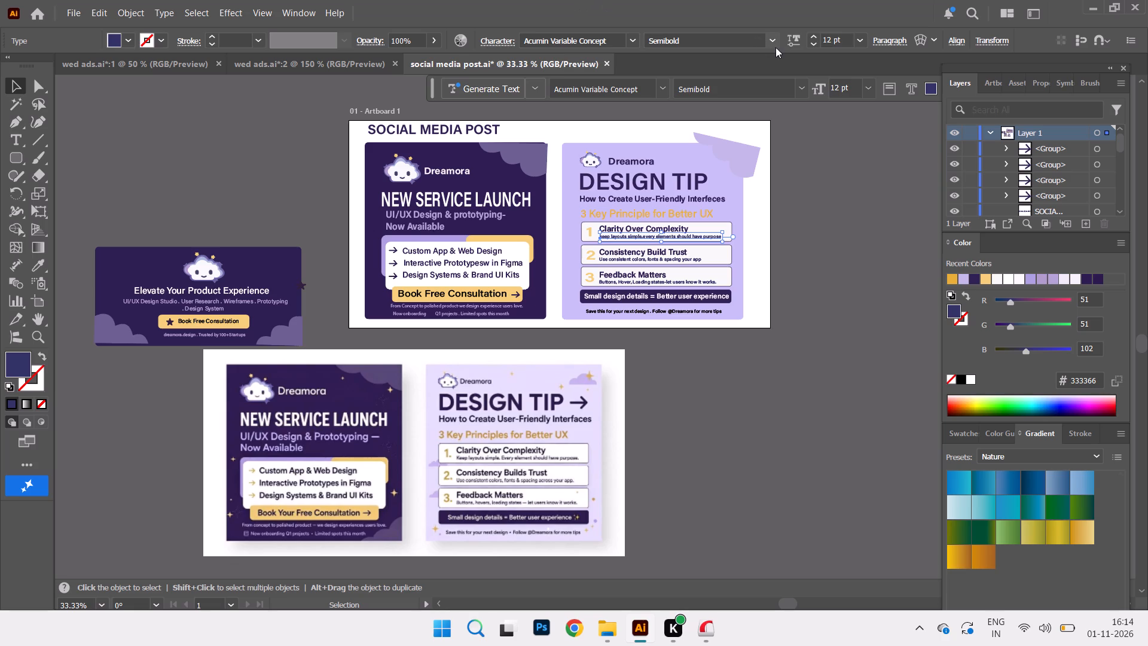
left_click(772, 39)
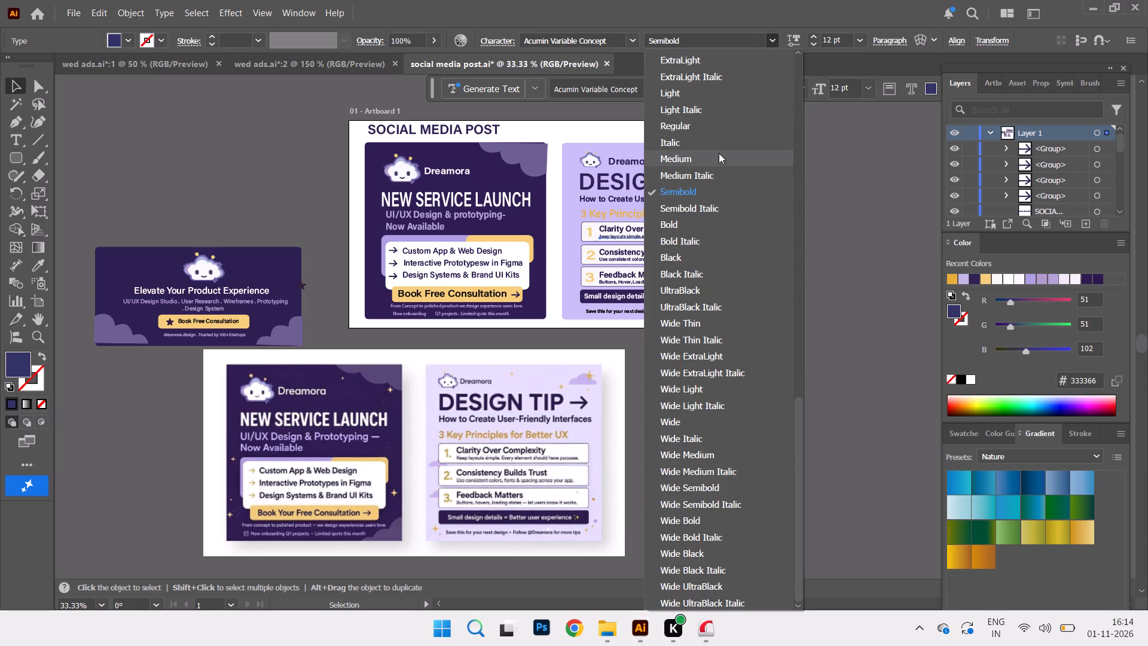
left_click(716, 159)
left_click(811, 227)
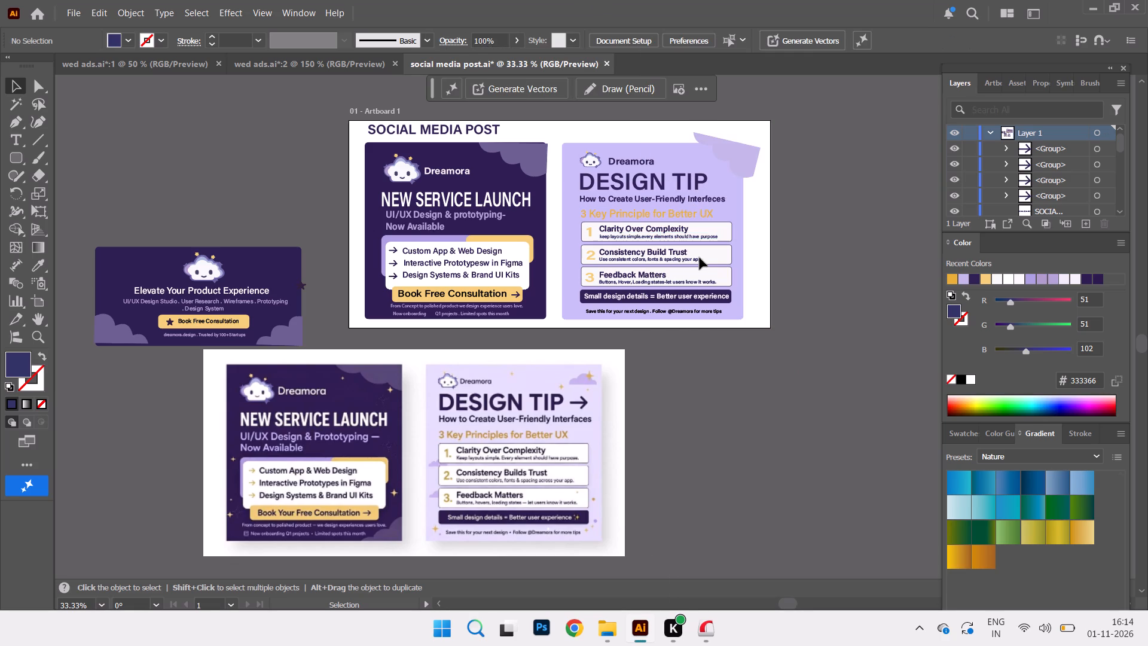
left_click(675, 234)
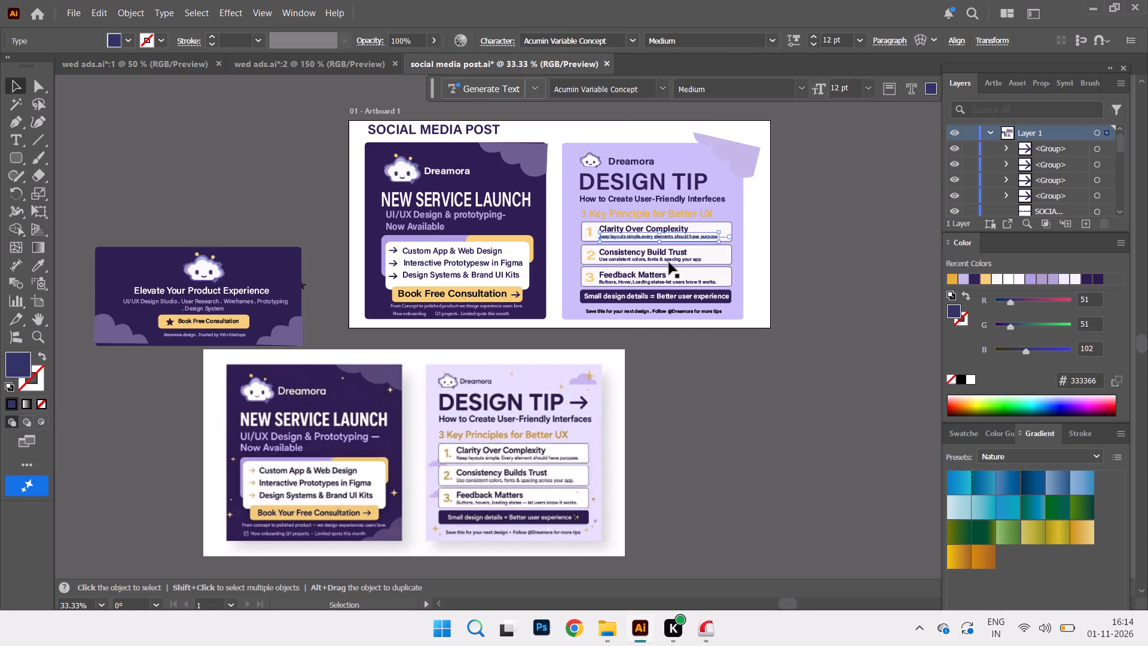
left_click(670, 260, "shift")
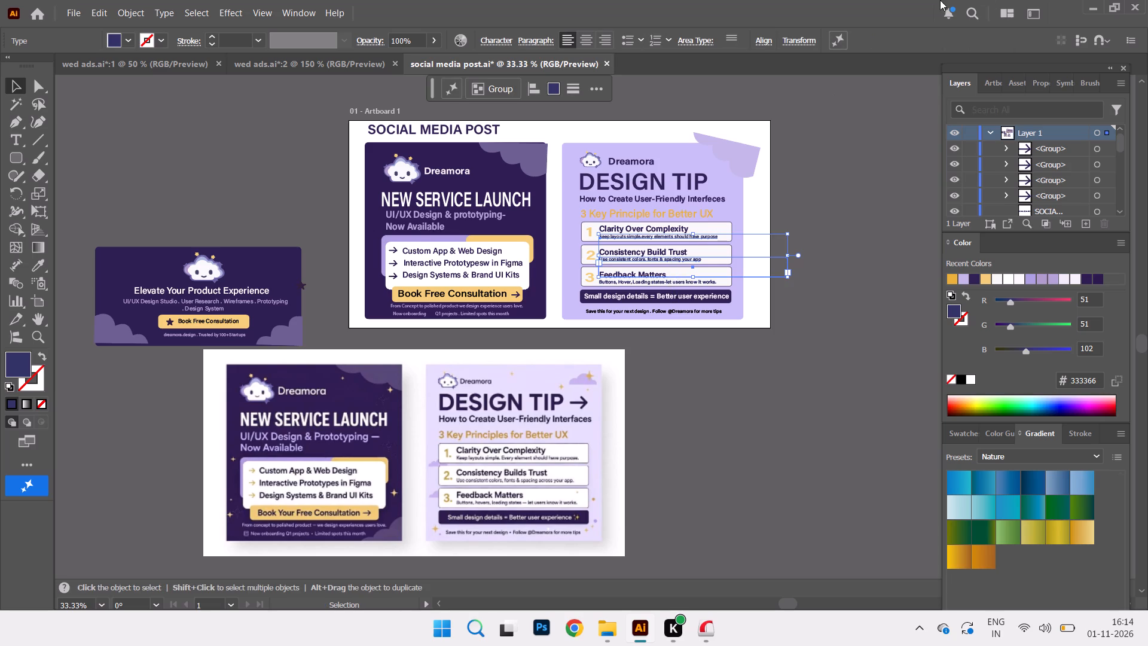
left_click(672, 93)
Set the font style of the description under "Clarity Over Complexity" to Default.
left_click(678, 237)
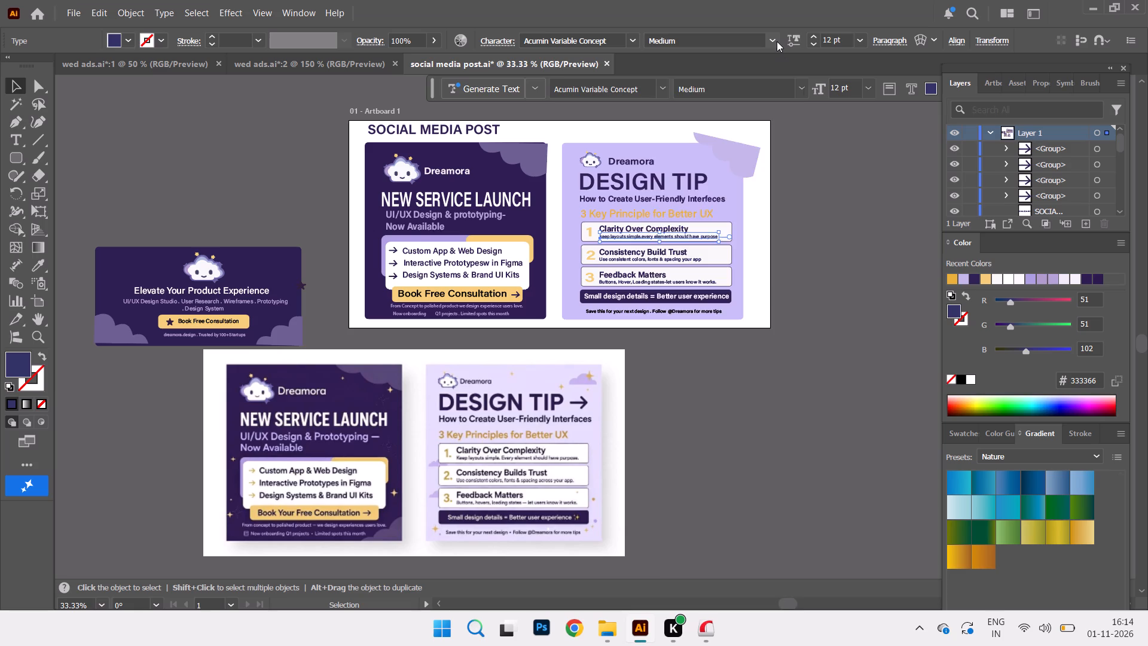
left_click(777, 41)
scroll(799, 80, "up", 6)
scroll(730, 75, "up", 2)
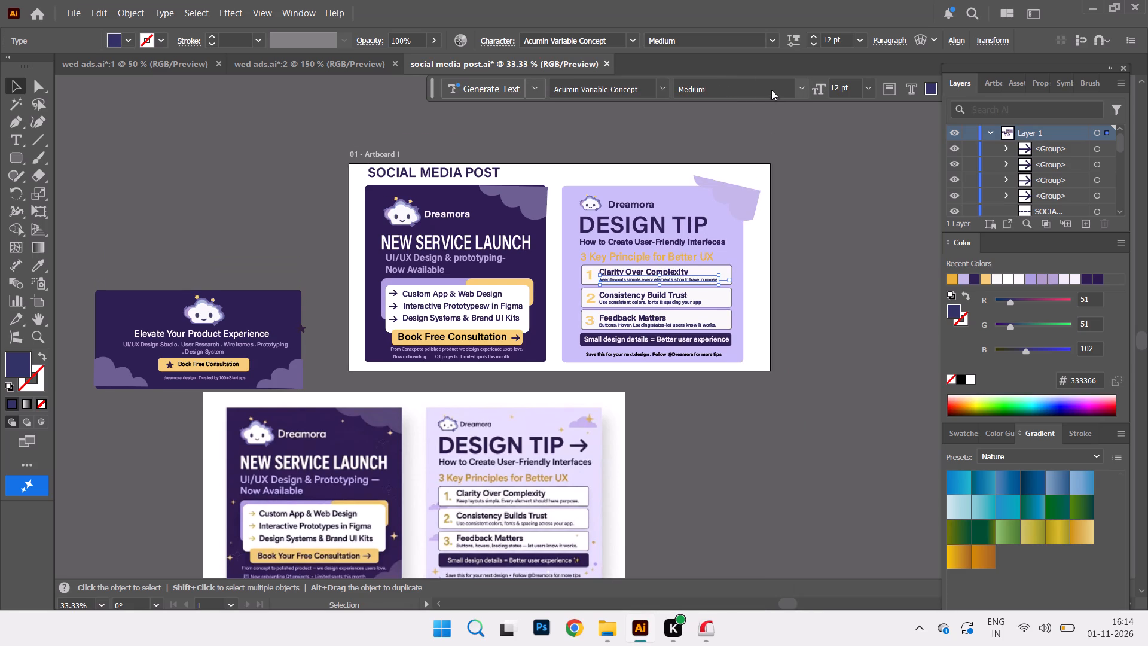
left_click(776, 42)
scroll(767, 82, "up", 9)
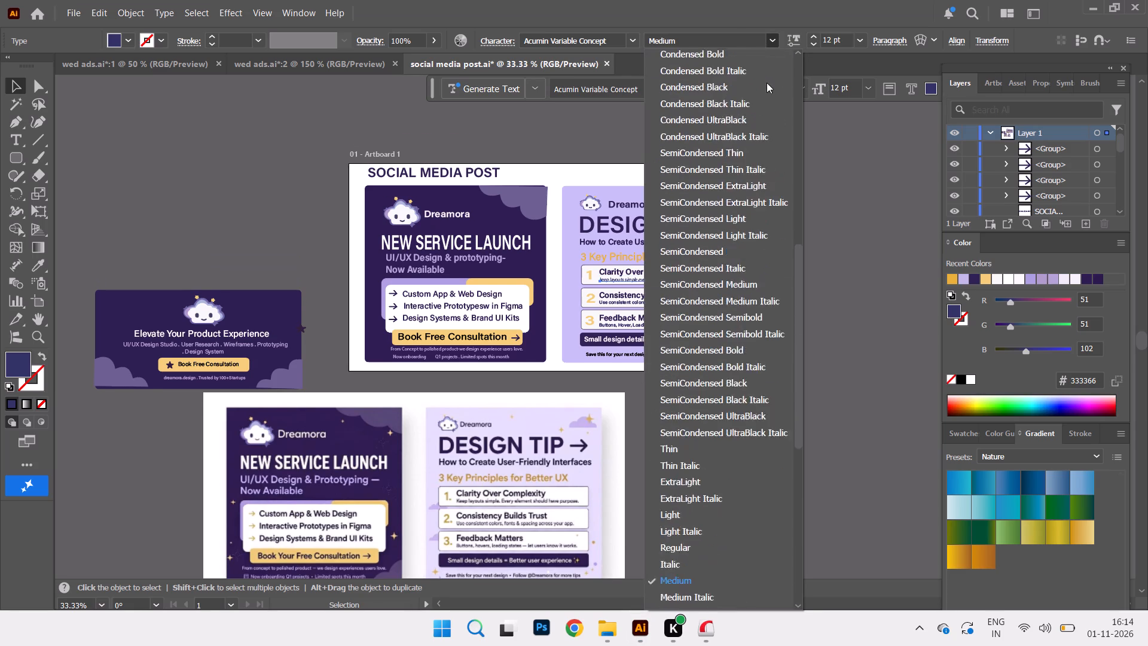
scroll(767, 83, "up", 20)
scroll(767, 83, "up", 1)
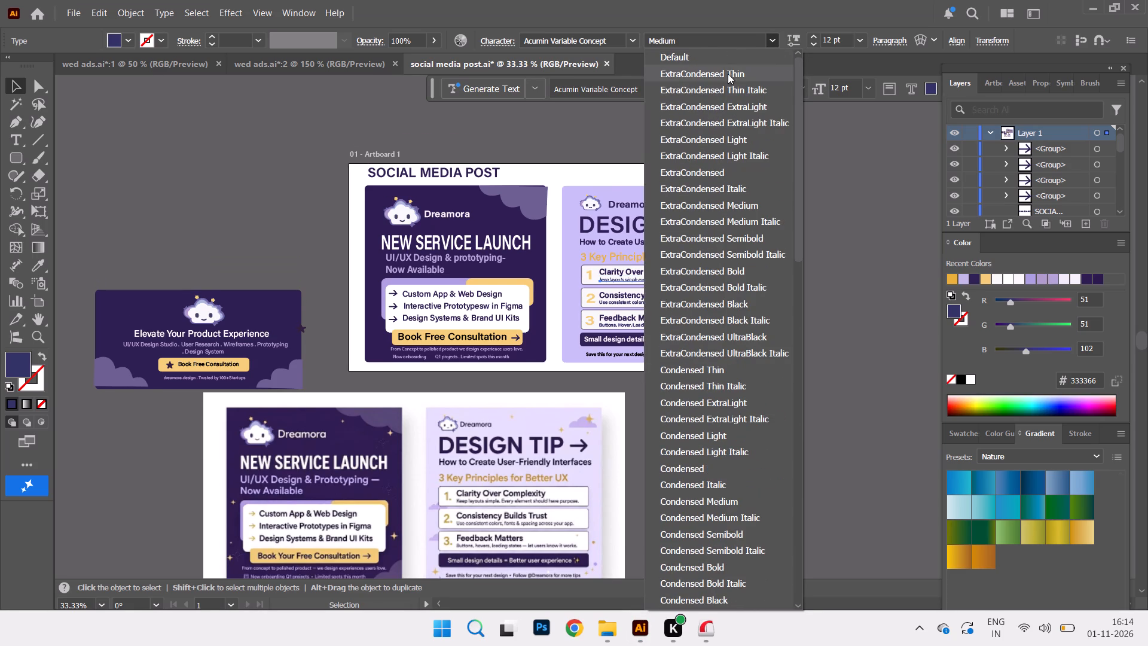
left_click(728, 51)
Set the font style of the descriptions under "Consistency Build Trust" and "Feedback Matters" to Default.
left_click(684, 303)
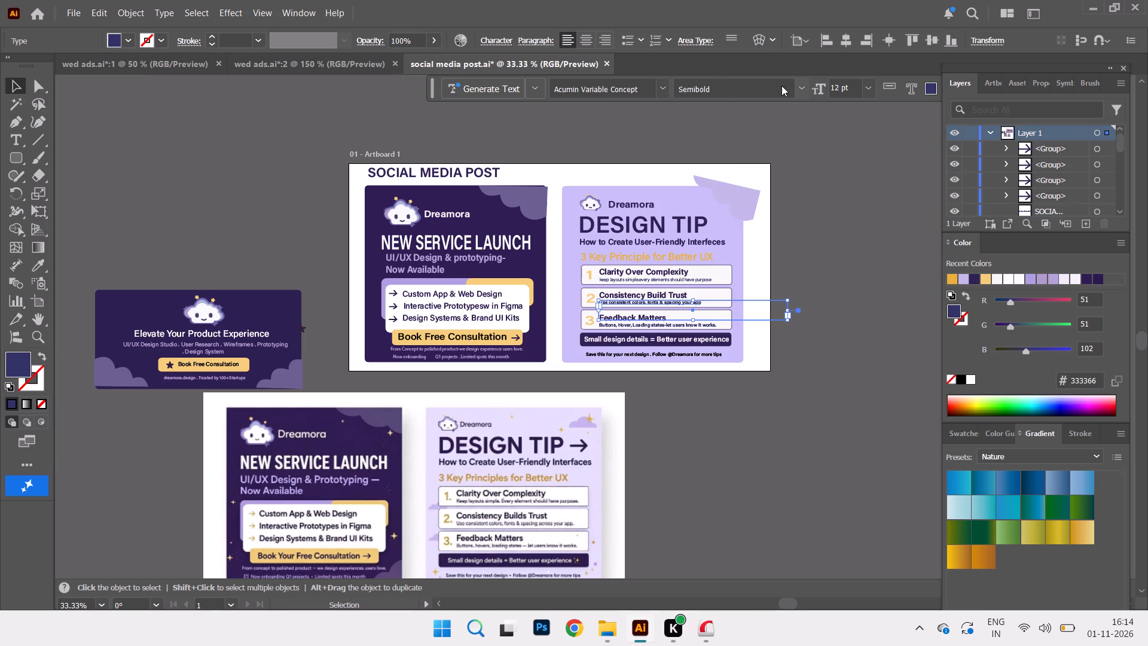
left_click(804, 87)
scroll(784, 123, "up", 6)
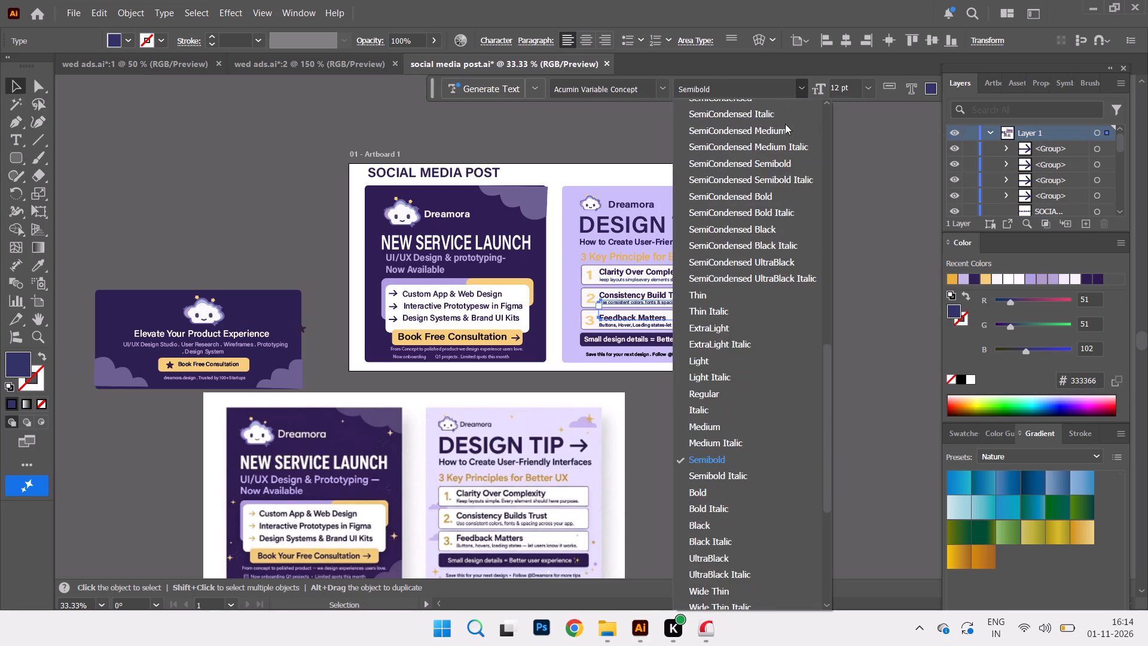
scroll(785, 124, "up", 20)
scroll(785, 124, "up", 7)
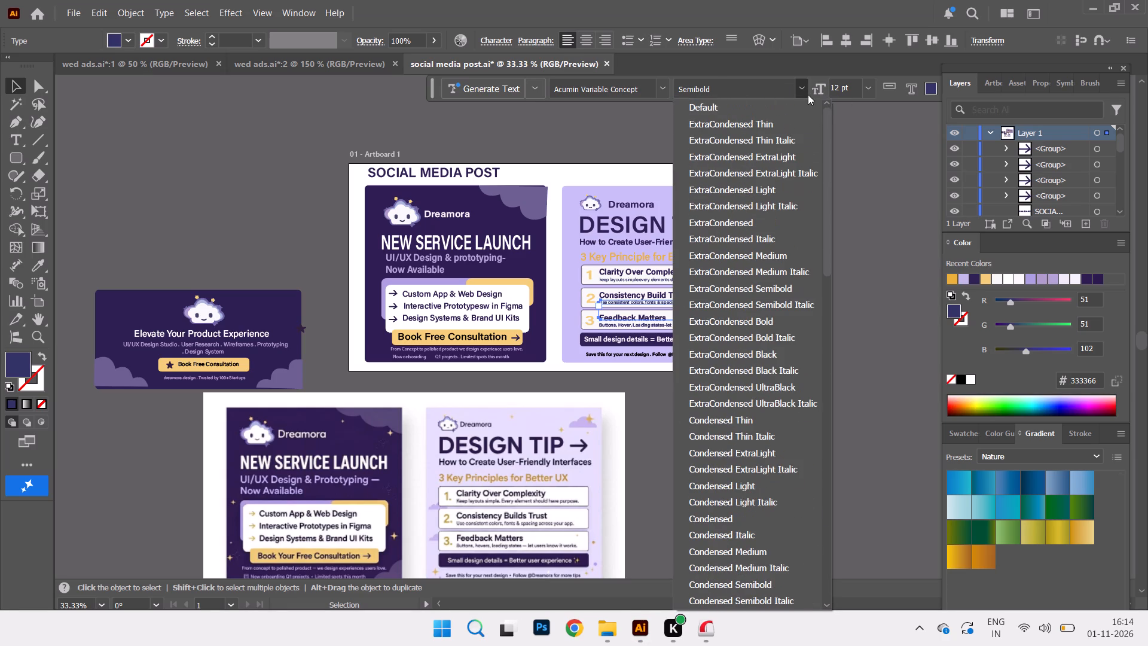
left_click(785, 105)
left_click(710, 324)
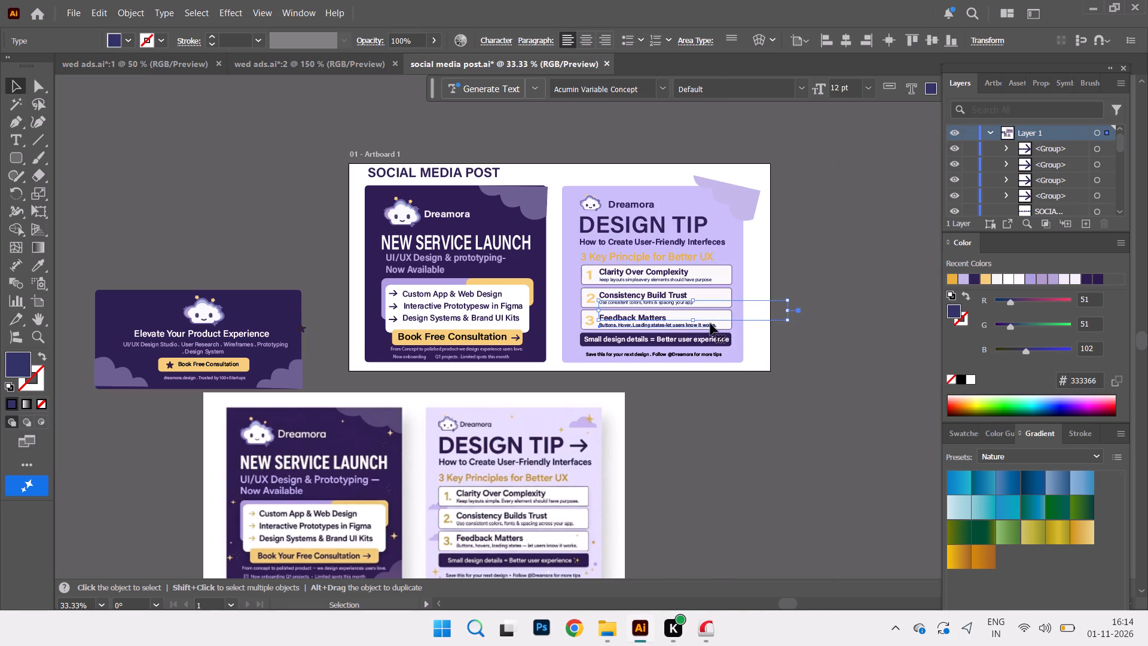
left_click(798, 89)
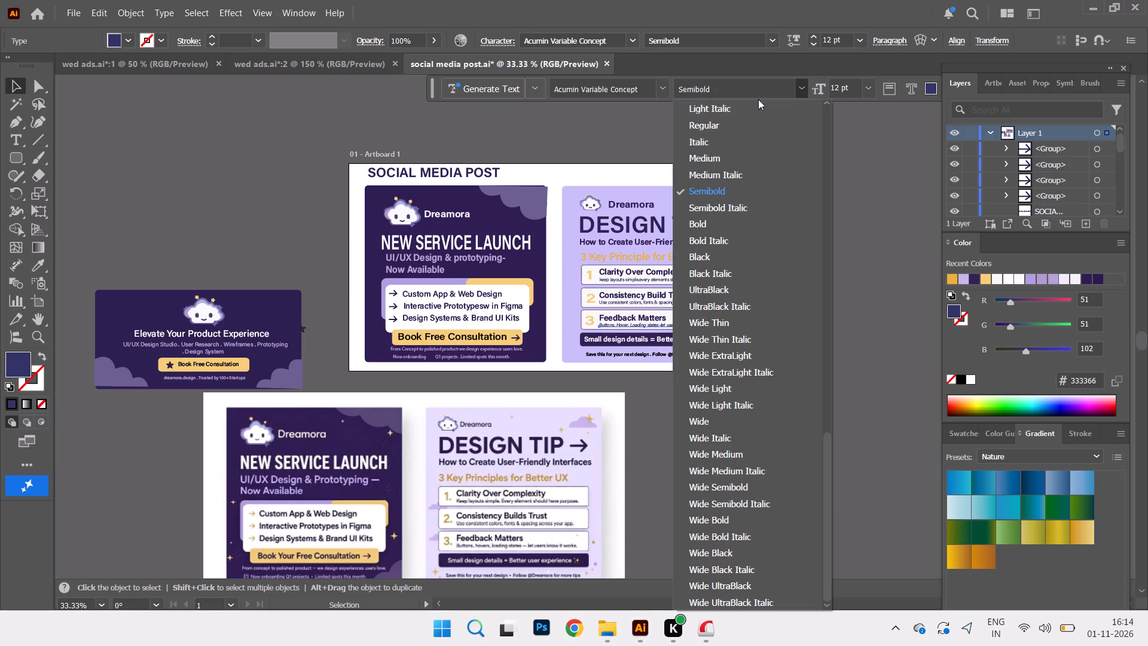
scroll(763, 123, "up", 20)
scroll(763, 123, "up", 11)
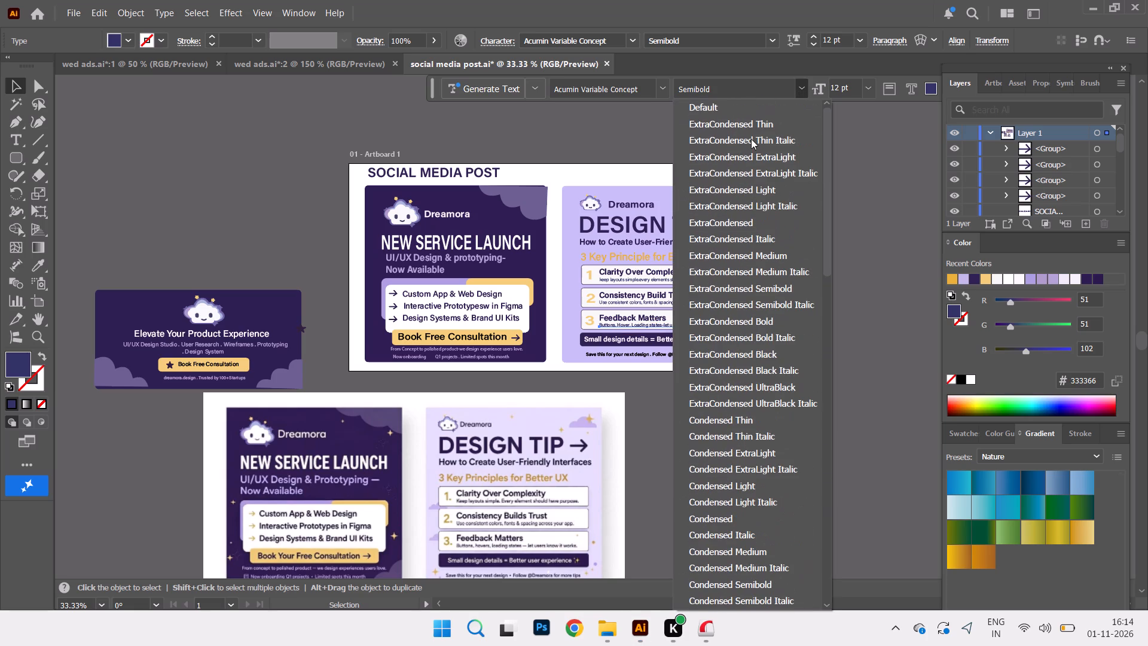
scroll(751, 139, "up", 5)
left_click(772, 106)
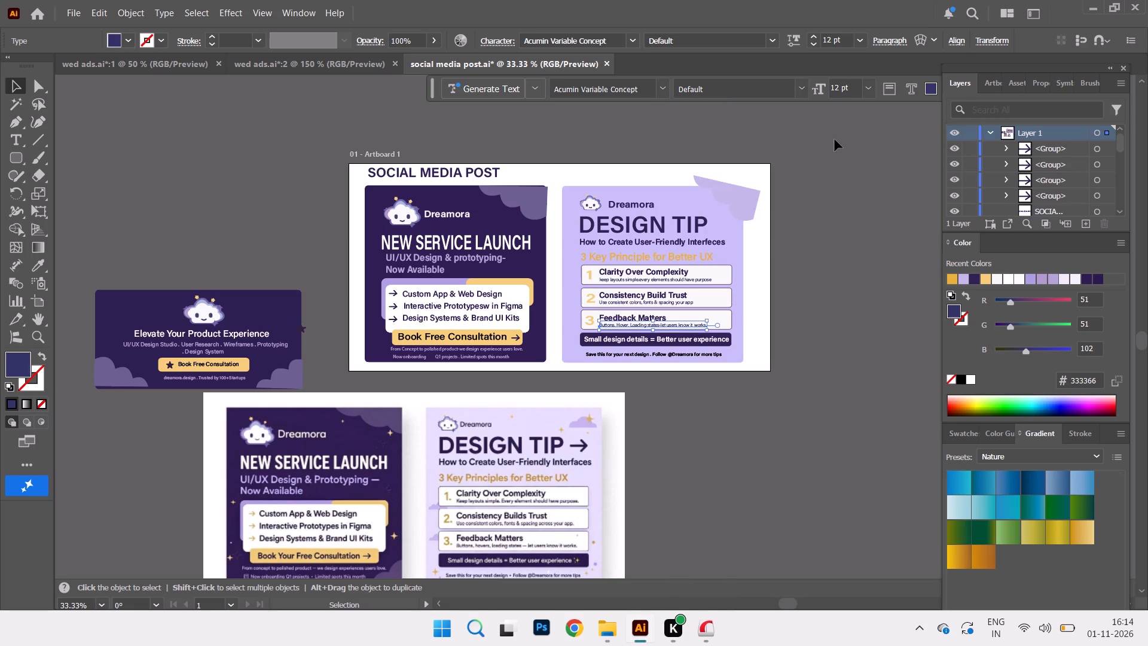
Set the font weight of the "Save this for your next design" footer line on the DESIGN TIP card to Medium.
key("ctrl+equal")
key("ctrl+equal")
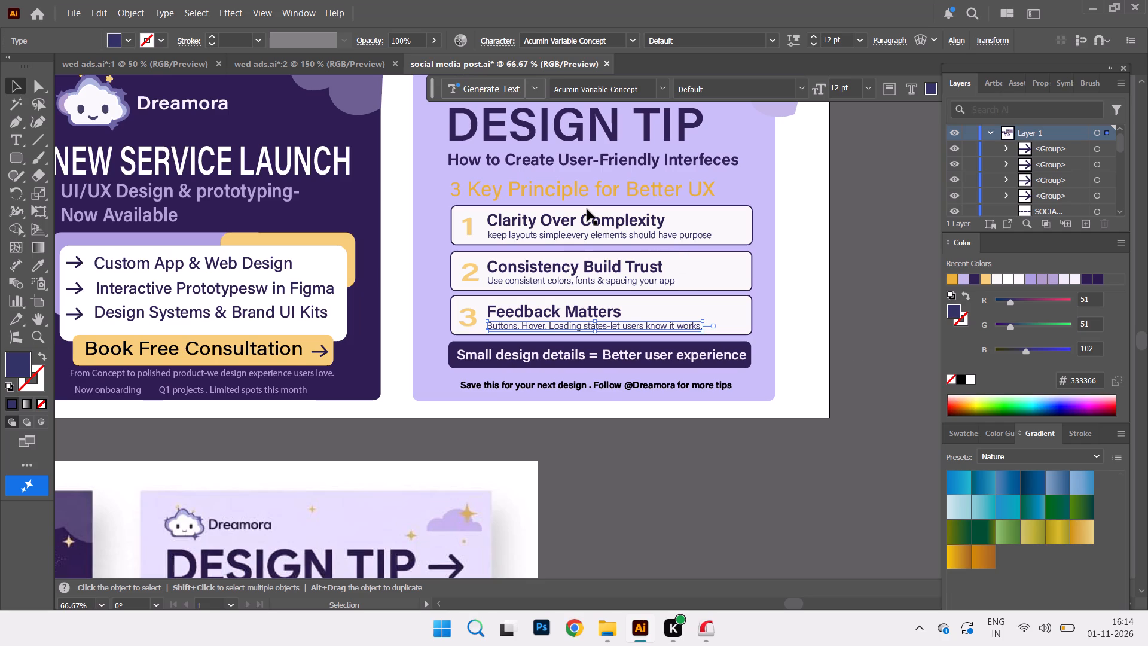
left_click(607, 382)
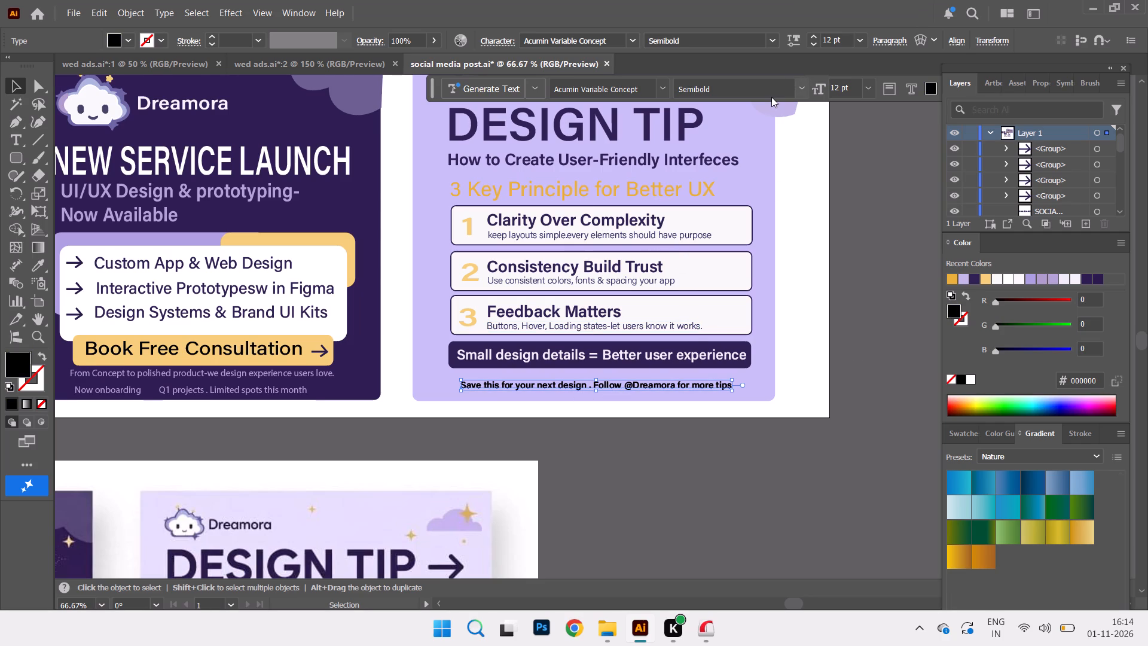
left_click(773, 38)
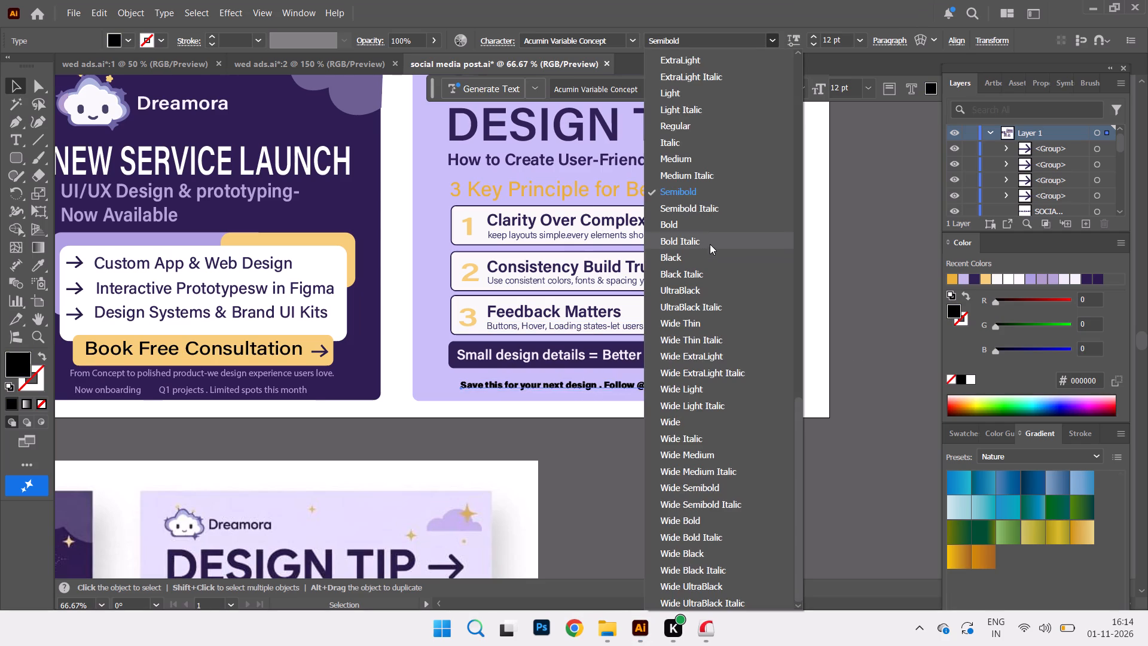
scroll(710, 243, "up", 20)
scroll(710, 243, "up", 13)
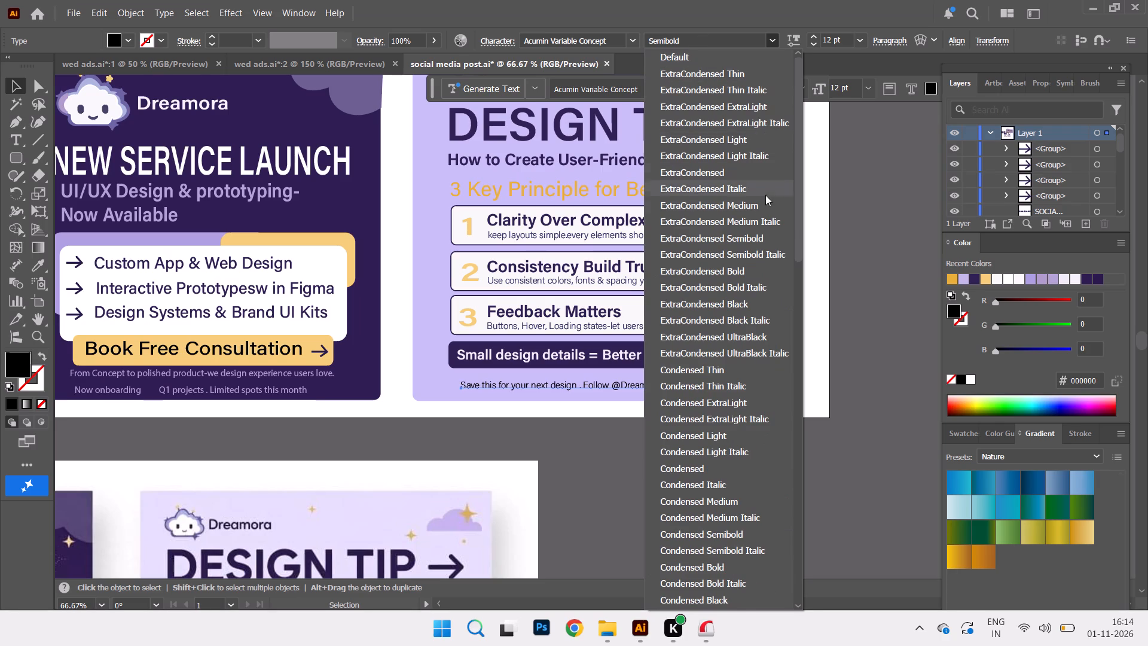
scroll(745, 230, "down", 18)
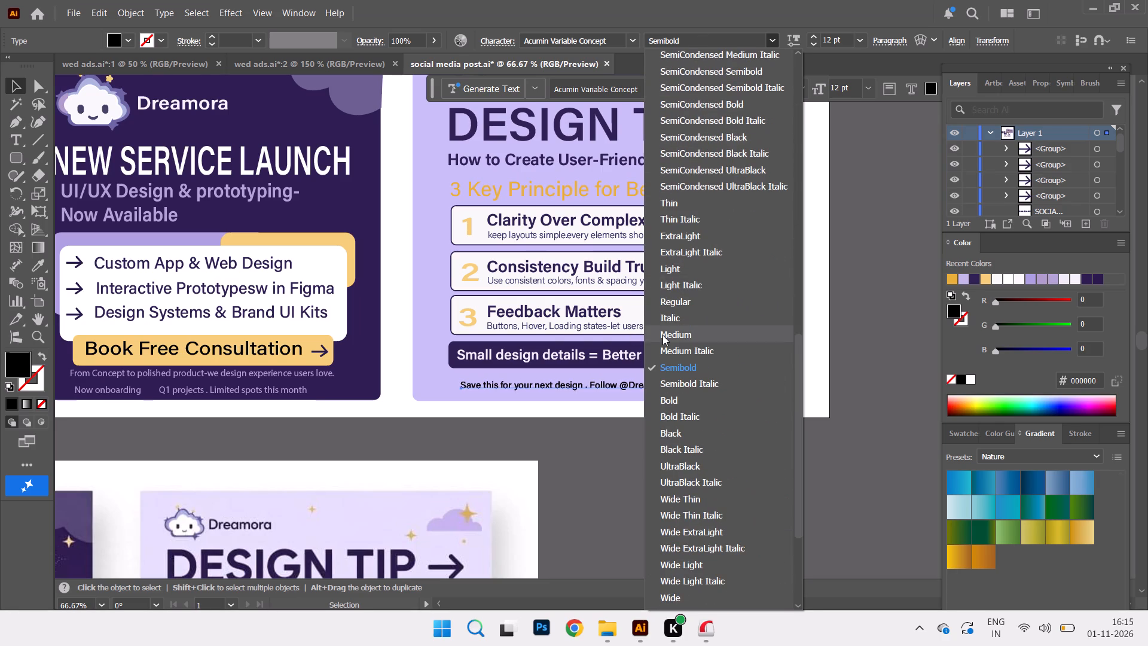
left_click(663, 335)
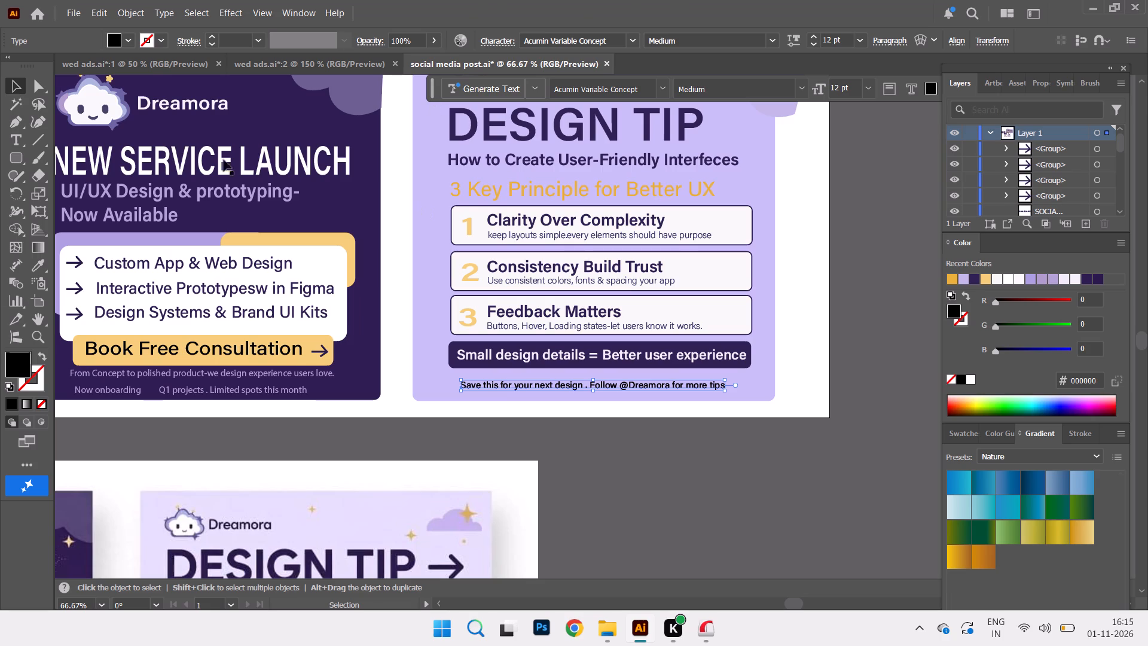
Save the social media post document.
left_click(68, 7)
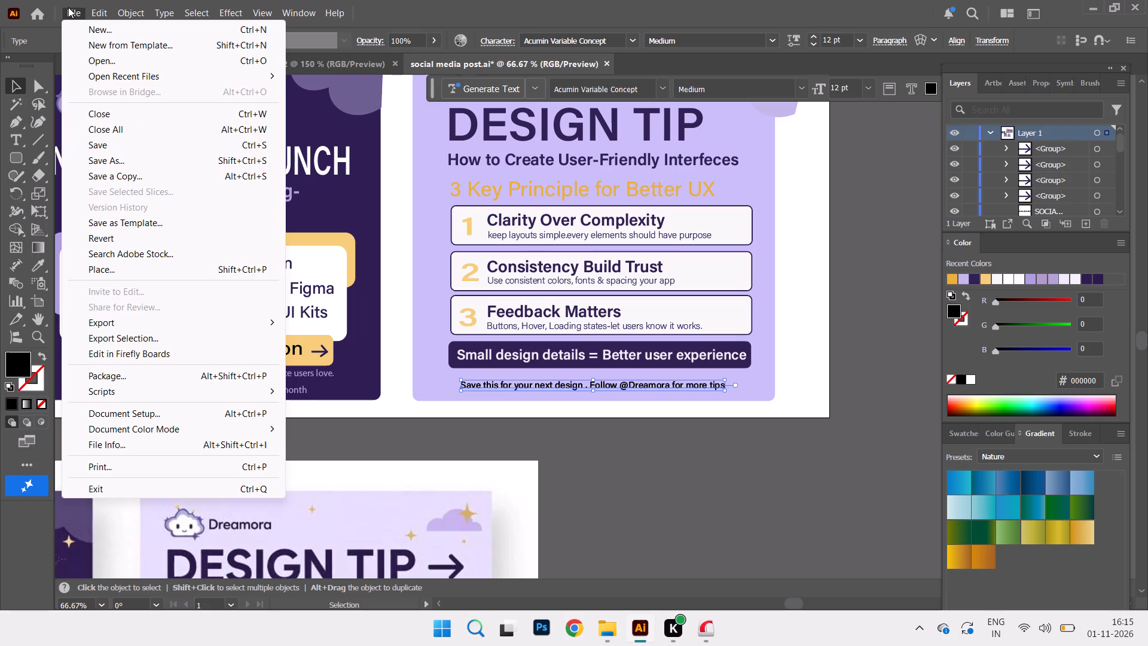
left_click(122, 143)
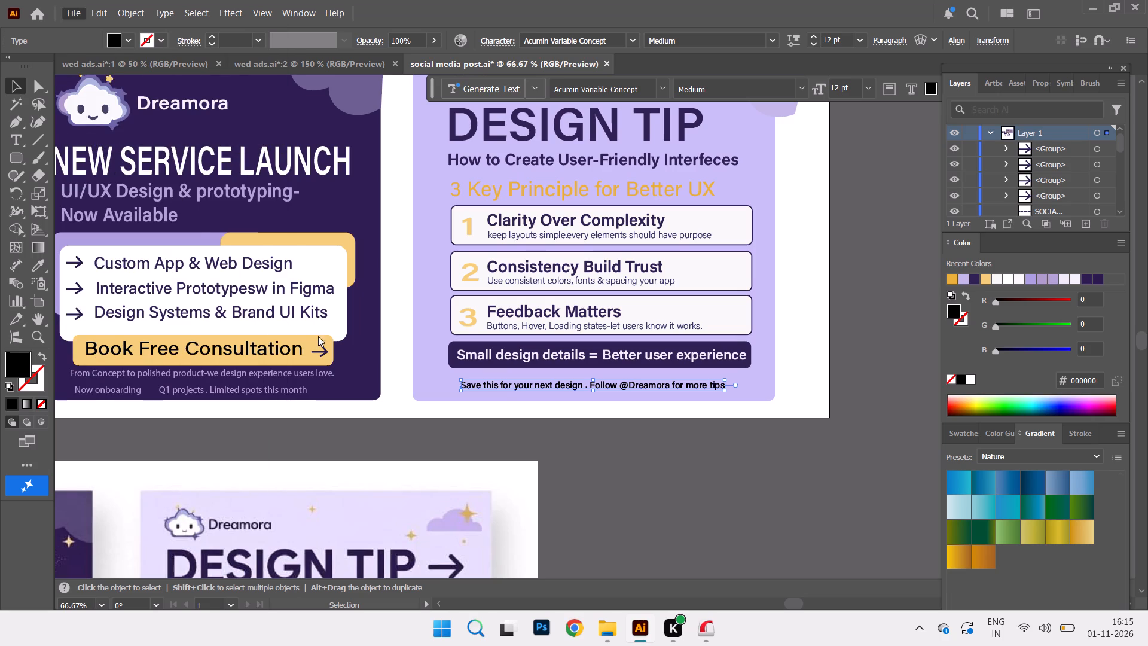
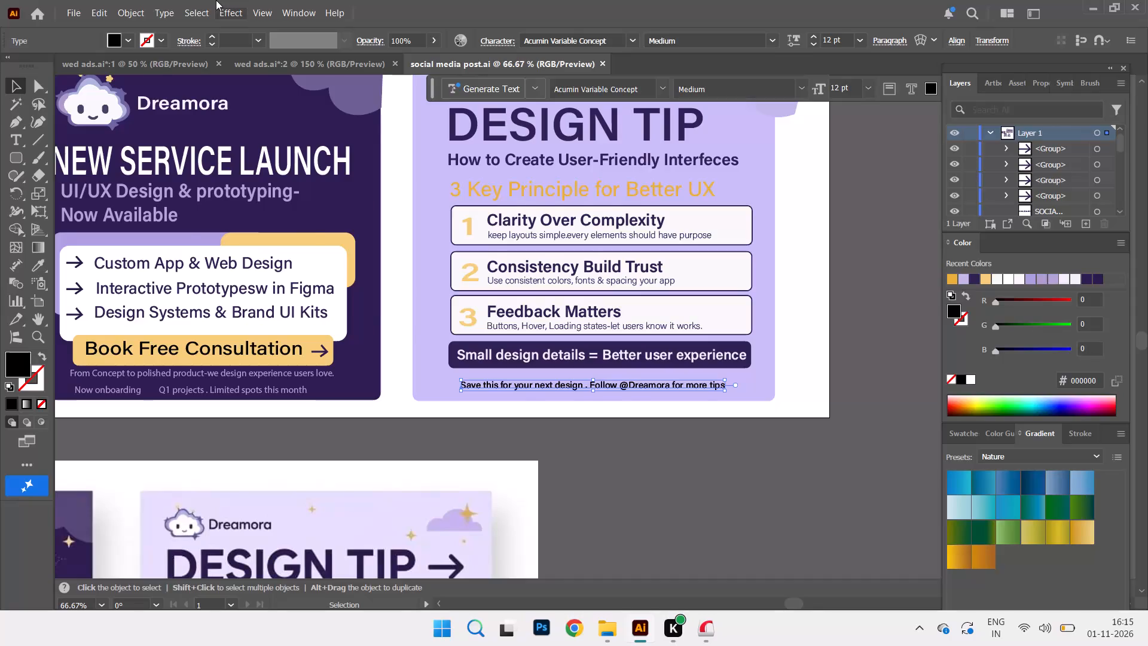
Delete the placed reference image of the two Dreamora posts from below the artboard.
key("ctrl+minus")
key("ctrl+minus")
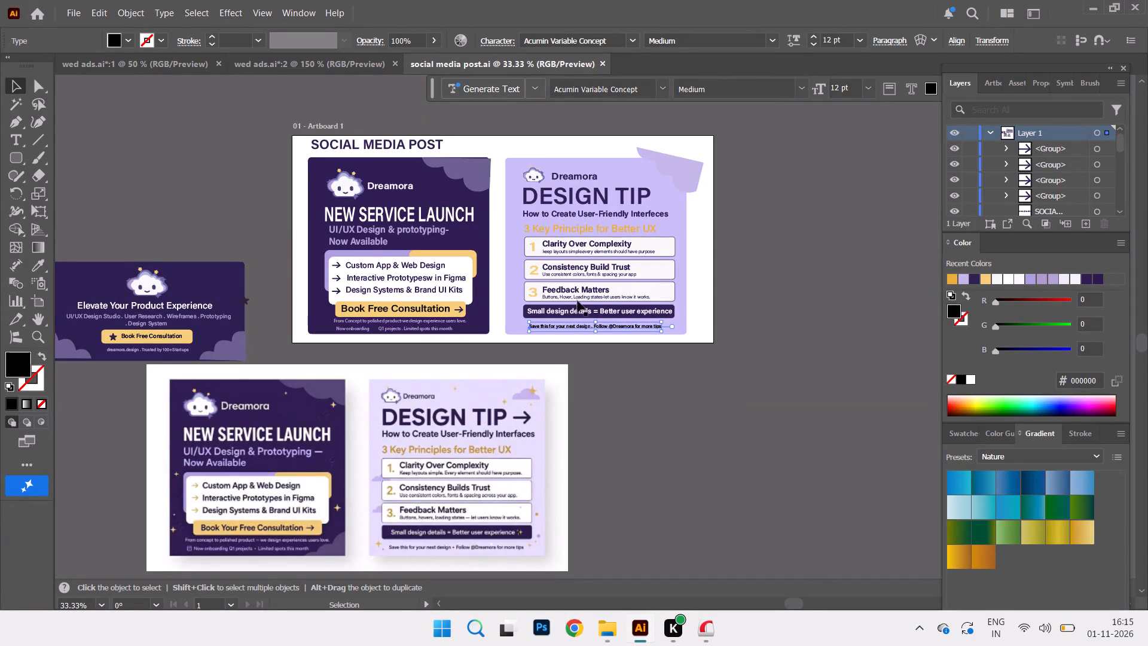
left_click(111, 330)
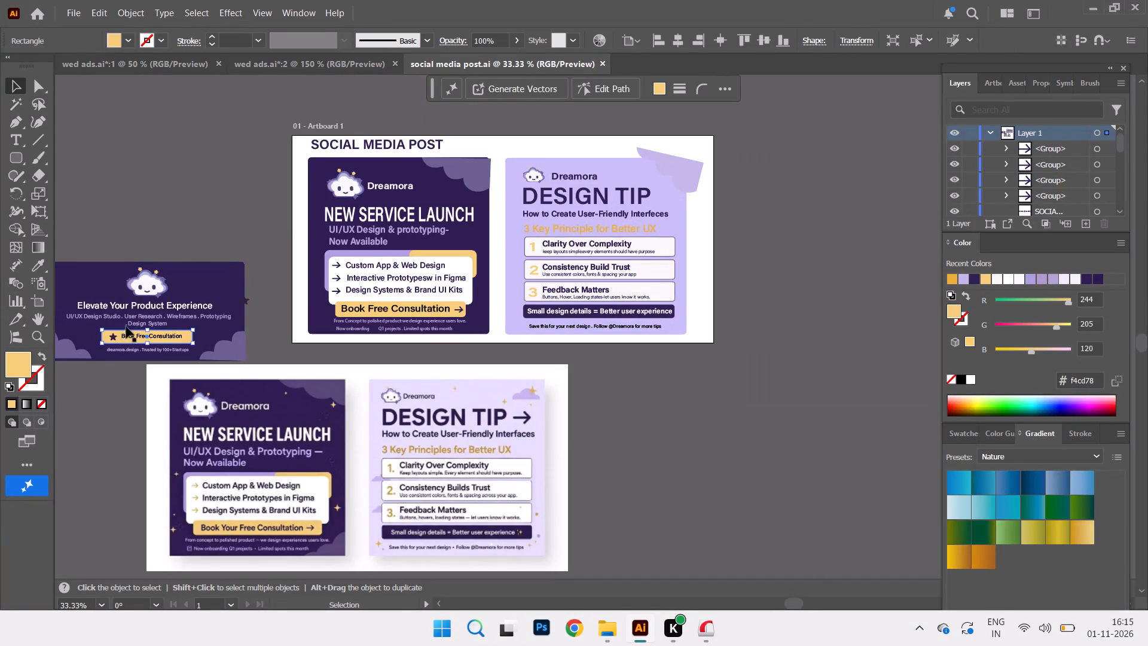
left_click(411, 453)
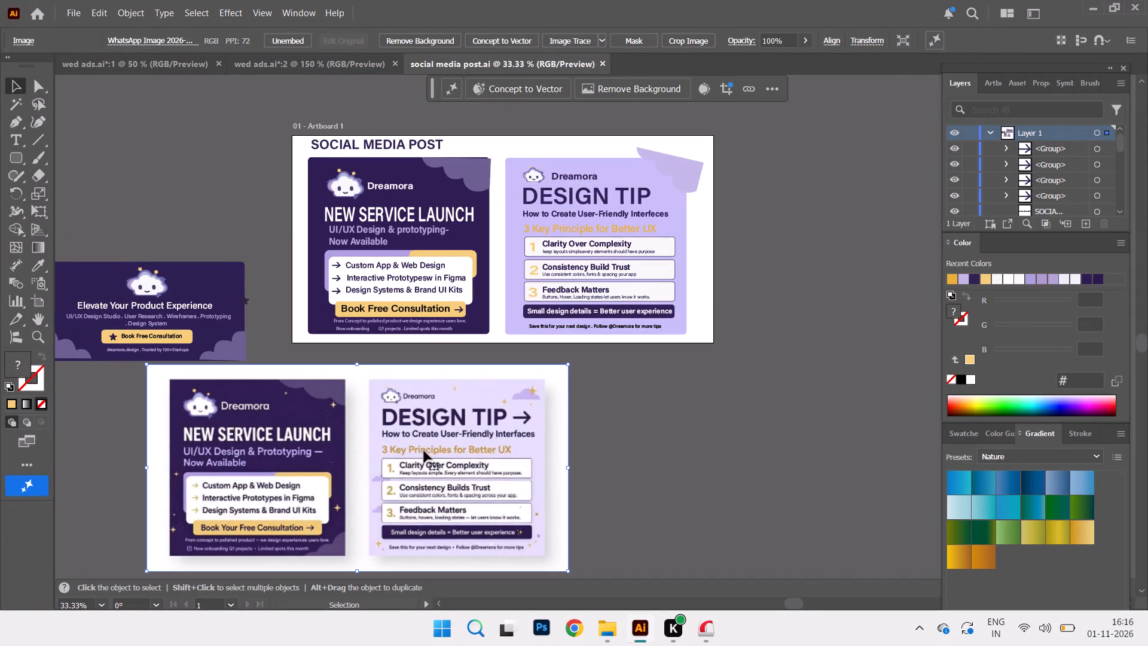
key("Delete")
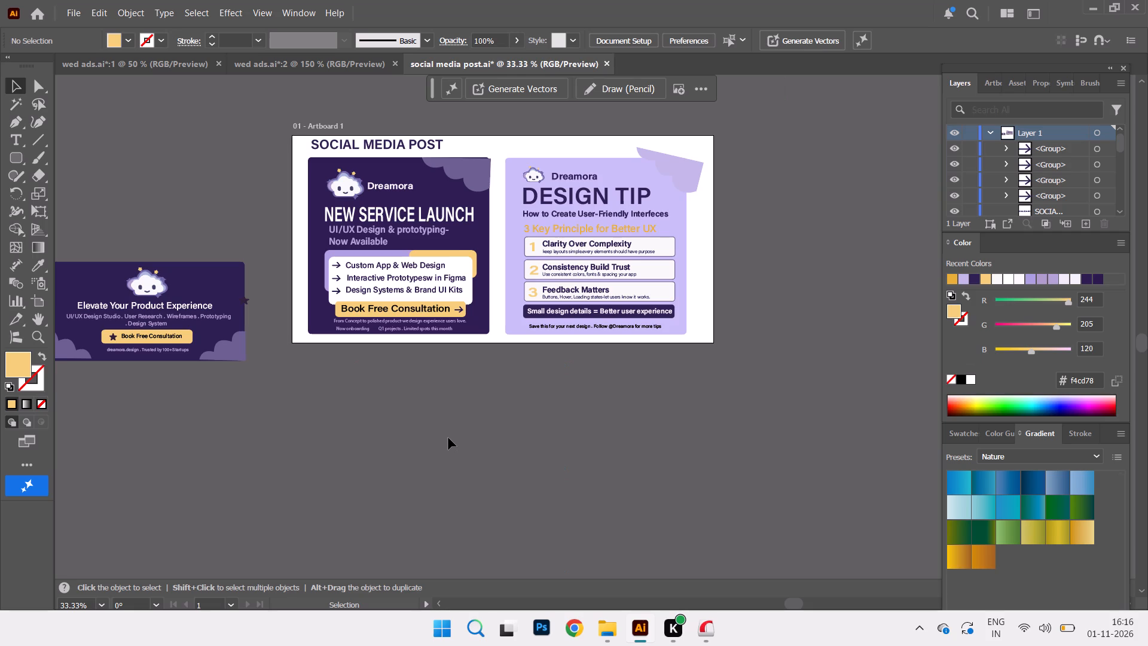
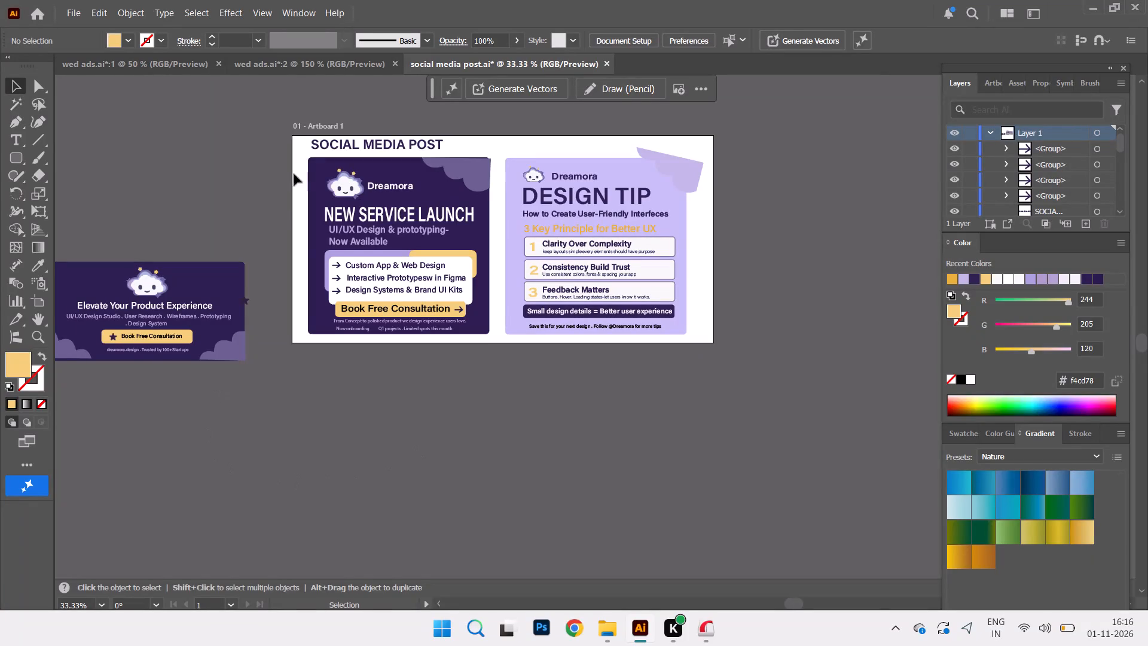
Look over the web ad collection artboard in the second wed ads.ai window, and return to social media post.ai.
left_click(286, 62)
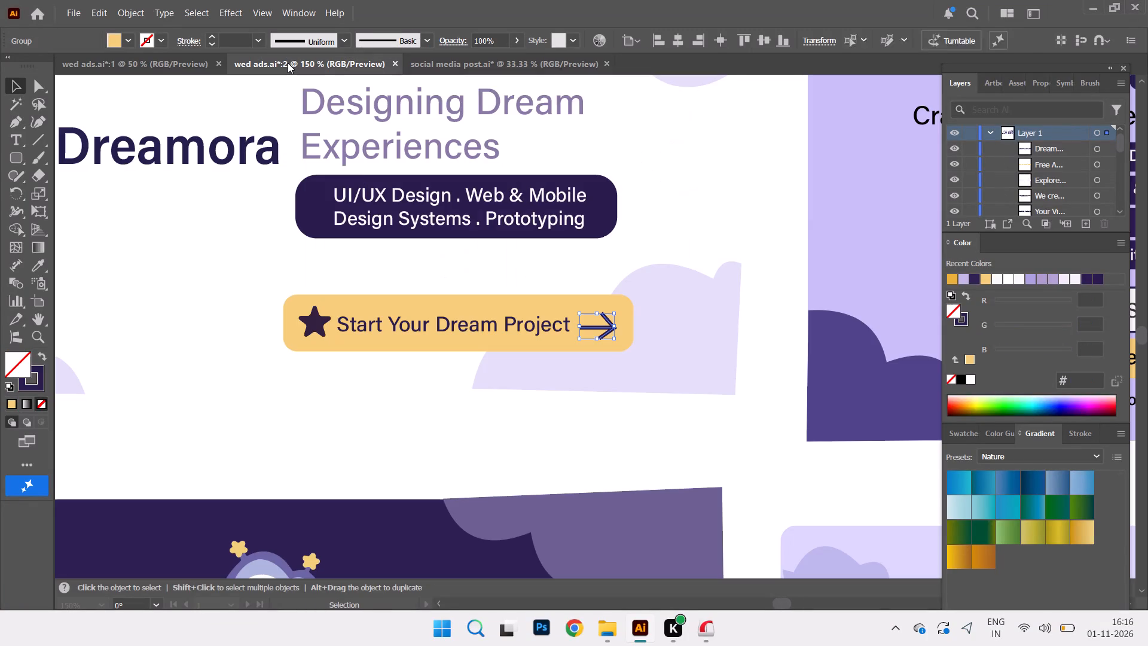
key("ctrl+minus")
key("ctrl+minus")
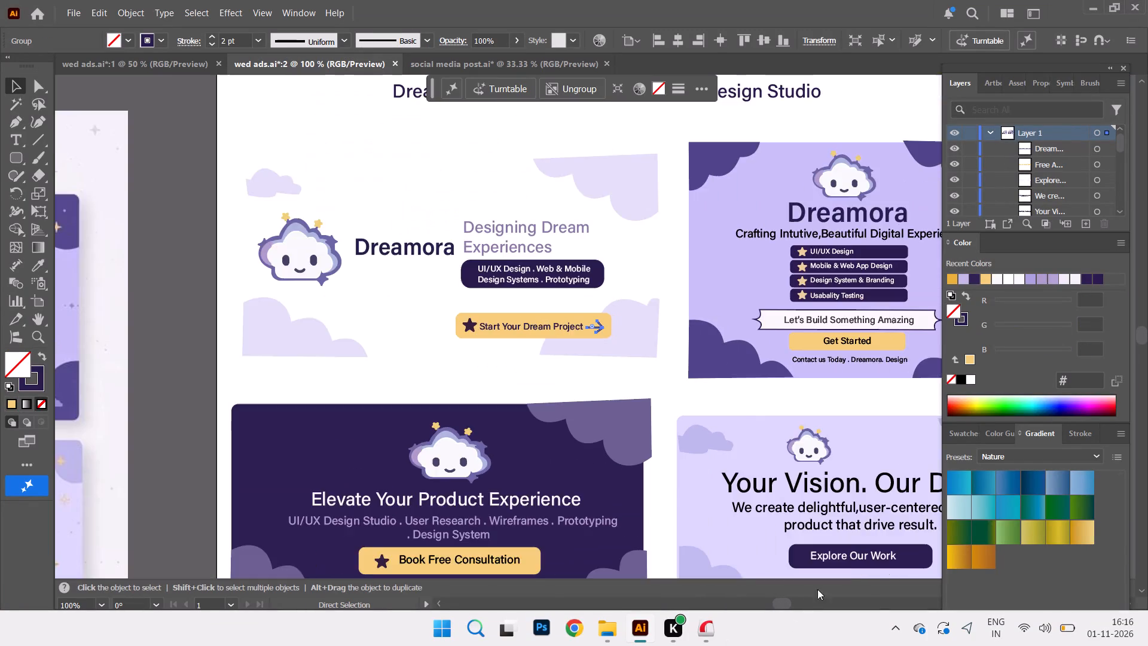
key("ctrl+minus")
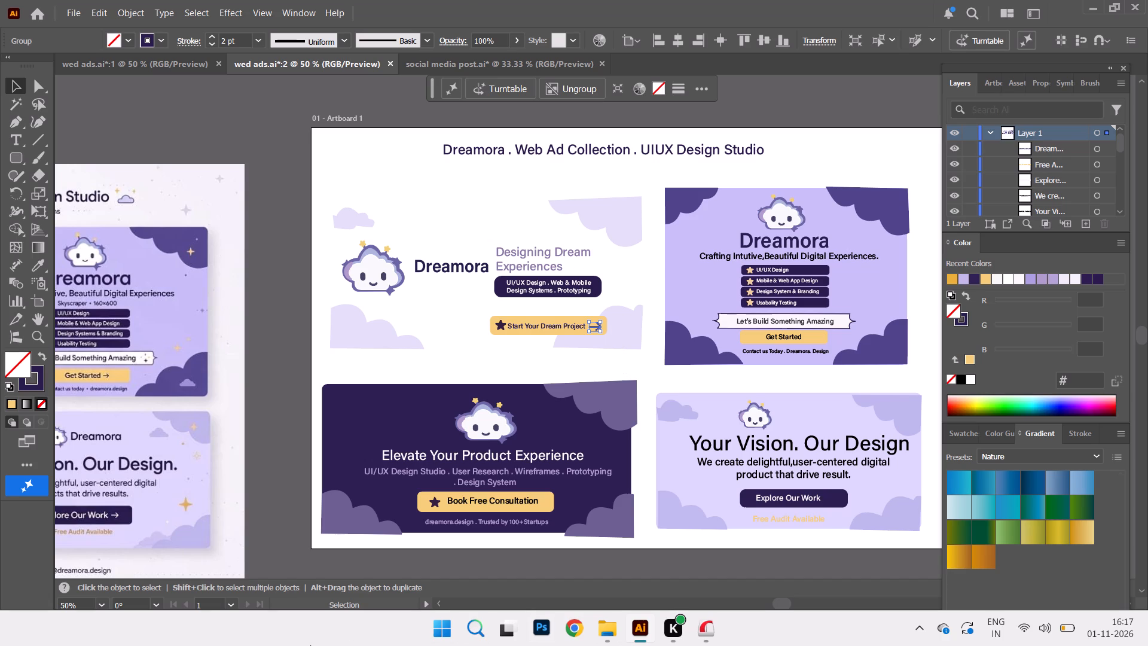
left_click(458, 67)
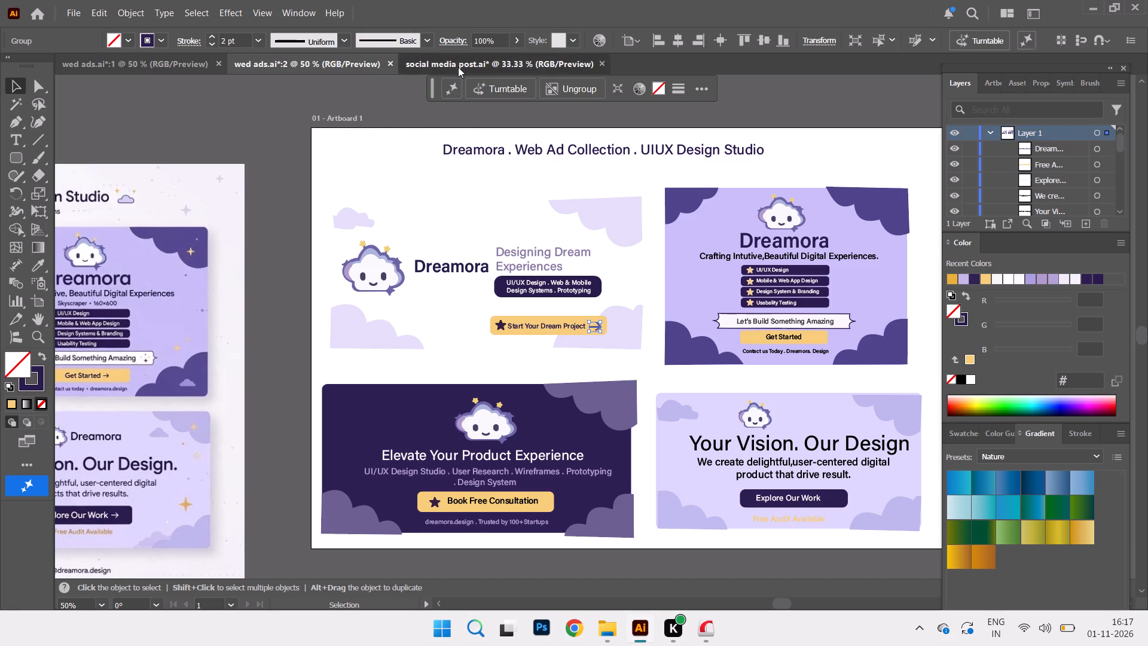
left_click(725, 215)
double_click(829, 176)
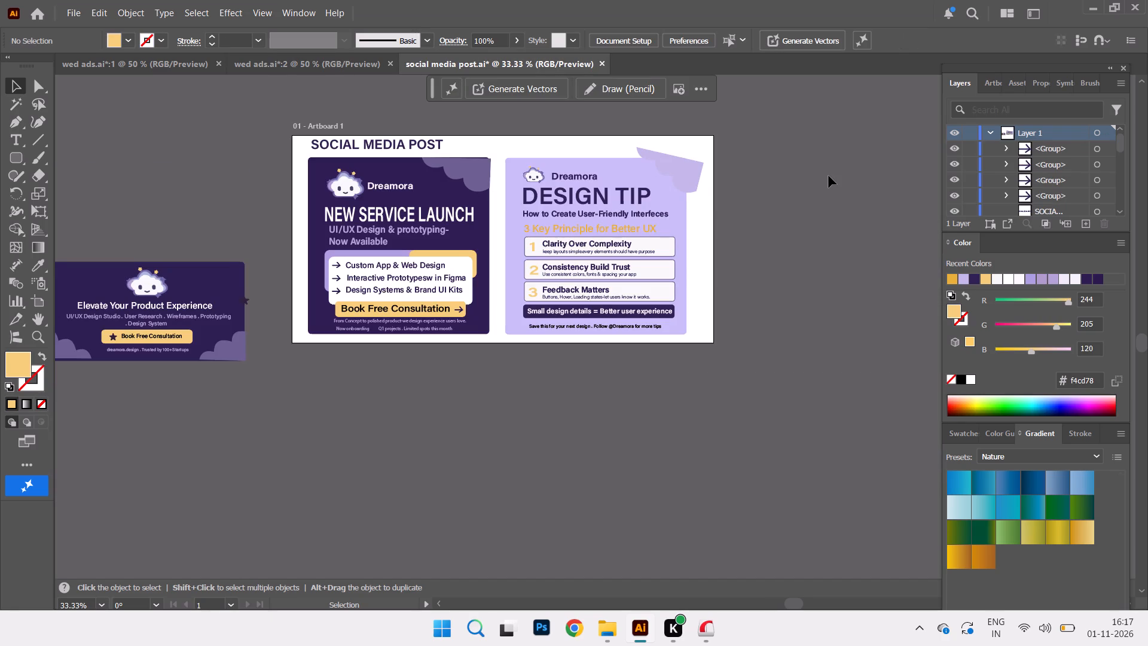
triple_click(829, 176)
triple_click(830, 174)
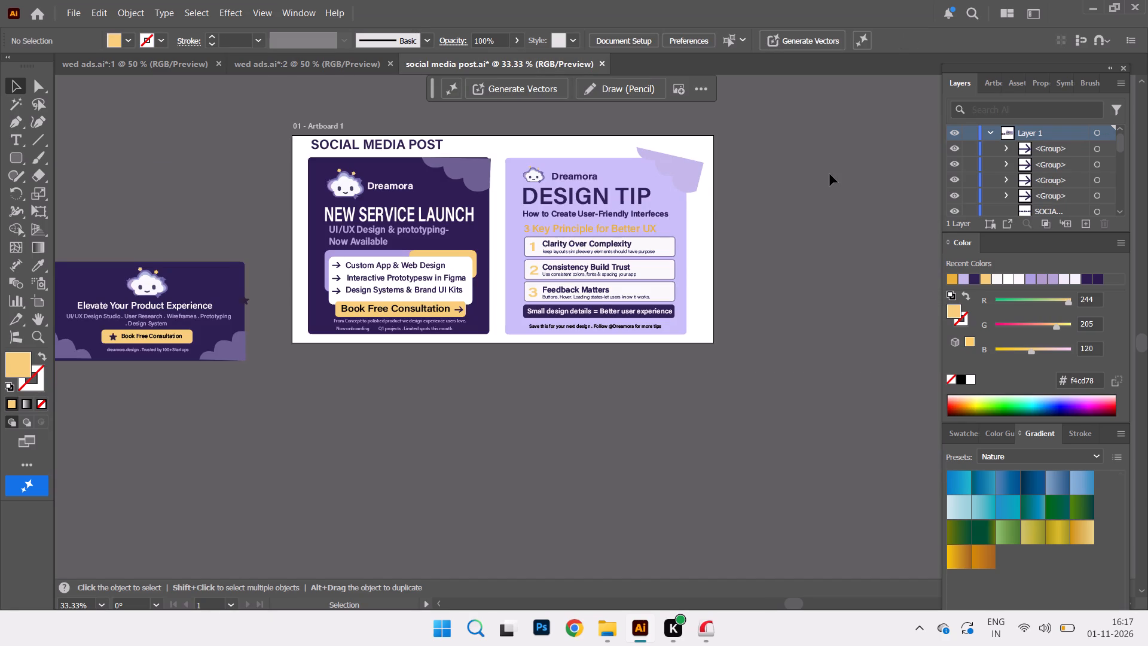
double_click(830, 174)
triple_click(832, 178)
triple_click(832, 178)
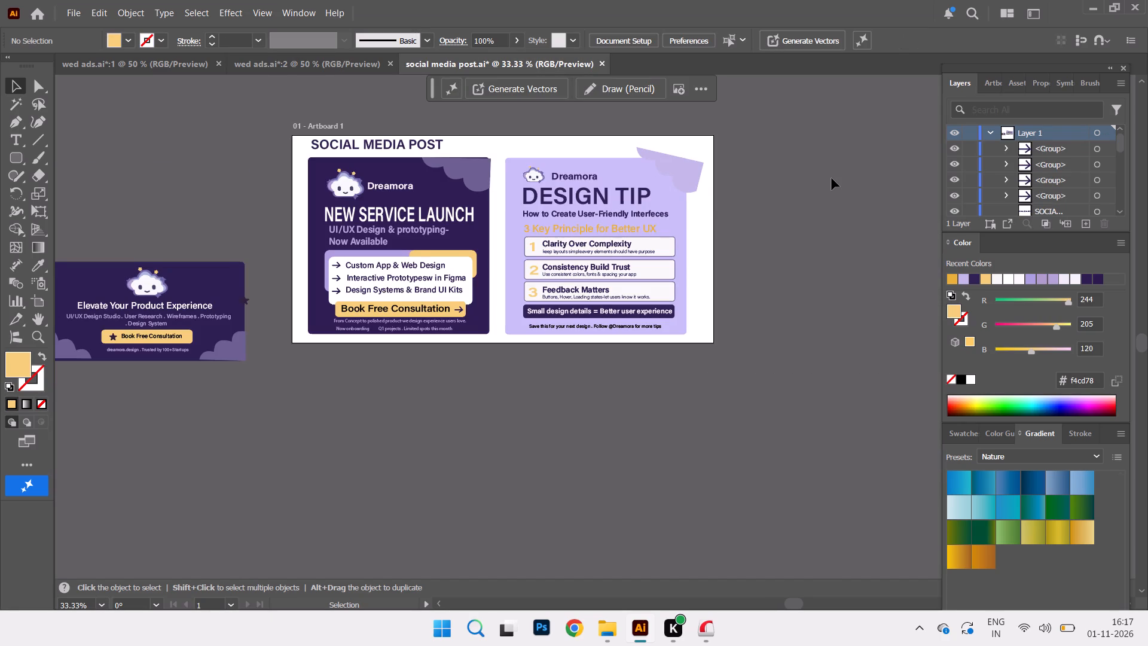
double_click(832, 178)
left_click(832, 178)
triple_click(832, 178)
Review the web ad collection in both wed ads.ai windows, and return to social media post.ai.
left_click(133, 57)
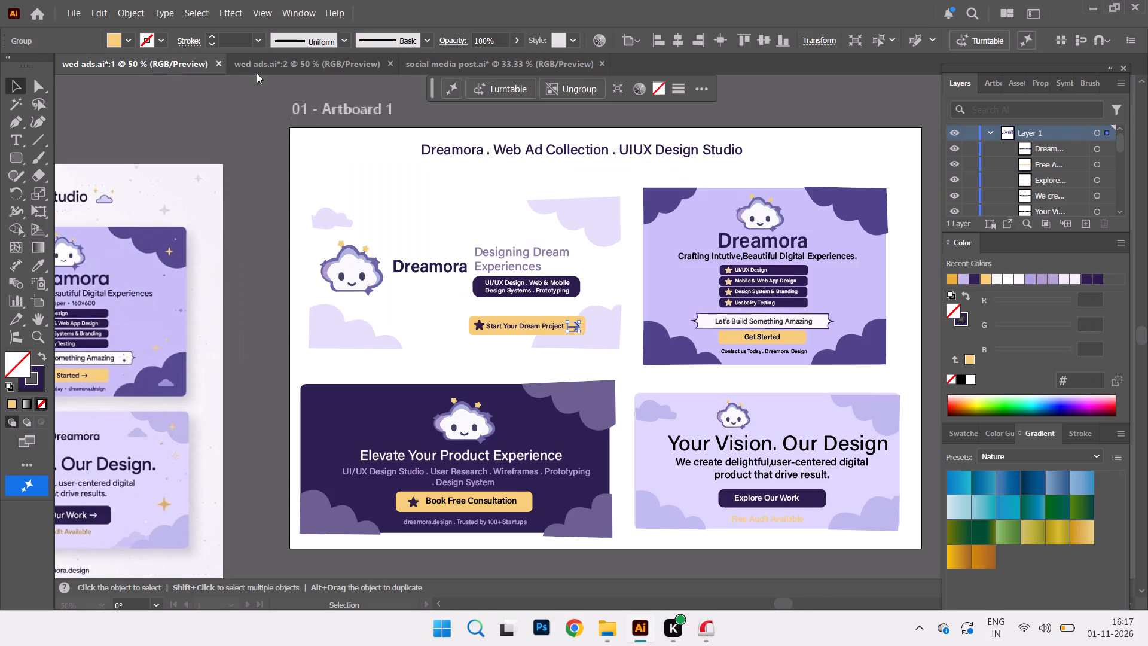
left_click(257, 73)
key("ctrl+minus")
key("ctrl+minus")
key("ctrl+minus")
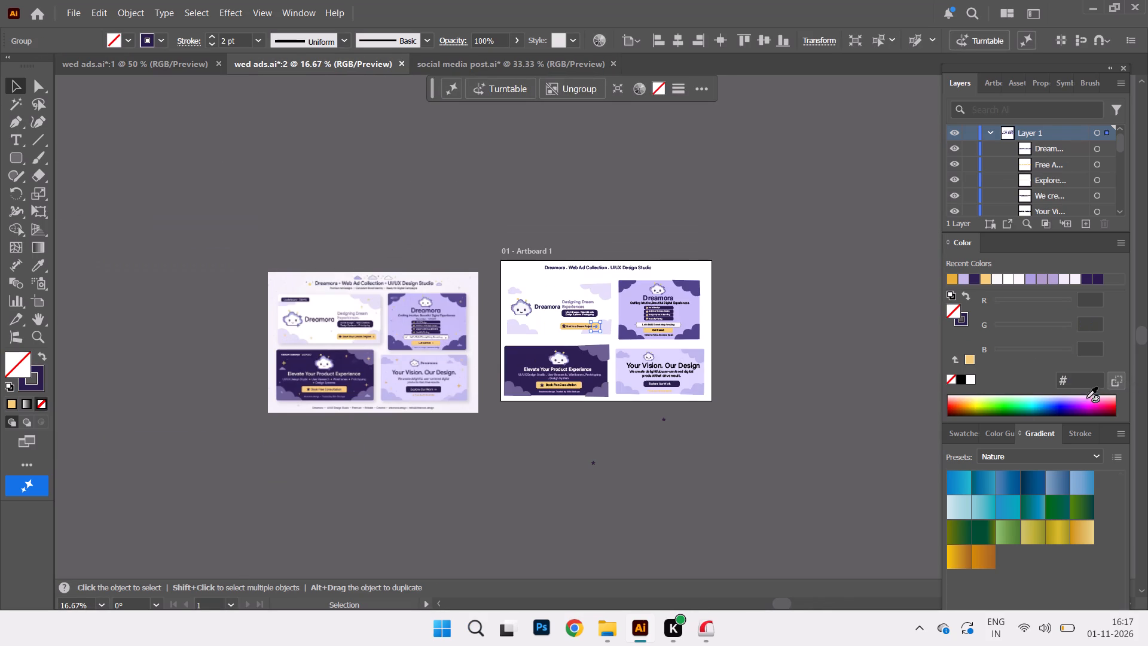
left_click(515, 62)
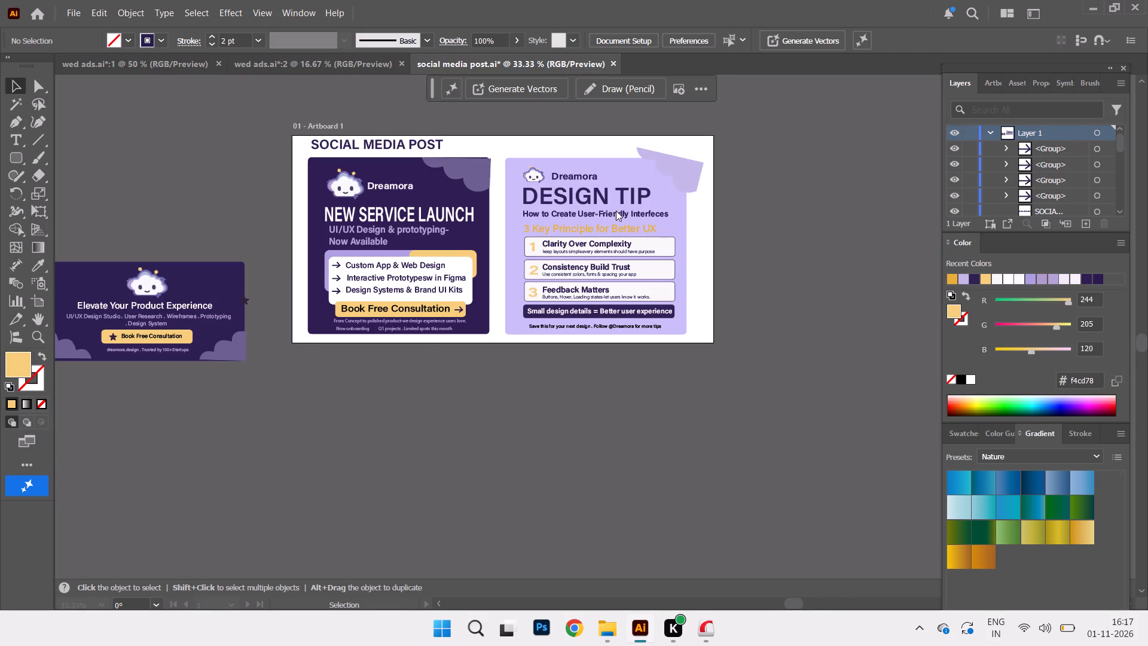
Move the "Elevate Your Product Experience" banner artwork from beside the artboard to the empty area below it.
left_click(829, 228)
left_click(215, 274)
left_click_drag(166, 214, 291, 390)
left_click_drag(187, 294, 331, 440)
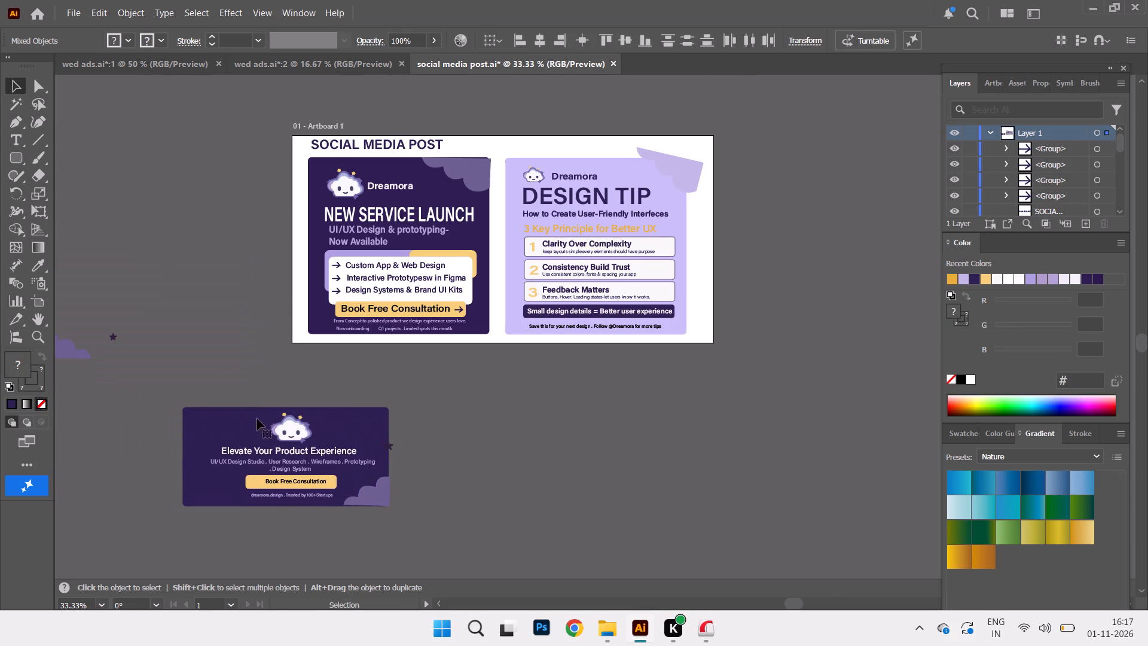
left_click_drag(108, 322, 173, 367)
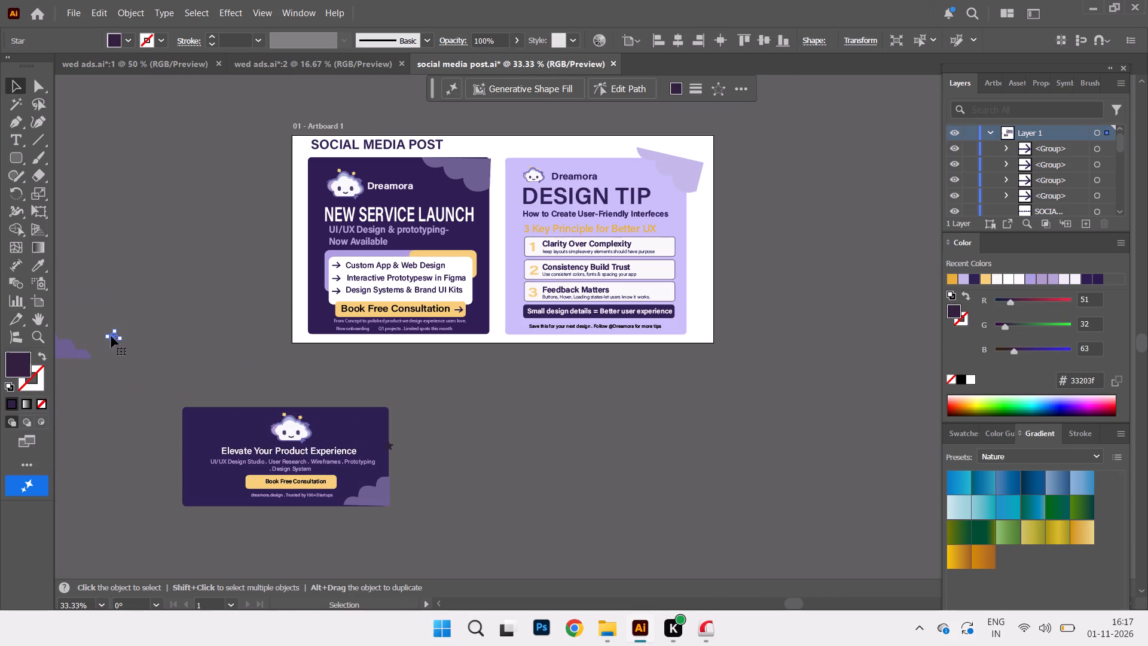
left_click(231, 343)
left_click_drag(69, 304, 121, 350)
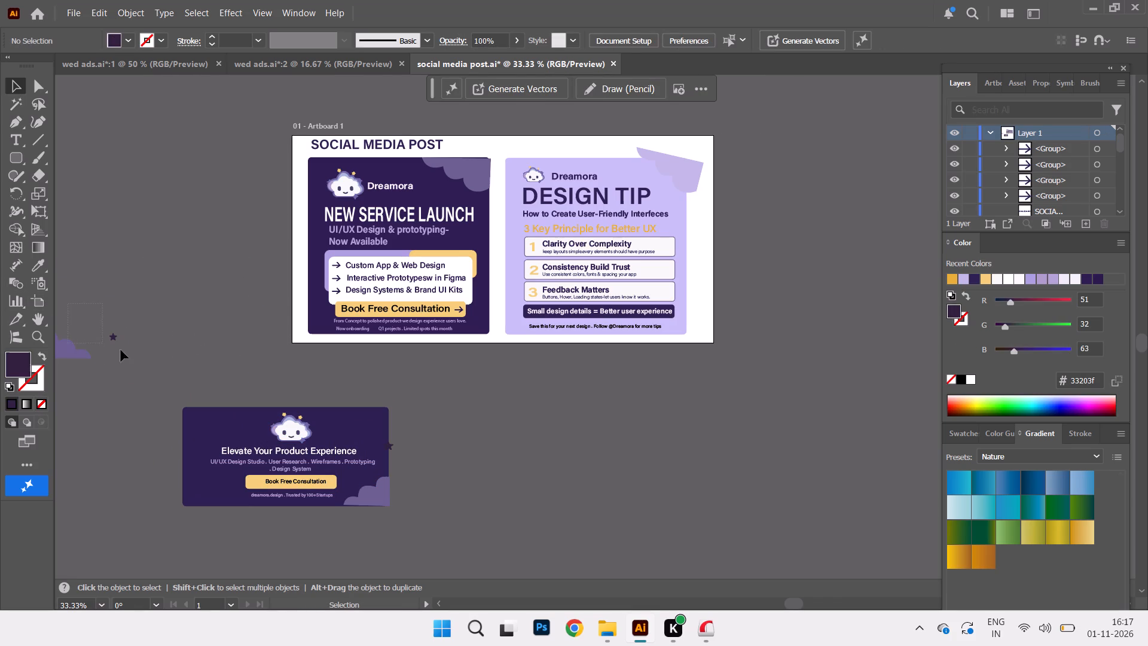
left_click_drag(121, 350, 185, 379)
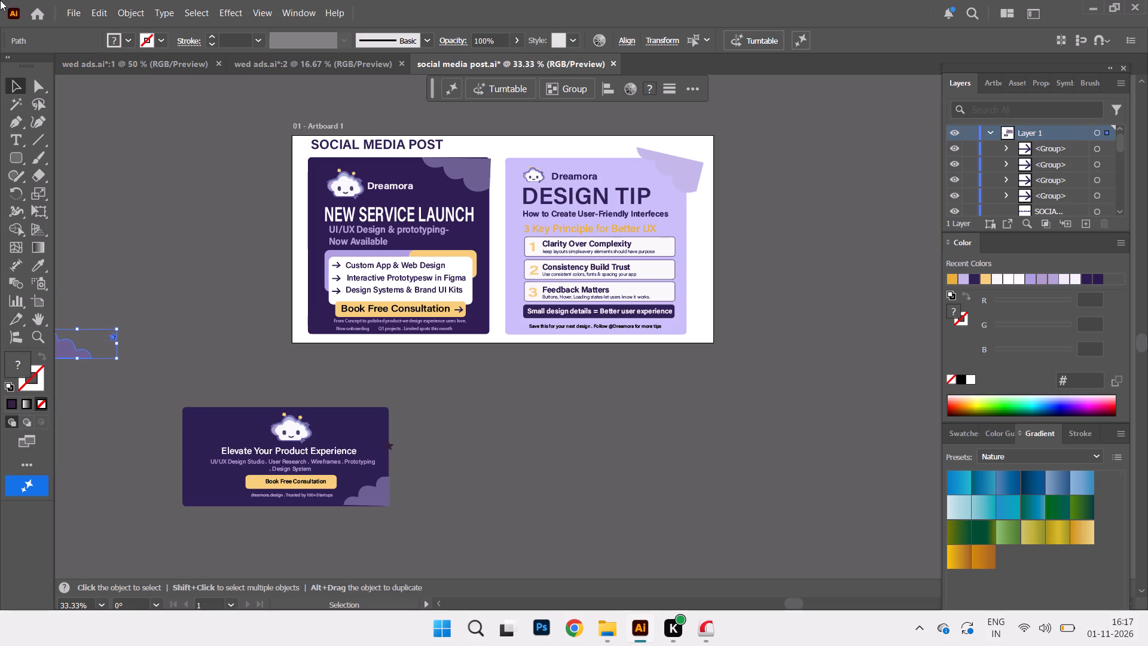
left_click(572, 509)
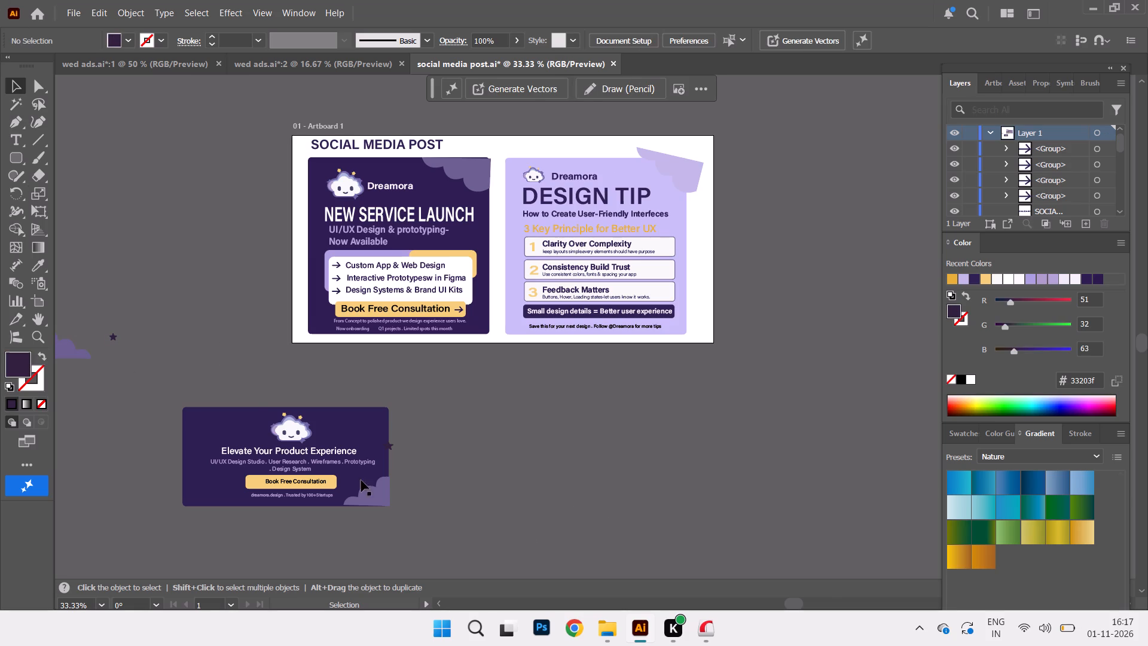
Move the dark star at the banner's edge over beside the leftover purple cloud and small star.
left_click_drag(390, 449, 506, 452)
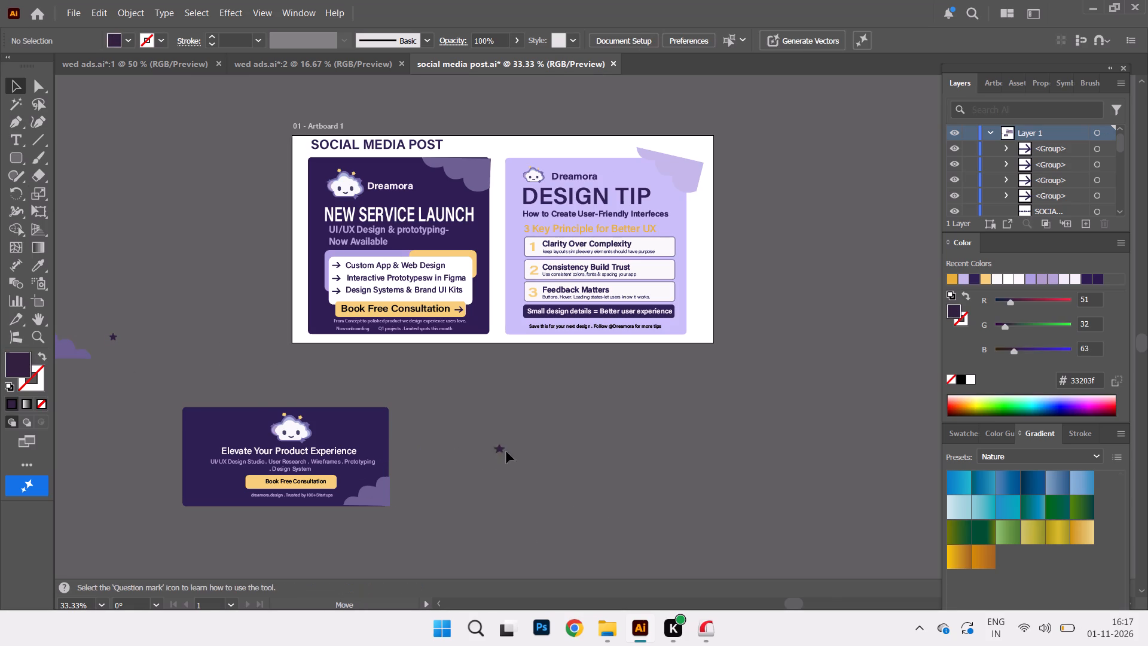
left_click_drag(506, 452, 511, 443)
left_click_drag(471, 424, 350, 397)
left_click_drag(303, 383, 182, 338)
left_click(182, 338)
left_click_drag(480, 423, 607, 483)
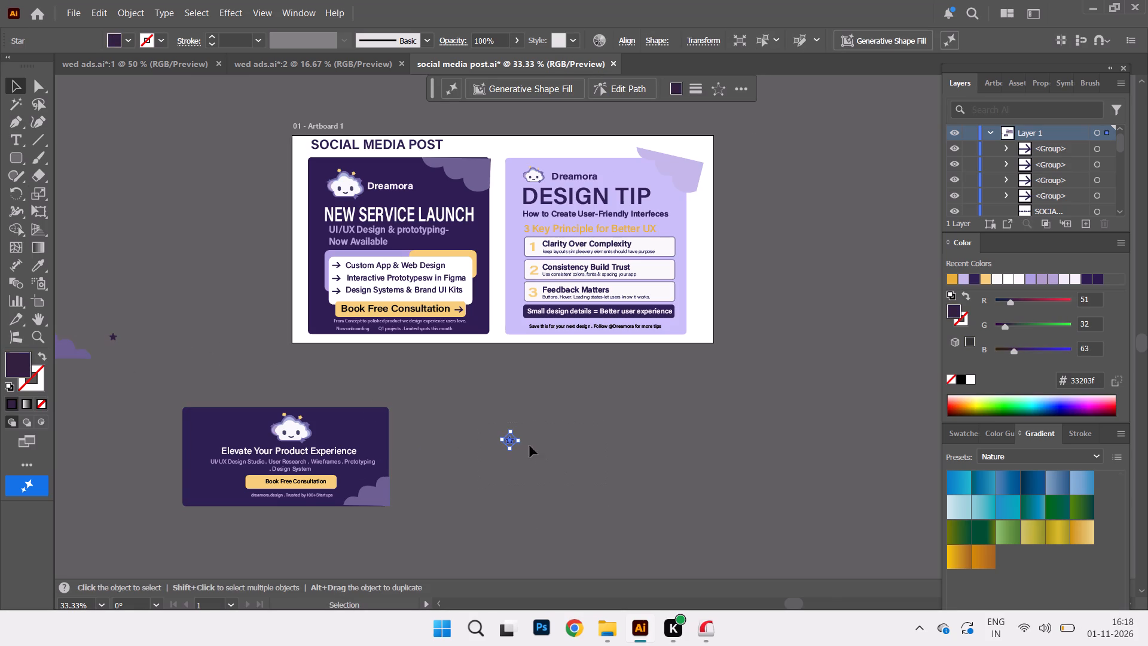
left_click_drag(507, 441, 88, 327)
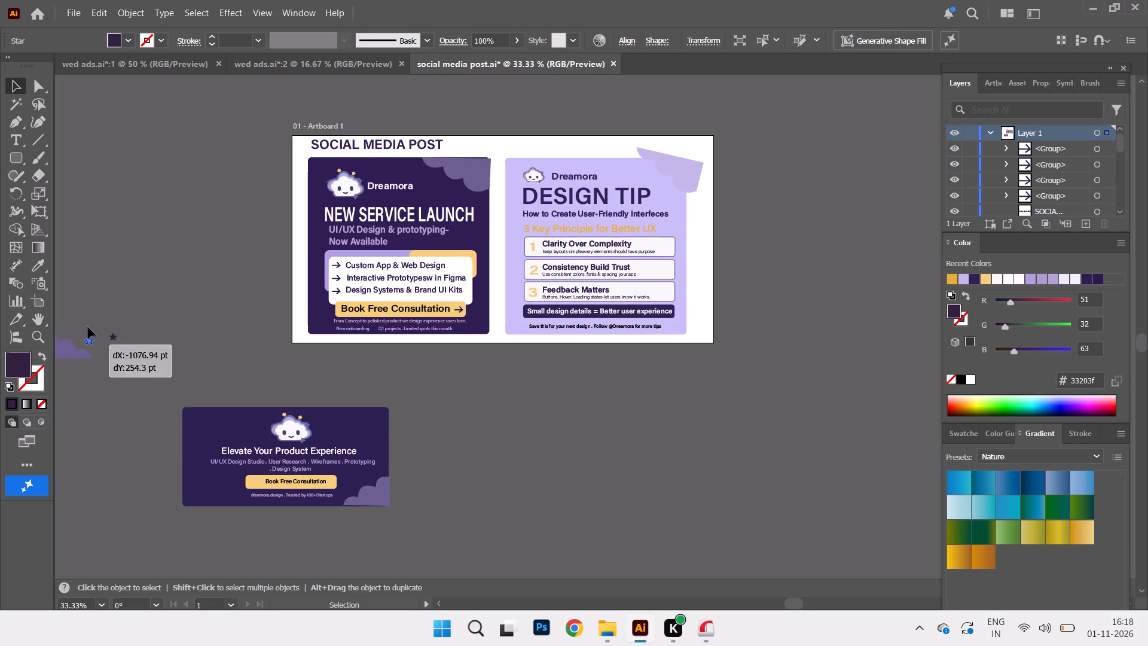
left_click_drag(88, 327, 61, 282)
left_click(61, 282)
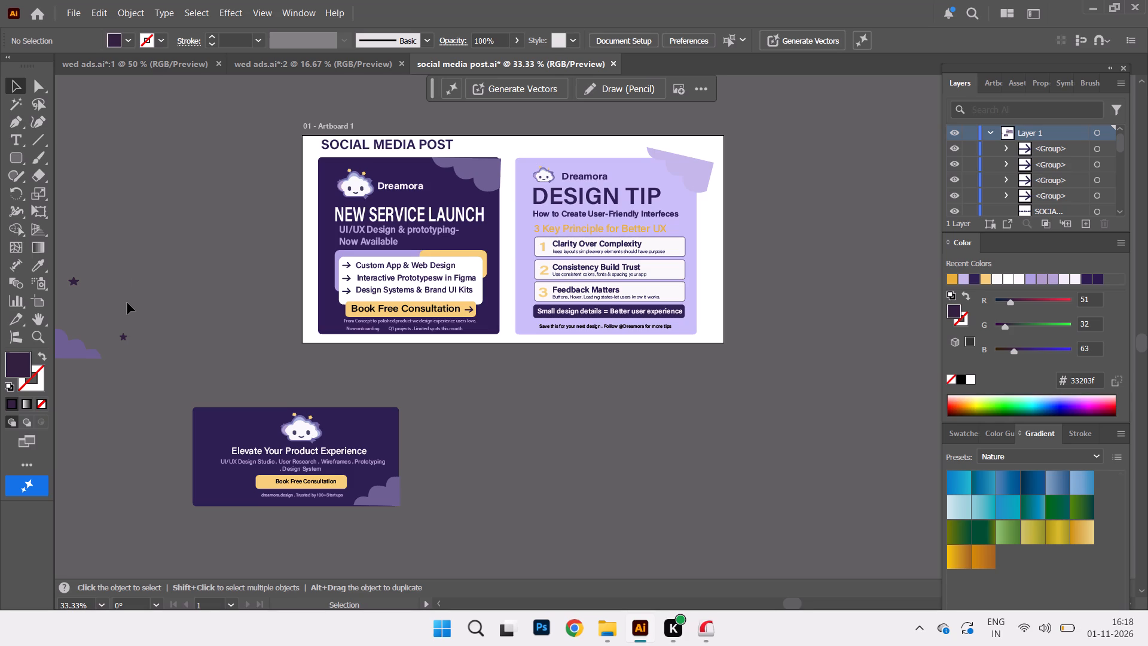
Delete the leftover purple cloud and the two dark stars lying outside the social media post artboard.
left_click_drag(124, 313, 135, 380)
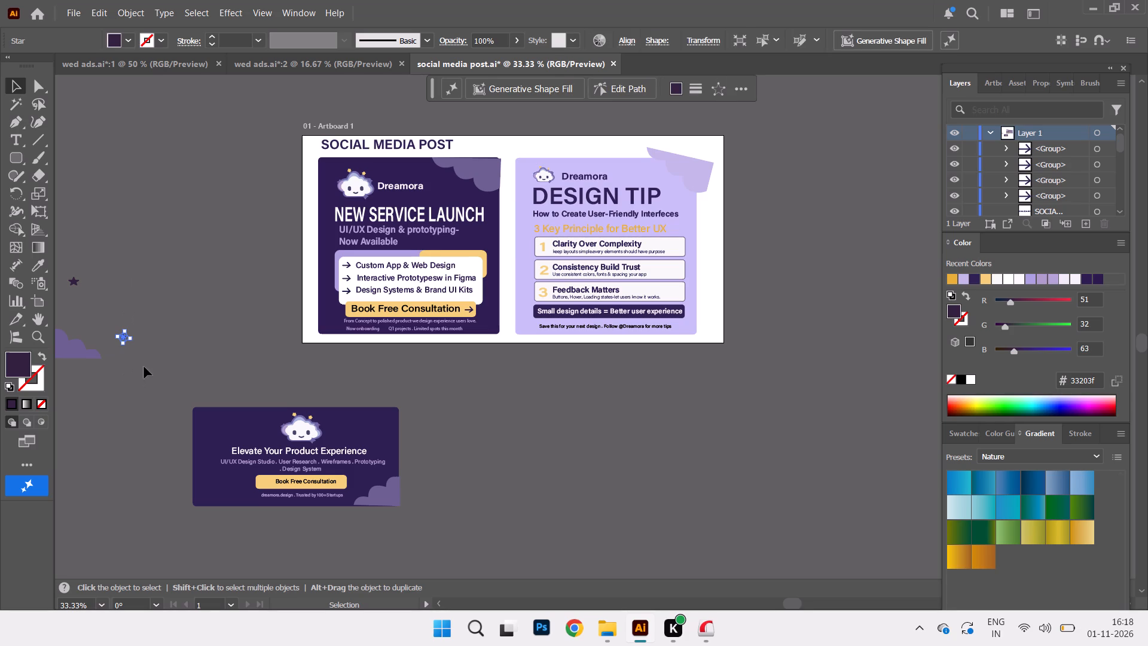
left_click(197, 304)
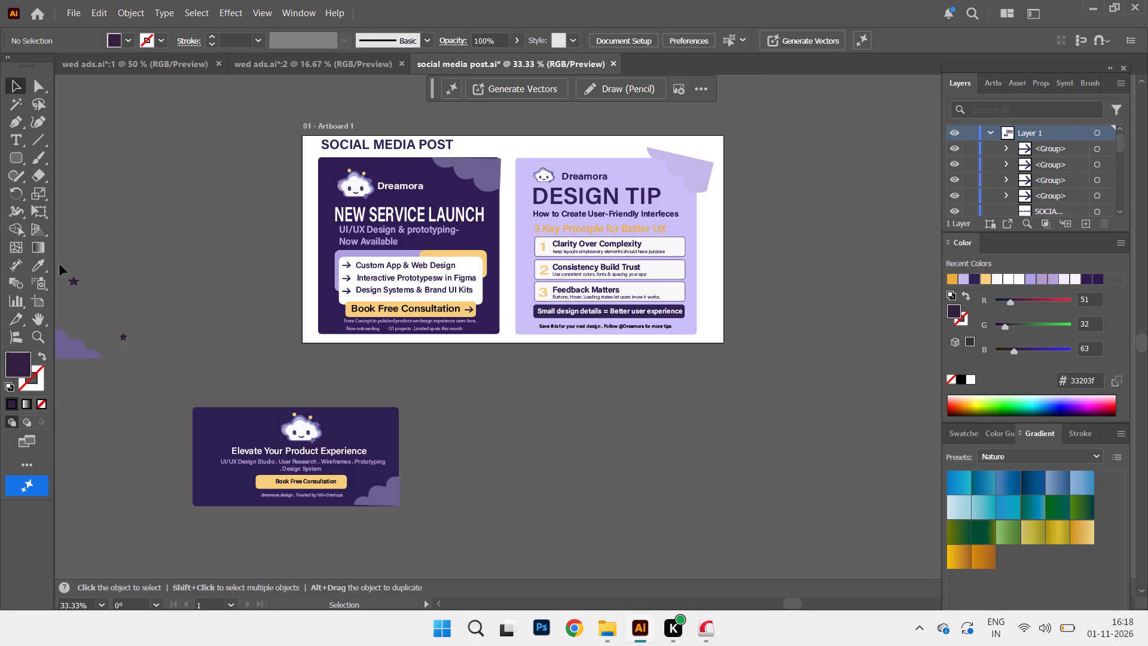
left_click_drag(57, 254, 186, 388)
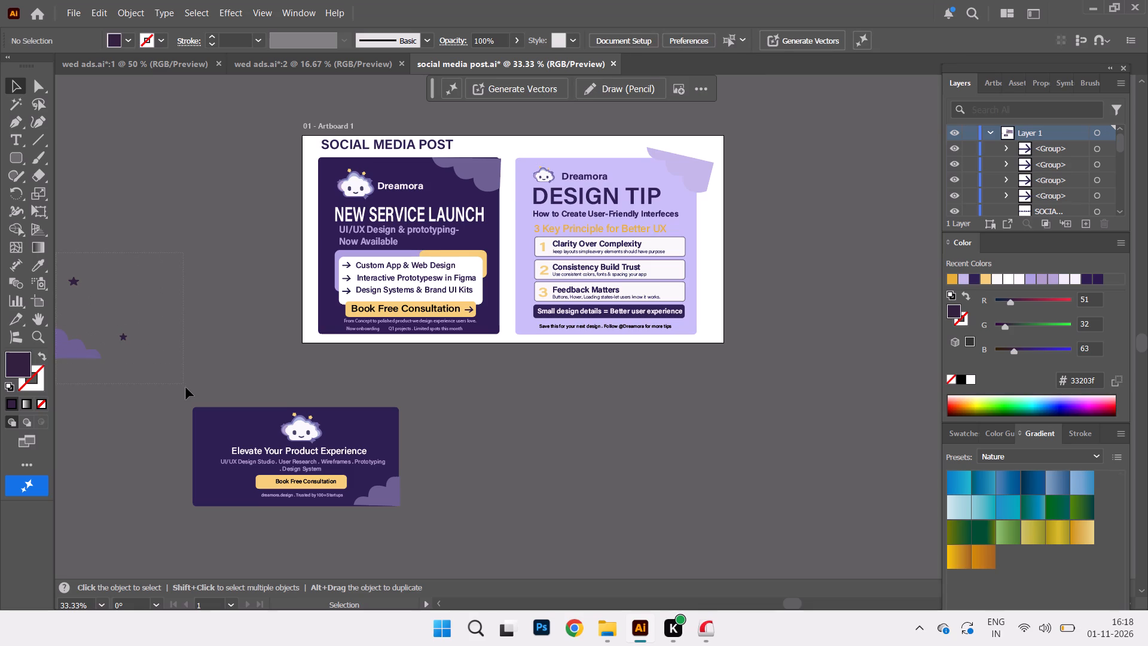
left_click(186, 388)
left_click_drag(66, 244, 87, 382)
left_click_drag(87, 382, 164, 461)
left_click(164, 461)
left_click_drag(70, 207, 139, 457)
left_click(139, 457)
left_click_drag(65, 212, 152, 406)
key("Delete")
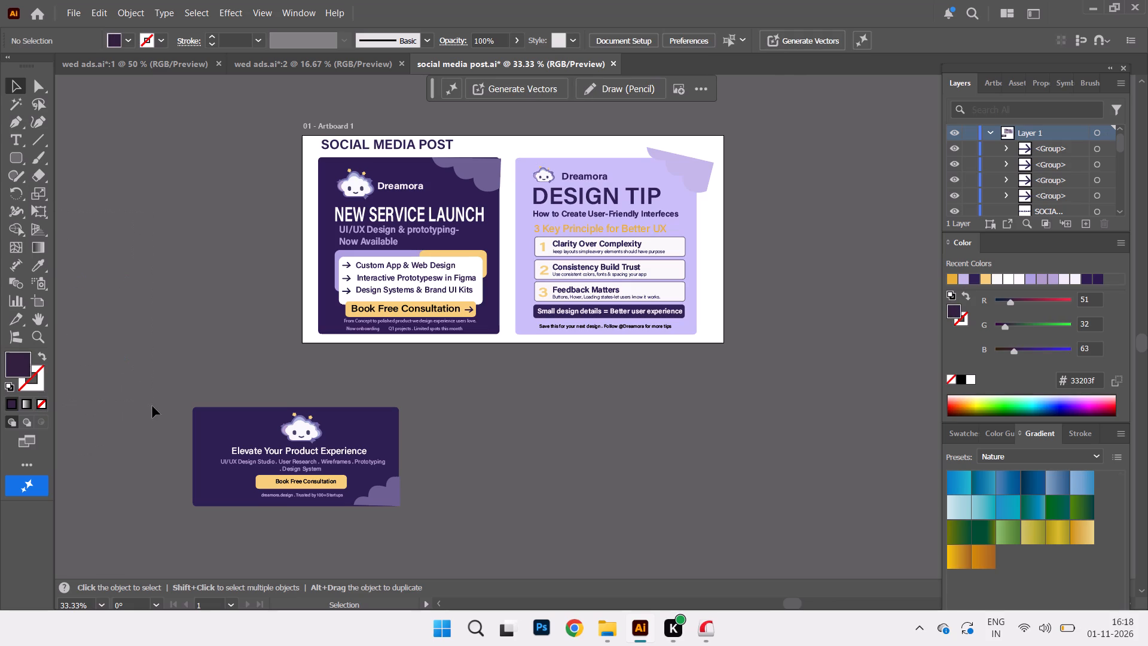
Select all the objects of the "Elevate Your Product Experience" banner below the artboard.
left_click_drag(185, 369, 433, 519)
left_click(433, 519)
left_click(462, 489)
left_click_drag(182, 395, 551, 554)
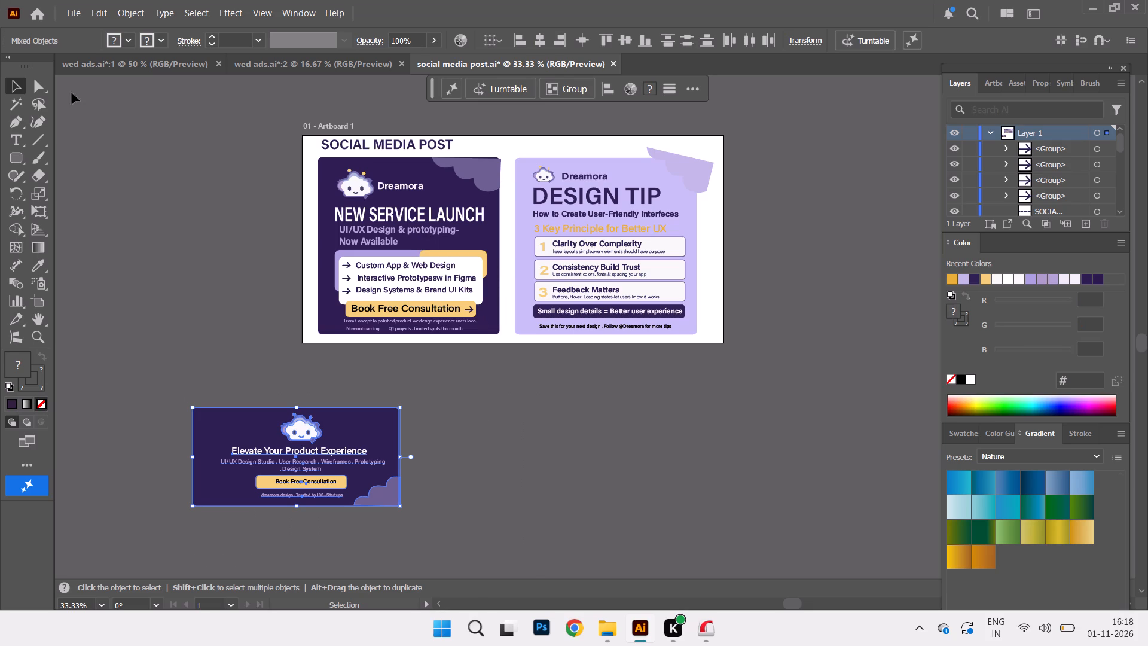
Examine the web ad collection artboard in both wed ads.ai windows.
left_click(102, 66)
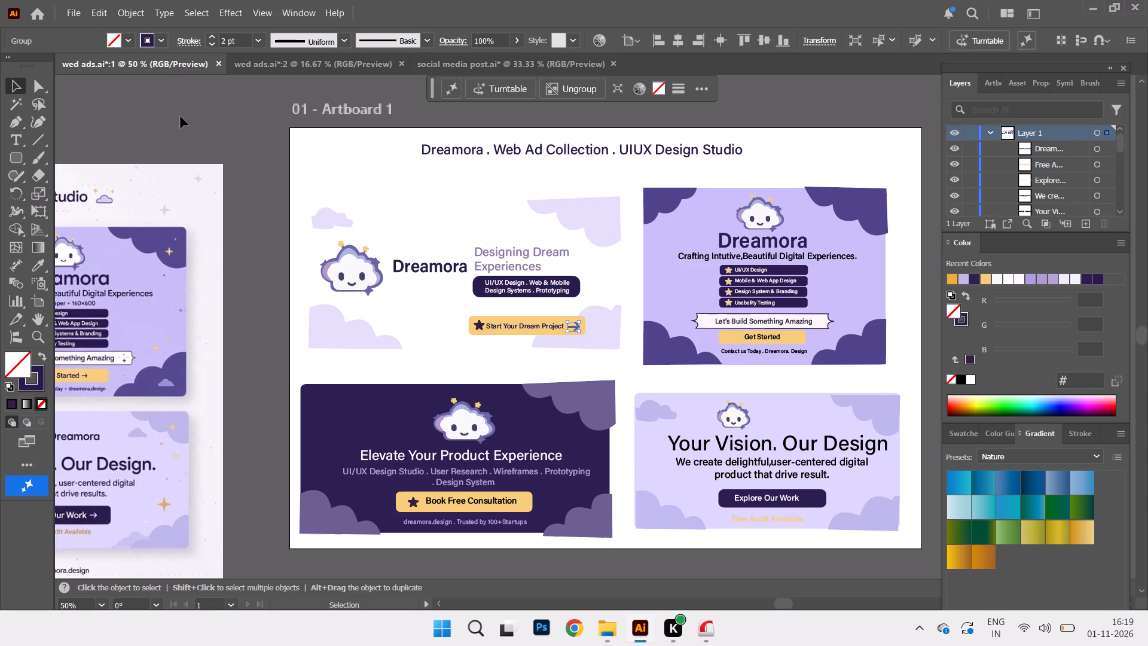
left_click(120, 114)
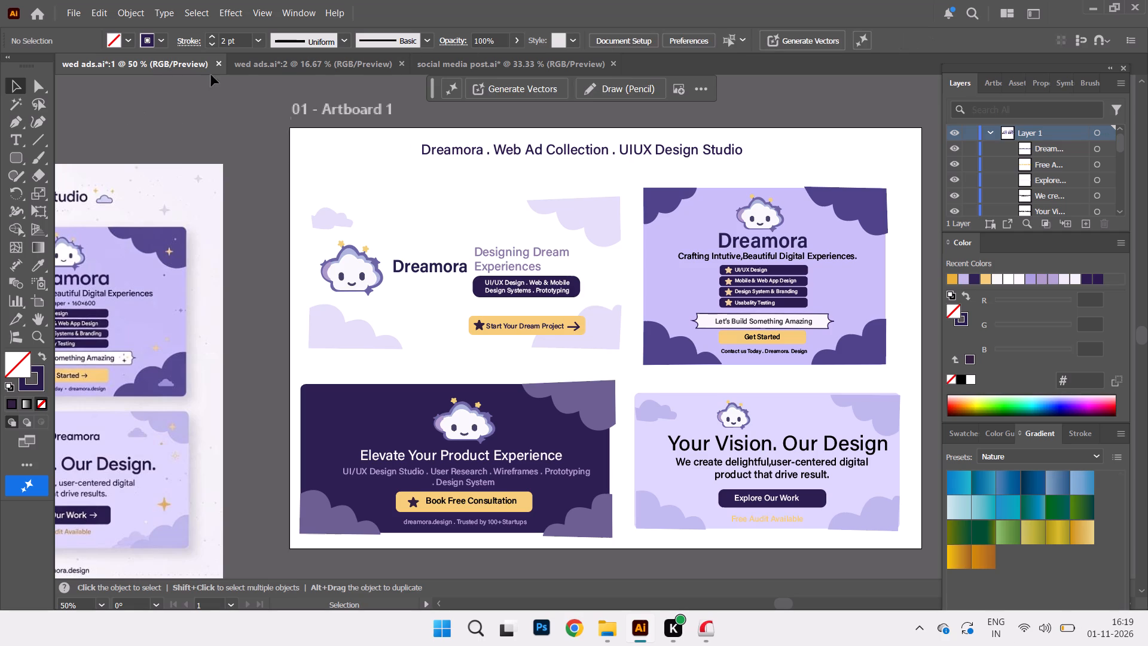
left_click(254, 65)
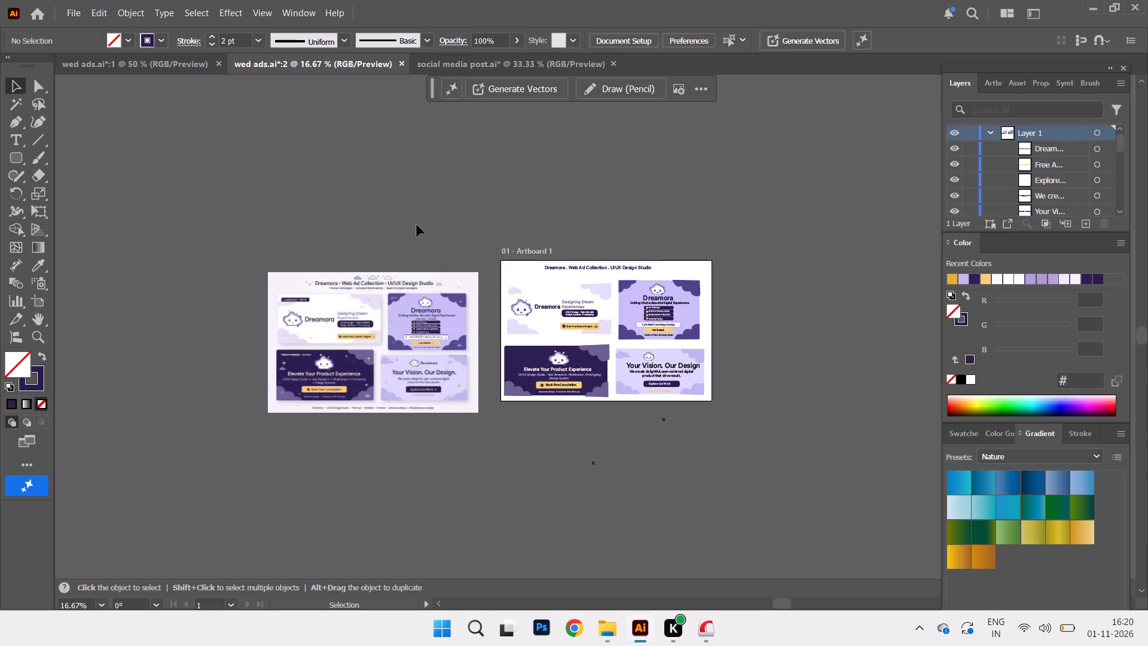
left_click(568, 211)
Switch to File Explorer, browse the images and Illustrator files in the Downloads folder, and return to Illustrator.
left_click(642, 630)
scroll(658, 434, "down", 3)
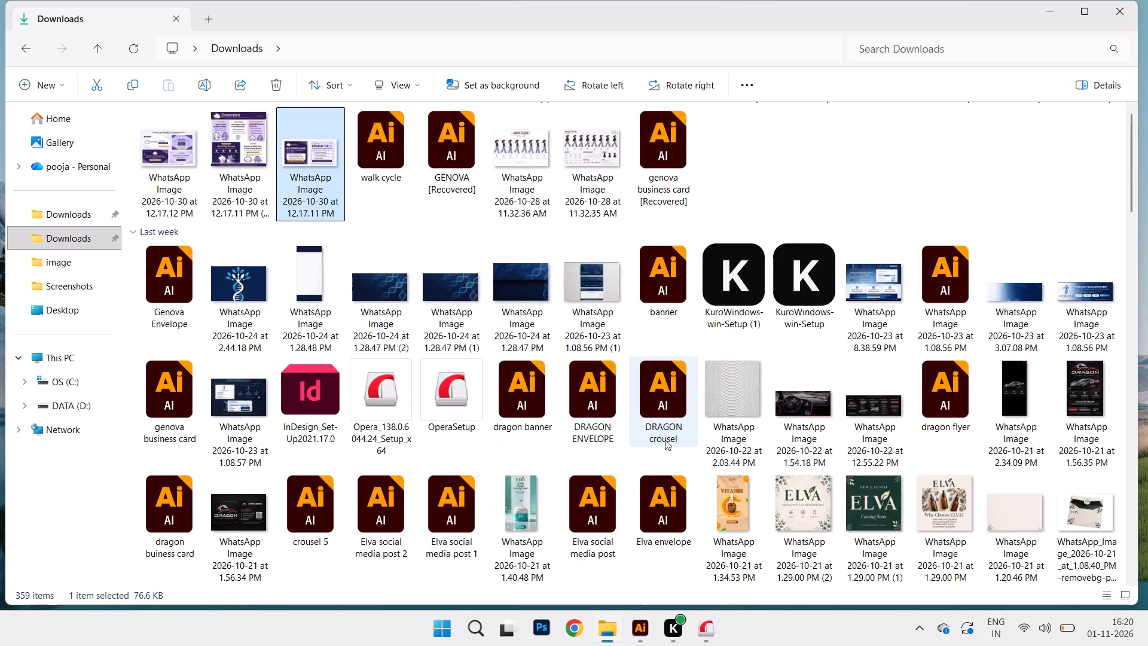
scroll(665, 440, "down", 6)
scroll(664, 415, "up", 2)
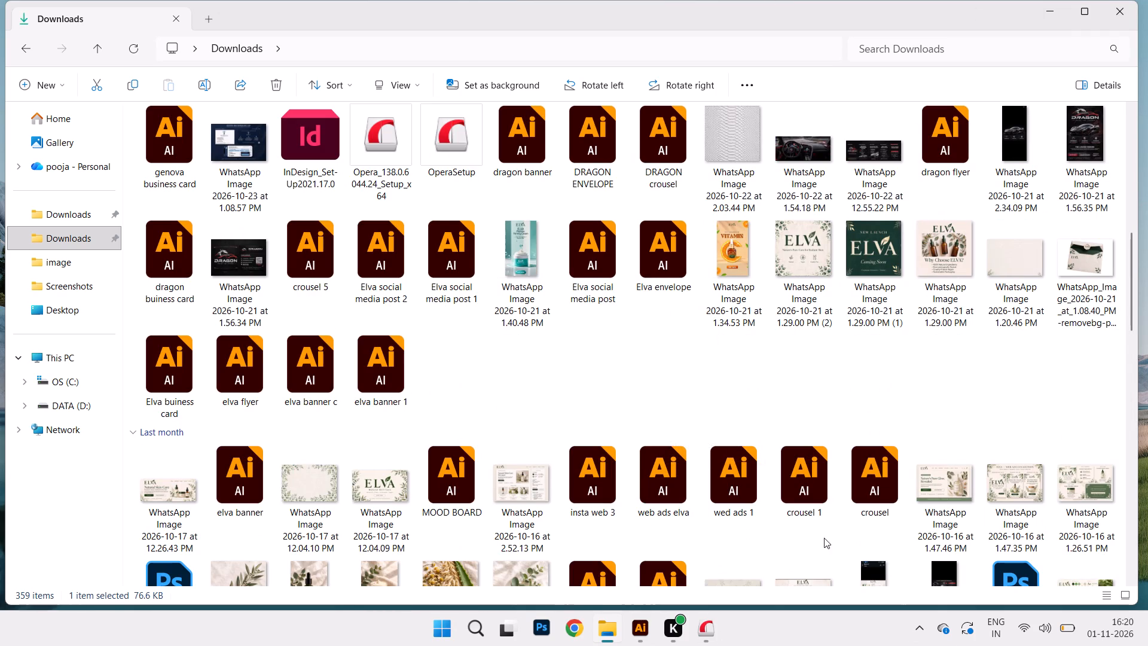
left_click(640, 629)
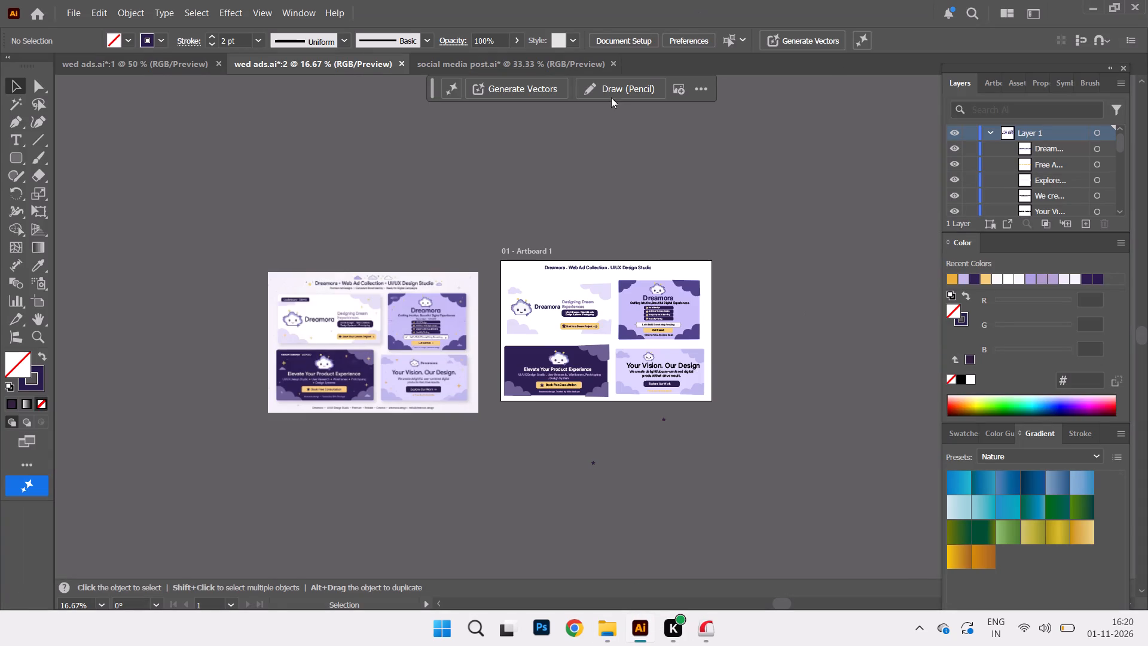
double_click(471, 156)
Switch to File Explorer and look through the Downloads folder's images and Illustrator files, including the Dreamora files.
left_click(646, 627)
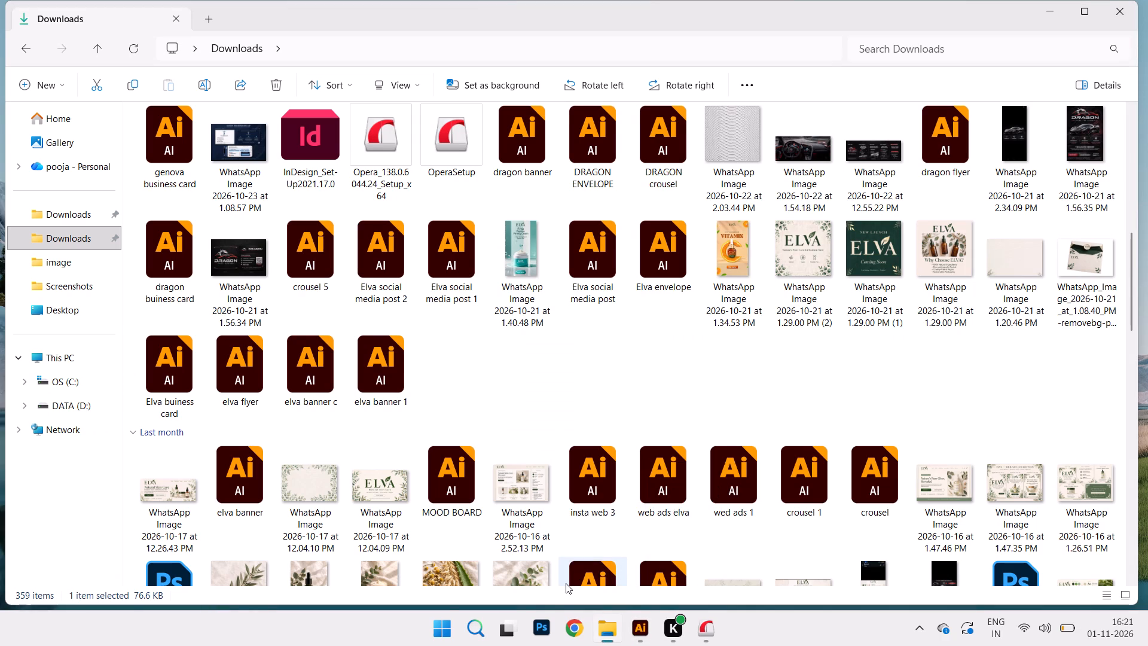
scroll(566, 583, "down", 1)
scroll(616, 572, "down", 5)
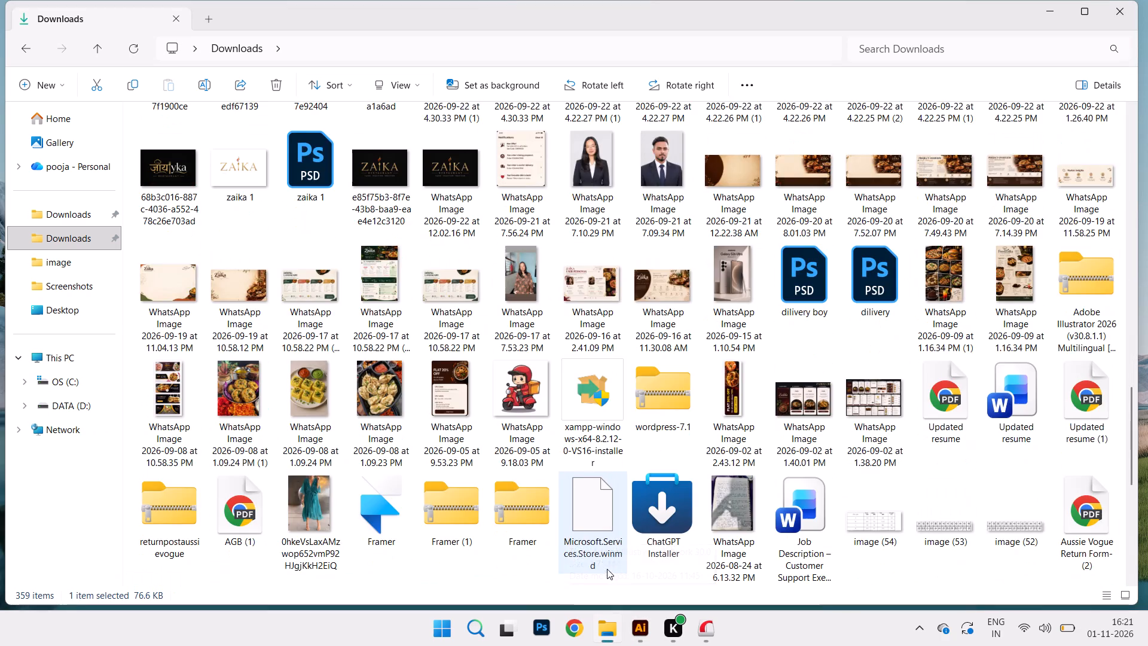
scroll(607, 569, "down", 1)
scroll(601, 547, "up", 8)
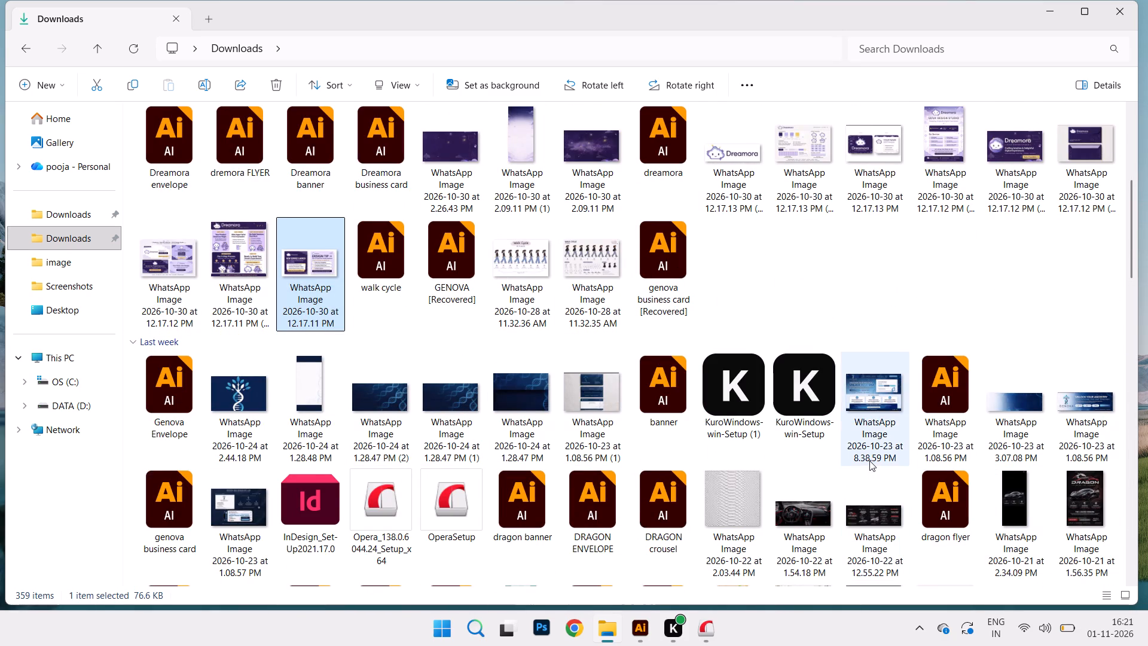
scroll(869, 461, "down", 1)
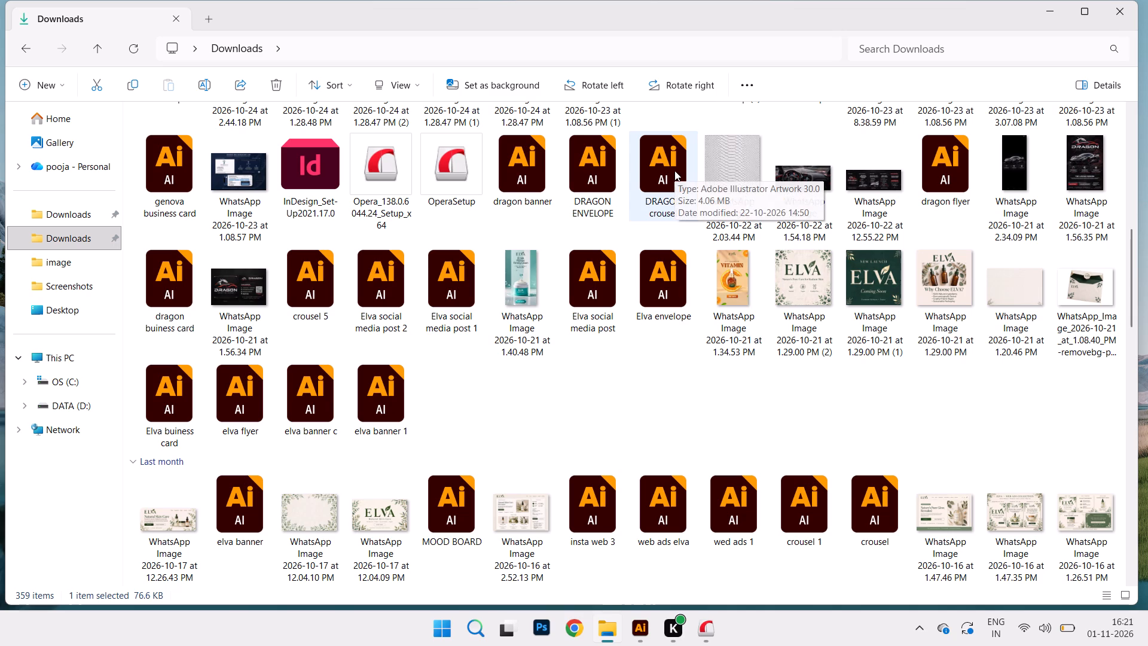
scroll(433, 239, "up", 1)
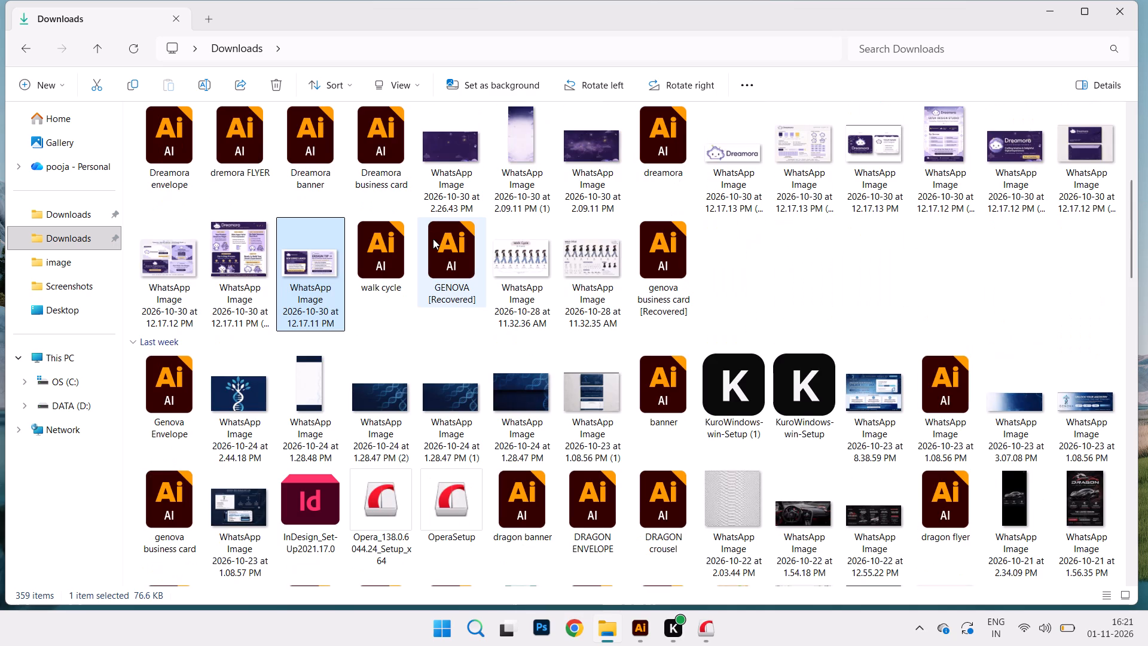